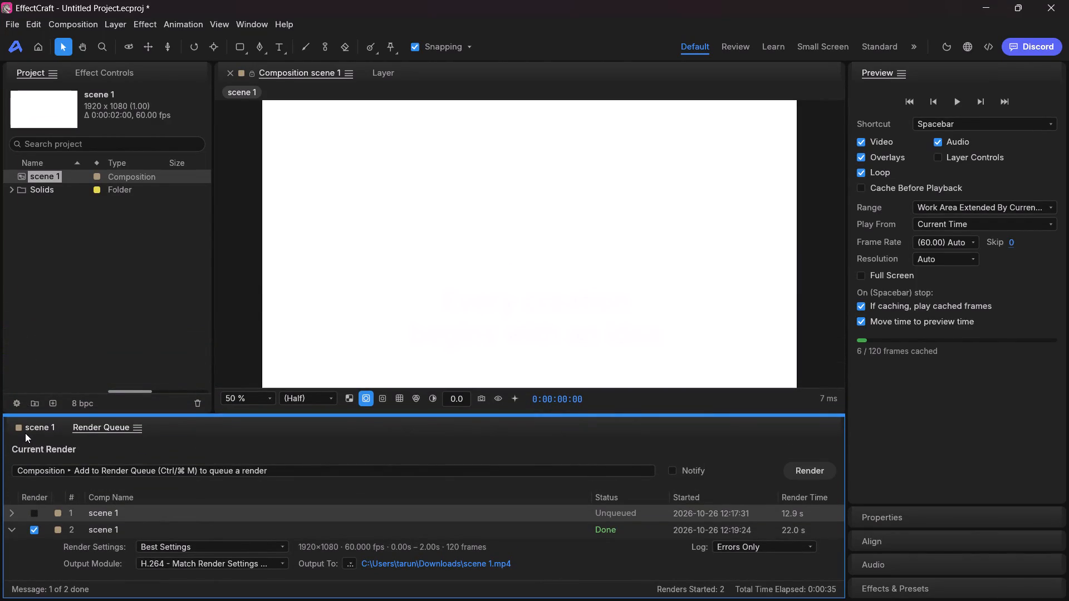
# In the scene 1 timeline, move the Every creation layer's ending Blur keyframe to 0:00:01:28, in line with the other ending keyframes.
pyautogui.click(25, 433)
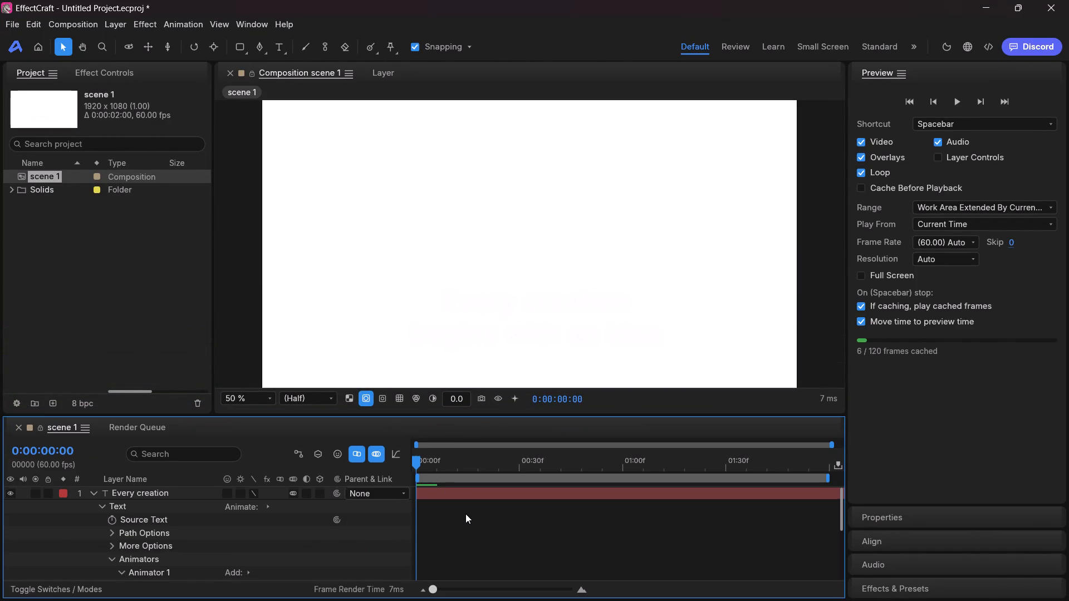
pyautogui.scroll(-8, 465, 514)
pyautogui.scroll(8, 465, 514)
pyautogui.scroll(-1, 465, 514)
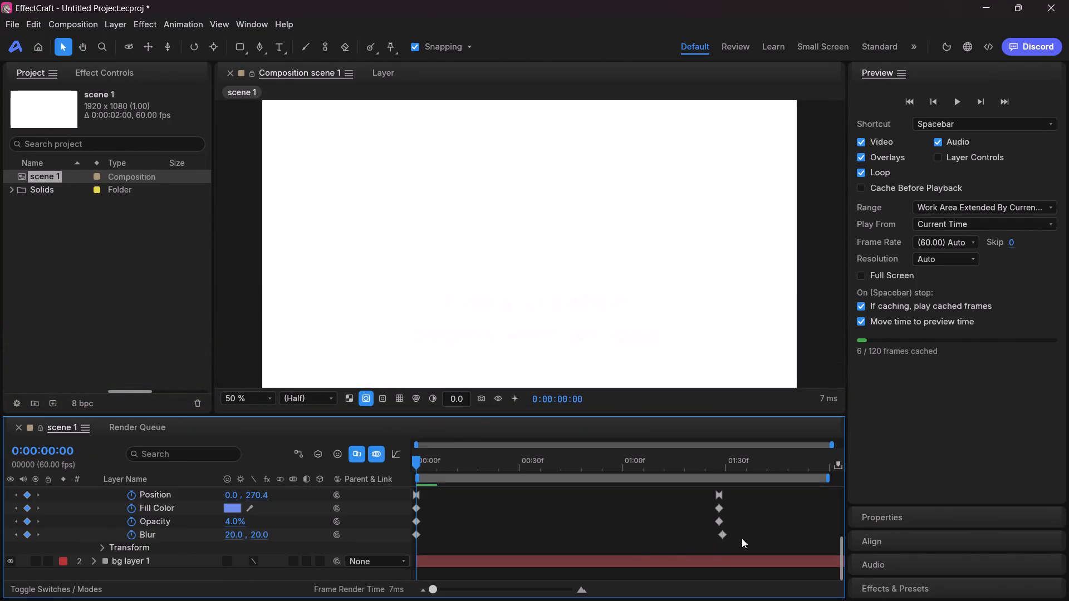
pyautogui.click(719, 536)
pyautogui.press('Left')
pyautogui.press('Left')
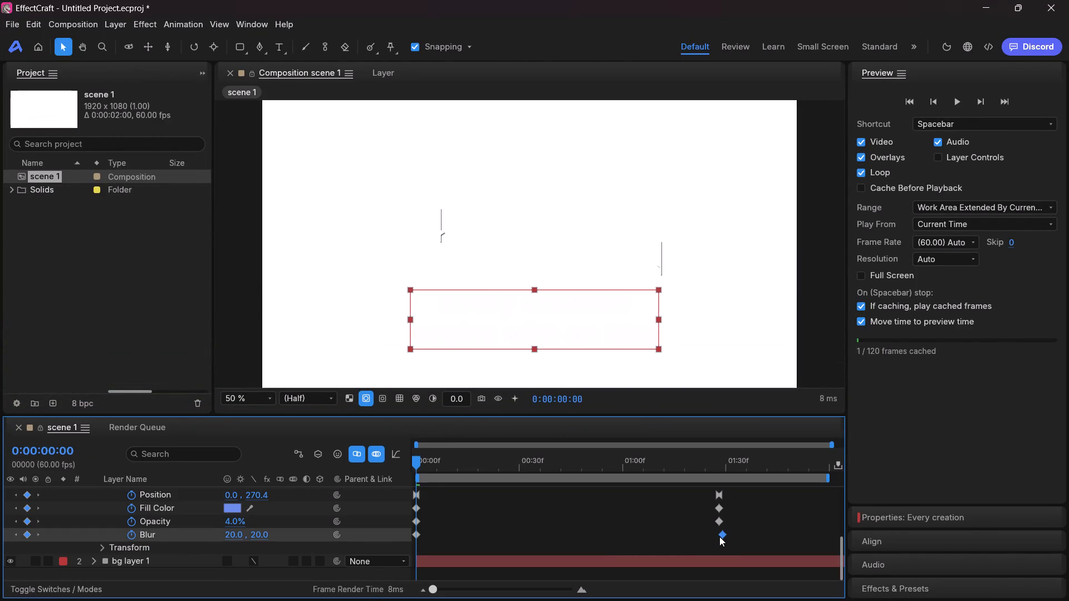
pyautogui.hotkey('ctrl', 'z')
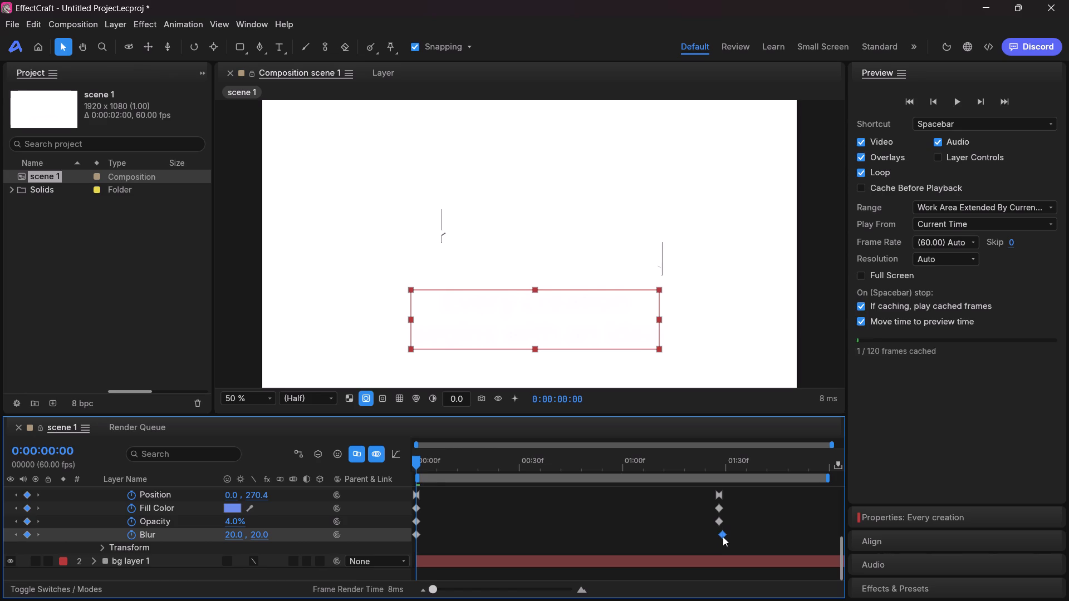
pyautogui.click(723, 536)
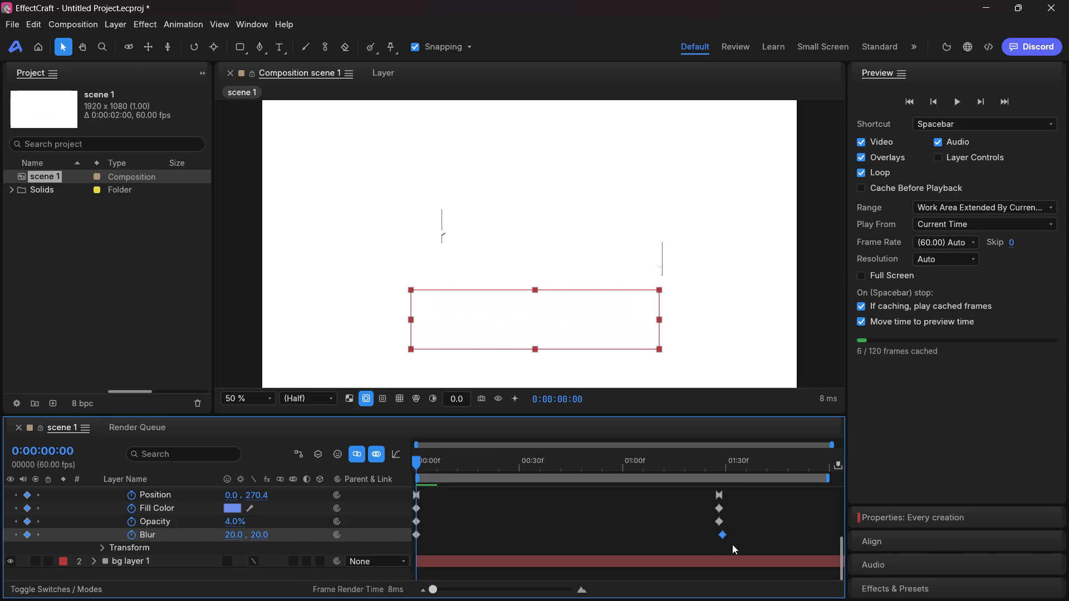
pyautogui.click(723, 536)
# Scrub and play back the text animation to review it with the realigned Blur keyframe, then return to the first frame.
pyautogui.moveTo(417, 456); pyautogui.dragTo(728, 481)
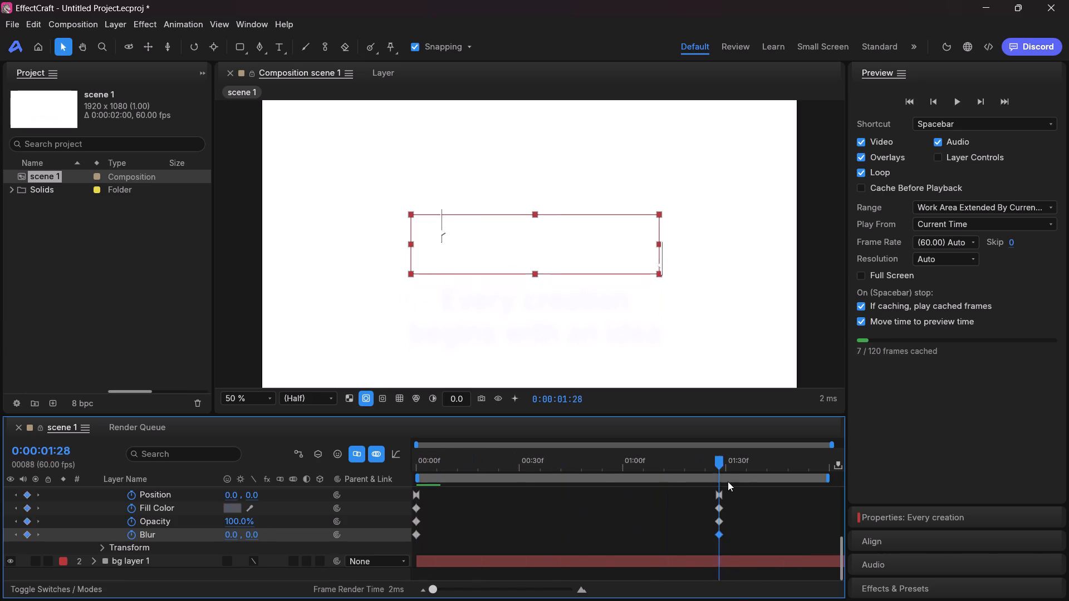
pyautogui.moveTo(728, 481); pyautogui.dragTo(426, 492)
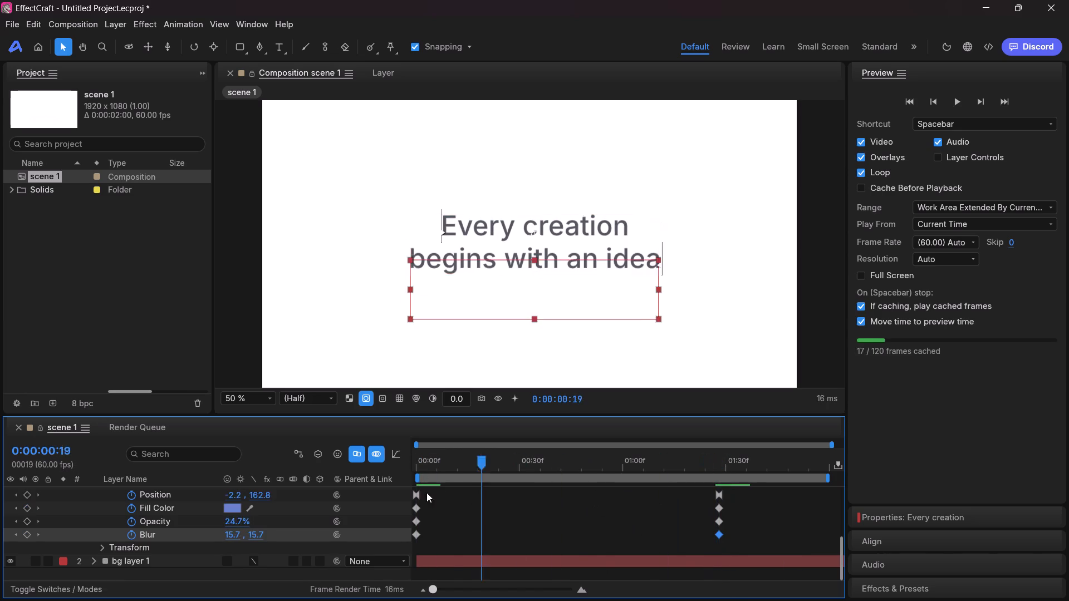
pyautogui.moveTo(426, 492); pyautogui.dragTo(414, 492)
pyautogui.click(952, 108)
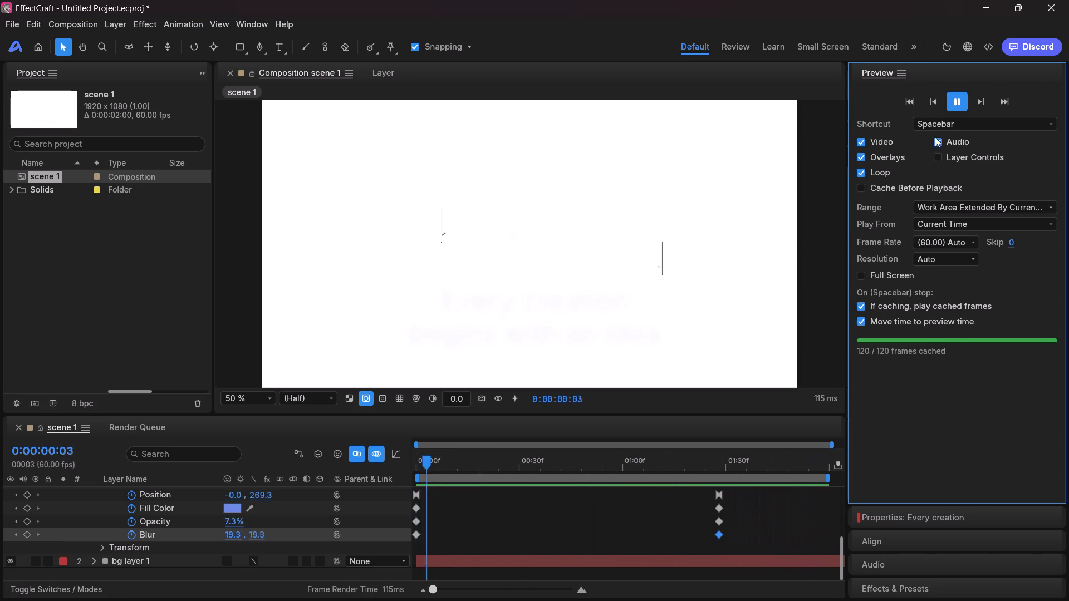
pyautogui.click(959, 103)
pyautogui.moveTo(550, 461); pyautogui.dragTo(382, 469)
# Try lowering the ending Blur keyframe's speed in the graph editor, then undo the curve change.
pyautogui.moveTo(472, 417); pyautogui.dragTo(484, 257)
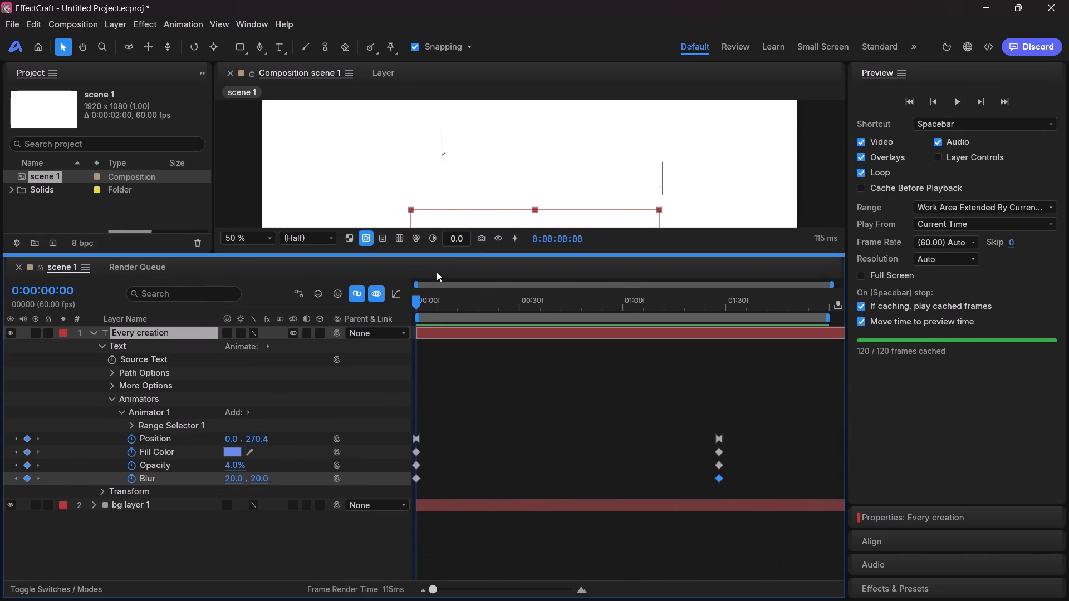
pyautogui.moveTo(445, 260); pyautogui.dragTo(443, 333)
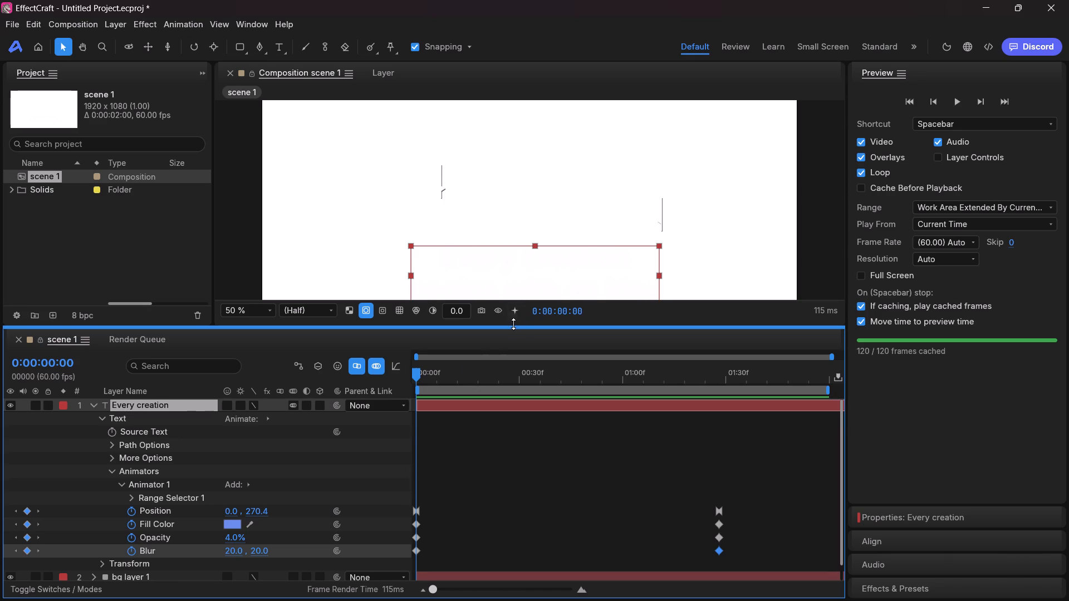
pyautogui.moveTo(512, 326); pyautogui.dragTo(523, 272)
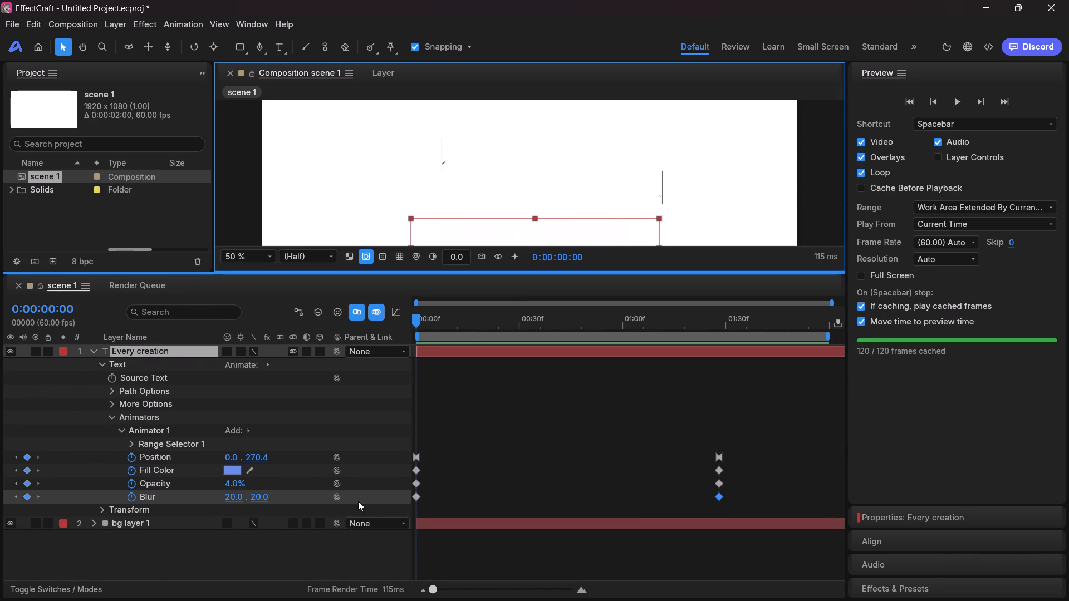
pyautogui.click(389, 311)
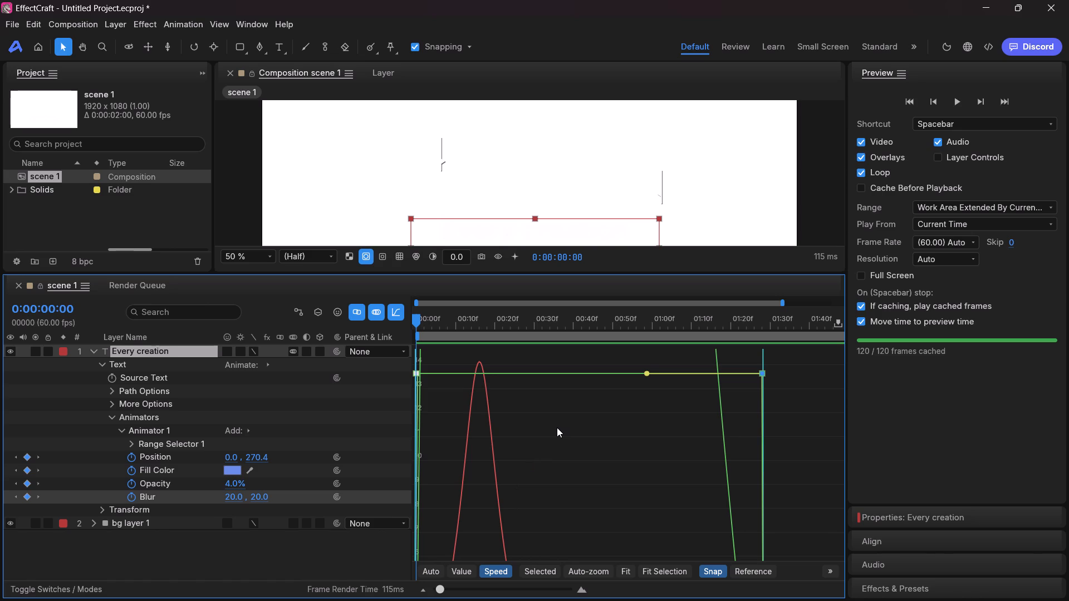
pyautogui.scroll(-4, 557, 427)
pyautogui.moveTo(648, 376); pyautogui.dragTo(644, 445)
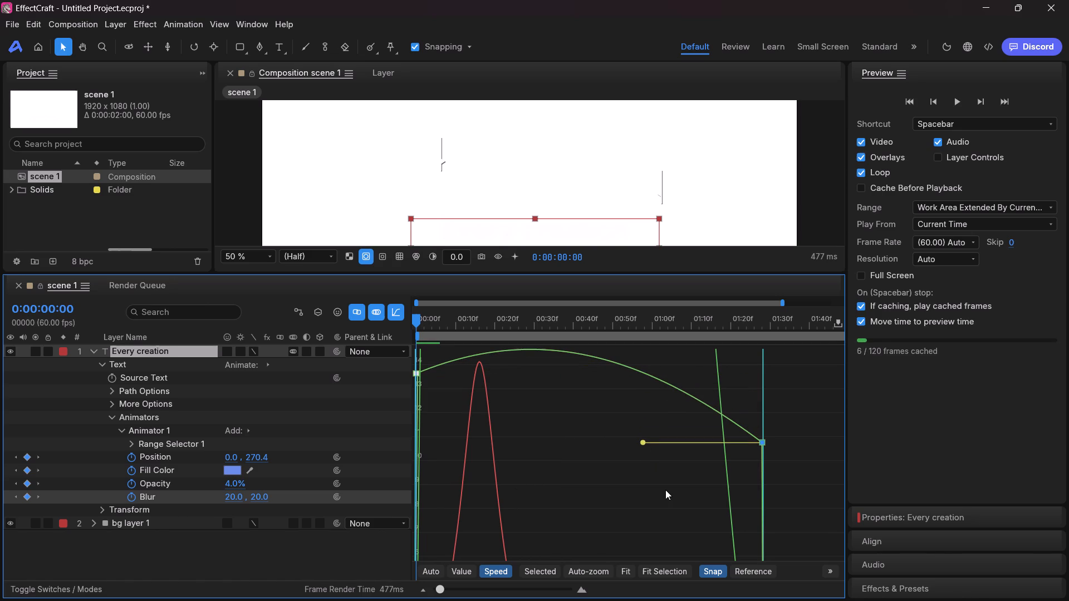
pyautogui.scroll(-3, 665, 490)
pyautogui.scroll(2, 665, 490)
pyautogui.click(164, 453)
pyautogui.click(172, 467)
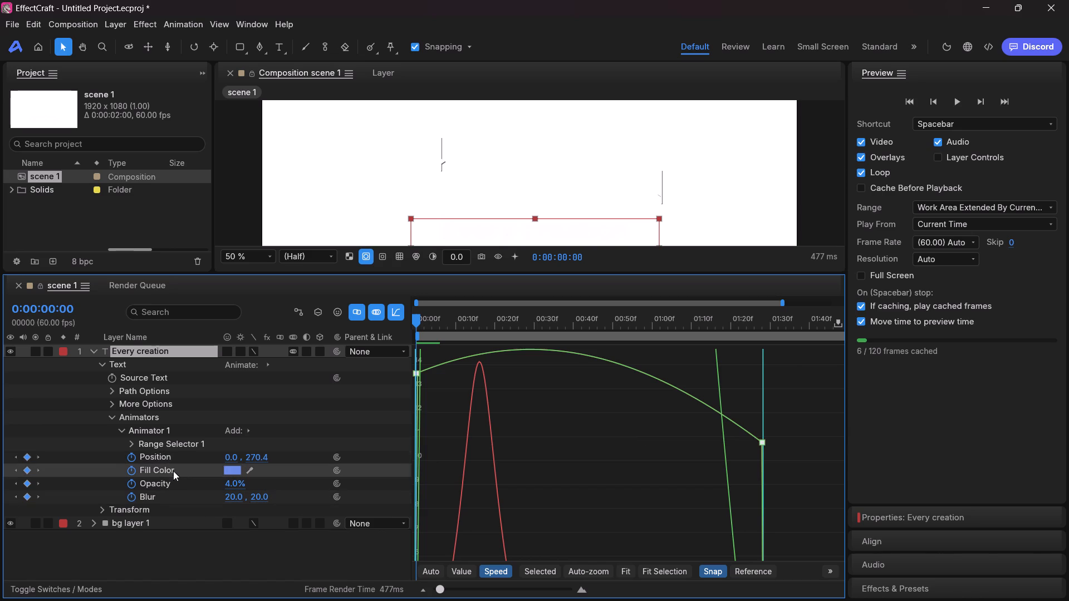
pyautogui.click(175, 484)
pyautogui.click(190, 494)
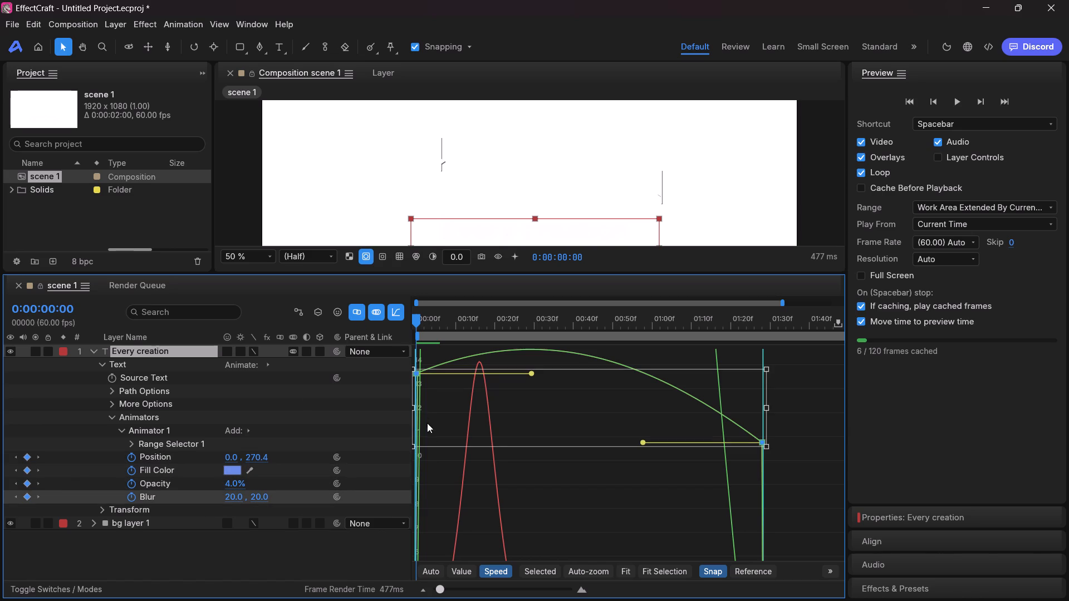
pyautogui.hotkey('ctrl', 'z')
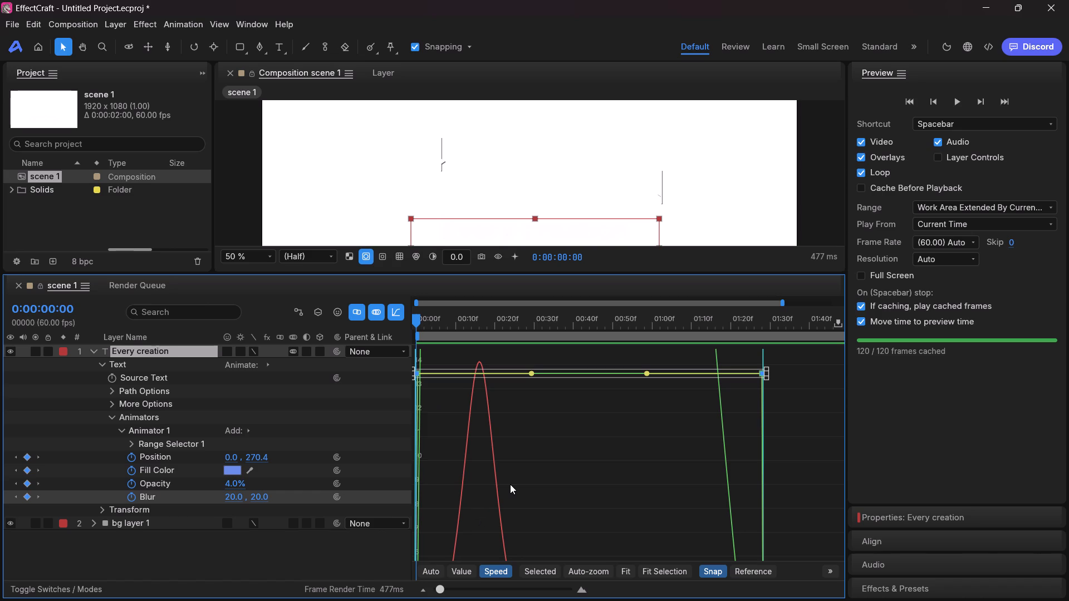
# Turn off frame blending for the scene 1 composition and close the graph editor, leaving motion blur enabled.
pyautogui.scroll(-20, 510, 484)
pyautogui.moveTo(541, 278); pyautogui.dragTo(552, 181)
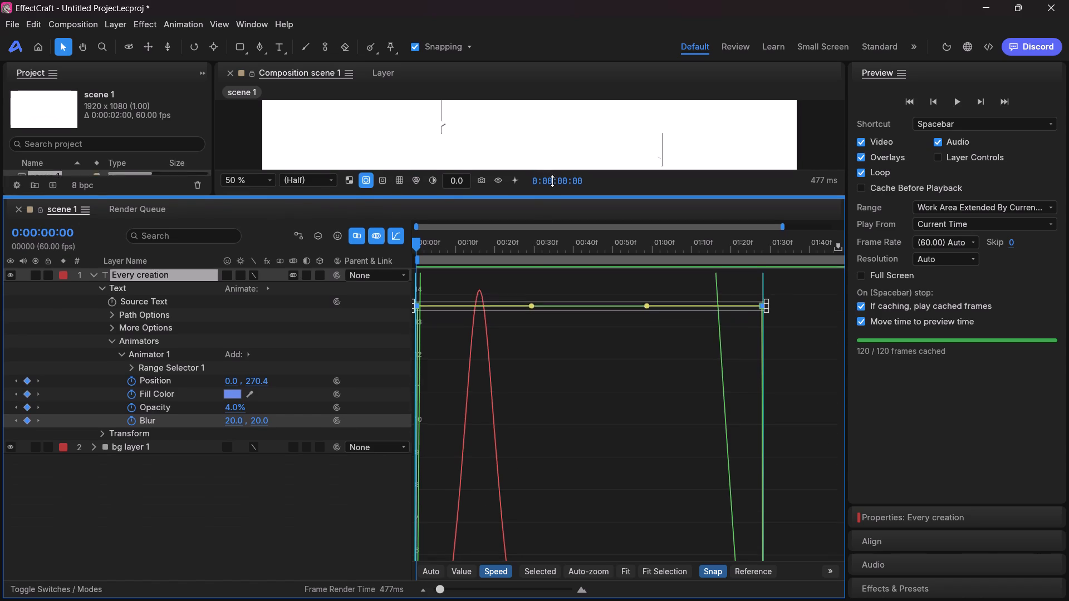
pyautogui.moveTo(552, 181); pyautogui.dragTo(563, 434)
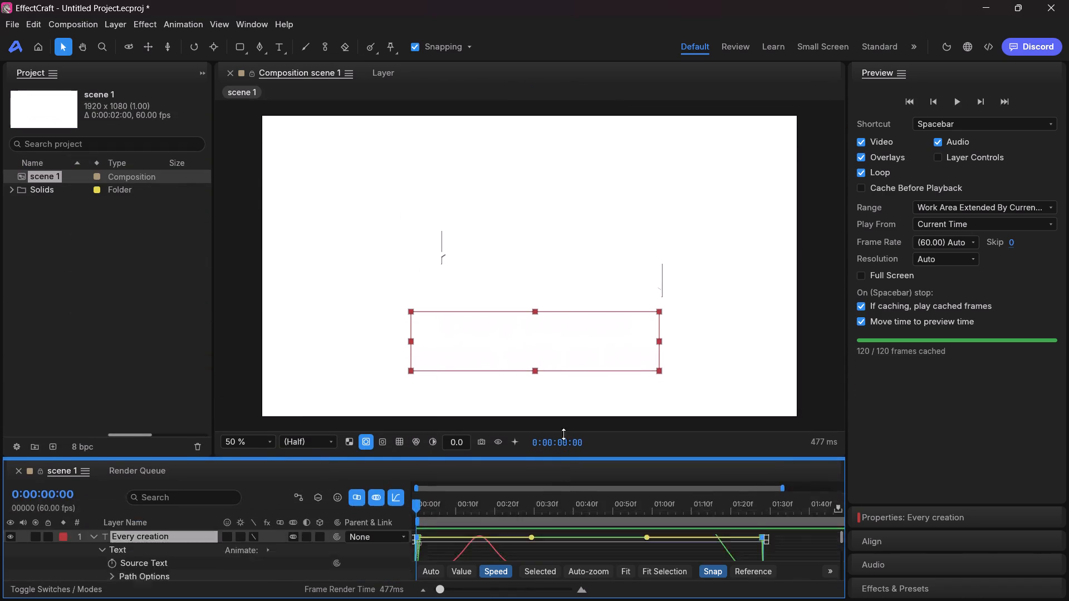
pyautogui.moveTo(563, 434); pyautogui.dragTo(562, 344)
pyautogui.click(375, 377)
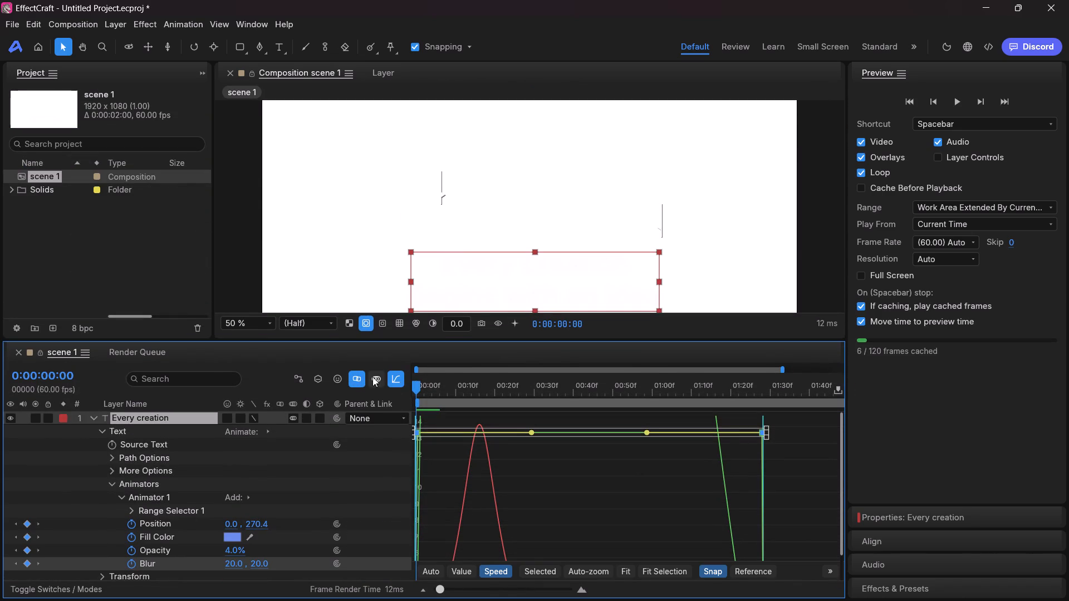
pyautogui.click(372, 377)
pyautogui.click(358, 379)
pyautogui.click(391, 377)
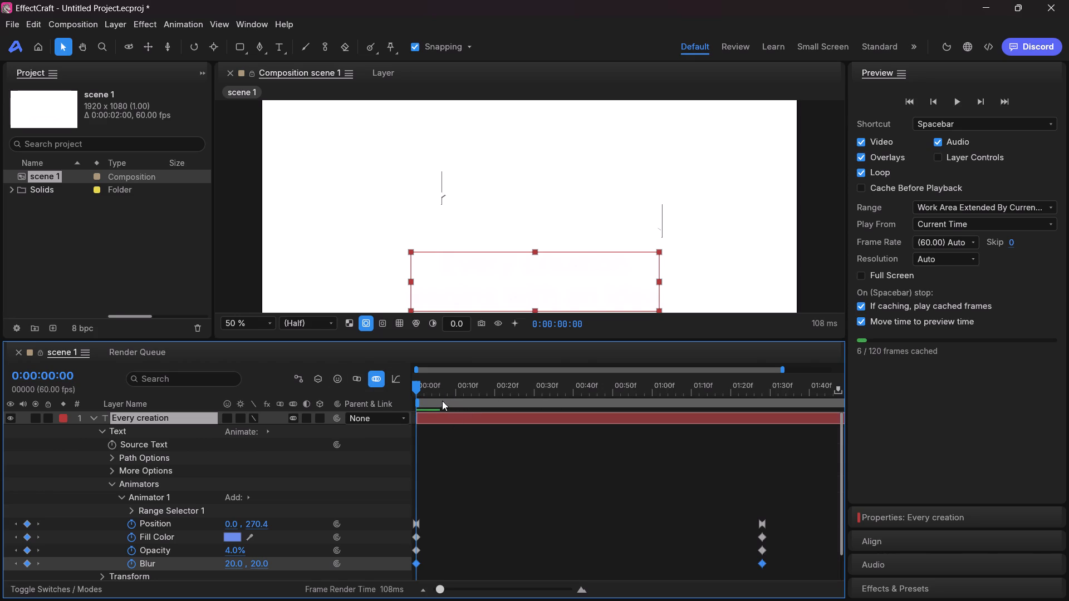
# Scrub through the whole scene 1 timeline to examine the text animation and its ending hold, then return to the first frame.
pyautogui.moveTo(440, 589); pyautogui.dragTo(305, 584)
pyautogui.keyDown('ctrl'); pyautogui.scroll(-6, 568, 519); pyautogui.keyUp('ctrl')
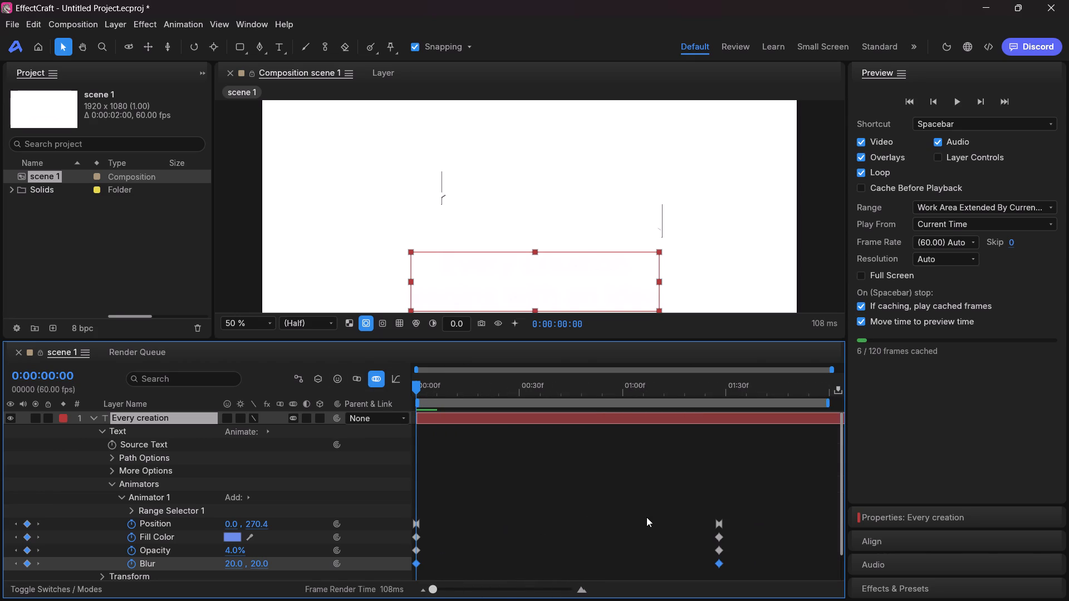
pyautogui.keyDown('ctrl'); pyautogui.scroll(-3, 547, 489); pyautogui.keyUp('ctrl')
pyautogui.moveTo(416, 387); pyautogui.dragTo(372, 374)
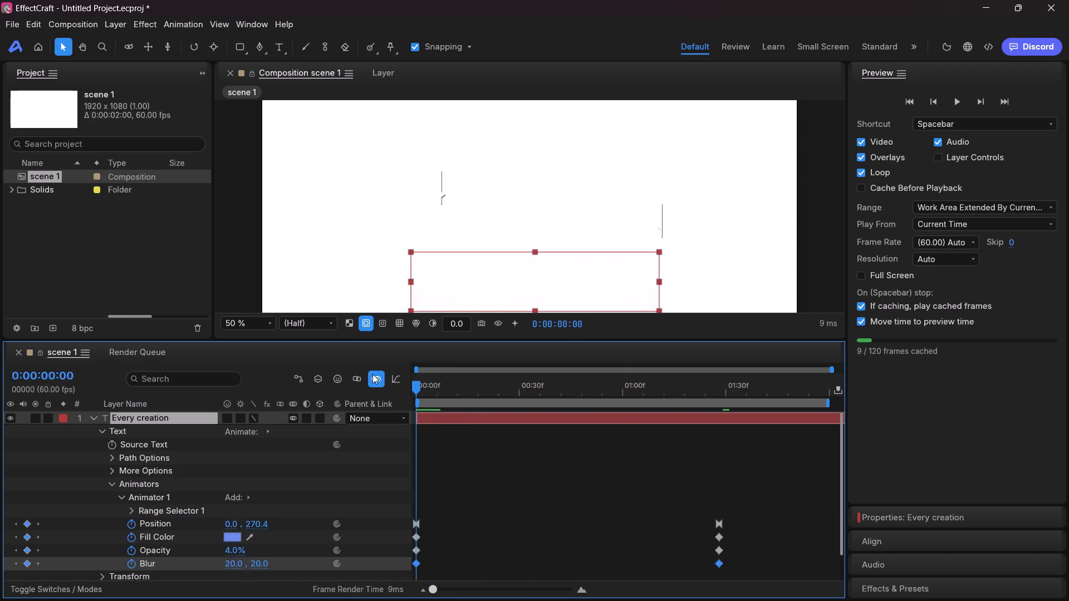
pyautogui.moveTo(372, 374); pyautogui.dragTo(689, 388)
pyautogui.keyDown('ctrl'); pyautogui.scroll(-11, 567, 479); pyautogui.keyUp('ctrl')
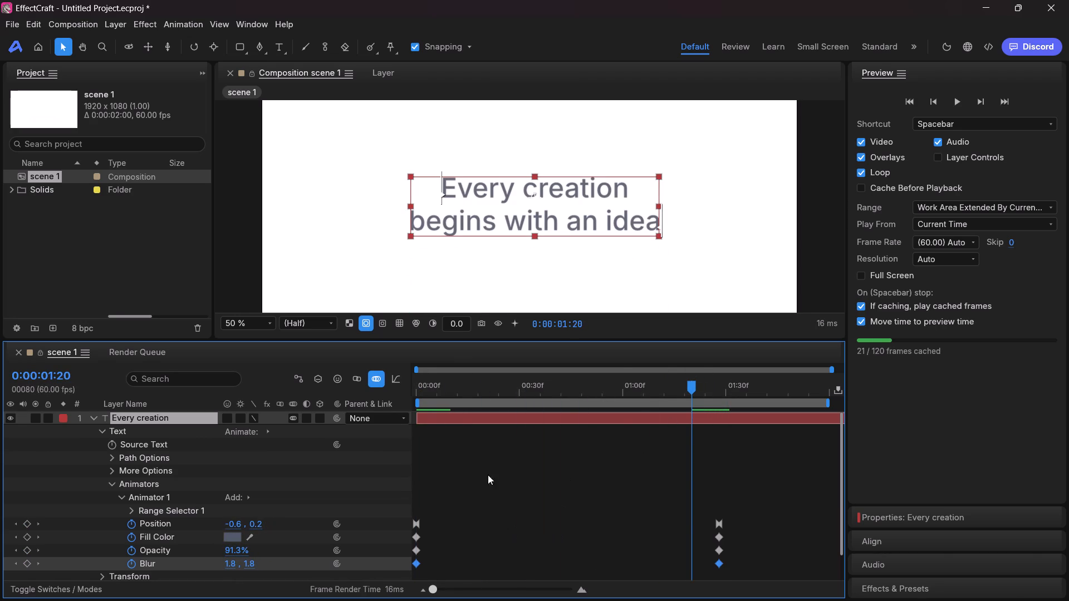
pyautogui.moveTo(475, 341); pyautogui.dragTo(469, 174)
pyautogui.hscroll(-1, 681, 393)
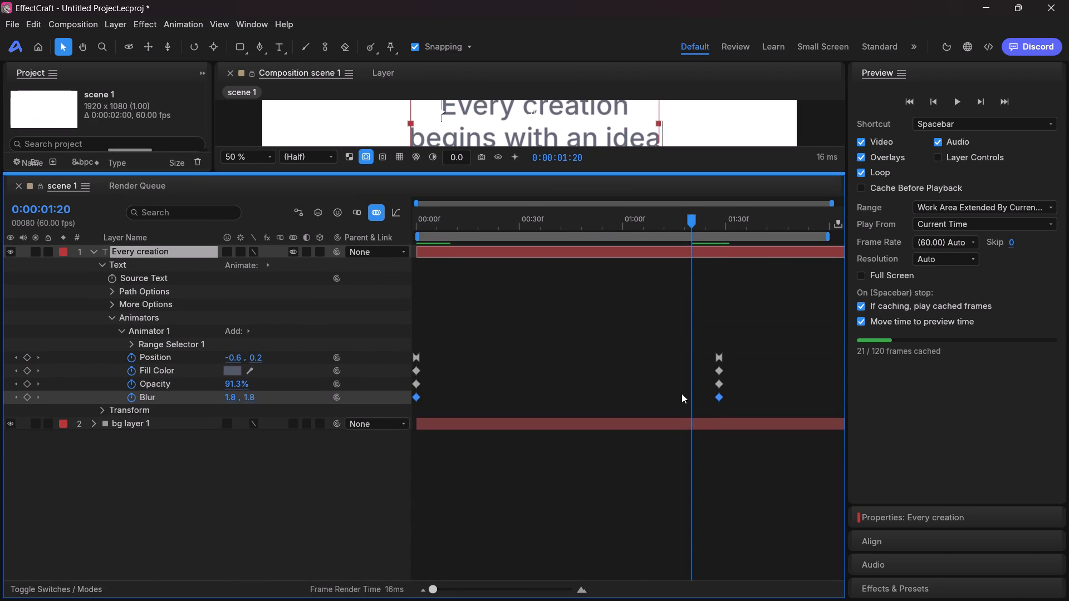
pyautogui.hscroll(-3, 681, 393)
pyautogui.keyDown('ctrl'); pyautogui.scroll(-5, 696, 426); pyautogui.keyUp('ctrl')
pyautogui.moveTo(687, 216); pyautogui.dragTo(705, 211)
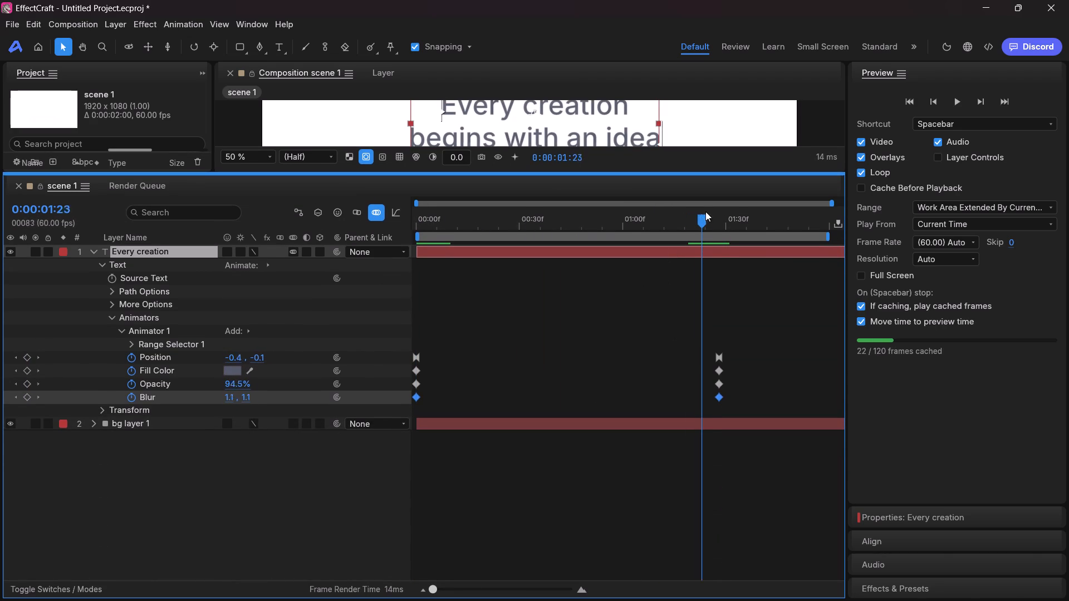
pyautogui.moveTo(705, 211); pyautogui.dragTo(719, 219)
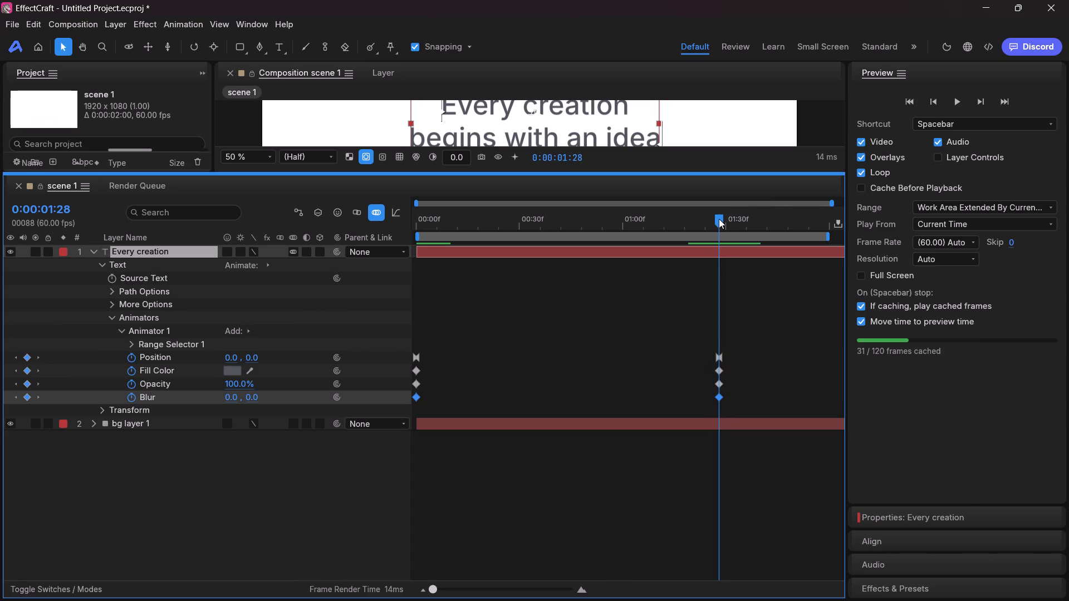
pyautogui.moveTo(719, 219); pyautogui.dragTo(892, 217)
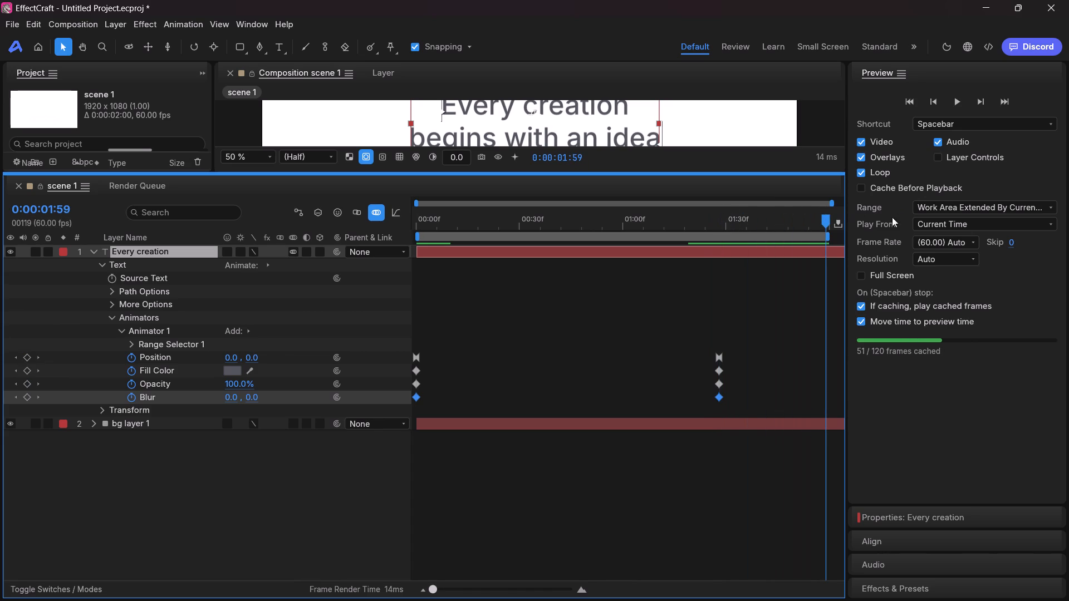
pyautogui.moveTo(892, 217); pyautogui.dragTo(856, 265)
pyautogui.hscroll(-8, 793, 295)
pyautogui.scroll(1, 695, 429)
pyautogui.keyDown('ctrl'); pyautogui.scroll(-7, 695, 429); pyautogui.keyUp('ctrl')
pyautogui.moveTo(825, 224); pyautogui.dragTo(354, 274)
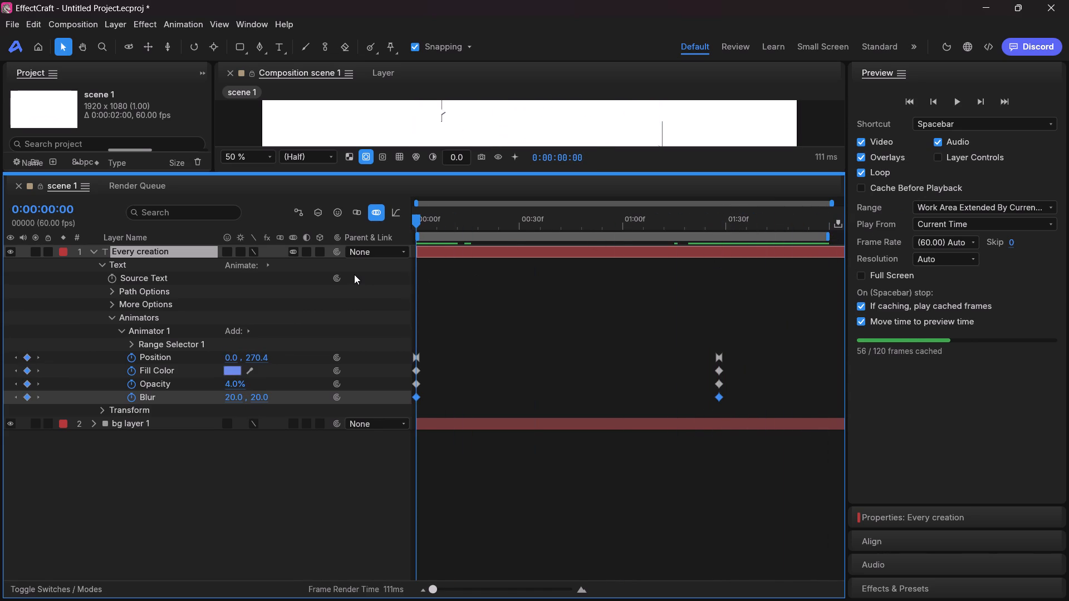
pyautogui.moveTo(354, 274); pyautogui.dragTo(355, 277)
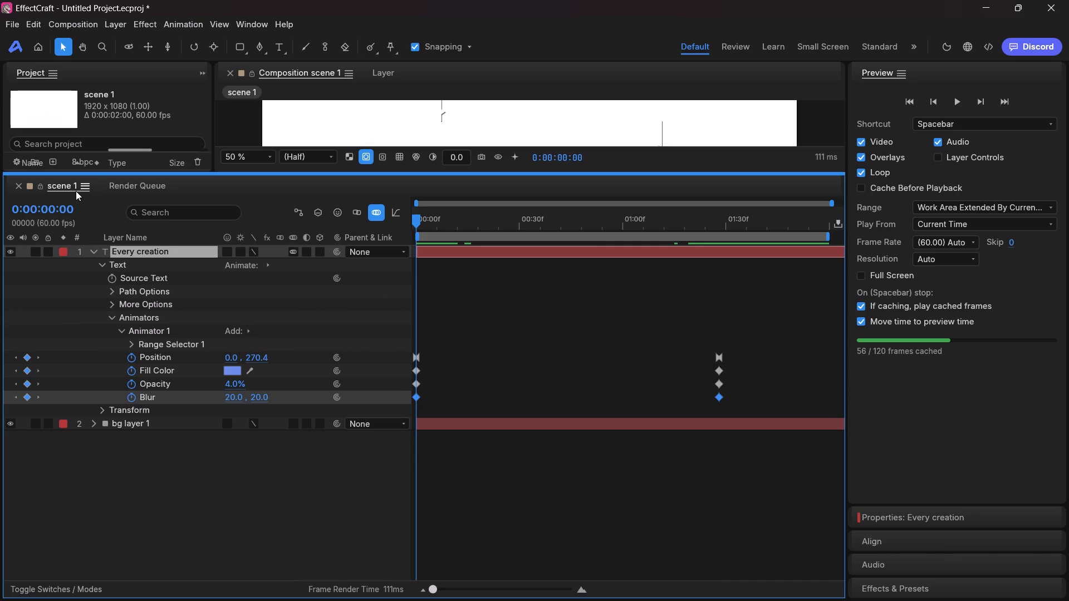
# Set the duration of the scene 1 composition to 0:00:05:00 in its composition settings.
pyautogui.click(89, 186)
pyautogui.click(144, 352)
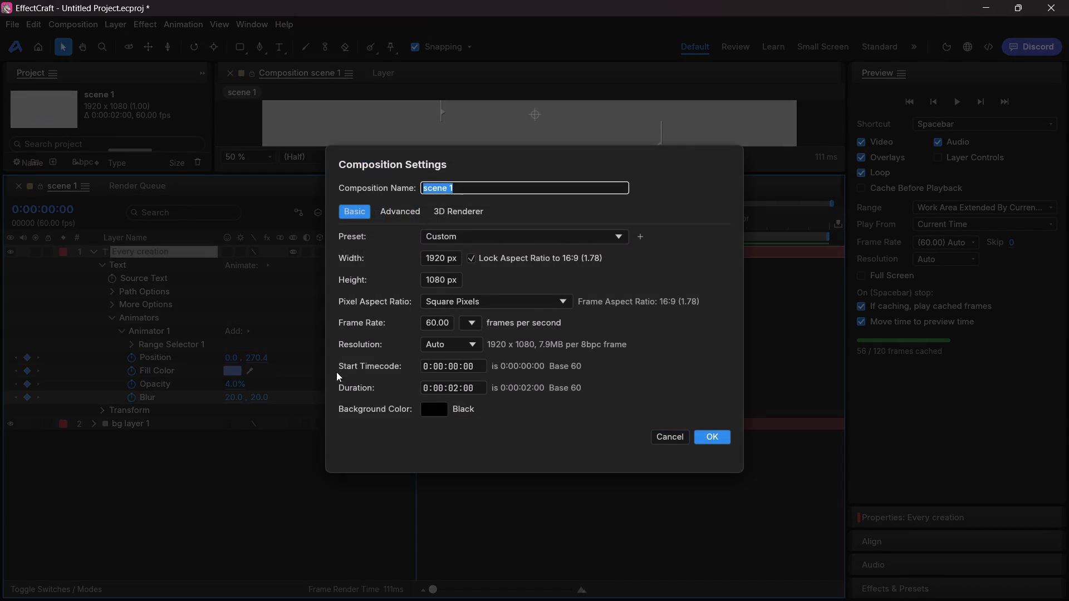
pyautogui.click(457, 390)
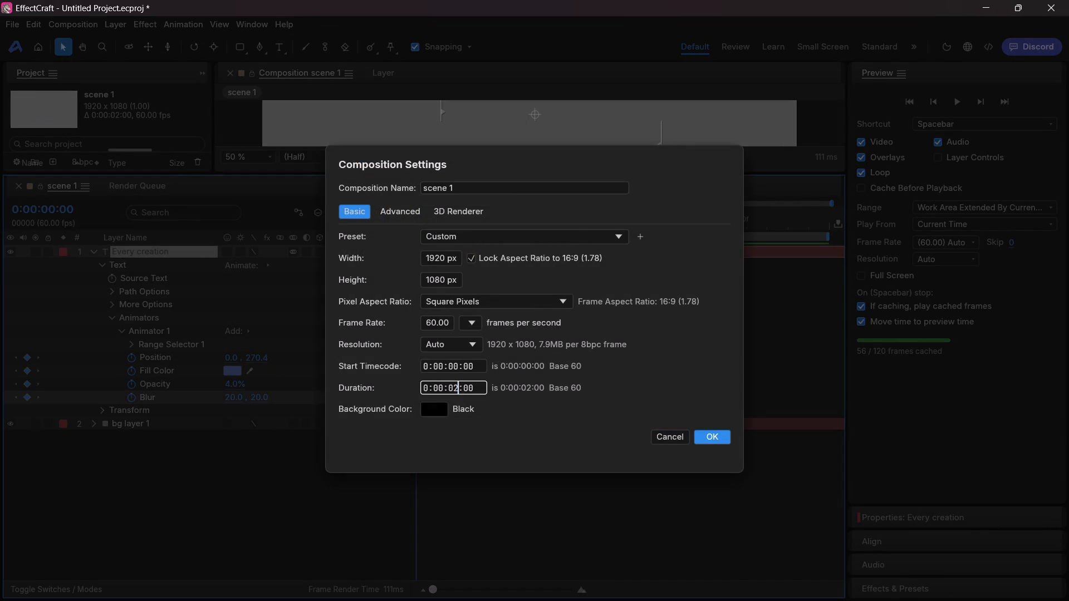
pyautogui.press('BackSpace')
pyautogui.press('1')
pyautogui.press('BackSpace')
pyautogui.press('5')
pyautogui.click(705, 437)
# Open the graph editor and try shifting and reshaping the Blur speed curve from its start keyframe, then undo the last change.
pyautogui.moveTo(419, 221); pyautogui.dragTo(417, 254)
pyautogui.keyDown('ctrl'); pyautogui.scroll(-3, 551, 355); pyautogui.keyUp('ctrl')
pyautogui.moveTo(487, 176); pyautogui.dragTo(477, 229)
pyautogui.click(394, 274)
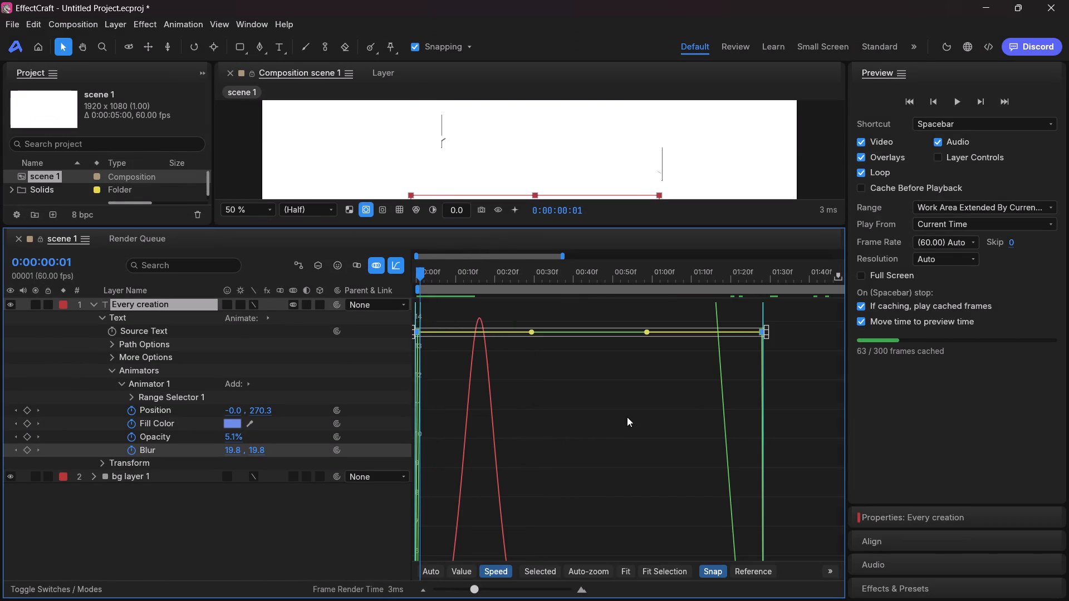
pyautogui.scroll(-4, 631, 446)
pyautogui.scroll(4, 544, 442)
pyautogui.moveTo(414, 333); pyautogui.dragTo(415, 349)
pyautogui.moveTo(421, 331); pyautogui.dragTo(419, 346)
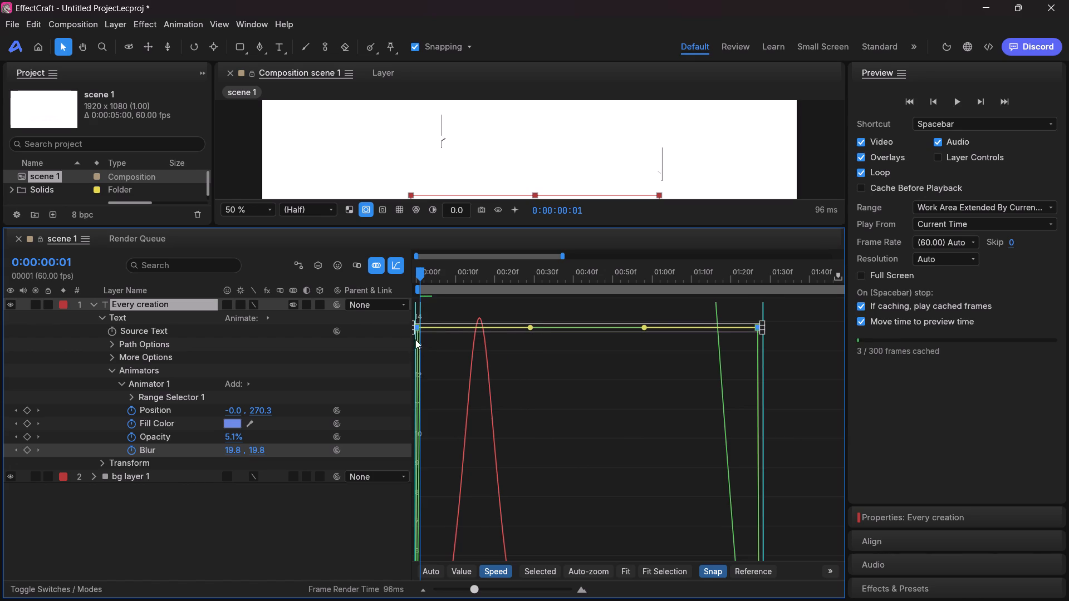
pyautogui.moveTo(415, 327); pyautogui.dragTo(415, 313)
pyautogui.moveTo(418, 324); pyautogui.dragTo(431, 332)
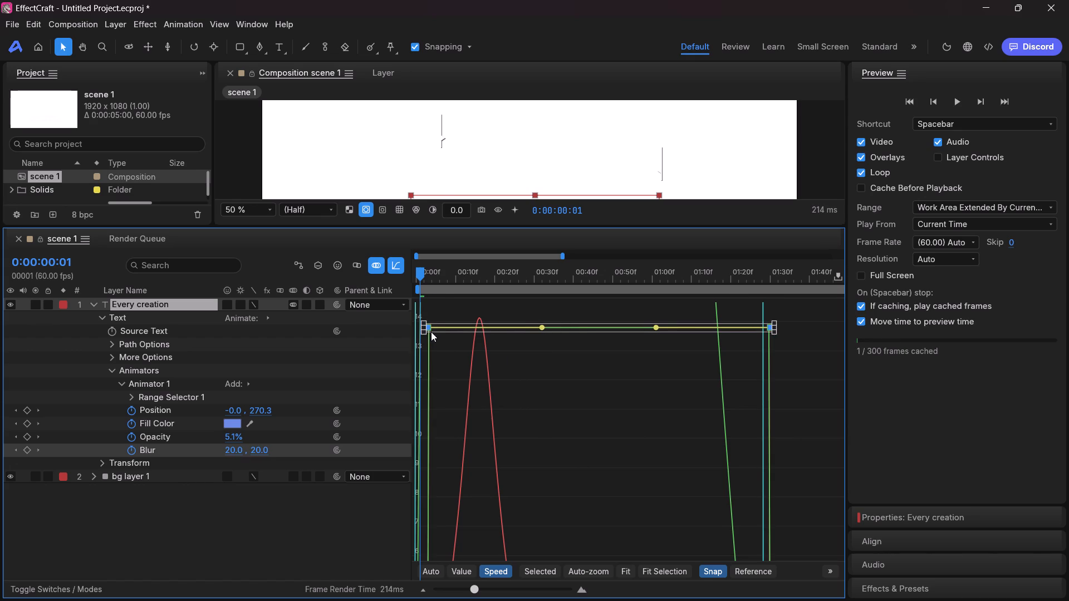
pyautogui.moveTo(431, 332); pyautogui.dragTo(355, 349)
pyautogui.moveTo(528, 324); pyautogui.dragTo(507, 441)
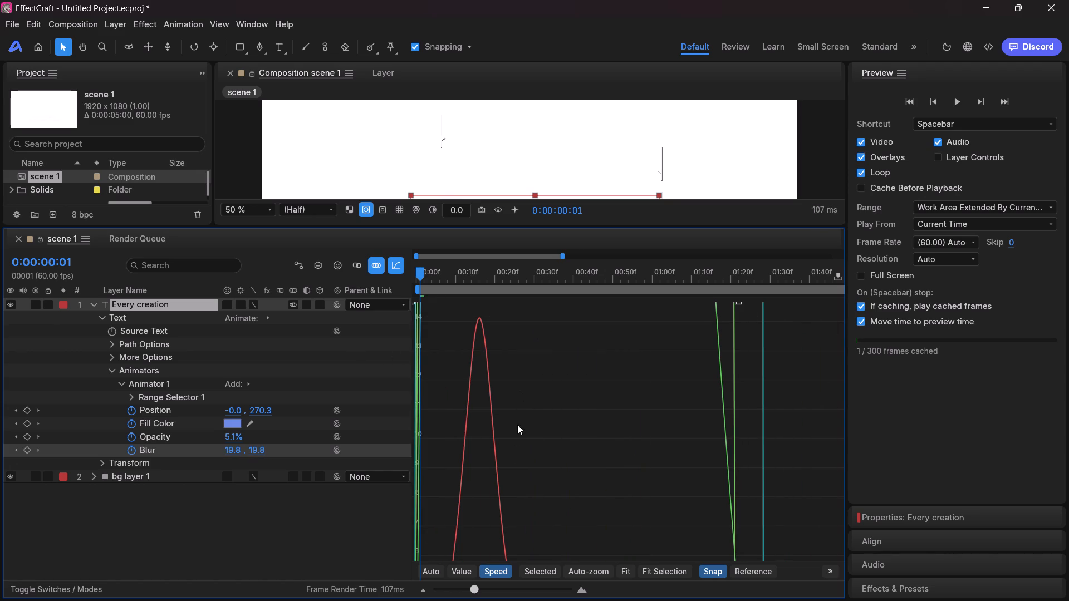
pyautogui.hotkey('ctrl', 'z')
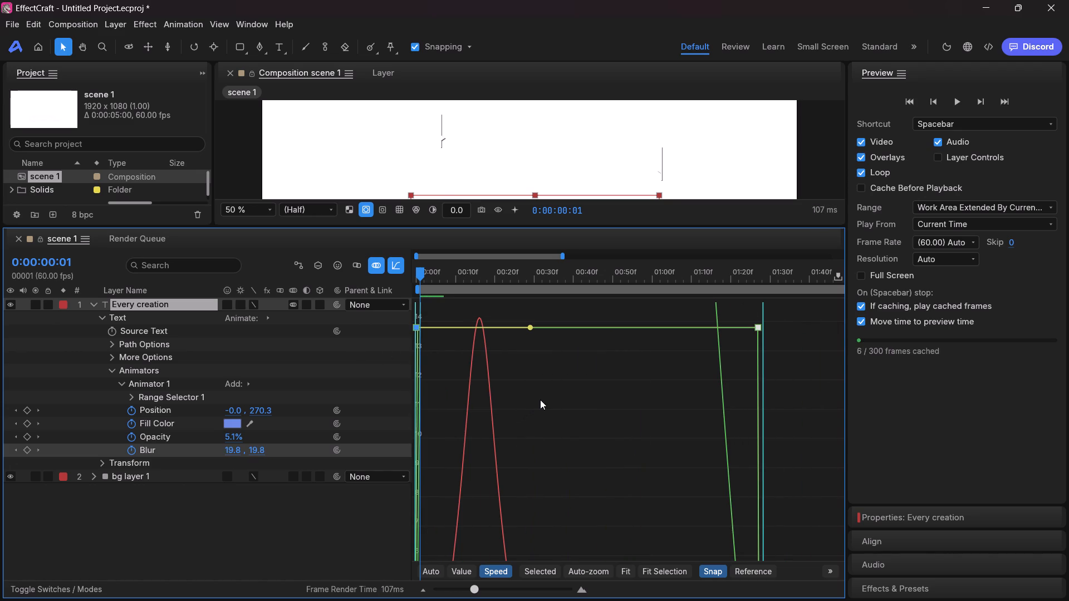
# Turn off snapping in the graph editor while keeping the speed graph displayed.
pyautogui.click(708, 570)
pyautogui.click(498, 575)
pyautogui.doubleClick(494, 575)
# Add Animator 1's Position property to Essential Graphics and close the graph editor.
pyautogui.rightClick(585, 438)
pyautogui.click(174, 391)
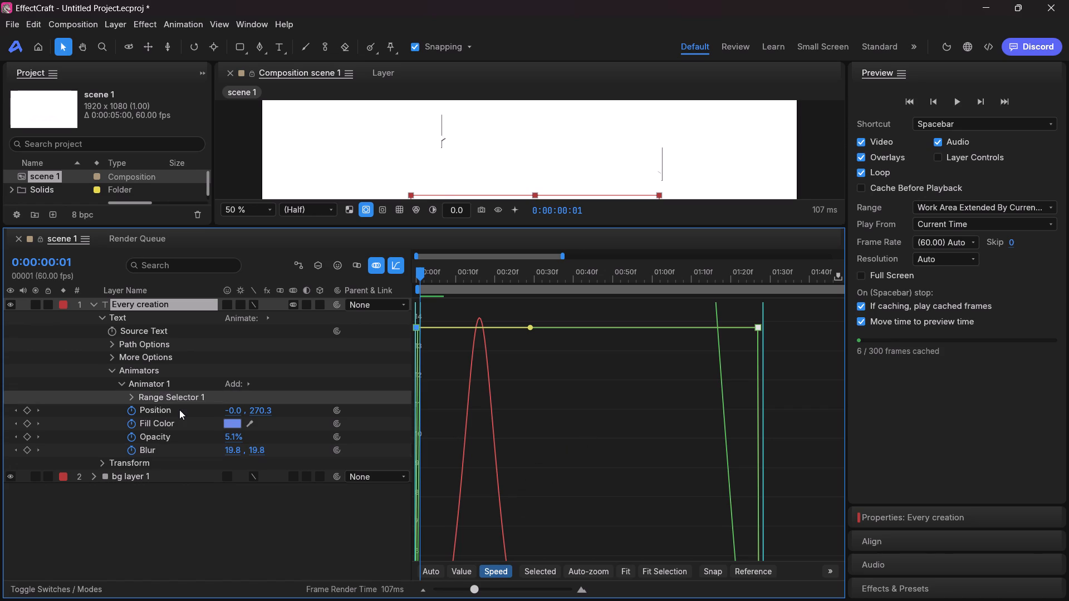
pyautogui.click(178, 410)
pyautogui.rightClick(176, 410)
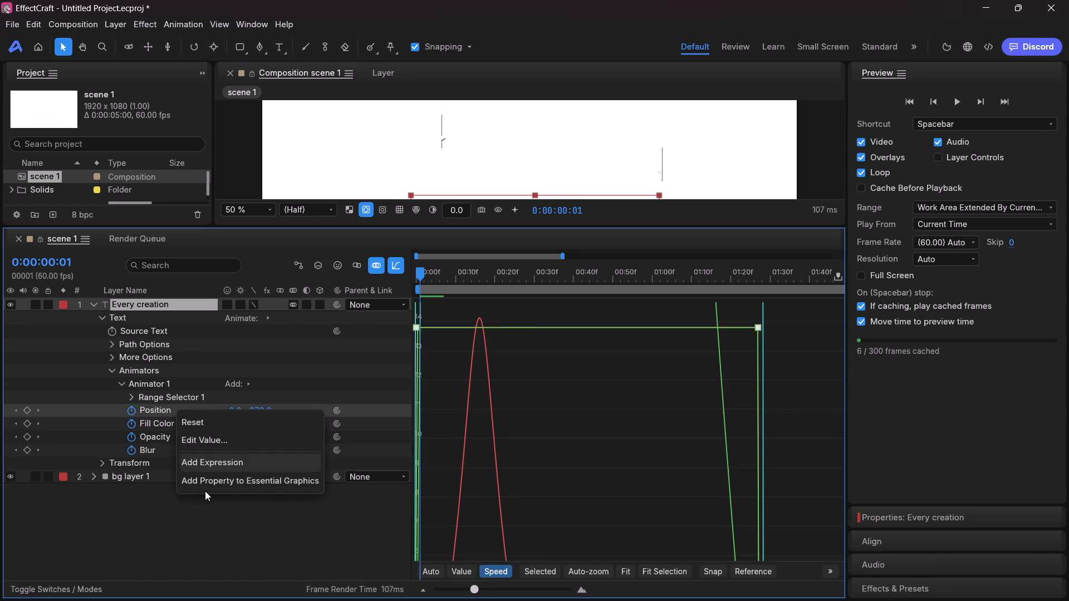
pyautogui.click(240, 484)
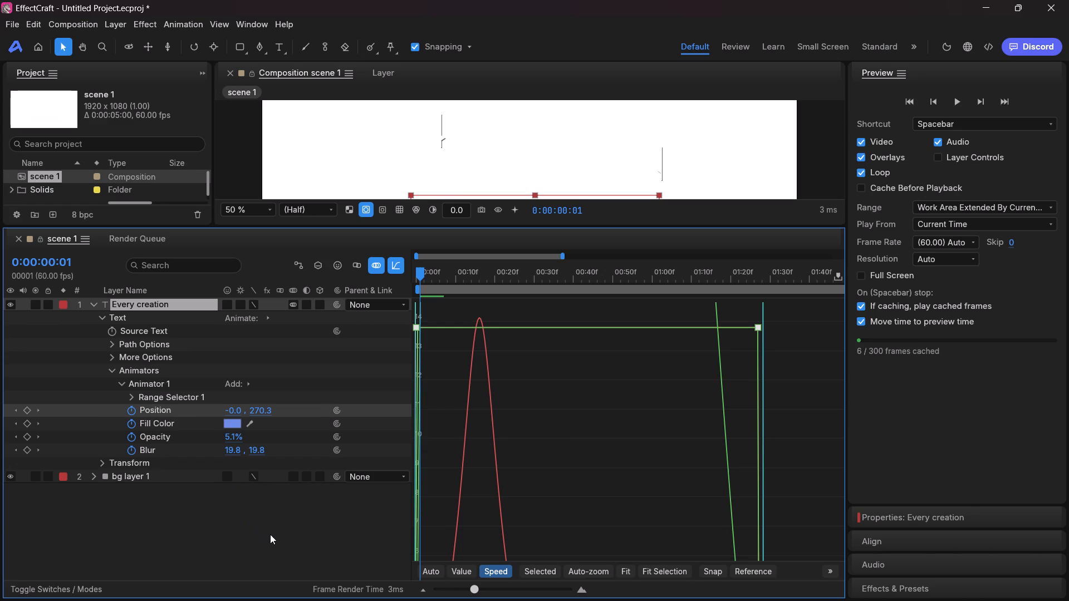
pyautogui.click(394, 263)
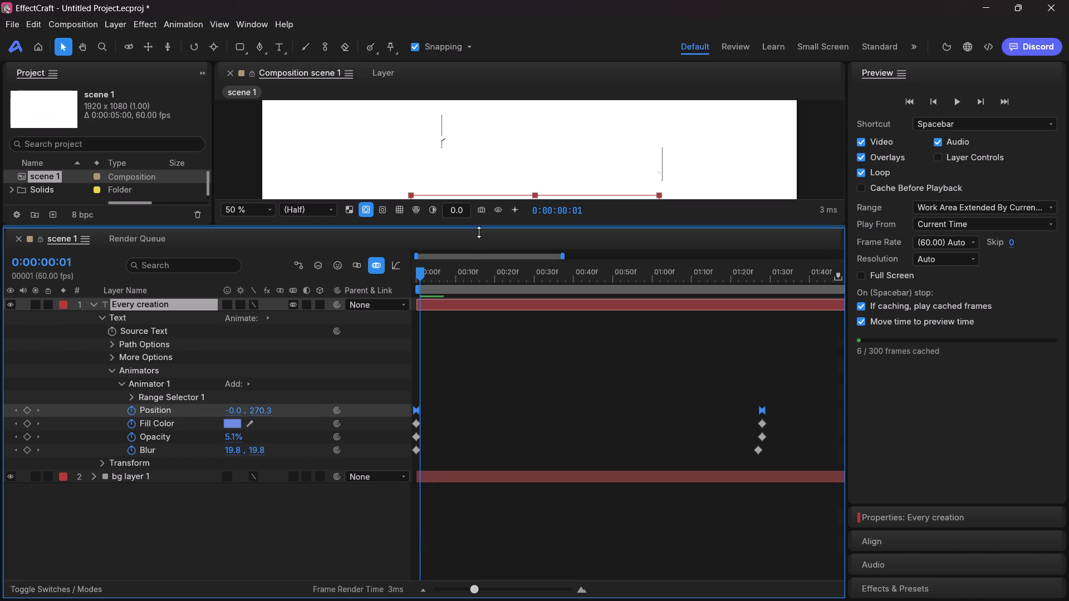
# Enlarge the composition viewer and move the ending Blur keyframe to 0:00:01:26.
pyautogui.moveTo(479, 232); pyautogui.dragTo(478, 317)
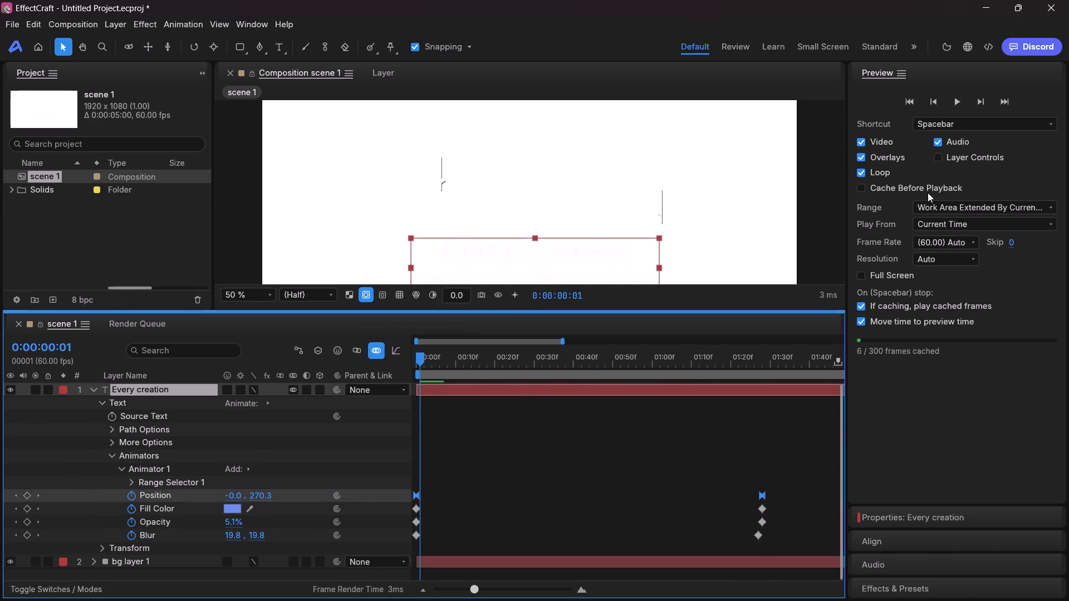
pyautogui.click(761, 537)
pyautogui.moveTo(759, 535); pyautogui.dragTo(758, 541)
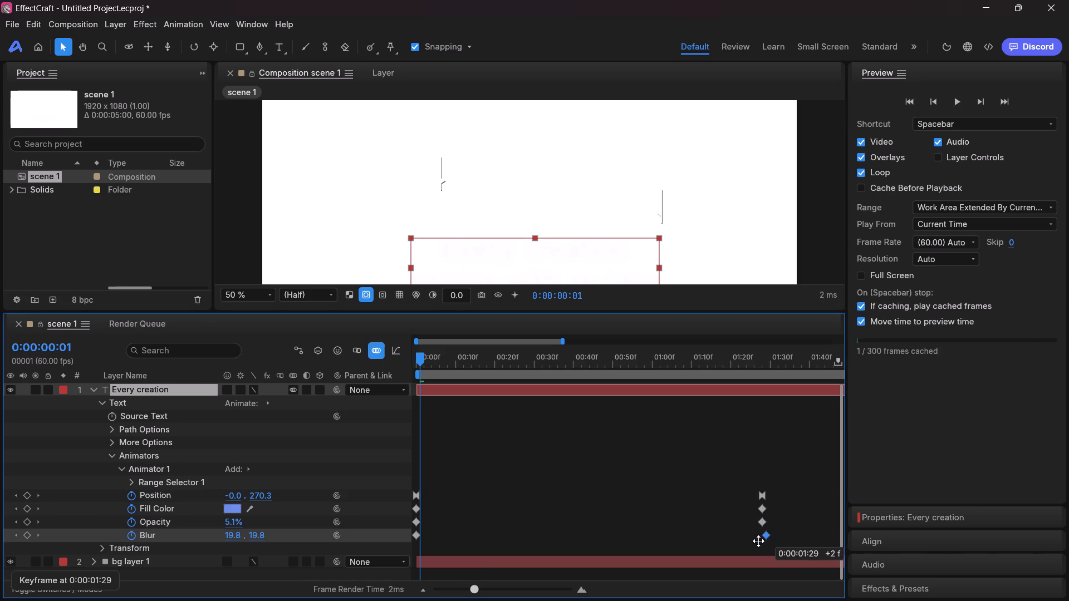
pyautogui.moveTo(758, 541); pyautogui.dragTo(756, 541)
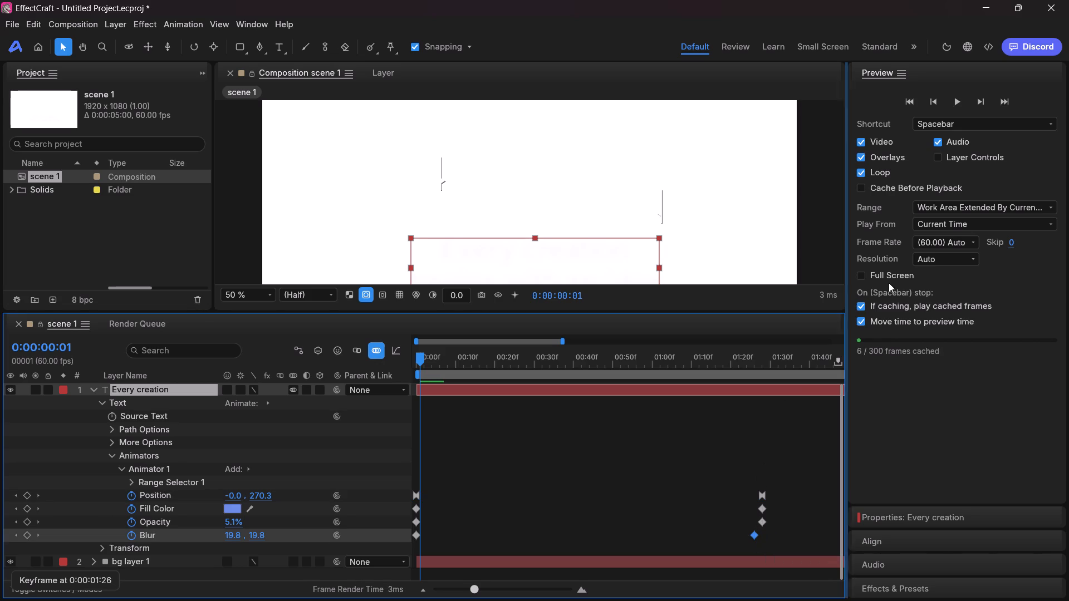
# Preview the text animation and move the ending Blur keyframe earlier to 0:00:01:17.
pyautogui.click(955, 103)
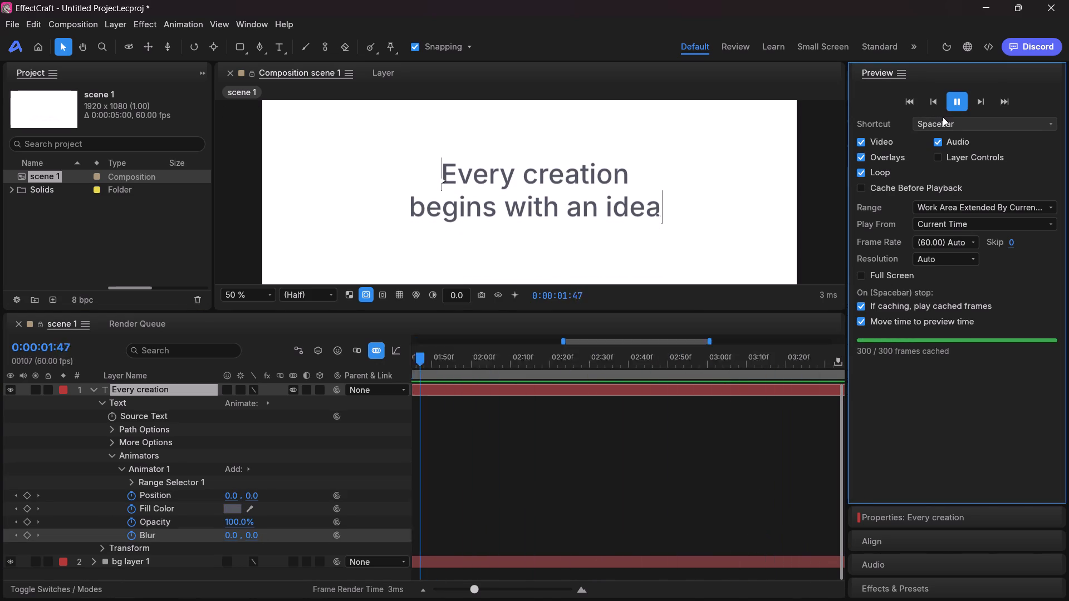
pyautogui.click(953, 99)
pyautogui.moveTo(669, 360); pyautogui.dragTo(643, 384)
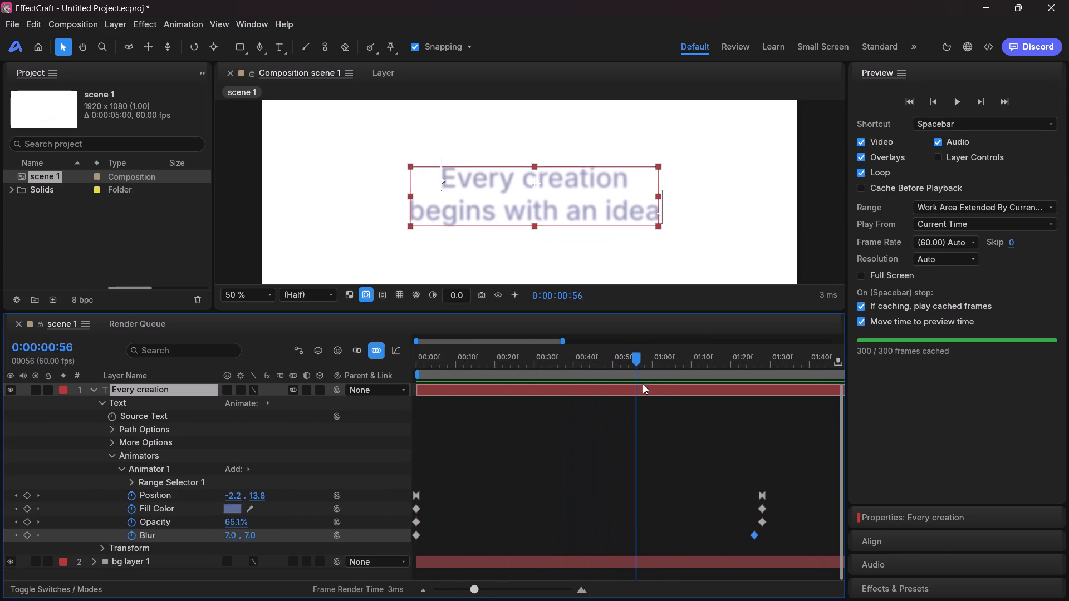
pyautogui.moveTo(643, 384); pyautogui.dragTo(723, 383)
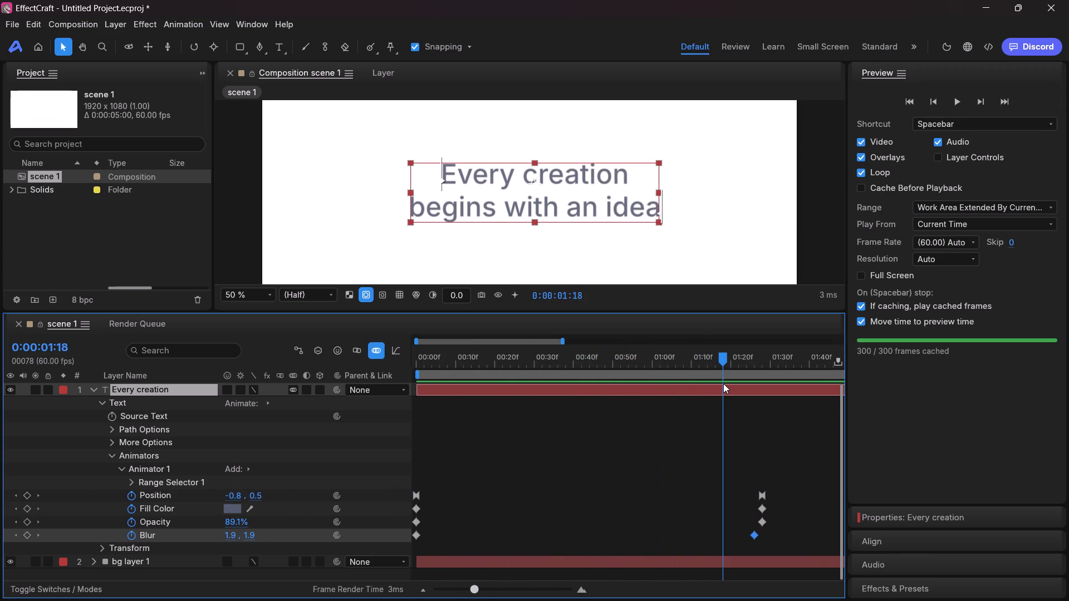
pyautogui.moveTo(723, 383); pyautogui.dragTo(718, 386)
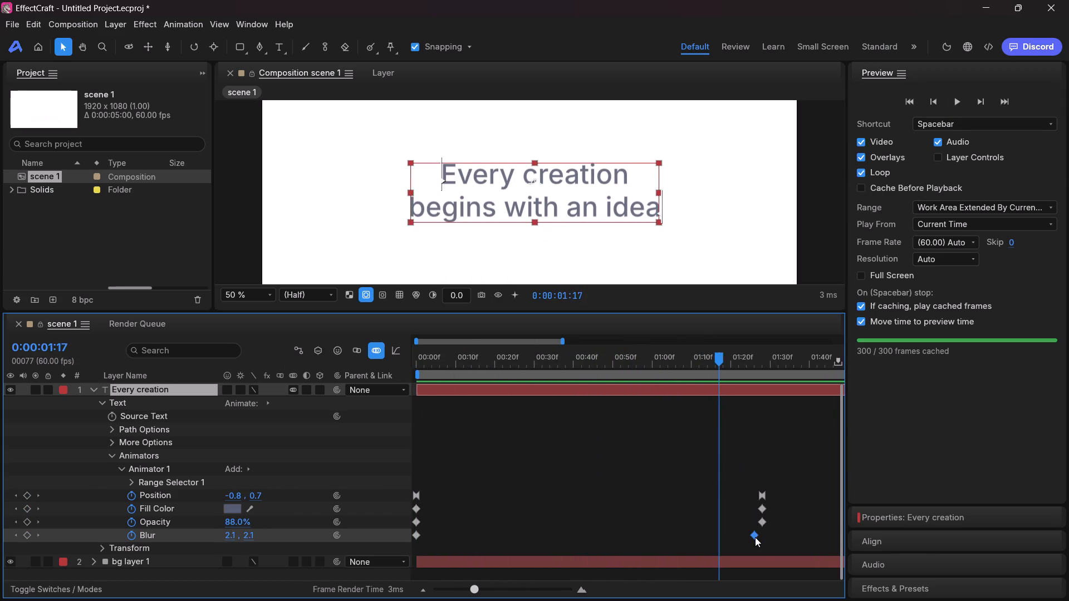
pyautogui.moveTo(755, 537); pyautogui.dragTo(722, 541)
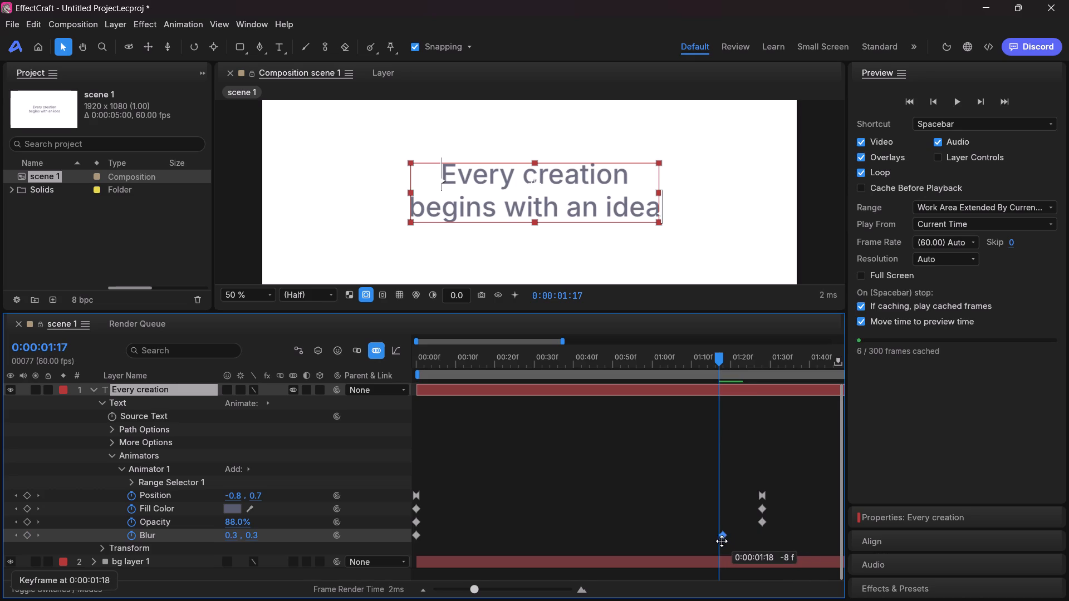
pyautogui.moveTo(722, 541); pyautogui.dragTo(716, 544)
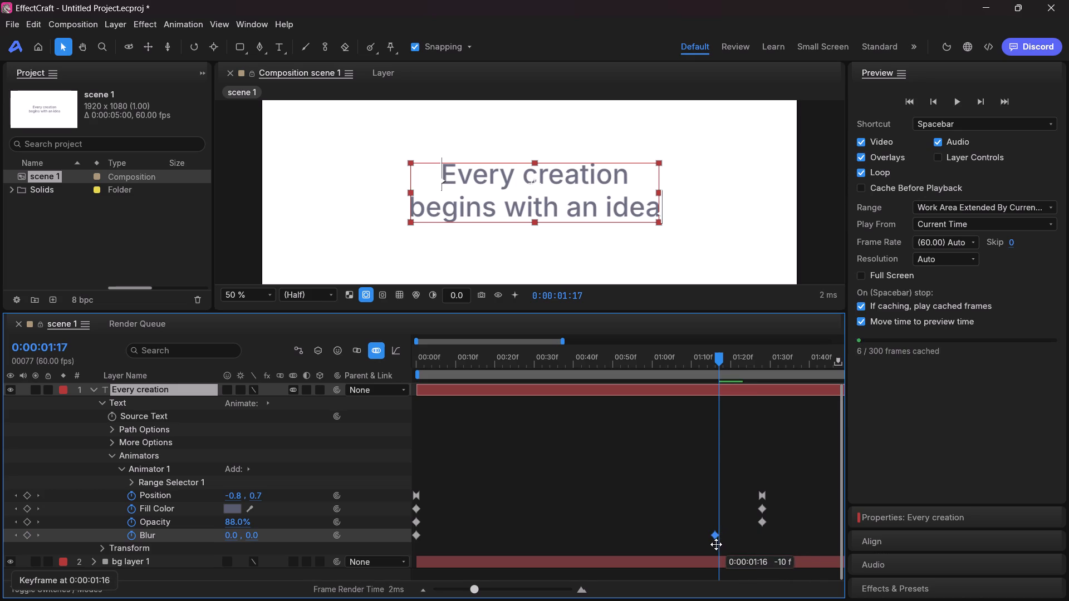
pyautogui.moveTo(716, 544); pyautogui.dragTo(719, 542)
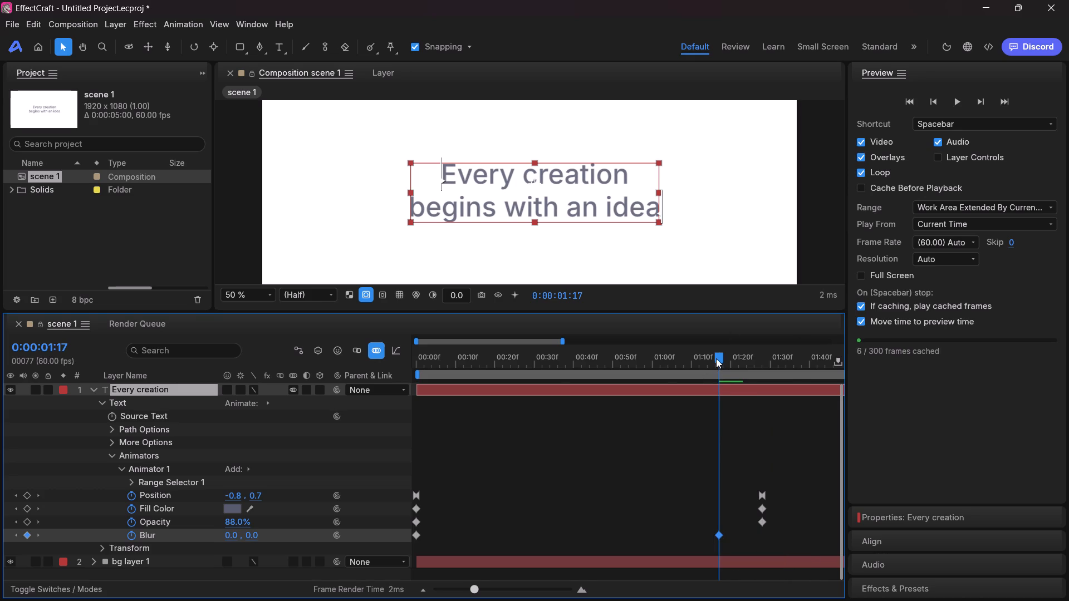
# Play the text animation from the start to review the earlier Blur ending, then return to the first frame.
pyautogui.moveTo(716, 358); pyautogui.dragTo(308, 369)
pyautogui.click(957, 98)
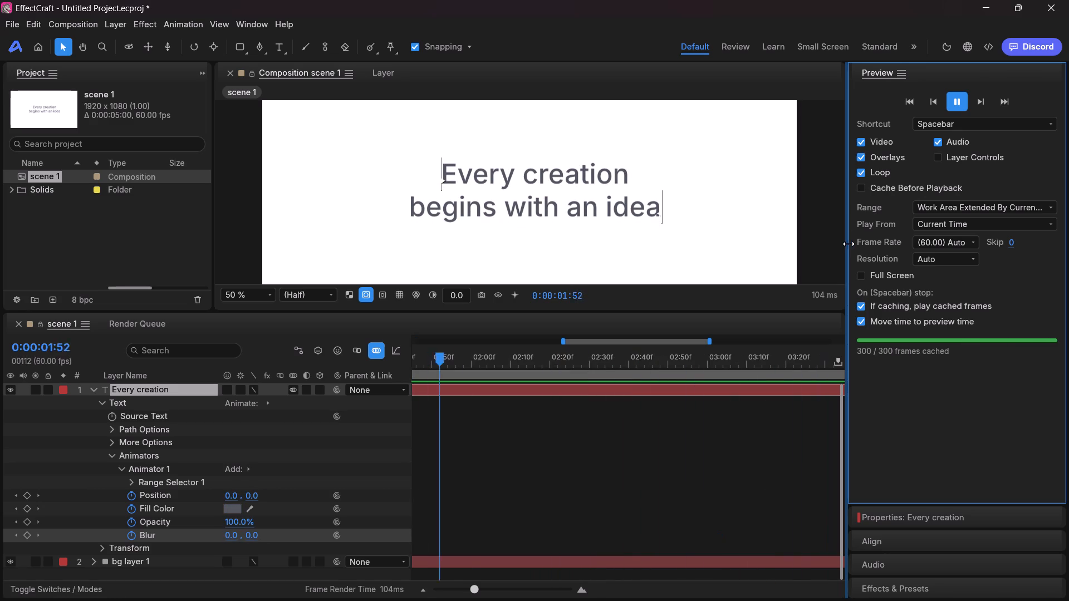
pyautogui.click(954, 97)
pyautogui.moveTo(666, 361); pyautogui.dragTo(665, 361)
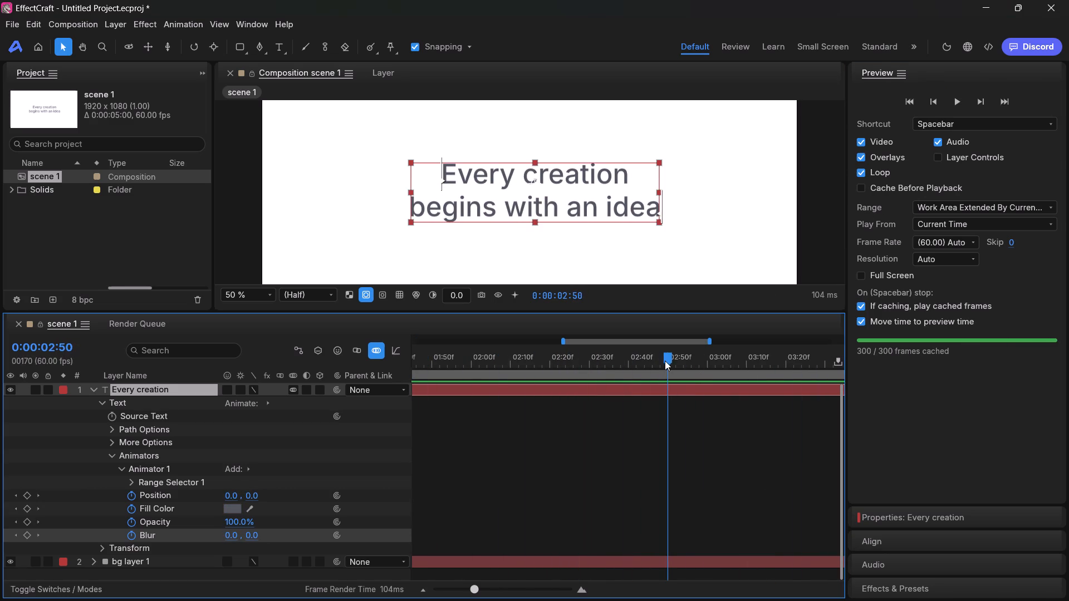
pyautogui.moveTo(665, 361); pyautogui.dragTo(221, 383)
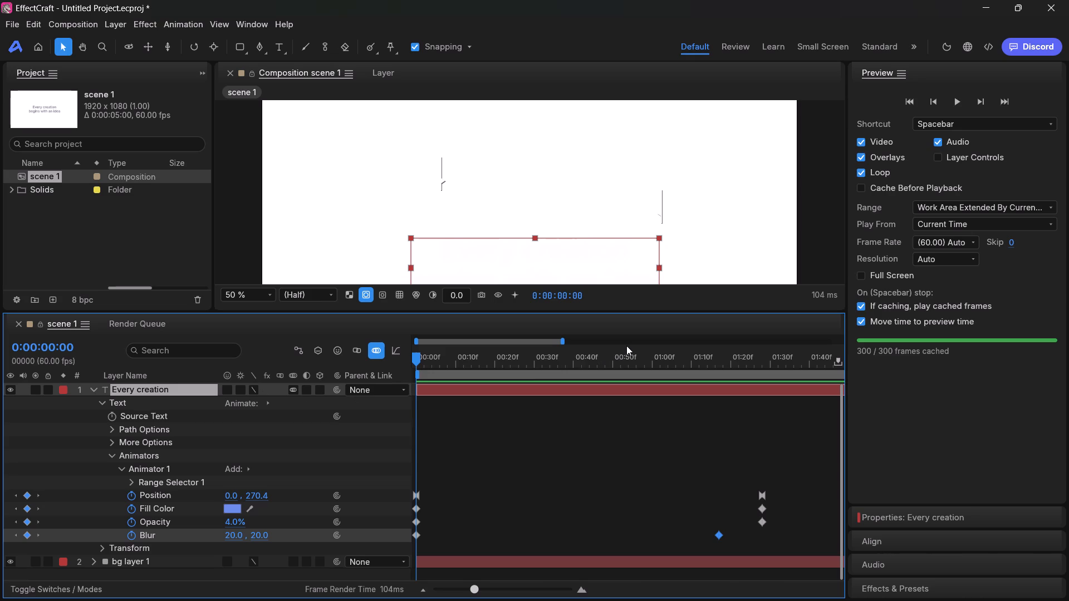
# Open Task Manager to examine the GPU's performance.
pyautogui.rightClick(818, 578)
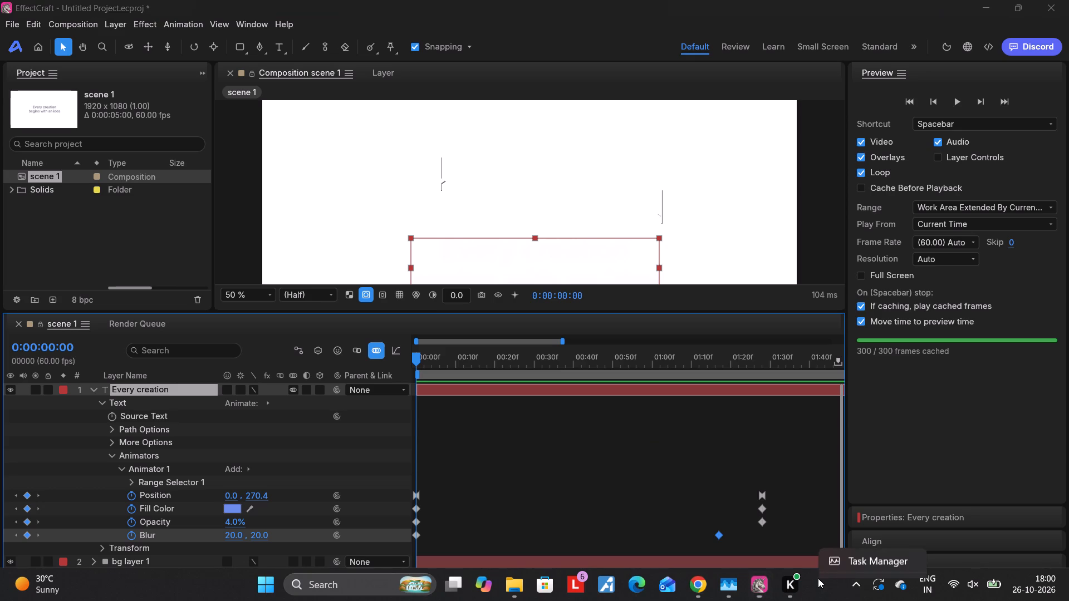
pyautogui.click(864, 541)
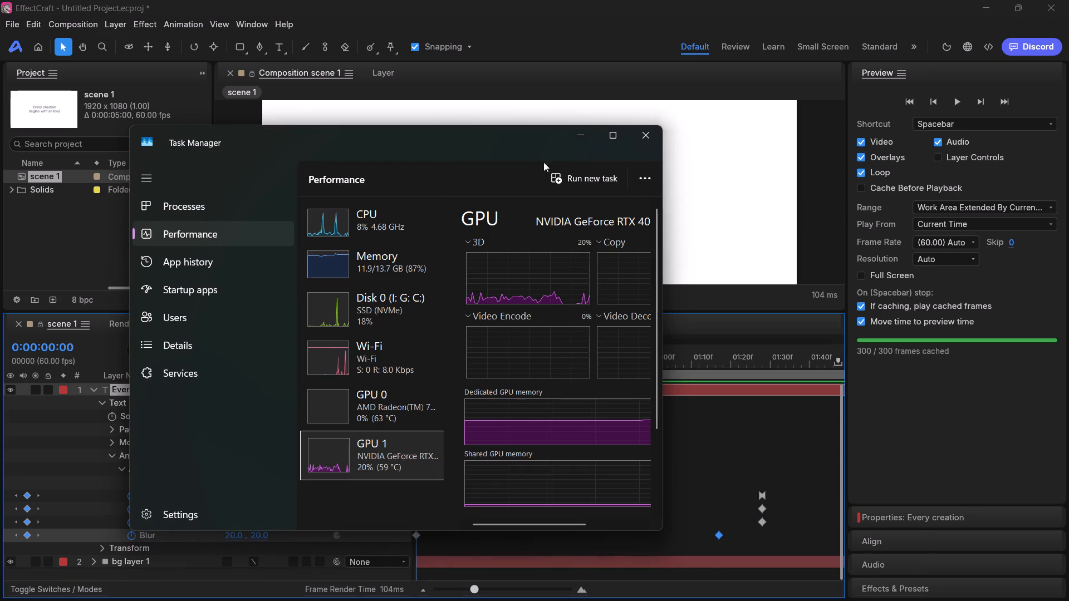
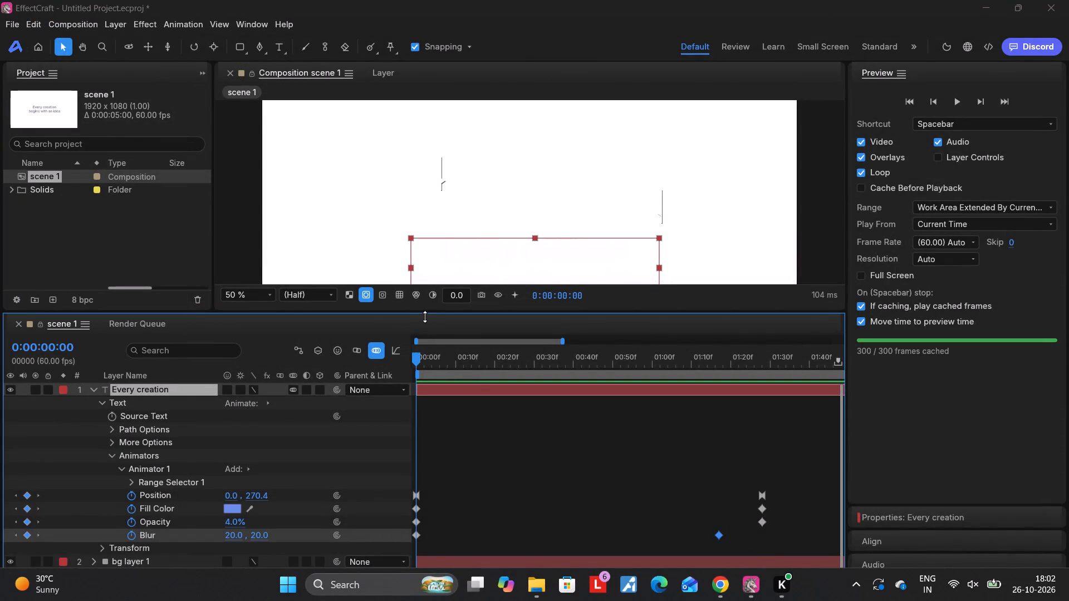
# Adjust the timeline height and collapse the Every creation layer's properties.
pyautogui.moveTo(425, 316); pyautogui.dragTo(411, 328)
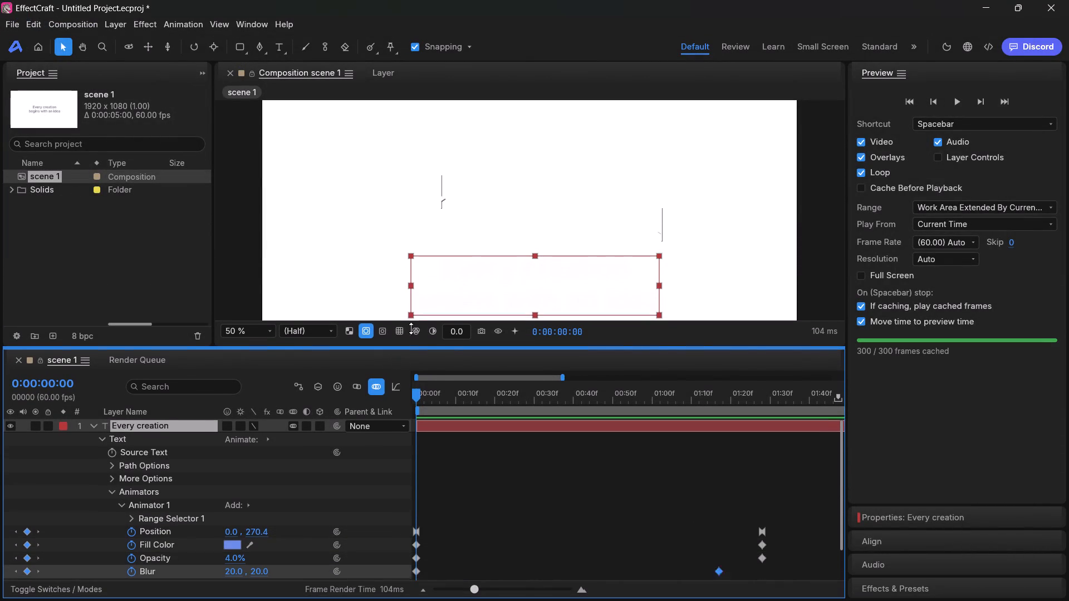
pyautogui.moveTo(411, 328); pyautogui.dragTo(431, 293)
pyautogui.click(91, 368)
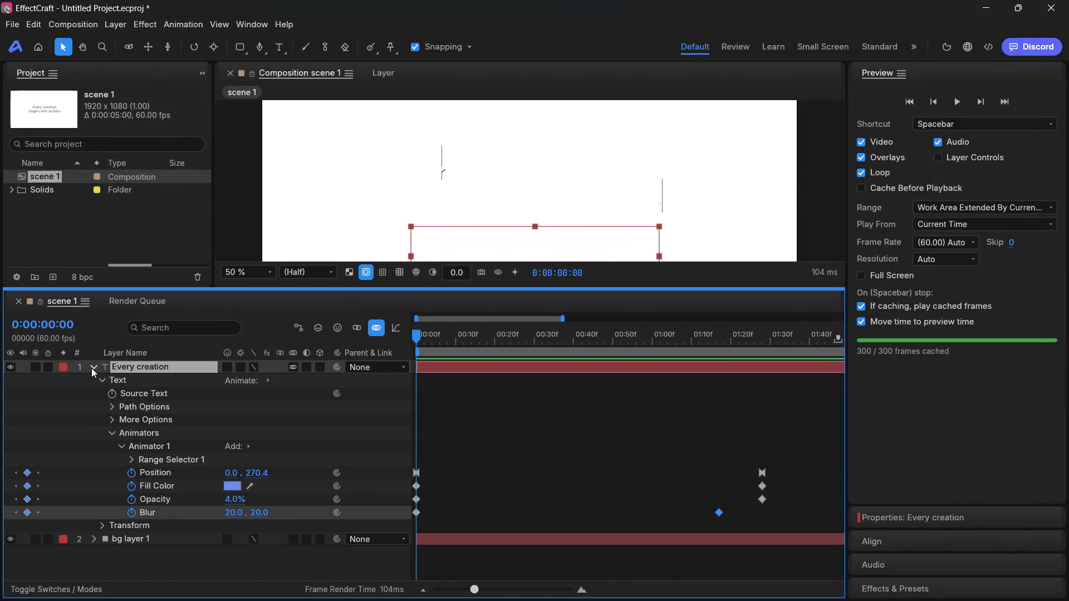
# Create a new project folder named "images" and expand it.
pyautogui.click(37, 283)
pyautogui.press('BackSpace')
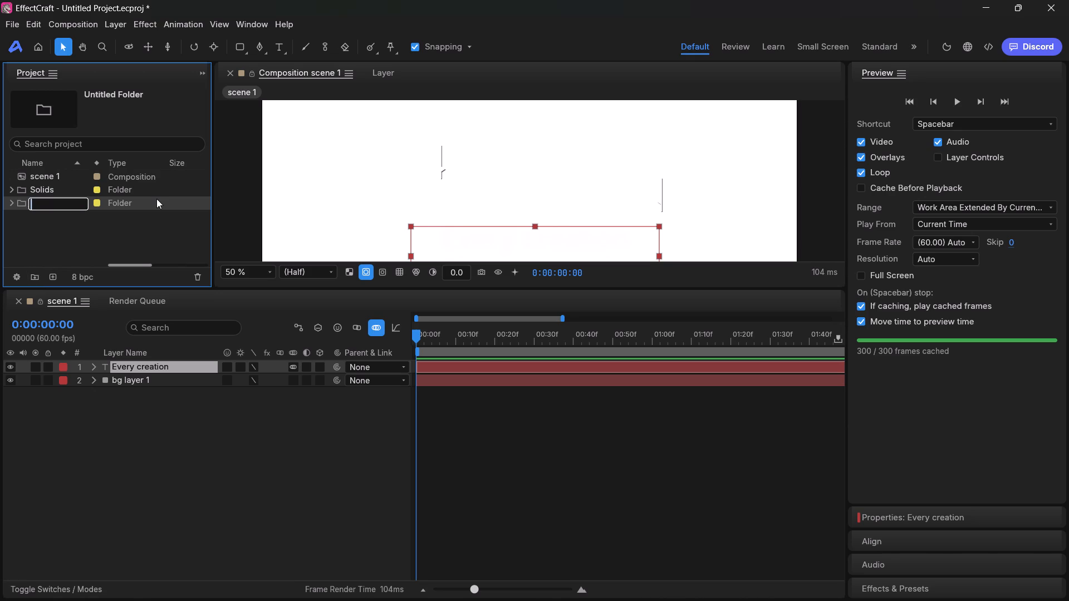
pyautogui.write('images')
pyautogui.click(29, 242)
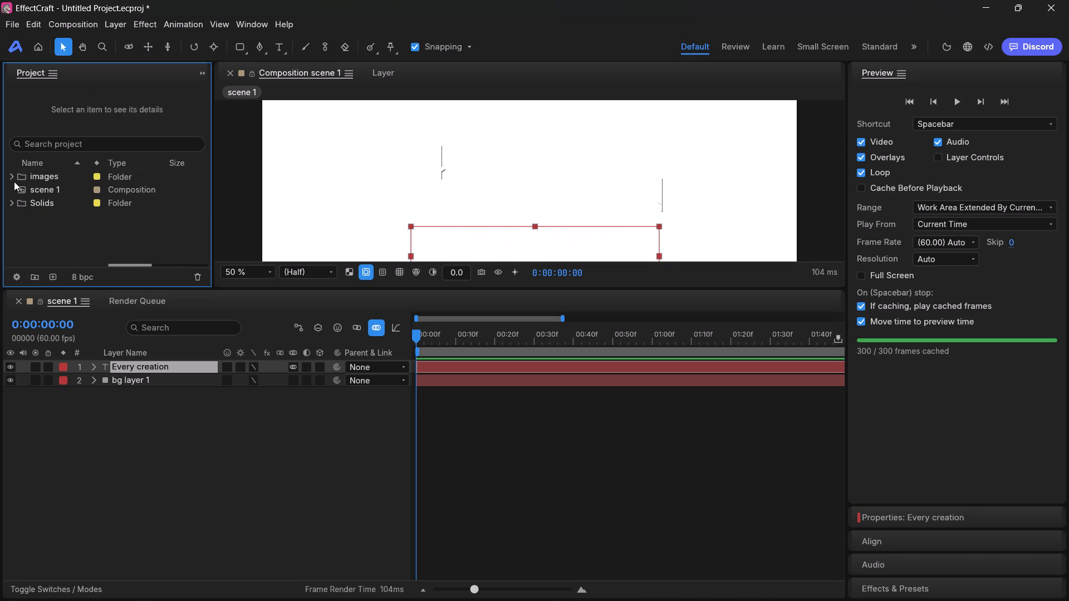
pyautogui.click(14, 176)
pyautogui.click(12, 173)
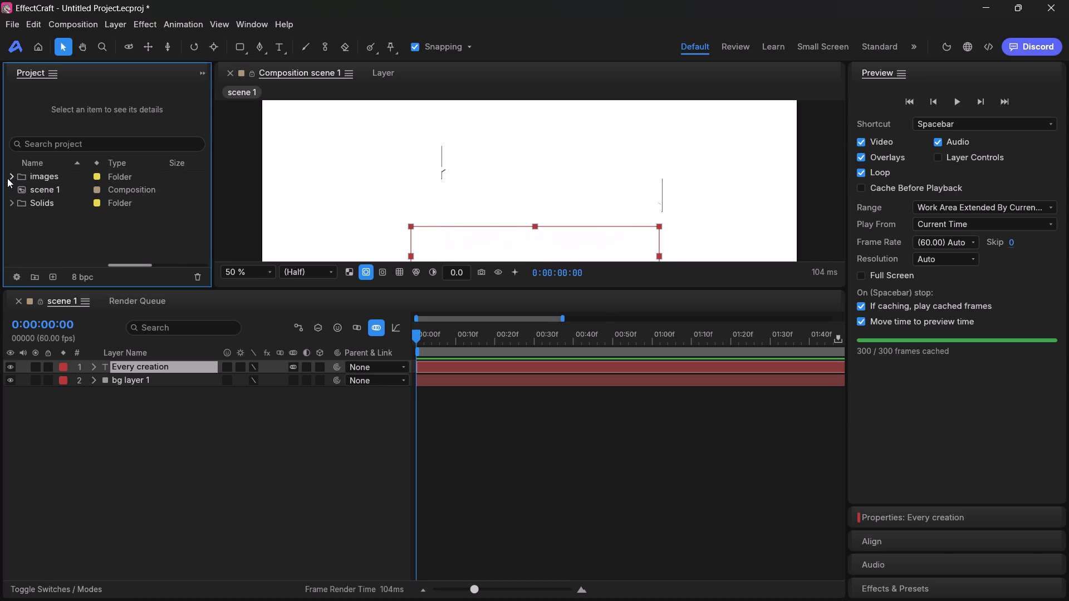
pyautogui.click(8, 178)
# Start a file import into the project and browse to the Downloads folder.
pyautogui.click(43, 190)
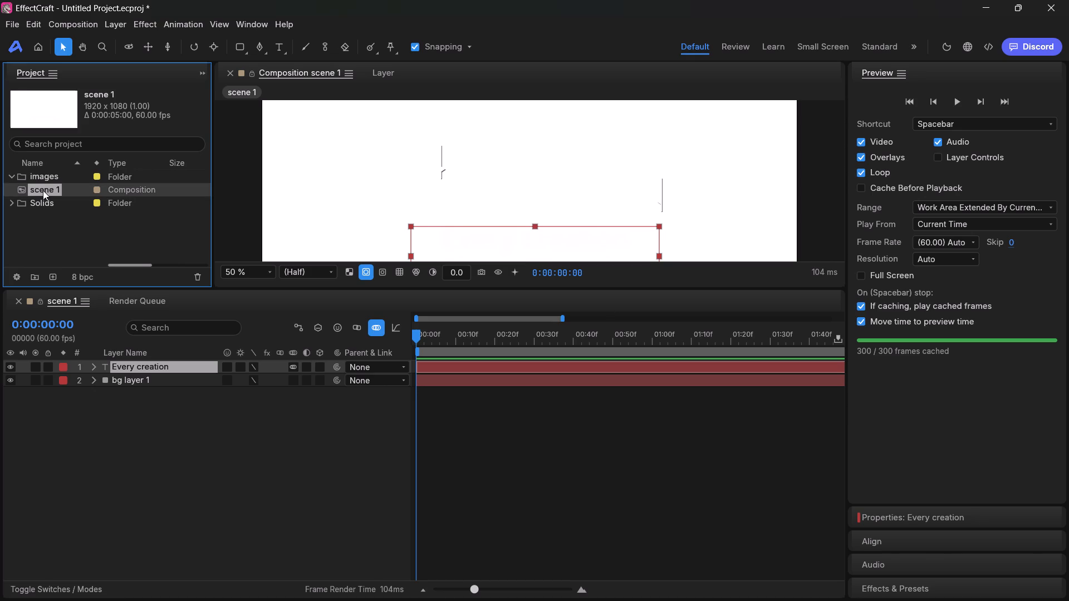
pyautogui.click(71, 237)
pyautogui.click(51, 181)
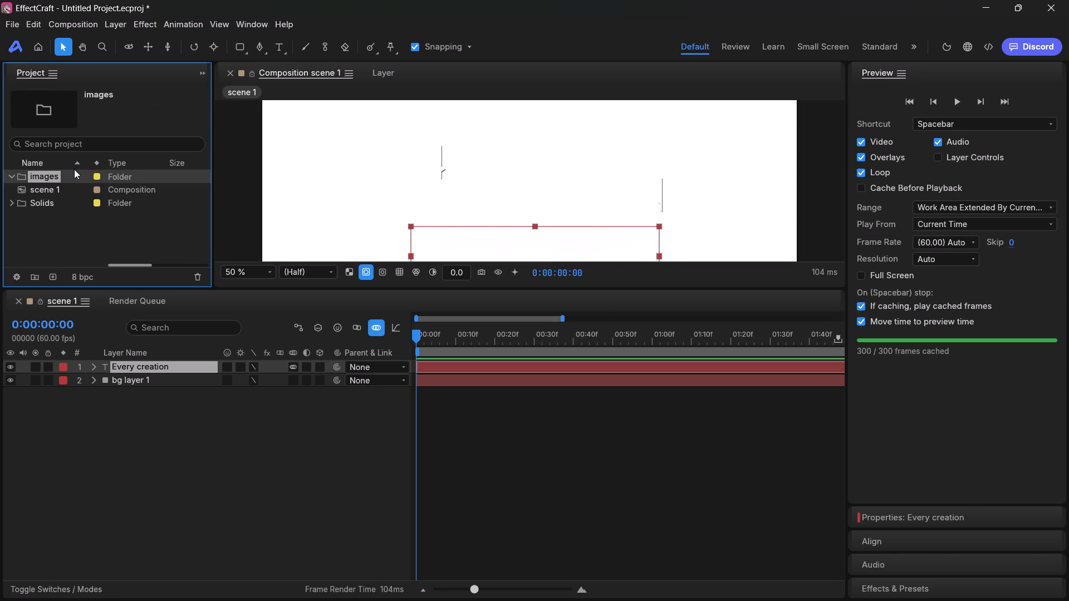
pyautogui.rightClick(74, 169)
pyautogui.click(42, 252)
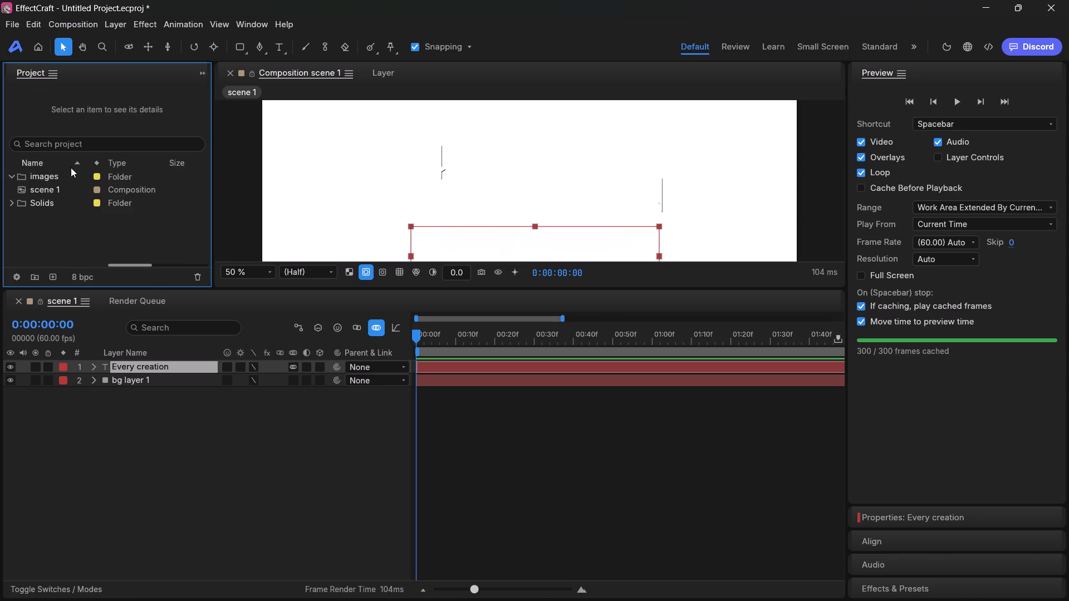
pyautogui.rightClick(68, 175)
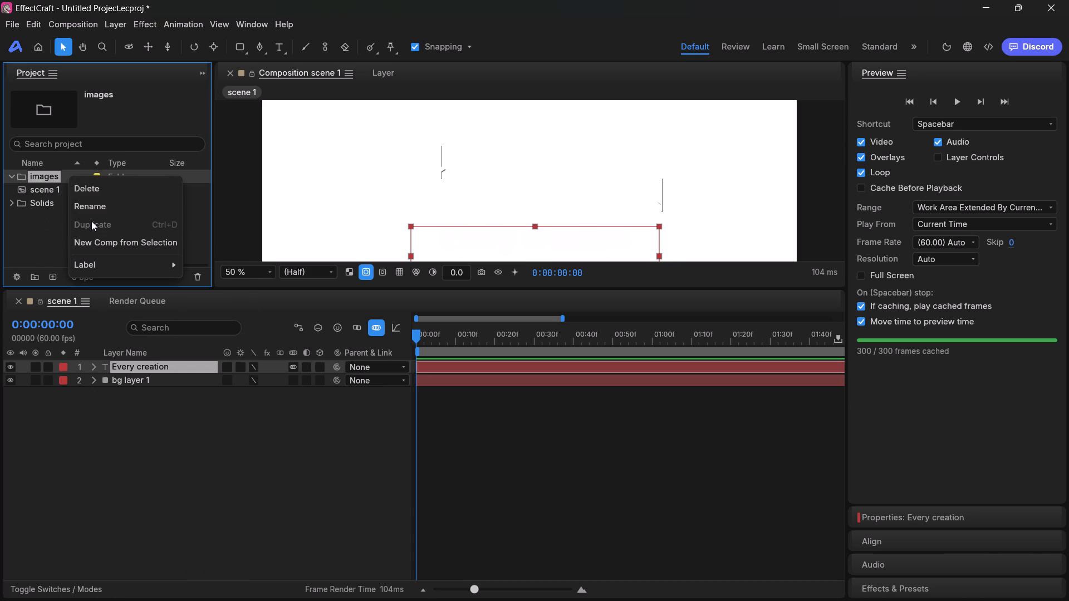
pyautogui.click(40, 254)
pyautogui.rightClick(55, 243)
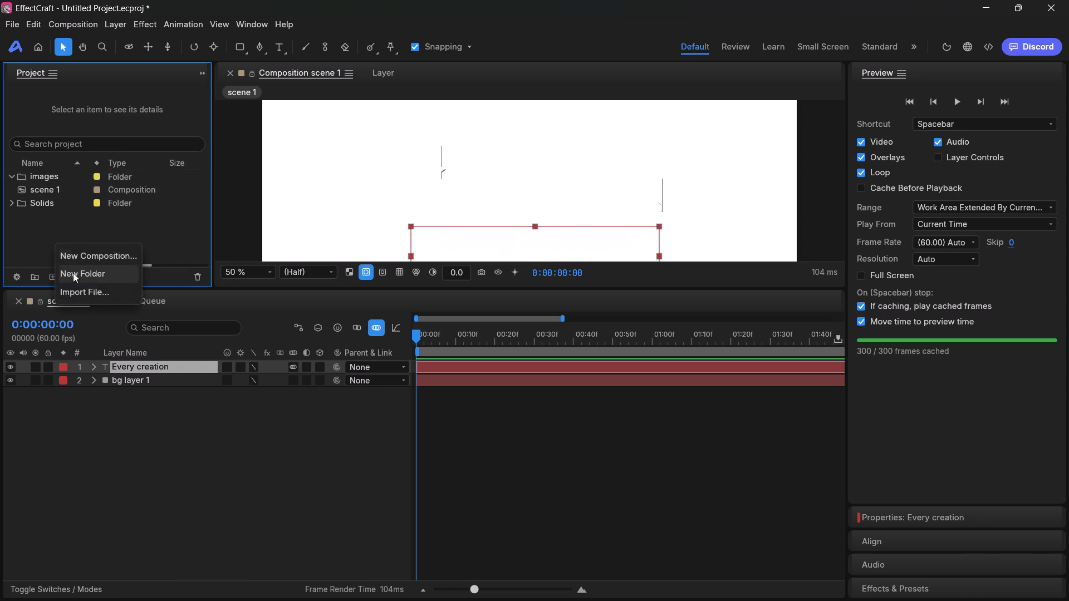
pyautogui.click(80, 288)
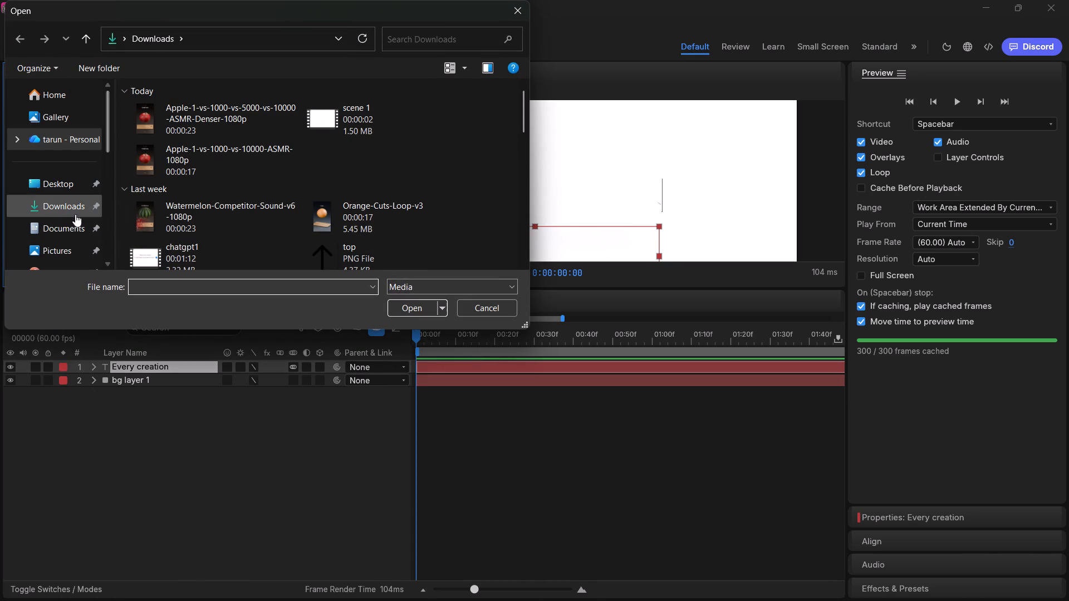
pyautogui.click(53, 206)
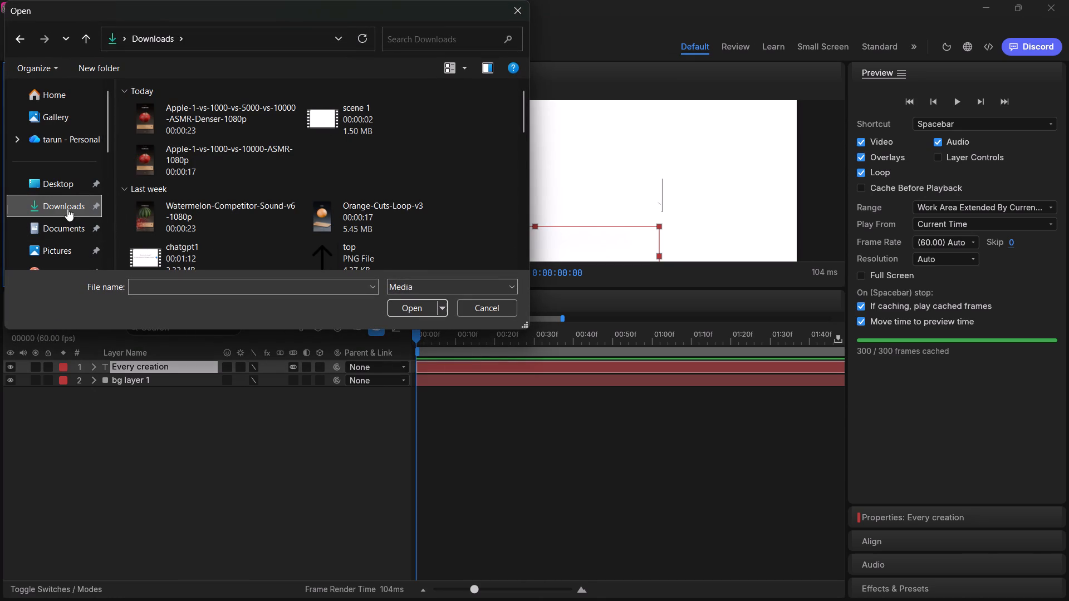
pyautogui.click(66, 210)
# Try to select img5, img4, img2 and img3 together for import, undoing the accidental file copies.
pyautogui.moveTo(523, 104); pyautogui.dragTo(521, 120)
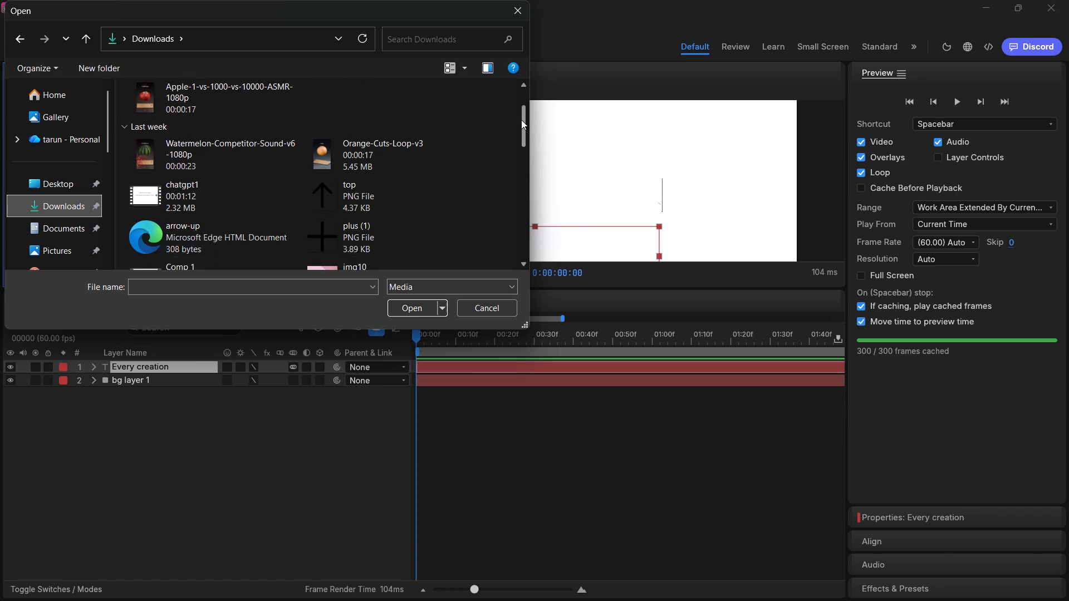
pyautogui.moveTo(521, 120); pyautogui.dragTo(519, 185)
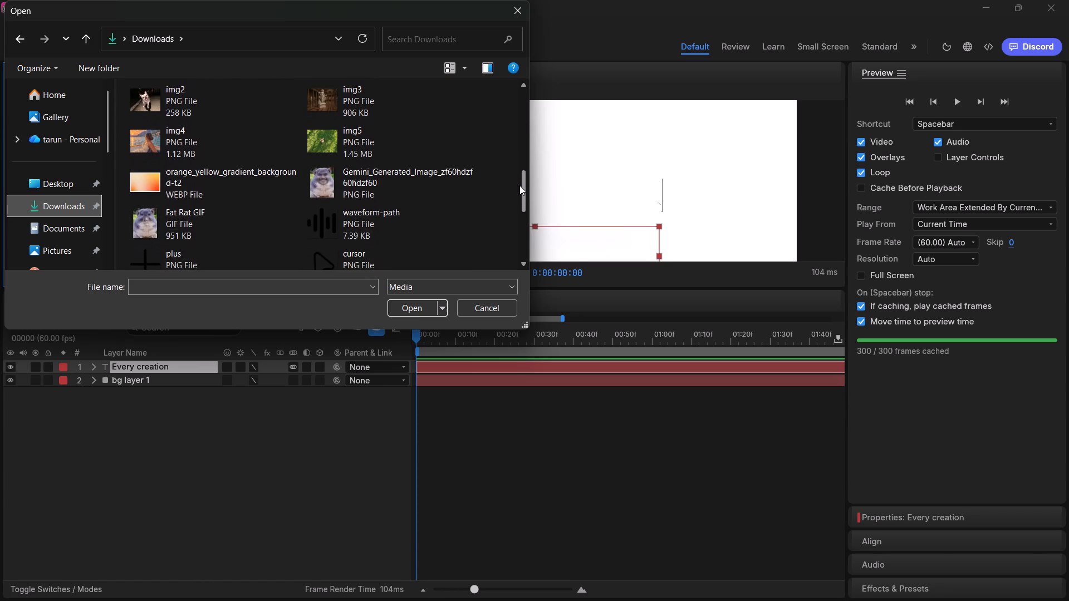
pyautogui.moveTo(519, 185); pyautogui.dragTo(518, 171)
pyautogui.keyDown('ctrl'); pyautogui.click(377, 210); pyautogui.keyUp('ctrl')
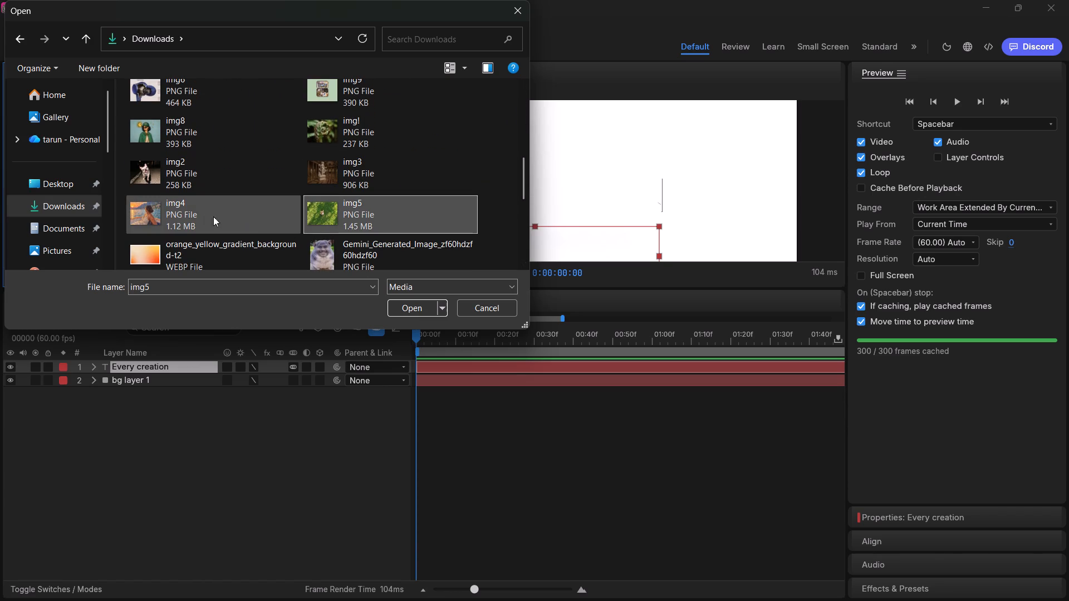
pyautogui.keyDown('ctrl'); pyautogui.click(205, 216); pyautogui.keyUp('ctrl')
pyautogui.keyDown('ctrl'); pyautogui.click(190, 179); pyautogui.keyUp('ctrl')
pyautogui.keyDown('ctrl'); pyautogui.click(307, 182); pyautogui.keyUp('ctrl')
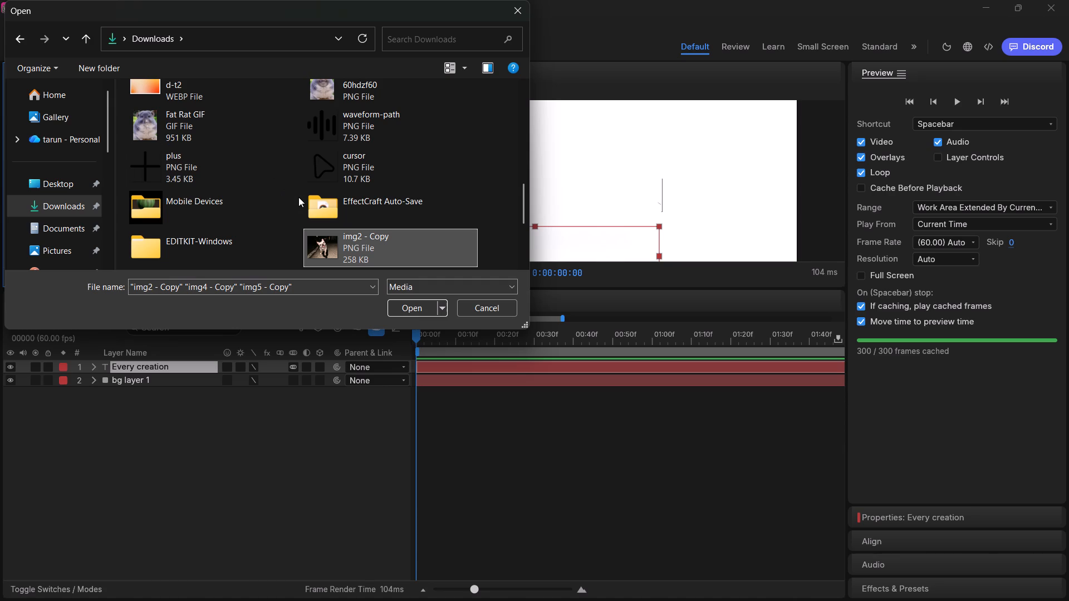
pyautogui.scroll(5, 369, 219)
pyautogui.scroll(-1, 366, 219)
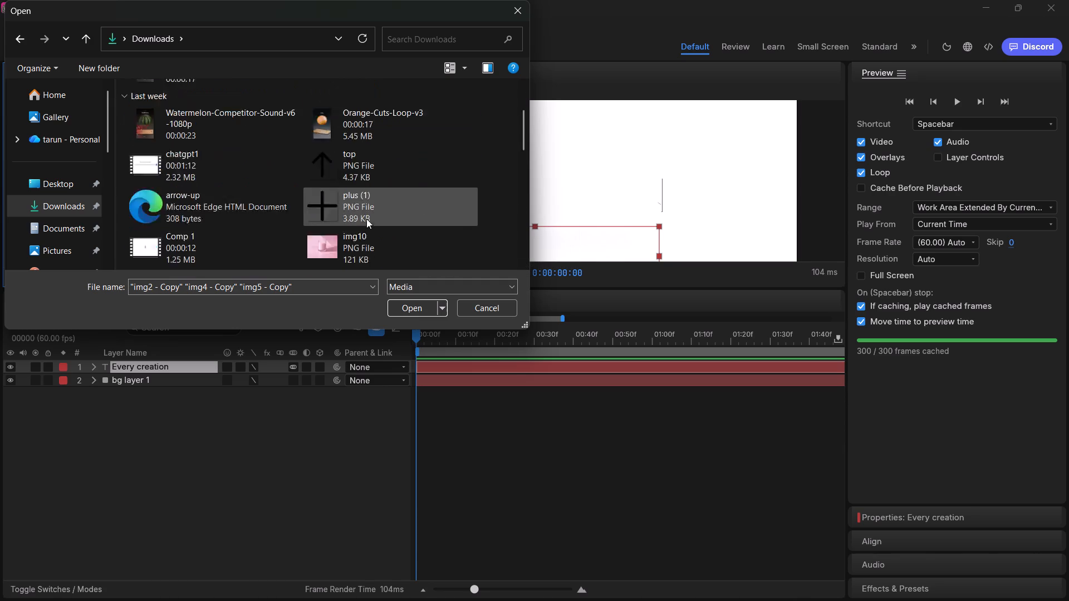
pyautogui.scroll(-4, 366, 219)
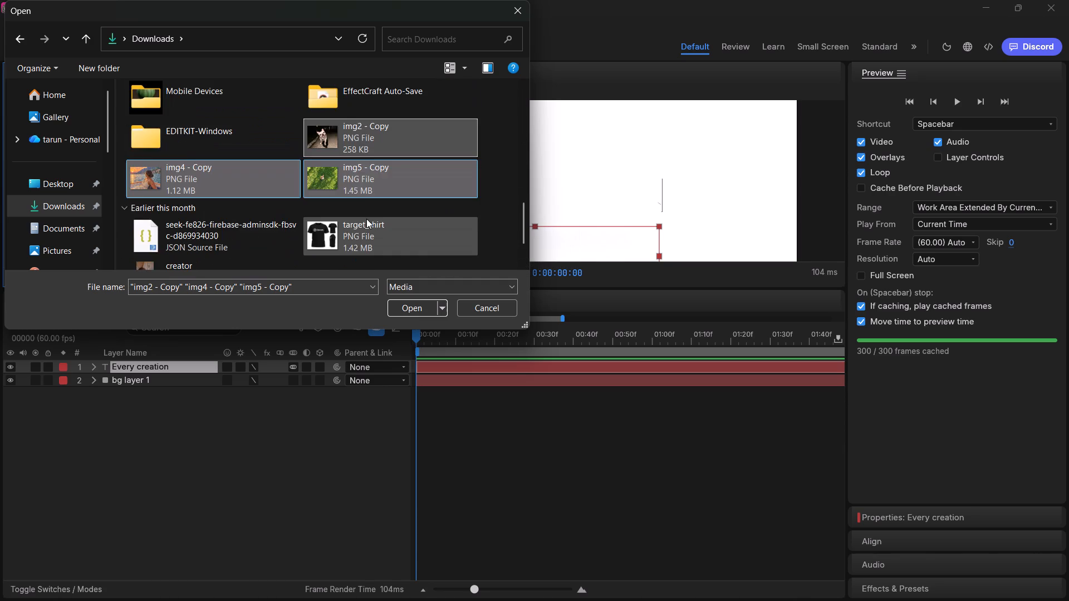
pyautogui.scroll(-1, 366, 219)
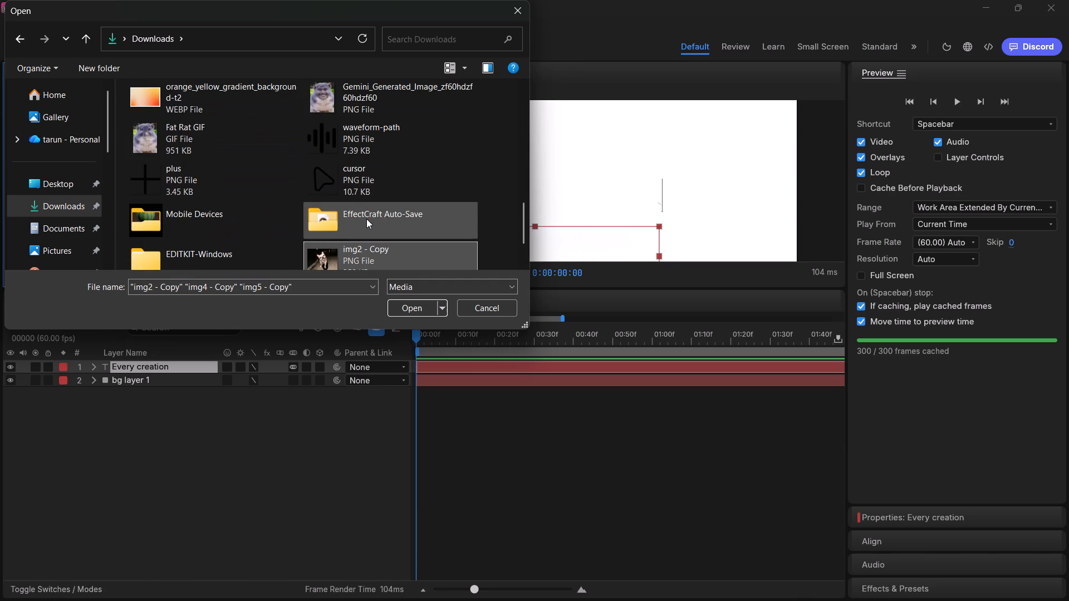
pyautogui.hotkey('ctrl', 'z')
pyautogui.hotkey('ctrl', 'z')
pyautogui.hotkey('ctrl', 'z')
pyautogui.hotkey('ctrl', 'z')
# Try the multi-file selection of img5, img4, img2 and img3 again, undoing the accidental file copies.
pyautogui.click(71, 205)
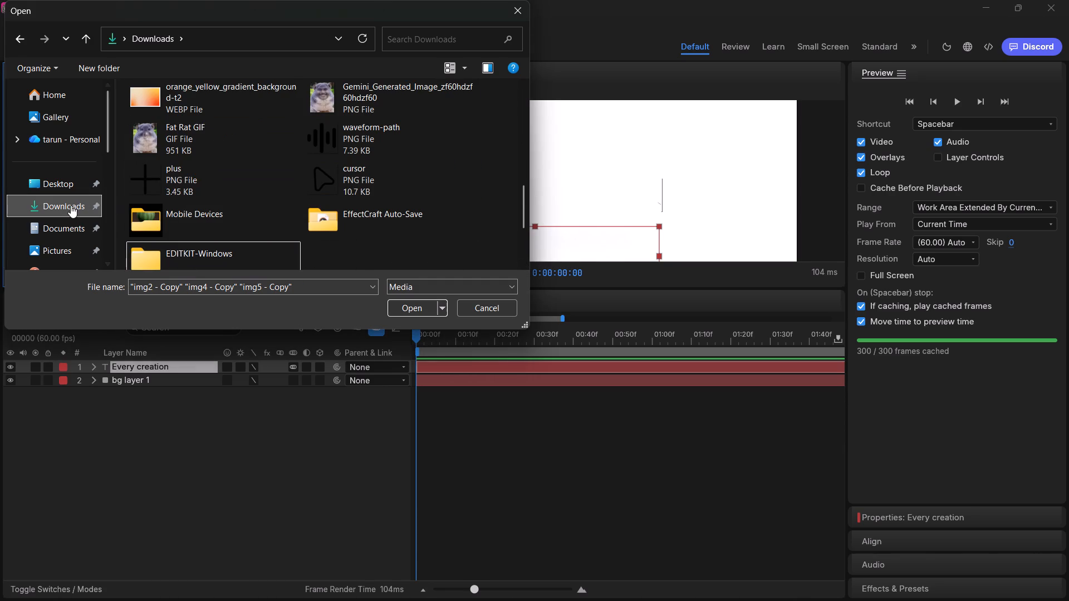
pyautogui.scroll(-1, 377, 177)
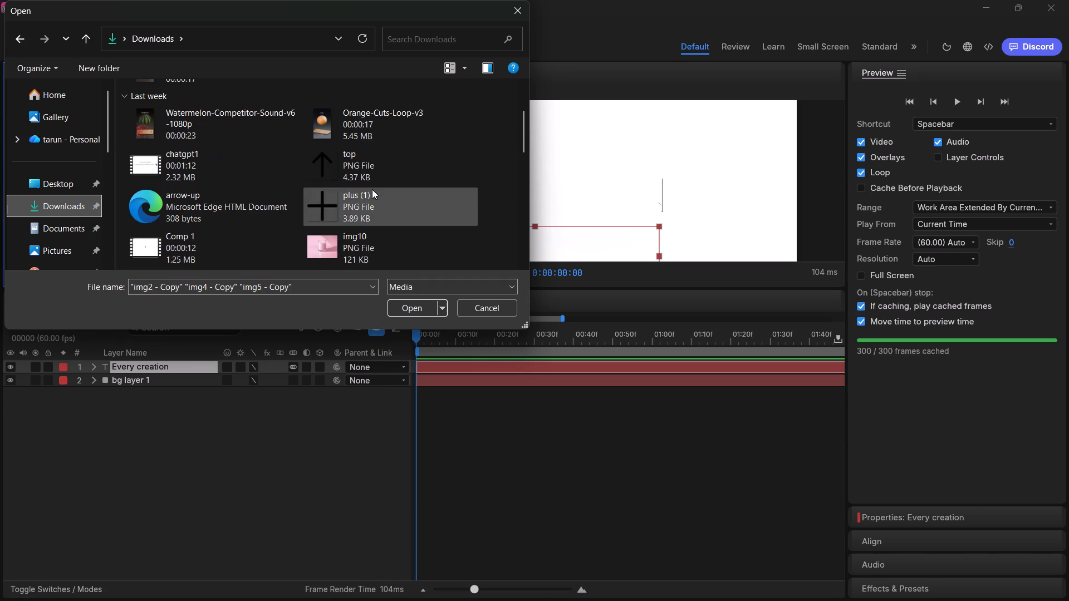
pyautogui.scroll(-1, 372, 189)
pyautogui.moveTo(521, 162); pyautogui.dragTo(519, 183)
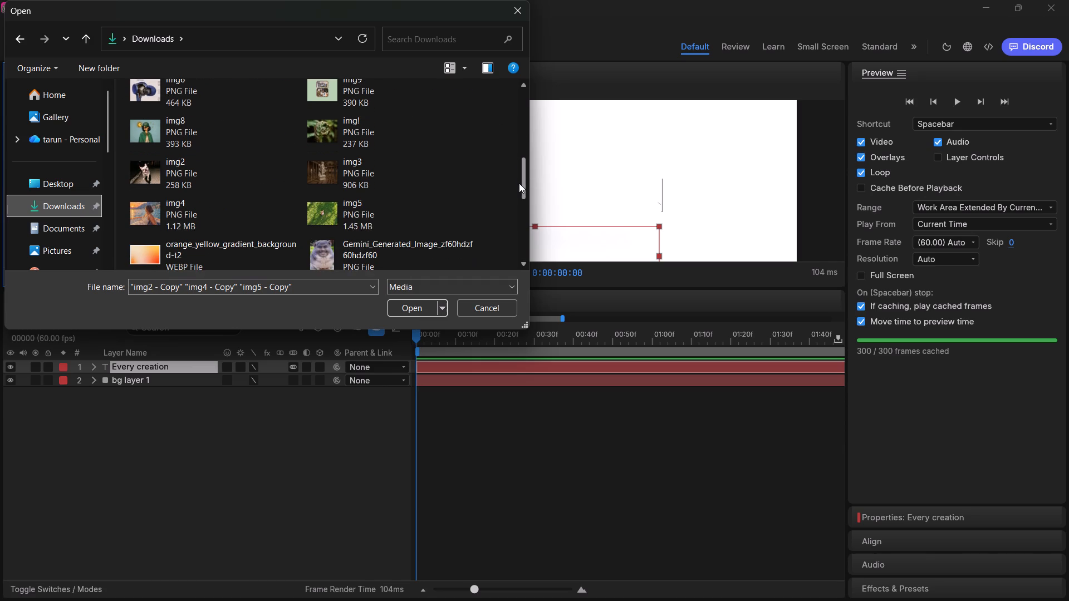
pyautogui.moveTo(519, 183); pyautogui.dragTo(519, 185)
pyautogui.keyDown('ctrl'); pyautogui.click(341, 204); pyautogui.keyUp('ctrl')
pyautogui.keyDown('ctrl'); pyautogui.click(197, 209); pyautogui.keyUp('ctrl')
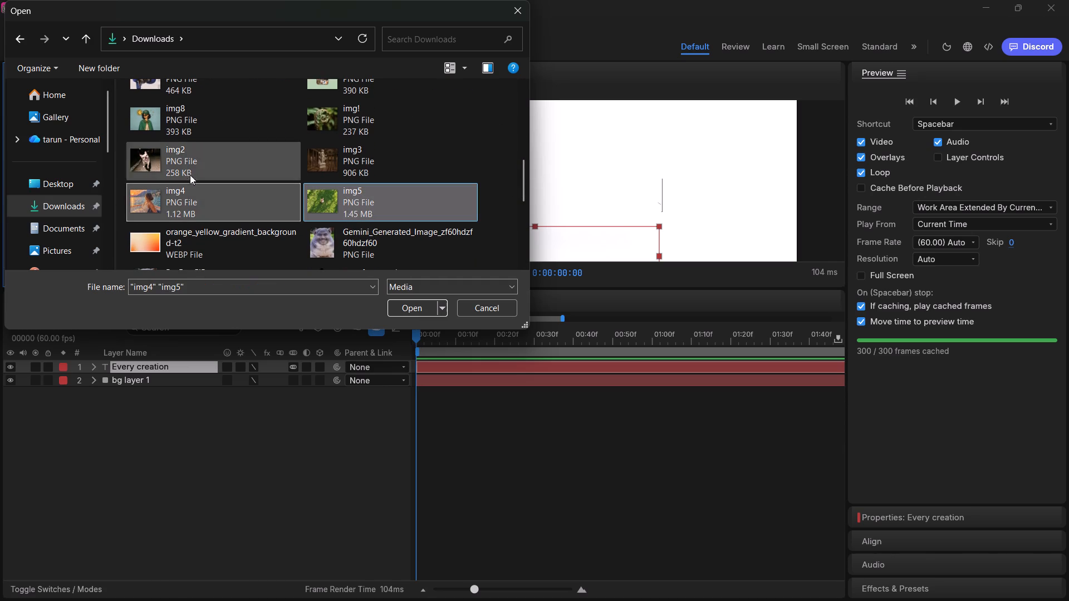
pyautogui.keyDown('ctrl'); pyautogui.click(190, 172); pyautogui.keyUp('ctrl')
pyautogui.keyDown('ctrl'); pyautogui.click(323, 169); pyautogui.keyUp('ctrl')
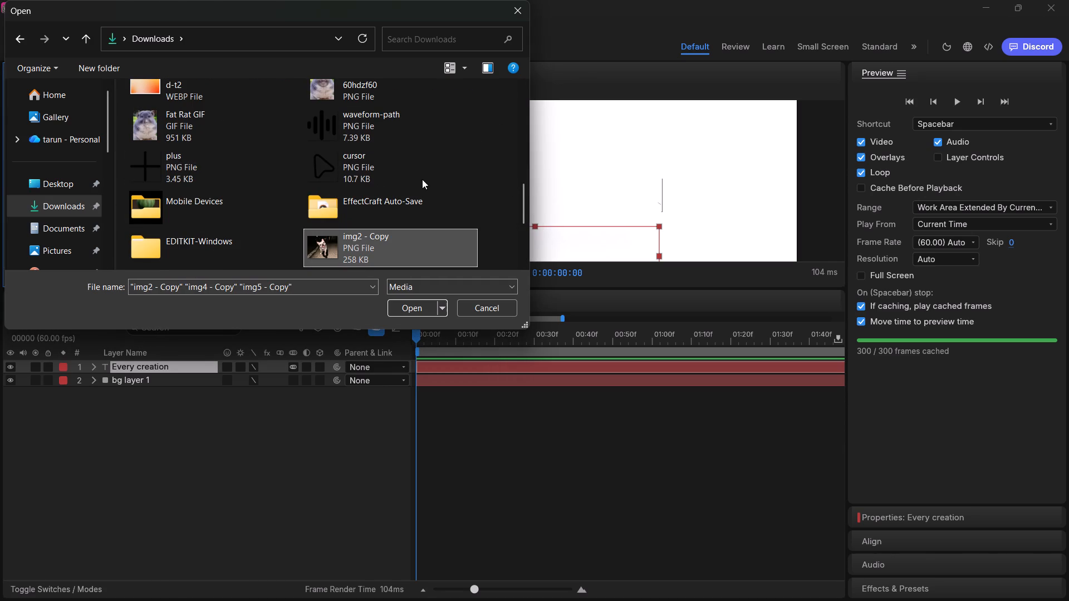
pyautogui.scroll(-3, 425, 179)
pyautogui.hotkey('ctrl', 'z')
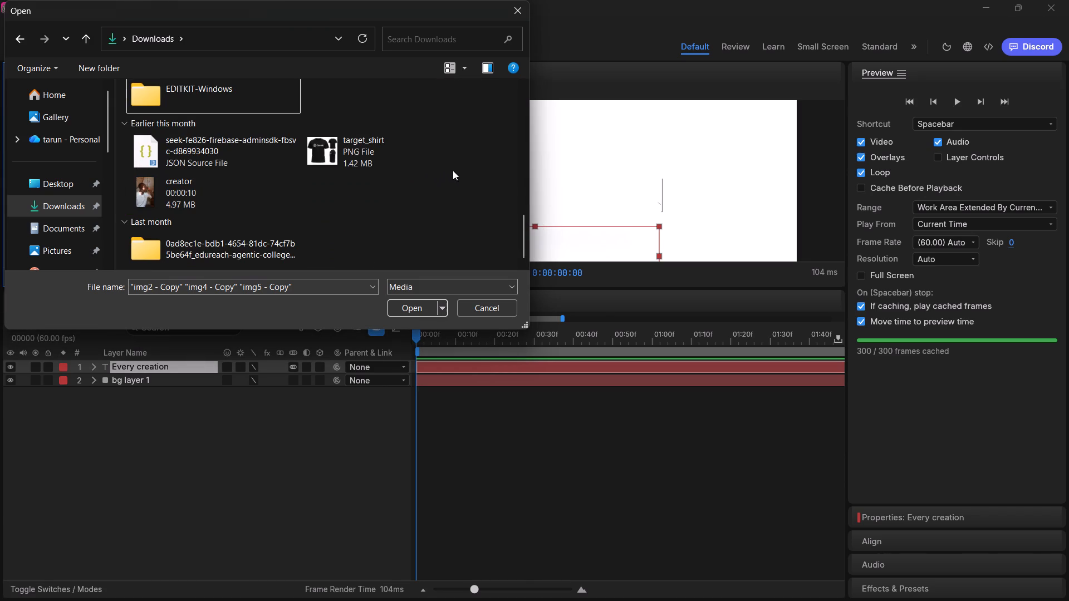
# Import img!, img2 to img6, img8, img9, img11 and img12 from Downloads as individual stills, not as a PNG sequence.
pyautogui.moveTo(522, 230); pyautogui.dragTo(496, 130)
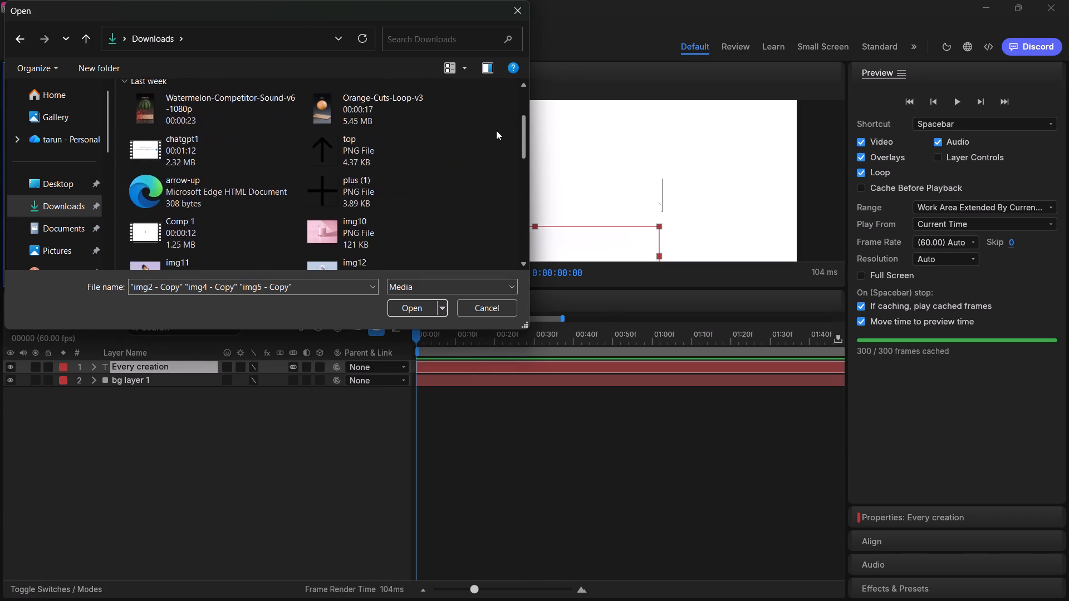
pyautogui.moveTo(496, 130); pyautogui.dragTo(496, 171)
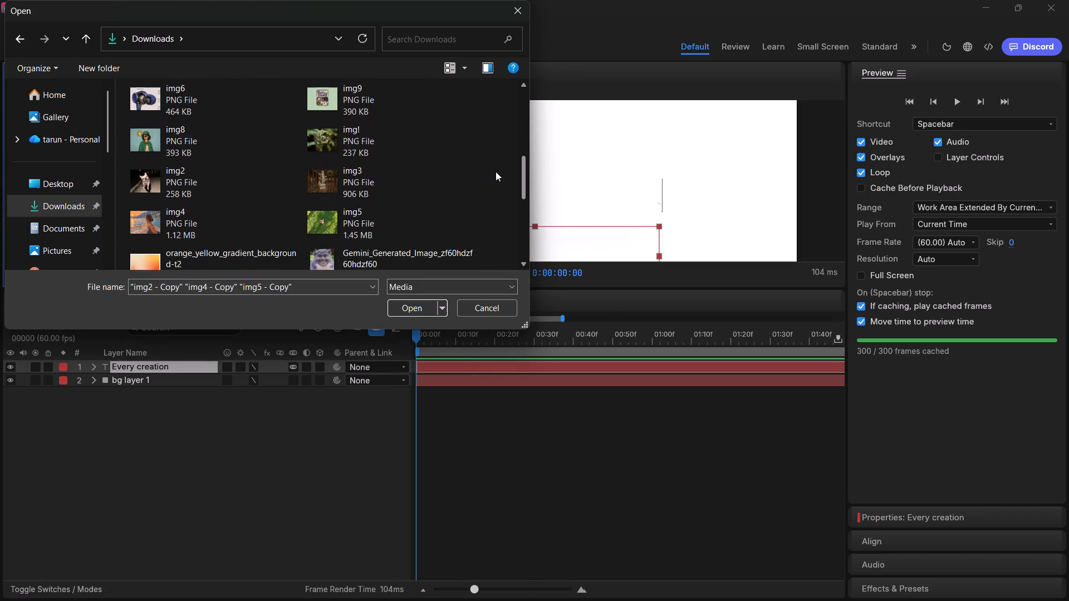
pyautogui.moveTo(496, 171); pyautogui.dragTo(496, 174)
pyautogui.keyDown('ctrl'); pyautogui.click(381, 205); pyautogui.keyUp('ctrl')
pyautogui.keyDown('ctrl'); pyautogui.click(223, 203); pyautogui.keyUp('ctrl')
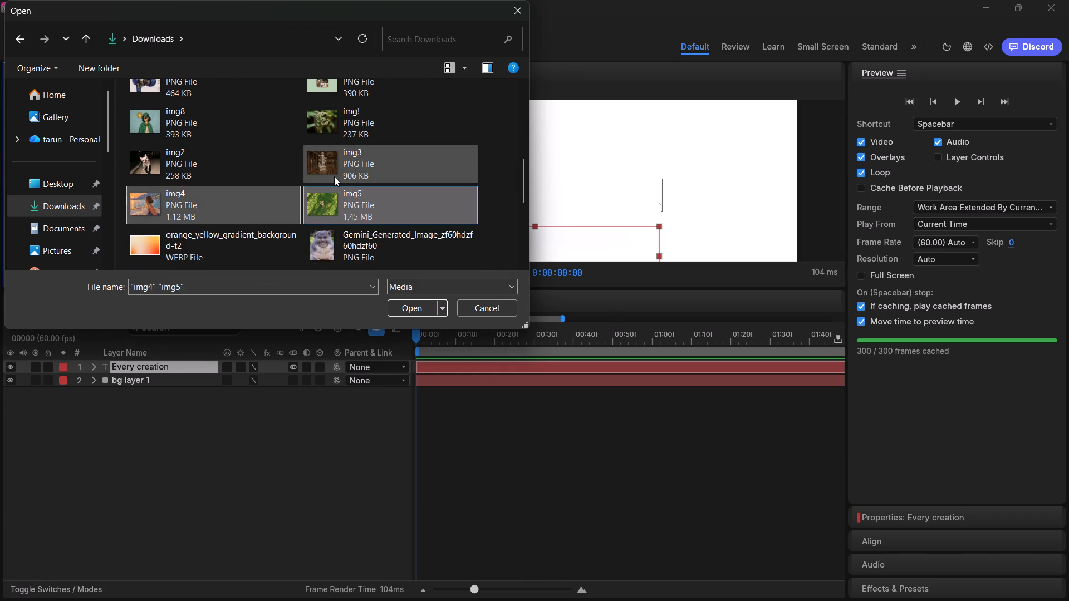
pyautogui.keyDown('ctrl'); pyautogui.click(367, 168); pyautogui.keyUp('ctrl')
pyautogui.keyDown('ctrl'); pyautogui.click(234, 169); pyautogui.keyUp('ctrl')
pyautogui.keyDown('ctrl'); pyautogui.click(371, 136); pyautogui.keyUp('ctrl')
pyautogui.keyDown('ctrl'); pyautogui.click(234, 132); pyautogui.keyUp('ctrl')
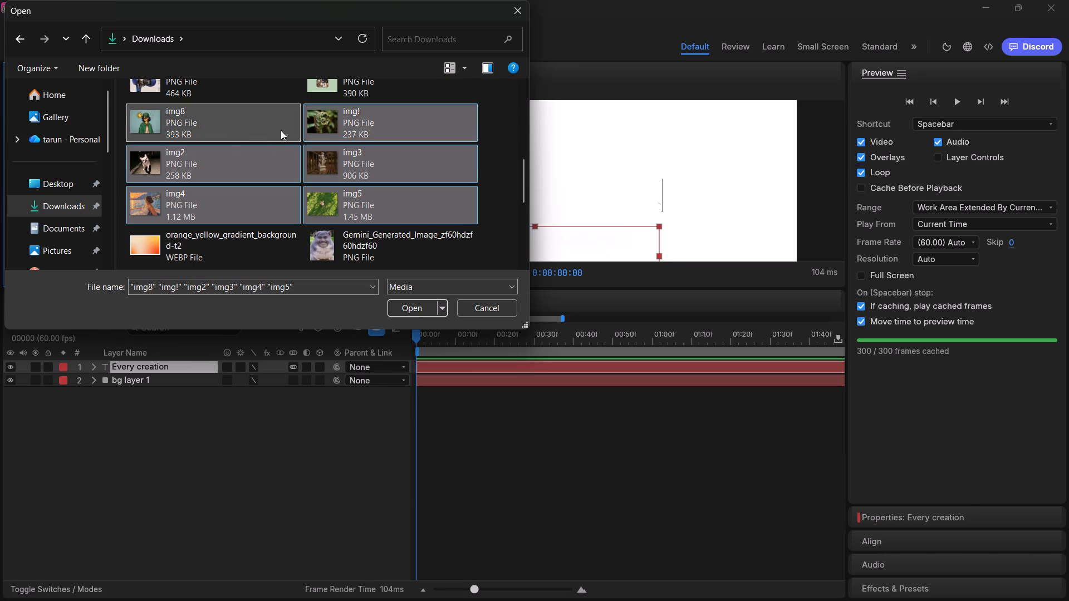
pyautogui.keyDown('ctrl'); pyautogui.click(365, 90); pyautogui.keyUp('ctrl')
pyautogui.keyDown('ctrl'); pyautogui.click(220, 90); pyautogui.keyUp('ctrl')
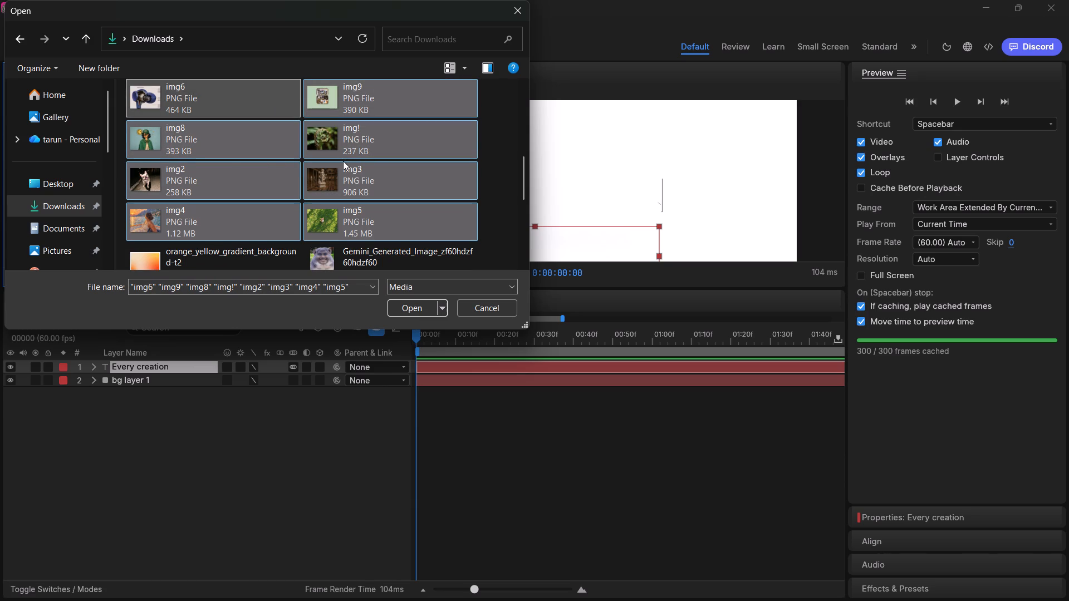
pyautogui.scroll(1, 313, 153)
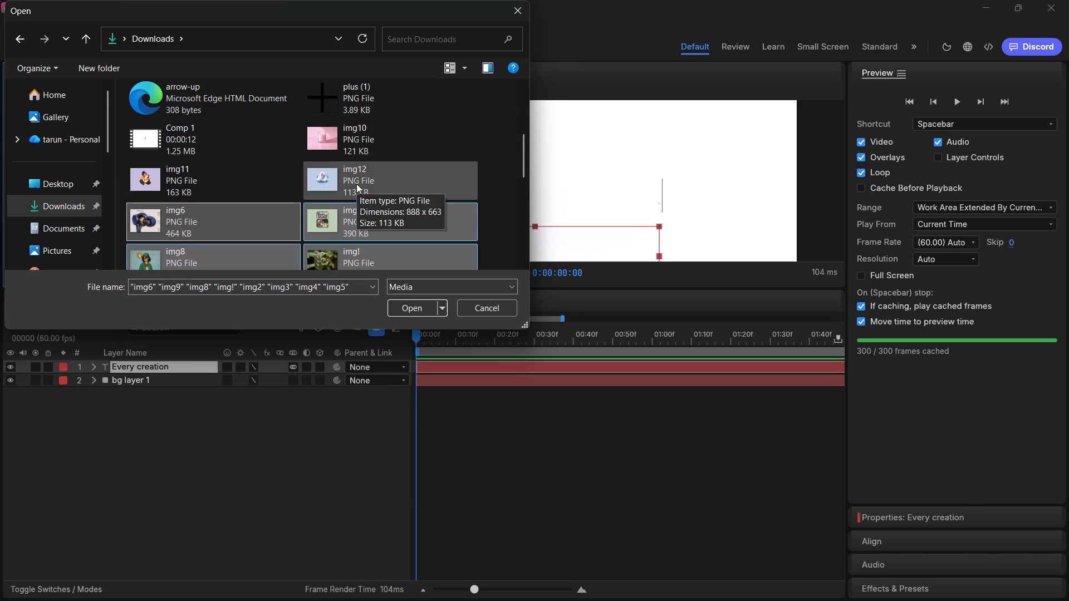
pyautogui.keyDown('ctrl'); pyautogui.click(356, 184); pyautogui.keyUp('ctrl')
pyautogui.keyDown('ctrl'); pyautogui.click(224, 180); pyautogui.keyUp('ctrl')
pyautogui.click(411, 309)
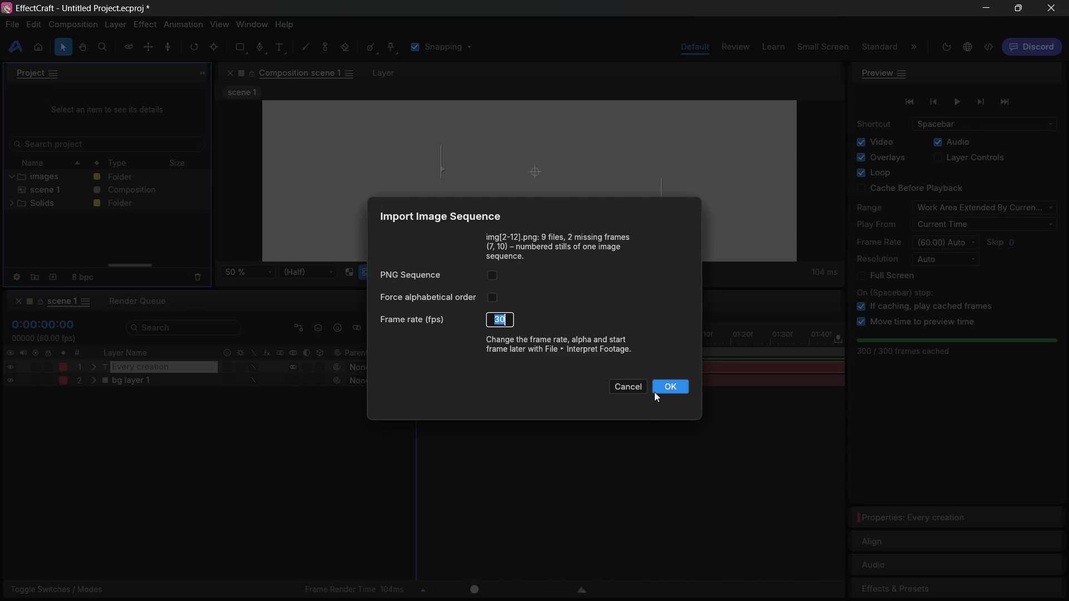
pyautogui.click(668, 388)
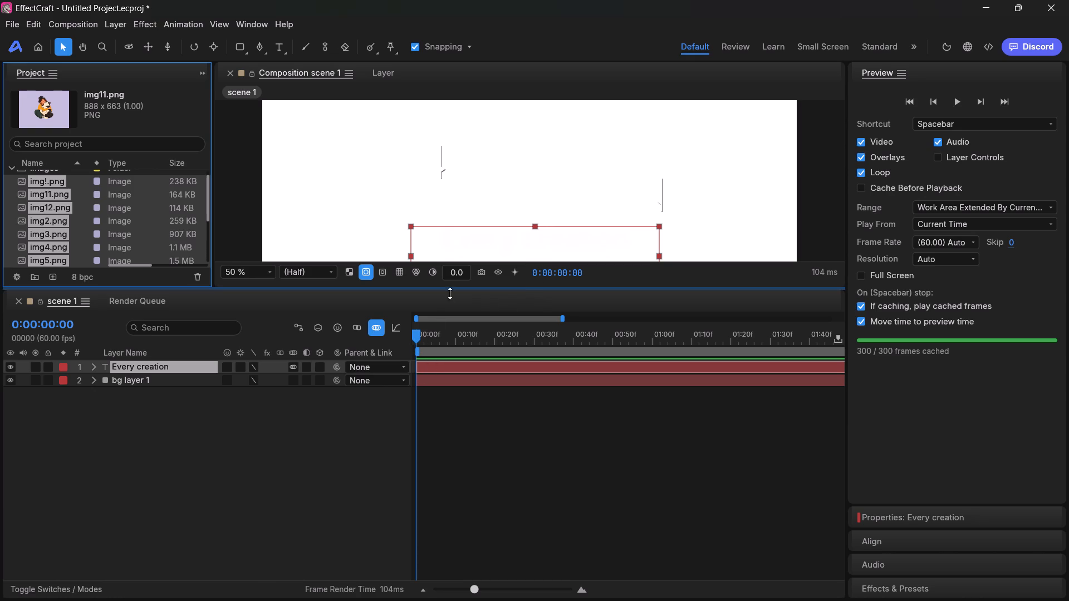
# Shrink the timeline to enlarge the project list and composition viewer.
pyautogui.moveTo(507, 293); pyautogui.dragTo(534, 401)
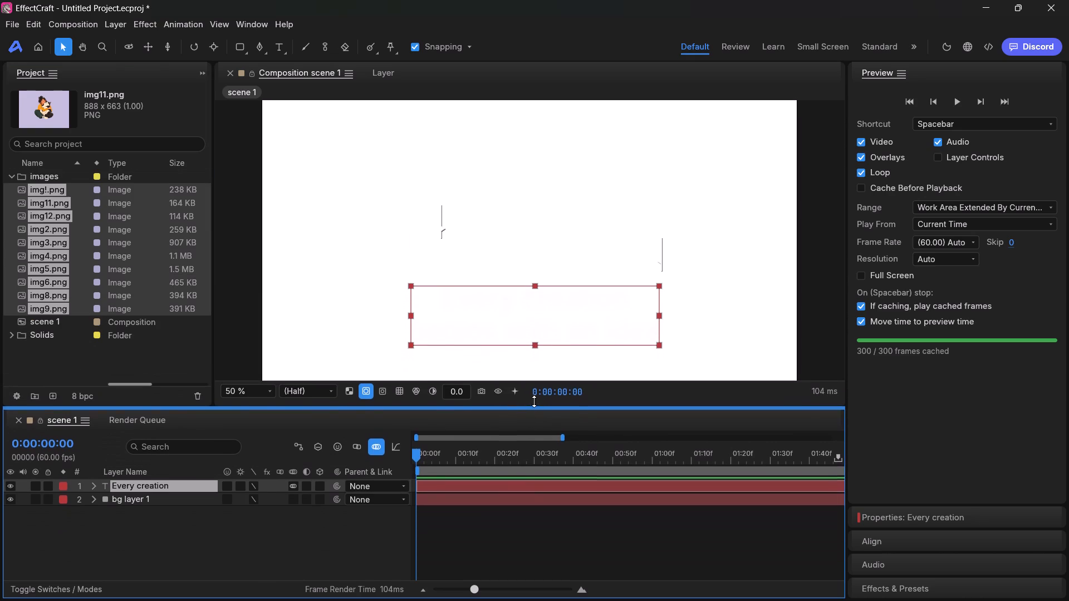
# Enlarge the timeline and scrub through the Every creation text reveal to check its timing, ending at 0:00:01:00.
pyautogui.moveTo(534, 401); pyautogui.dragTo(540, 408)
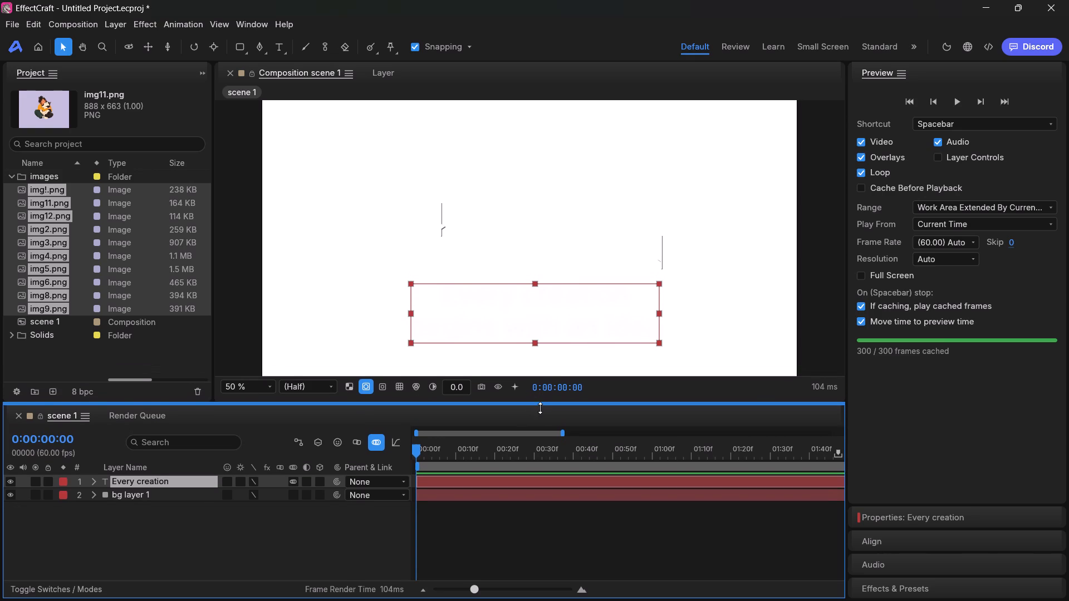
pyautogui.moveTo(540, 408); pyautogui.dragTo(591, 255)
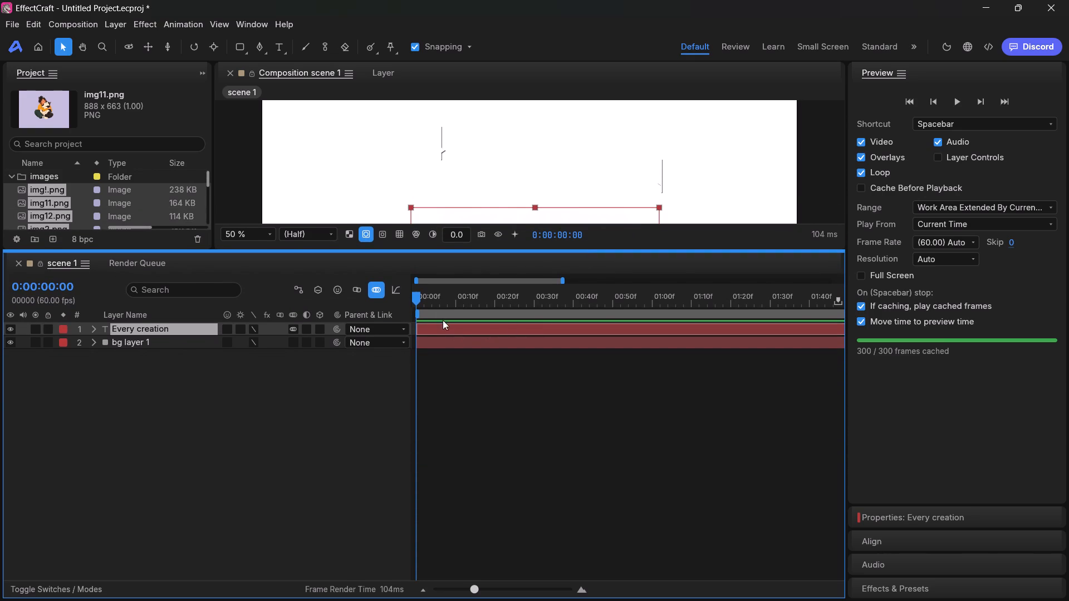
pyautogui.moveTo(416, 298); pyautogui.dragTo(558, 310)
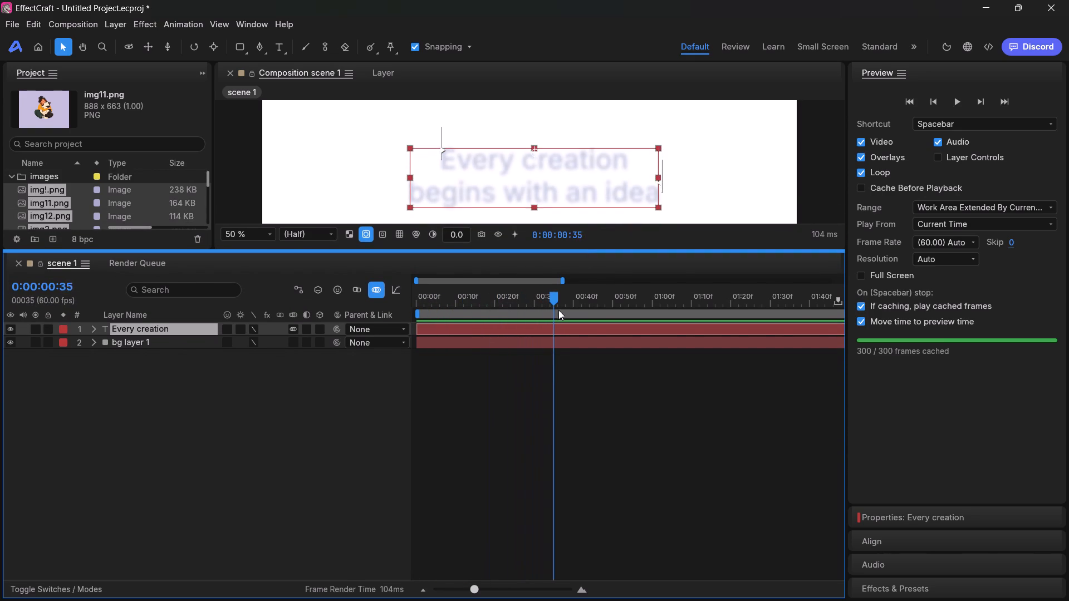
pyautogui.moveTo(558, 310); pyautogui.dragTo(648, 313)
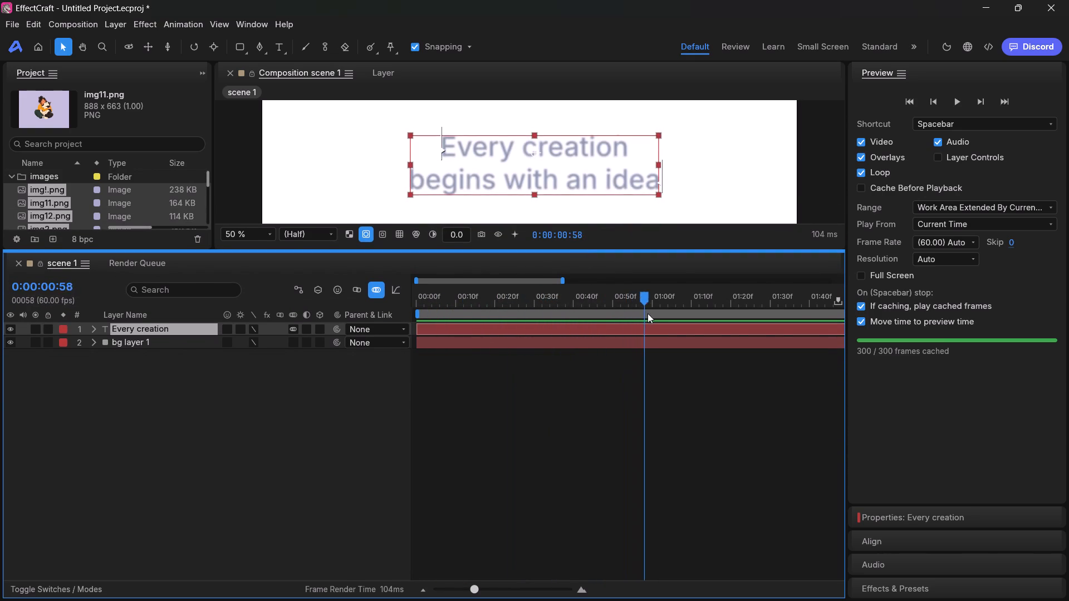
pyautogui.moveTo(648, 313); pyautogui.dragTo(680, 313)
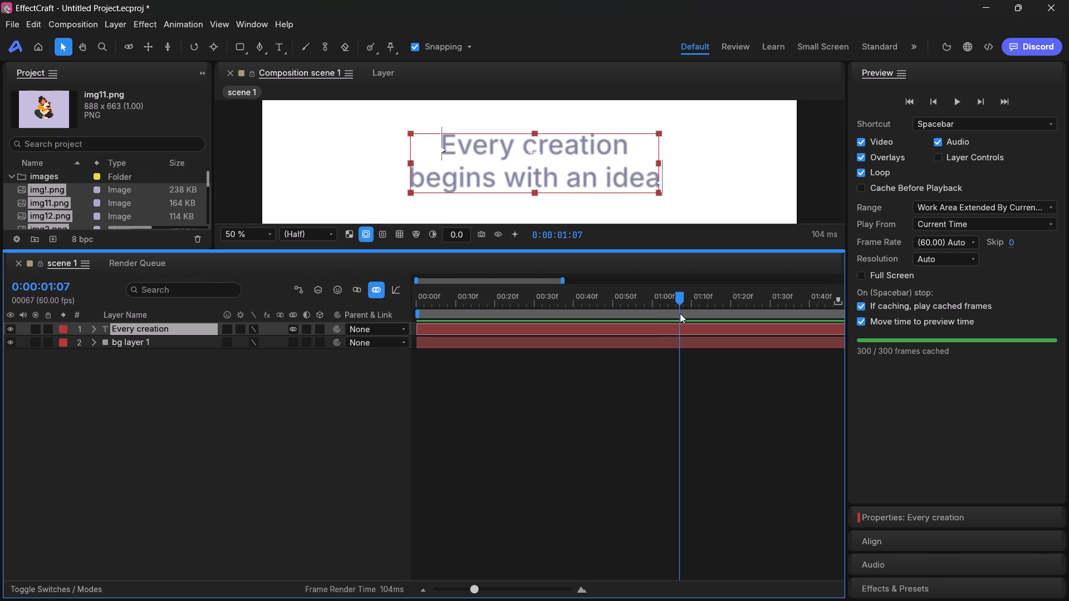
pyautogui.moveTo(680, 313); pyautogui.dragTo(707, 316)
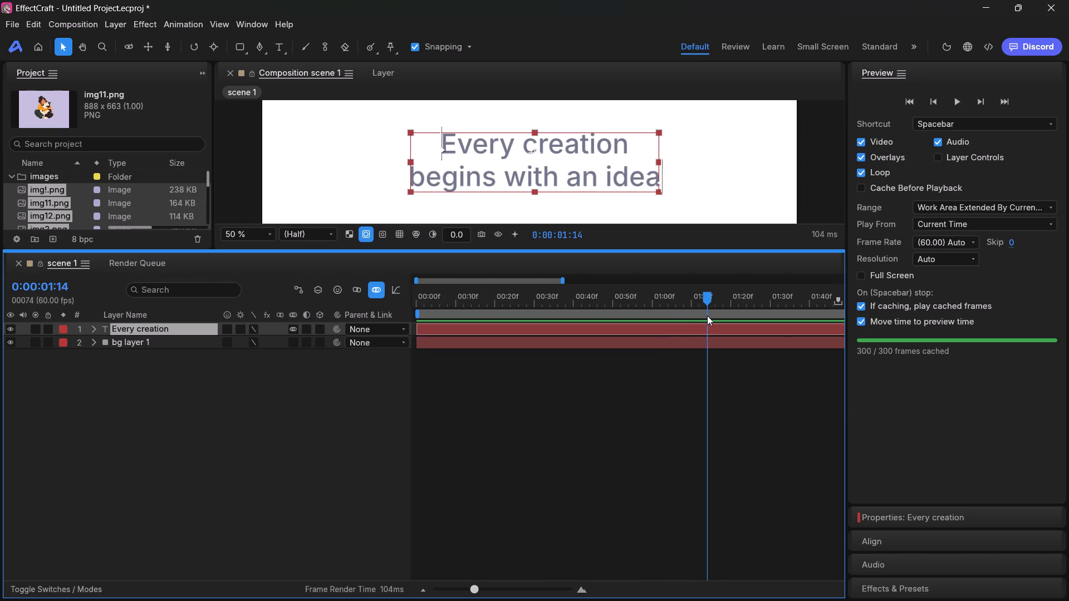
pyautogui.moveTo(707, 316); pyautogui.dragTo(689, 317)
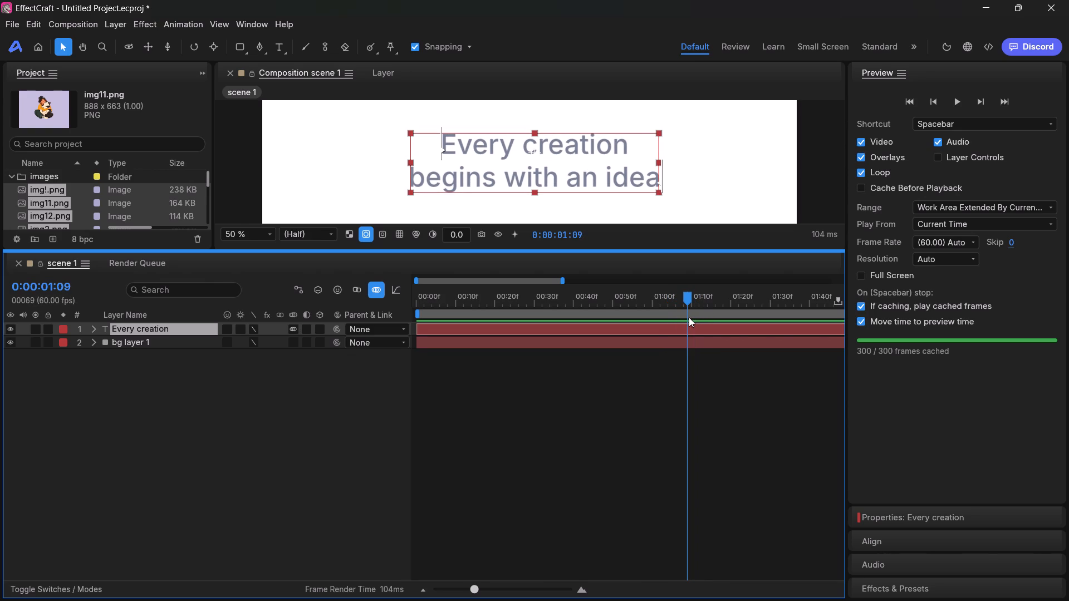
pyautogui.moveTo(689, 317); pyautogui.dragTo(675, 321)
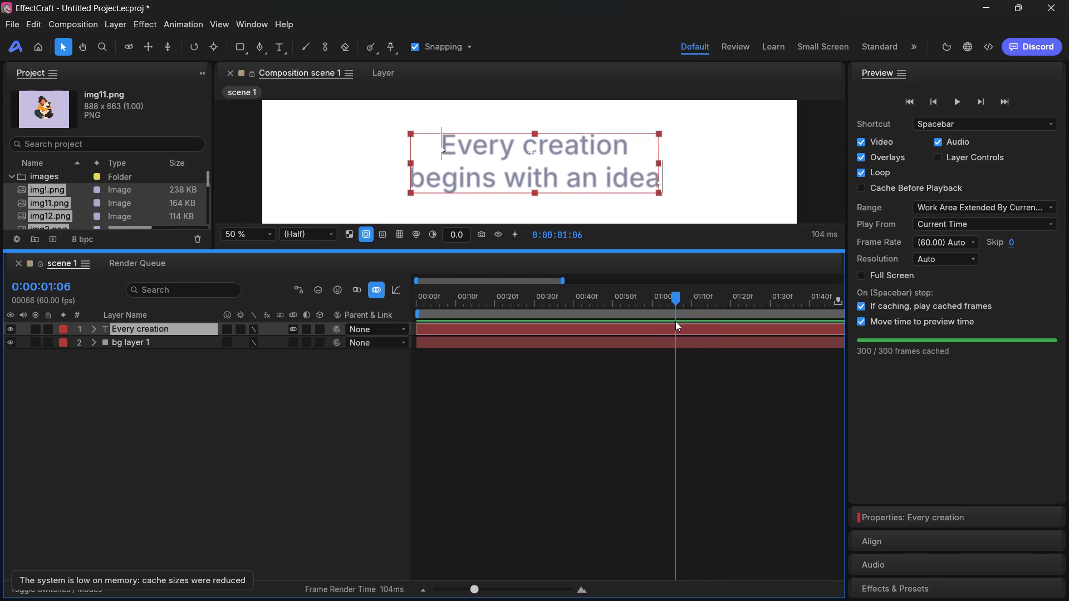
pyautogui.moveTo(675, 321); pyautogui.dragTo(663, 324)
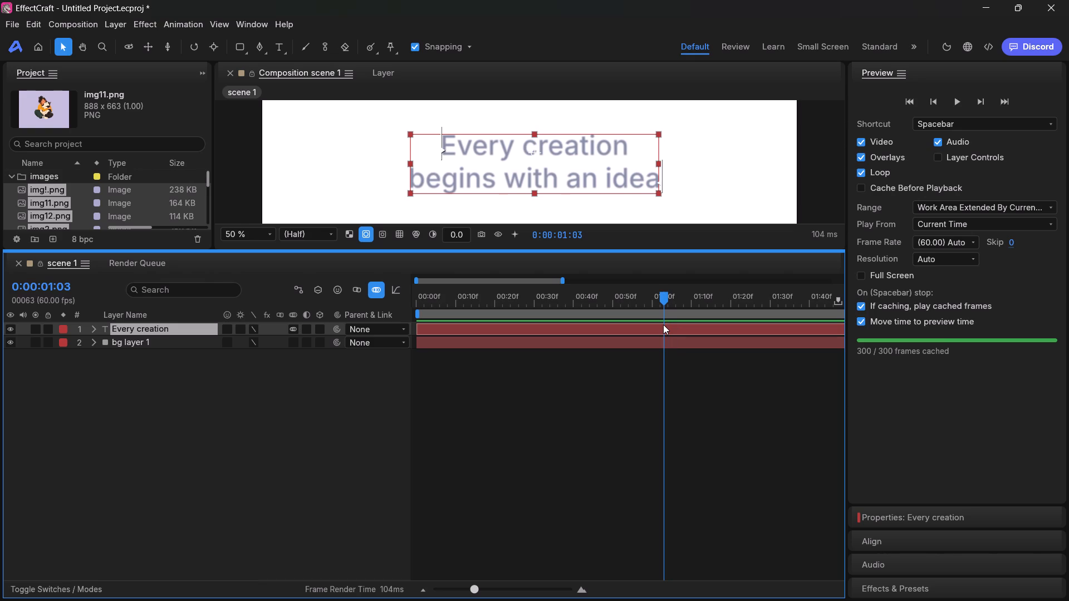
pyautogui.moveTo(663, 324); pyautogui.dragTo(653, 328)
# Move the end keyframes of the Every creation layer's Position, Fill Color, Opacity and Blur to 0:00:01:00.
pyautogui.moveTo(594, 257); pyautogui.dragTo(563, 441)
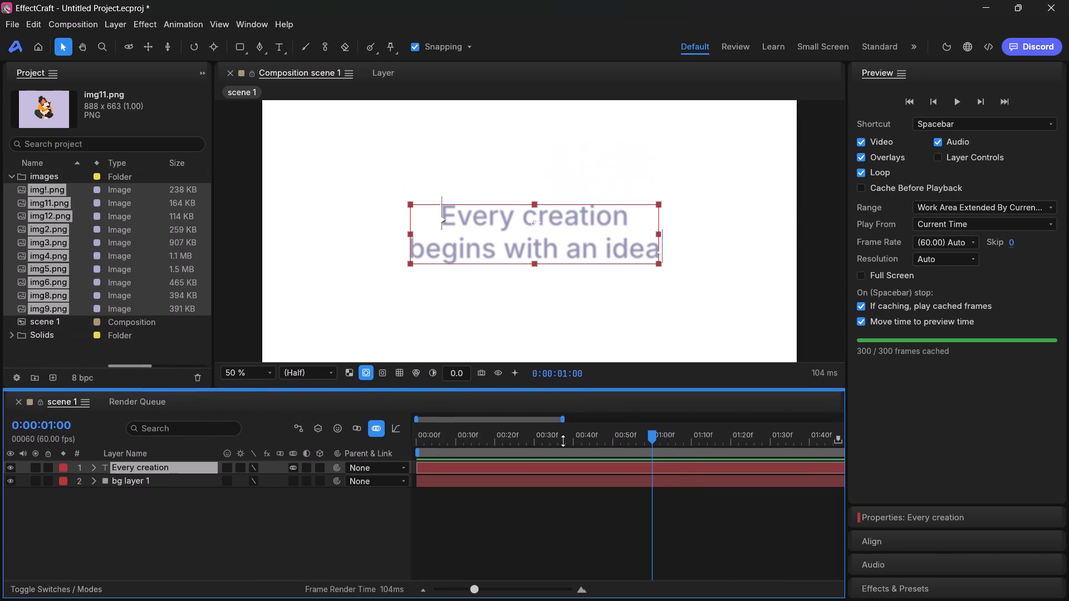
pyautogui.moveTo(563, 441); pyautogui.dragTo(610, 233)
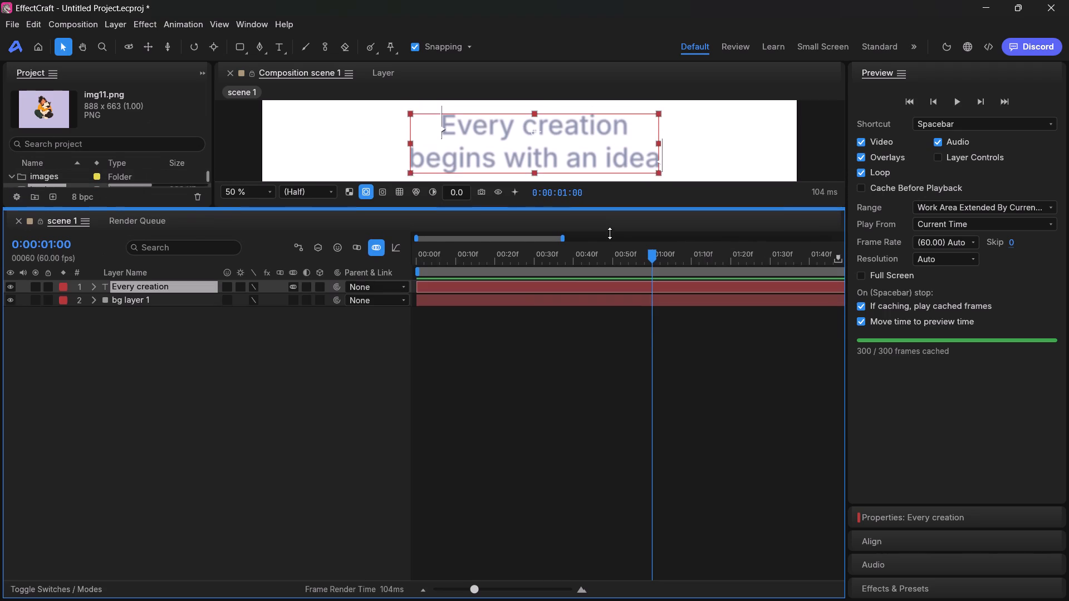
pyautogui.moveTo(610, 233); pyautogui.dragTo(608, 285)
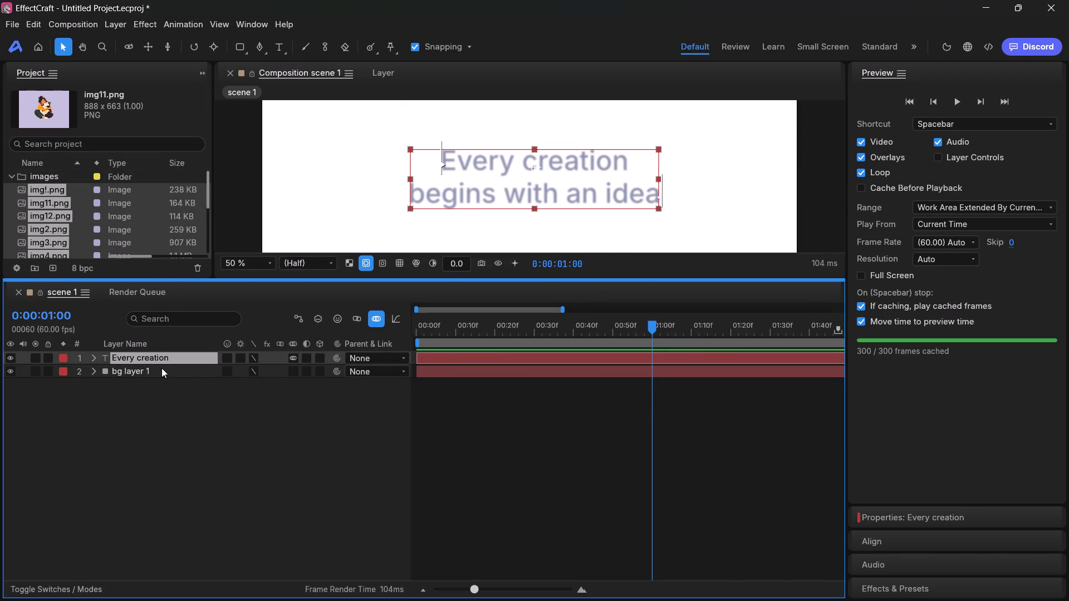
pyautogui.click(94, 359)
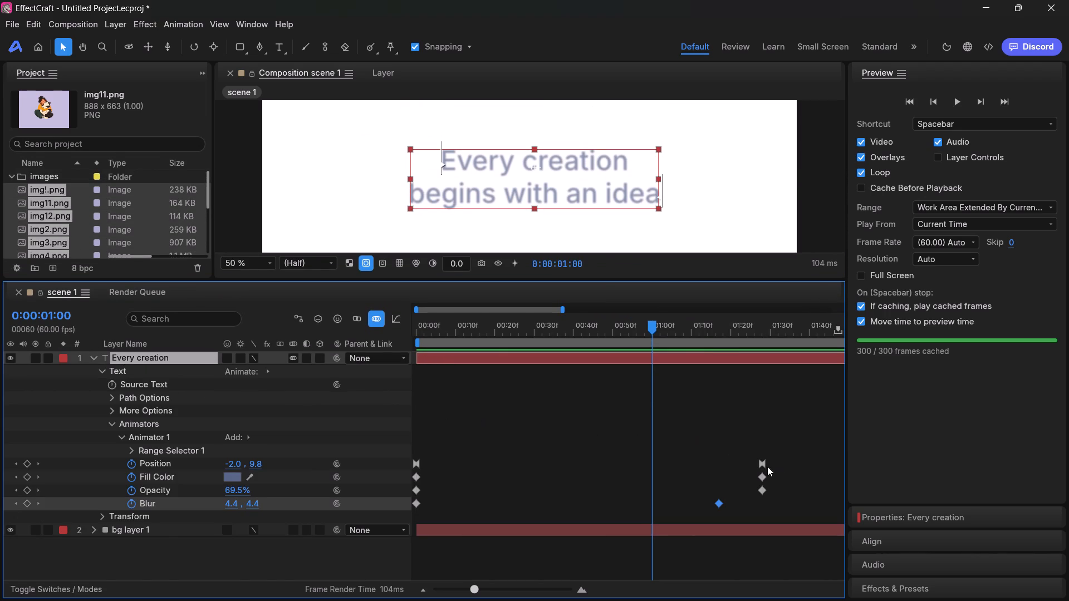
pyautogui.click(762, 467)
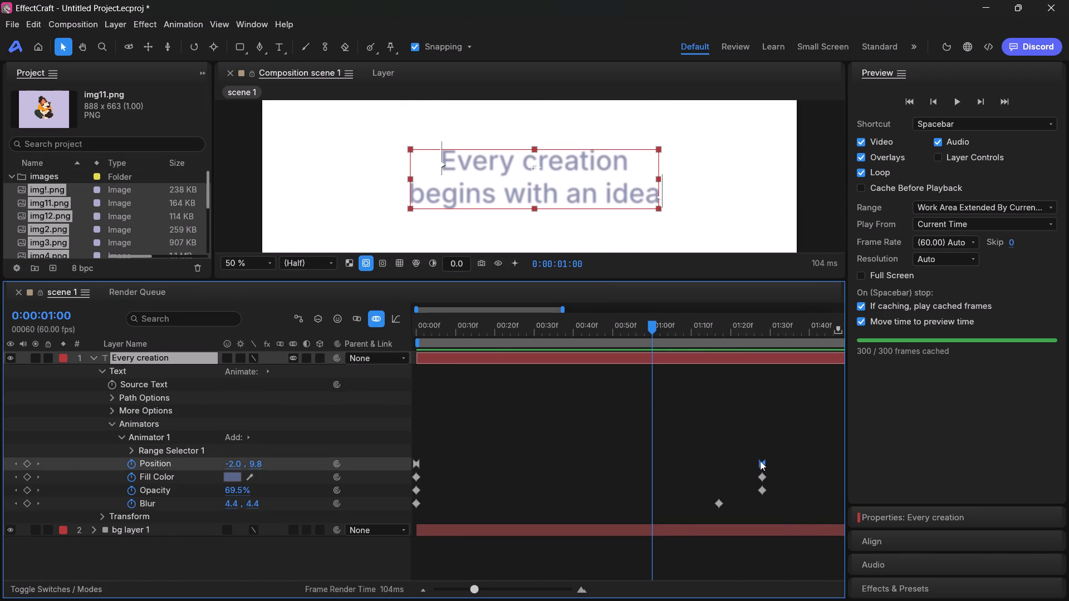
pyautogui.moveTo(760, 461); pyautogui.dragTo(650, 465)
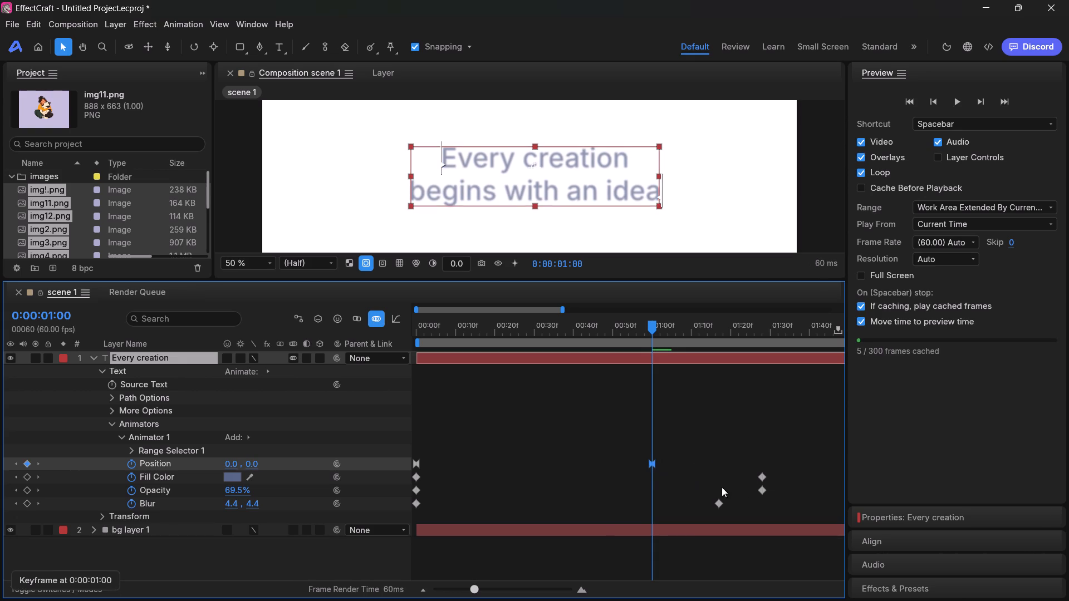
pyautogui.moveTo(761, 477); pyautogui.dragTo(654, 475)
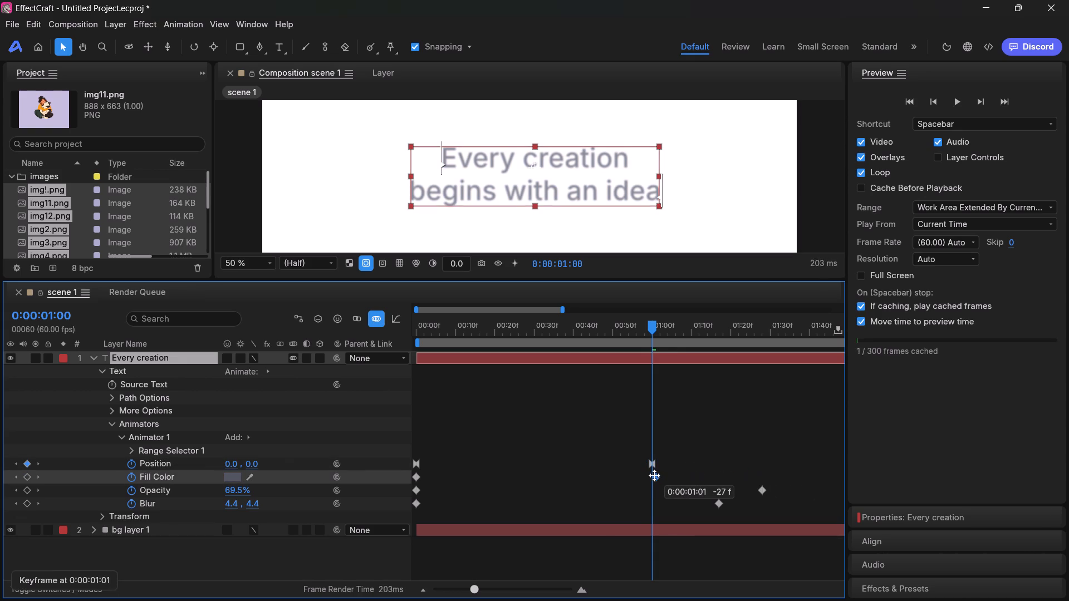
pyautogui.moveTo(654, 475); pyautogui.dragTo(652, 475)
pyautogui.moveTo(761, 491); pyautogui.dragTo(663, 491)
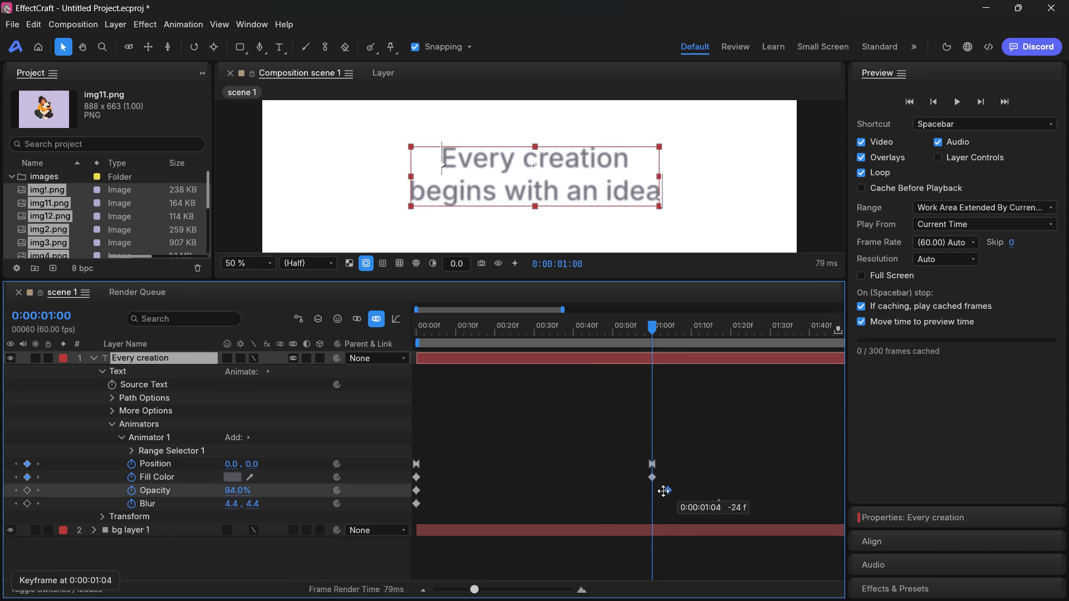
pyautogui.moveTo(663, 491); pyautogui.dragTo(651, 491)
pyautogui.moveTo(720, 505); pyautogui.dragTo(649, 508)
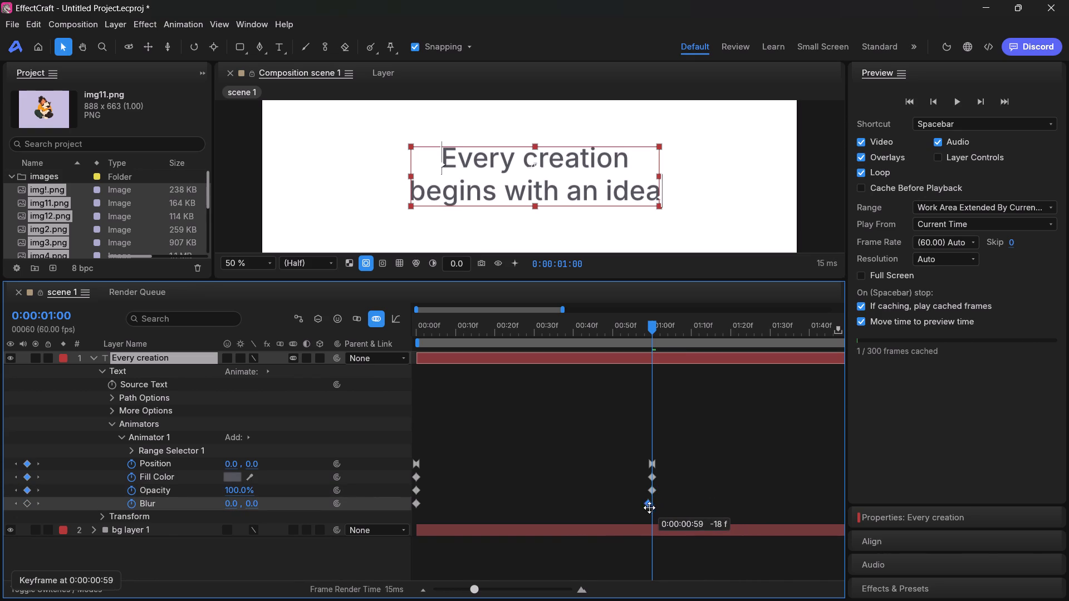
pyautogui.moveTo(649, 508); pyautogui.dragTo(654, 508)
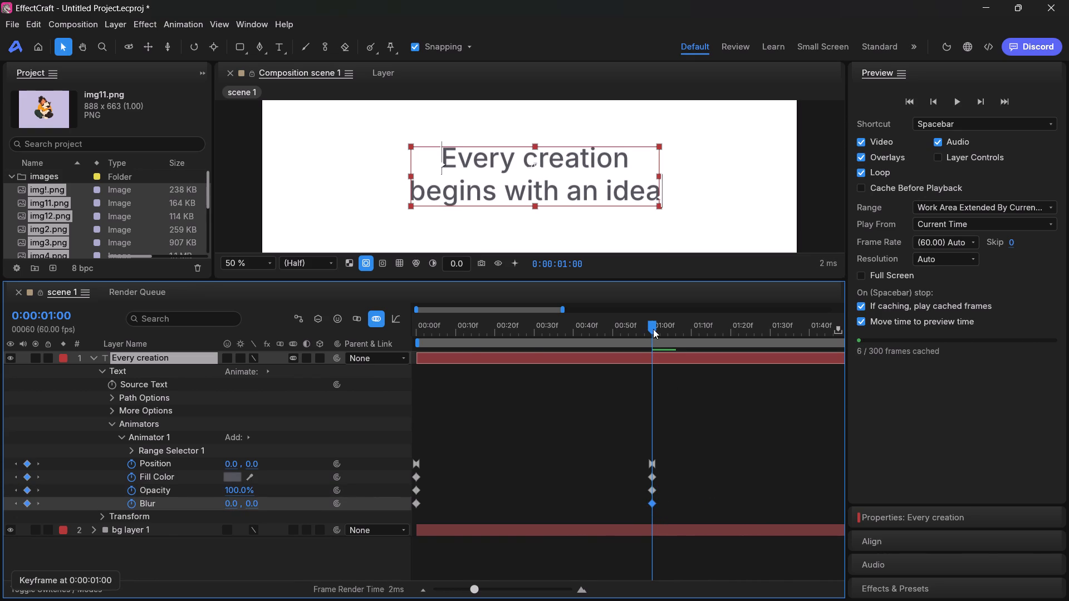
# Play the retimed text animation from the start of scene 1, and stop the preview.
pyautogui.moveTo(653, 329); pyautogui.dragTo(307, 306)
pyautogui.click(953, 106)
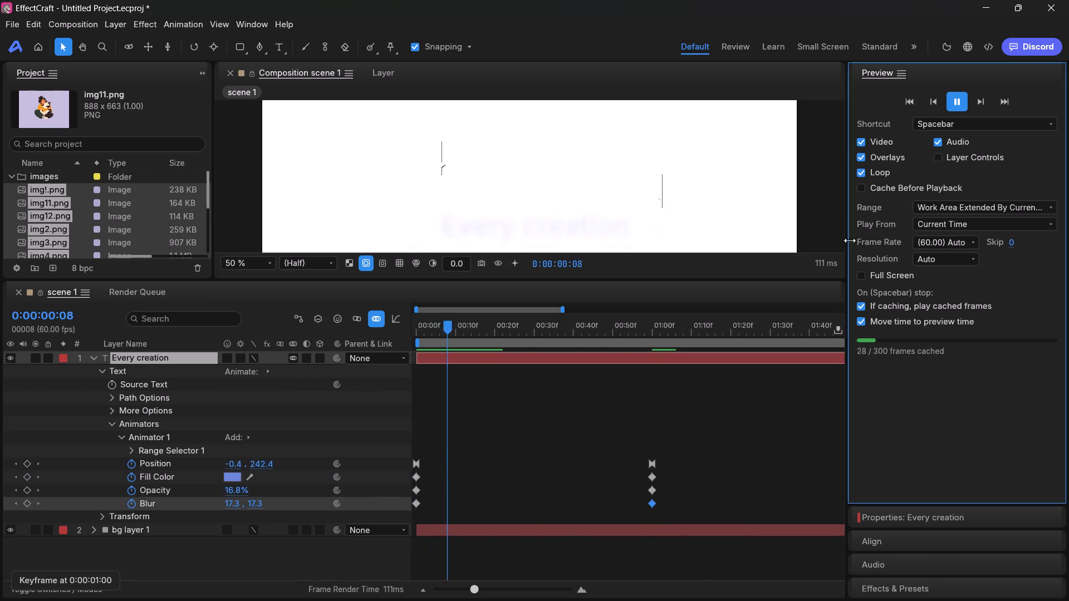
pyautogui.click(958, 106)
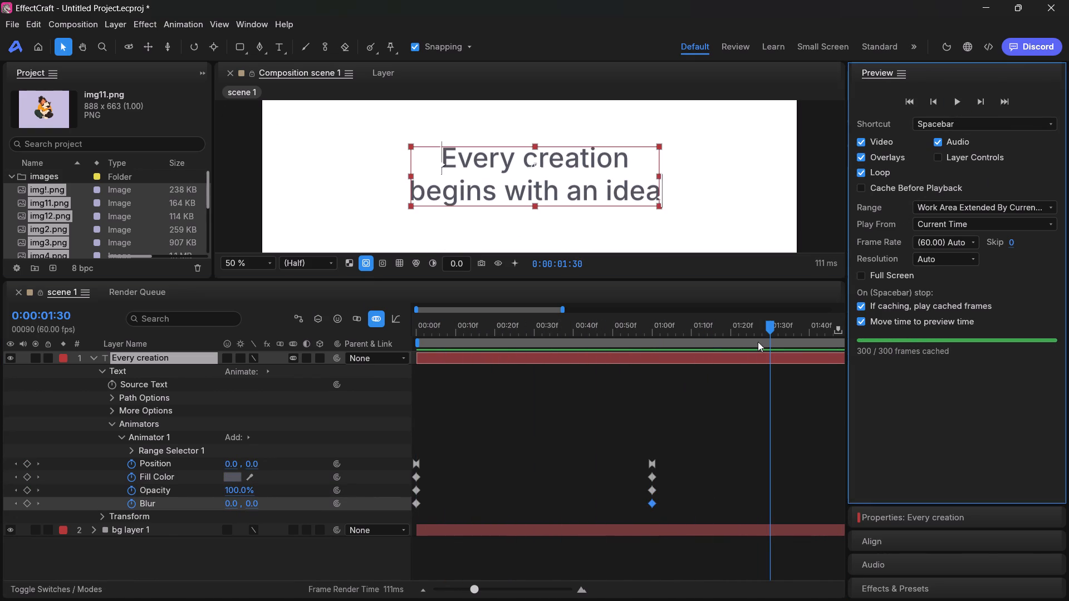
# Move the current time to 0:00:01:05, and collapse and deselect the Every creation layer.
pyautogui.moveTo(771, 318); pyautogui.dragTo(605, 329)
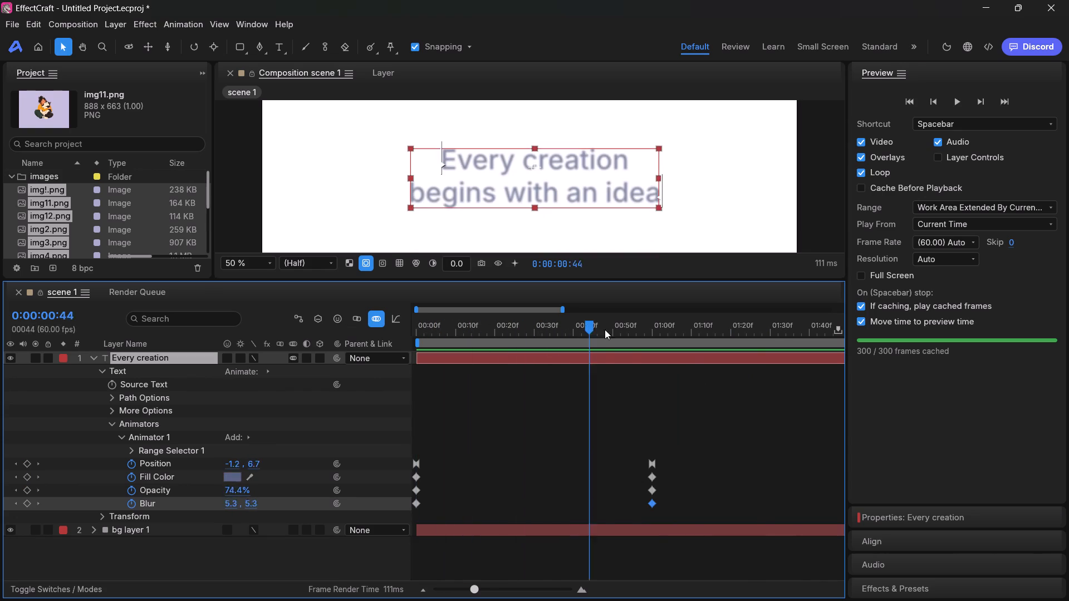
pyautogui.moveTo(605, 329); pyautogui.dragTo(650, 340)
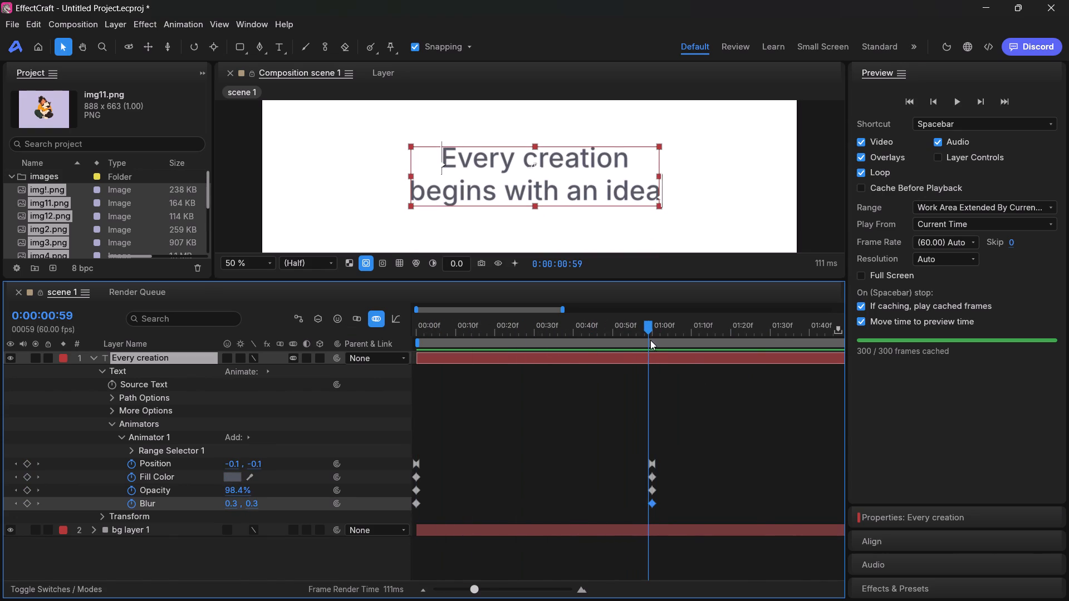
pyautogui.moveTo(650, 340); pyautogui.dragTo(652, 339)
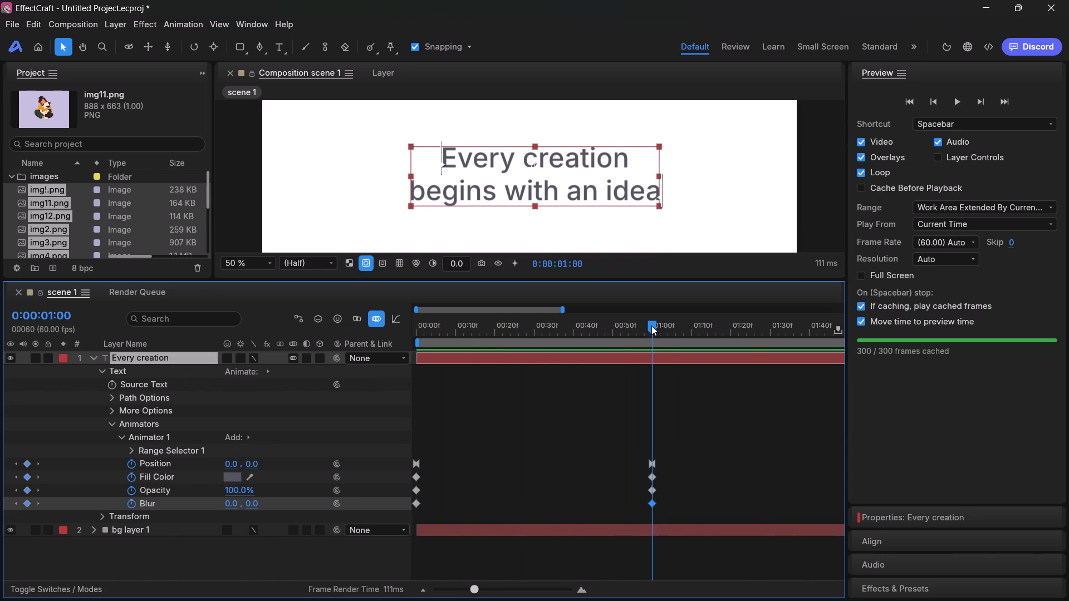
pyautogui.moveTo(651, 326); pyautogui.dragTo(664, 324)
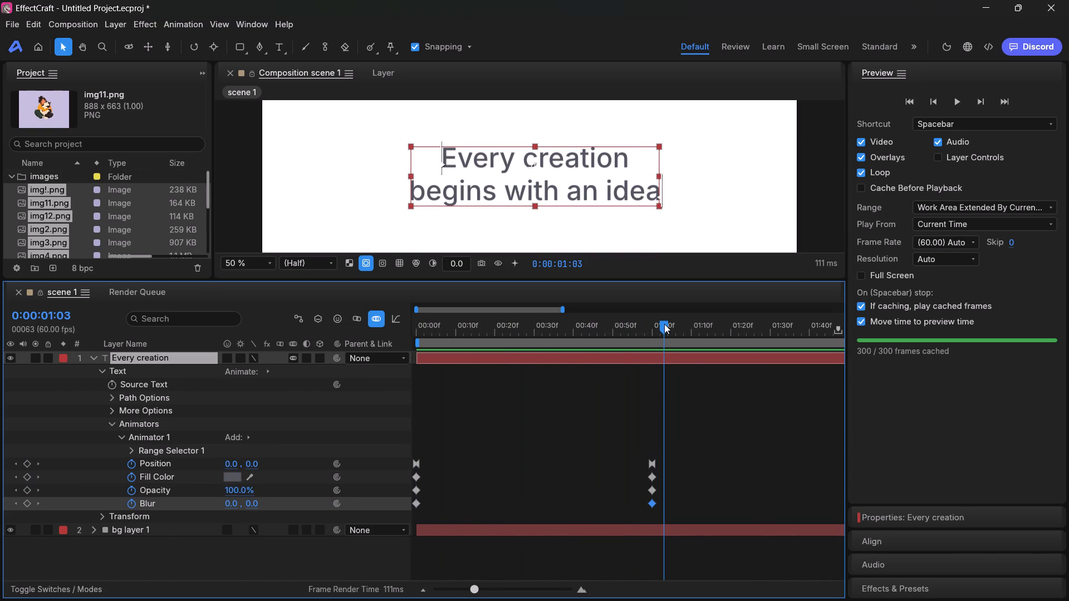
pyautogui.moveTo(664, 324); pyautogui.dragTo(661, 324)
pyautogui.moveTo(661, 324); pyautogui.dragTo(665, 323)
pyautogui.moveTo(665, 323); pyautogui.dragTo(672, 323)
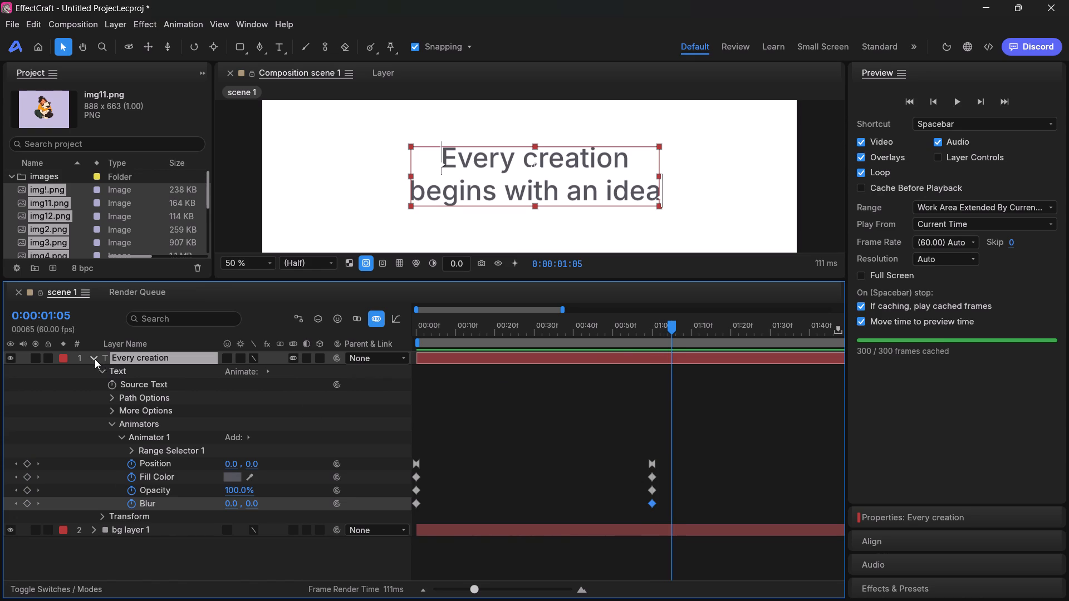
pyautogui.click(95, 359)
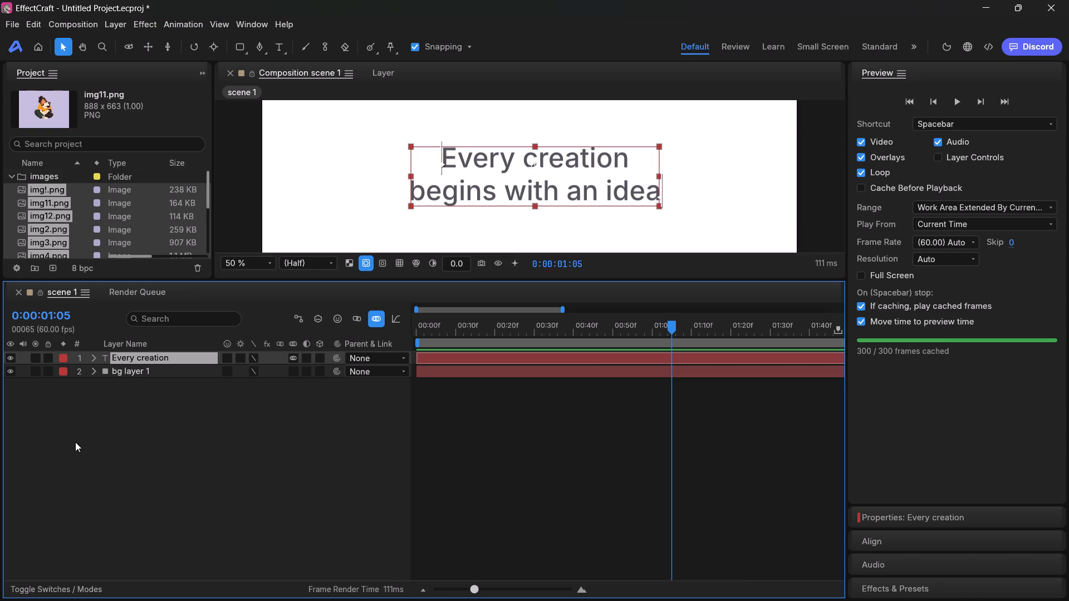
pyautogui.click(75, 444)
# Add img!.png, img2.png, img3.png and img4.png from the images folder to the scene 1 timeline, below bg layer 1.
pyautogui.click(160, 173)
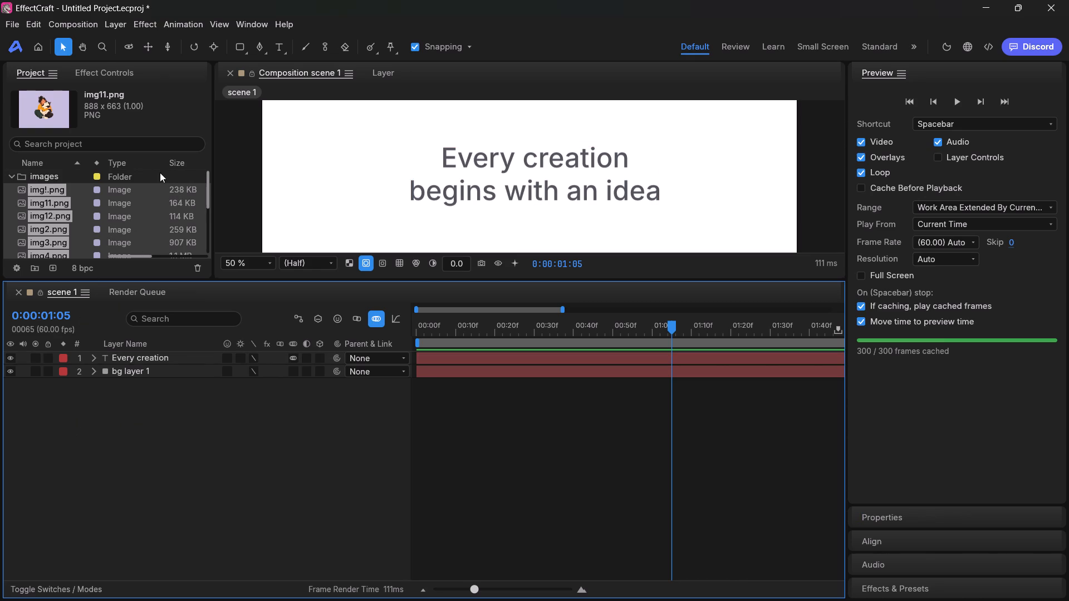
pyautogui.scroll(-1, 77, 240)
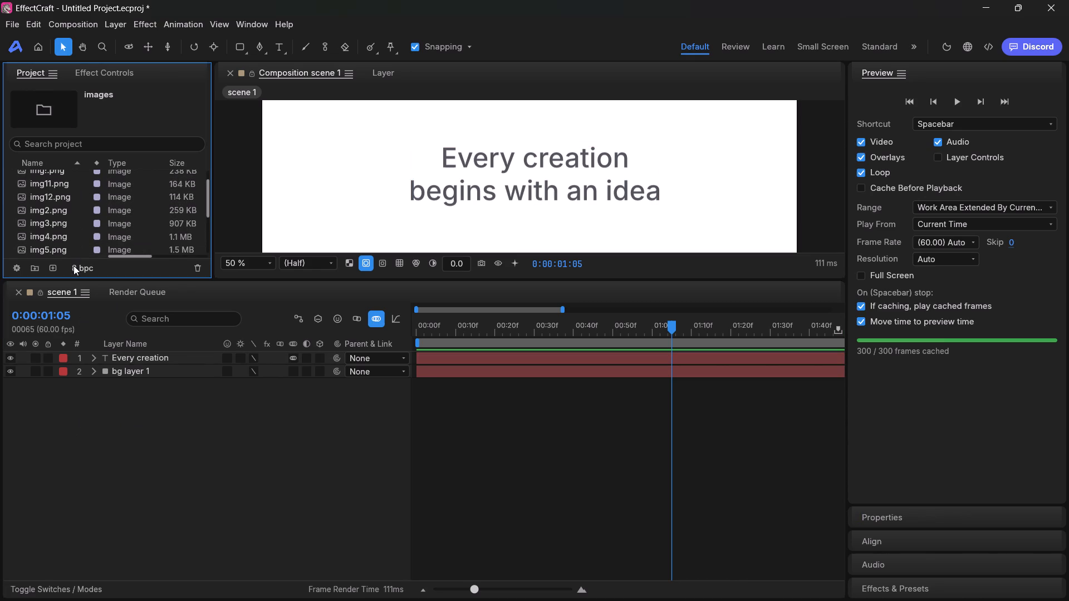
pyautogui.scroll(-1, 73, 265)
pyautogui.scroll(1, 66, 199)
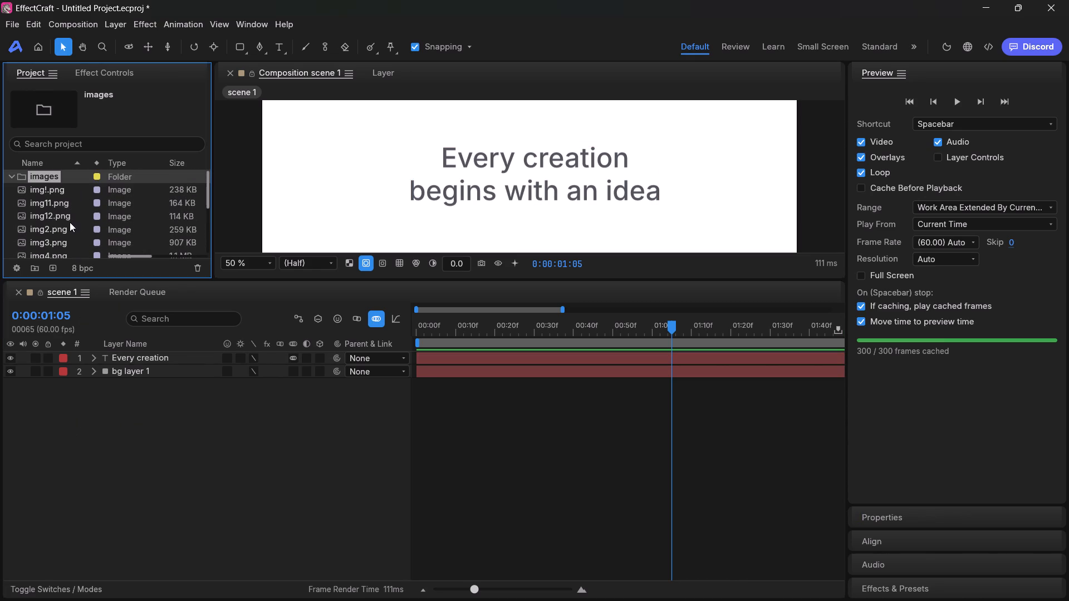
pyautogui.scroll(1, 68, 215)
pyautogui.moveTo(52, 189); pyautogui.dragTo(79, 203)
pyautogui.click(52, 186)
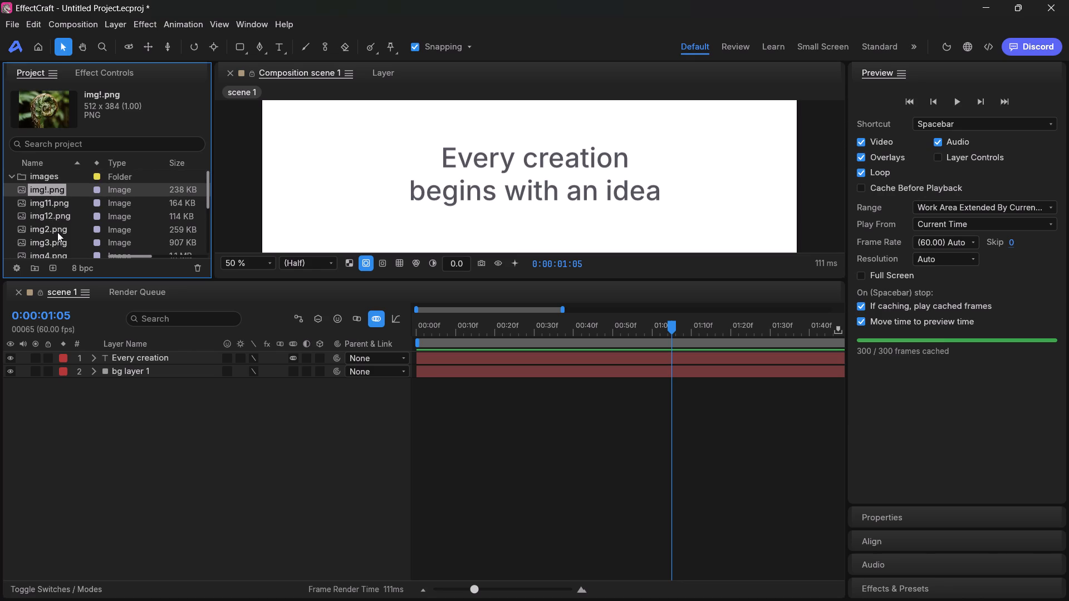
pyautogui.click(58, 230)
pyautogui.click(58, 242)
pyautogui.click(77, 188)
pyautogui.keyDown('ctrl'); pyautogui.click(58, 229); pyautogui.keyUp('ctrl')
pyautogui.keyDown('ctrl'); pyautogui.click(61, 243); pyautogui.keyUp('ctrl')
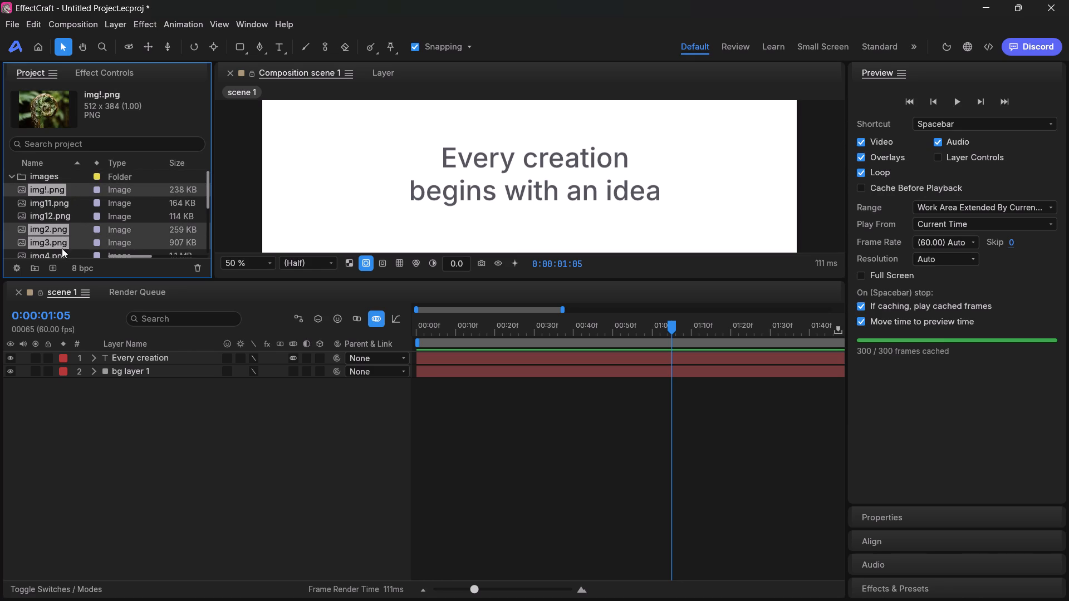
pyautogui.keyDown('ctrl'); pyautogui.click(62, 251); pyautogui.keyUp('ctrl')
pyautogui.moveTo(57, 229); pyautogui.dragTo(86, 439)
pyautogui.click(159, 486)
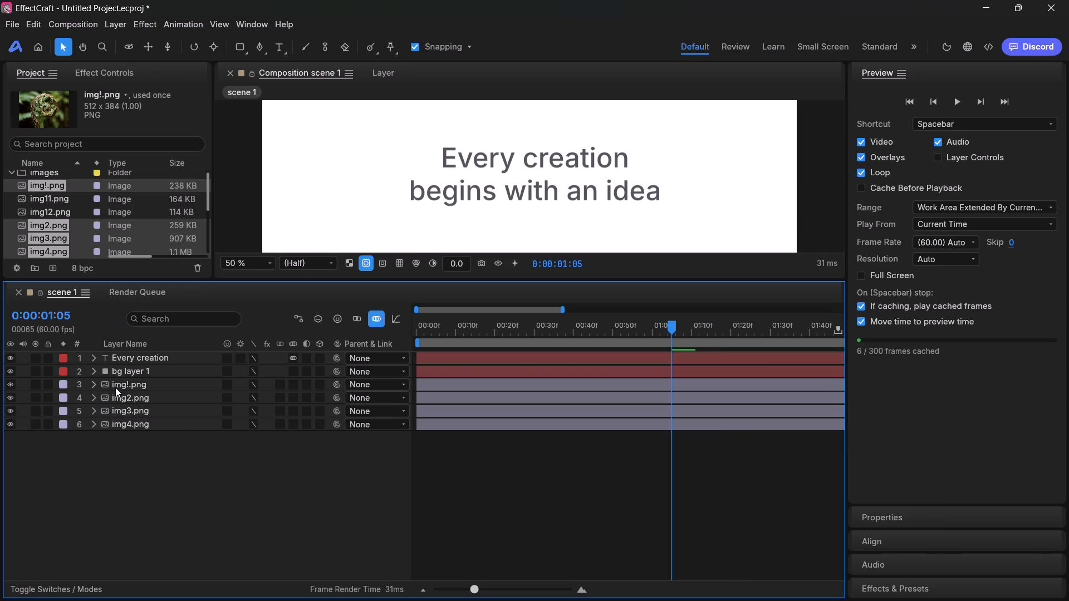
# Move the four image layers above the Every creation layer in the layer stack, and deselect them.
pyautogui.click(120, 385)
pyautogui.keyDown('ctrl'); pyautogui.click(122, 396); pyautogui.keyUp('ctrl')
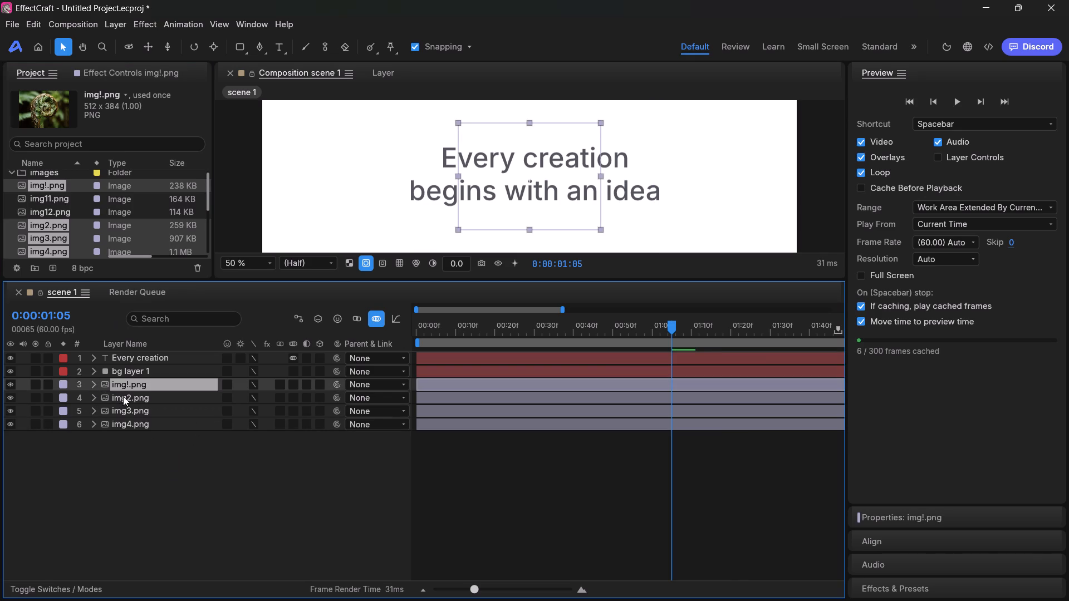
pyautogui.keyDown('ctrl'); pyautogui.click(124, 413); pyautogui.keyUp('ctrl')
pyautogui.keyDown('ctrl'); pyautogui.click(125, 426); pyautogui.keyUp('ctrl')
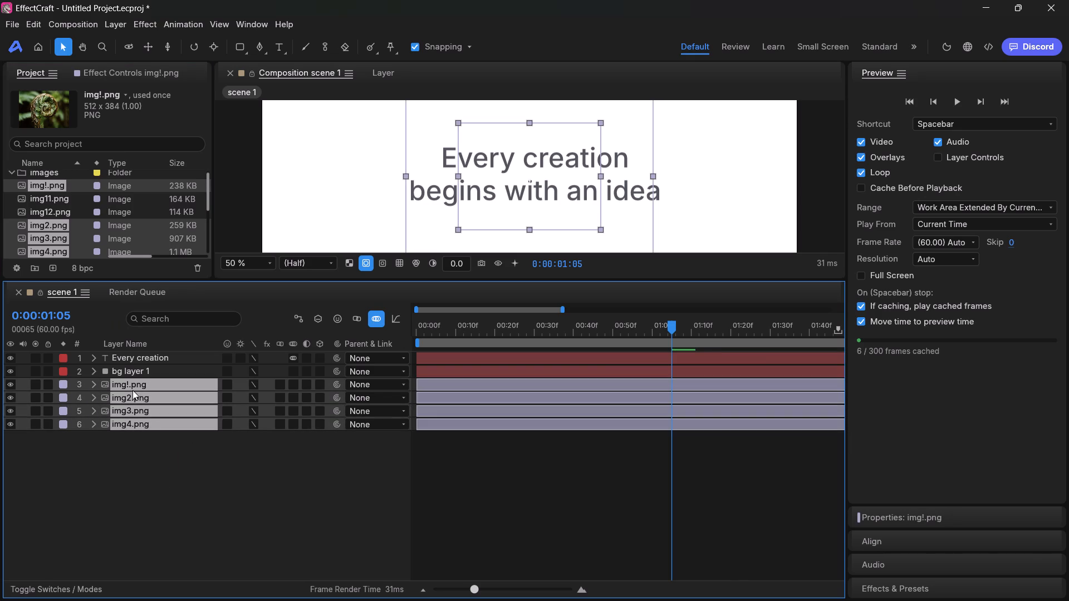
pyautogui.moveTo(129, 402); pyautogui.dragTo(136, 358)
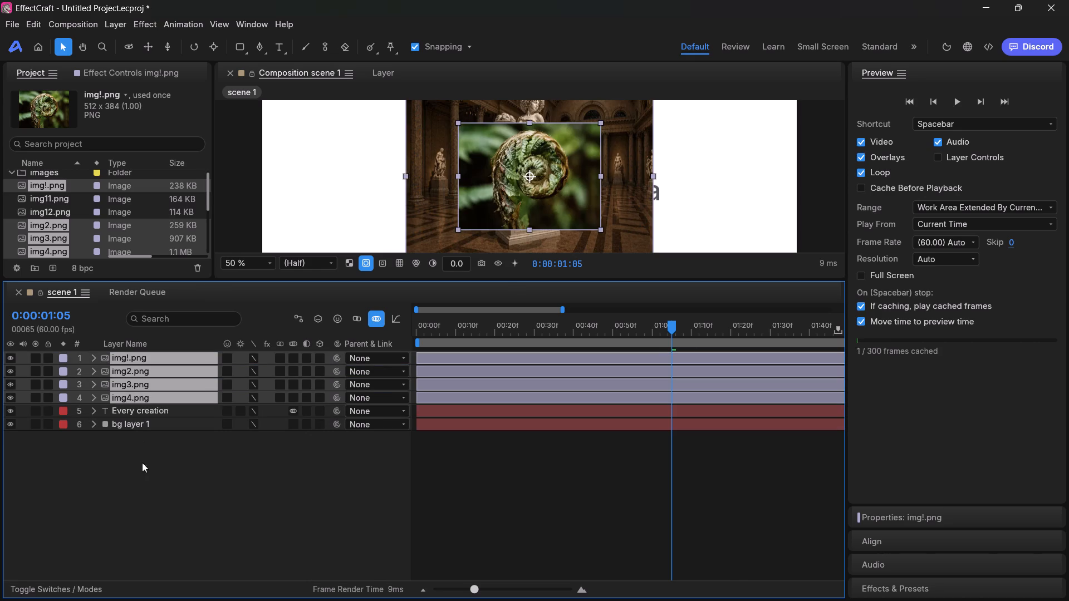
pyautogui.click(140, 482)
# Enlarge the composition viewer by reducing the height of the timeline.
pyautogui.moveTo(497, 285); pyautogui.dragTo(507, 400)
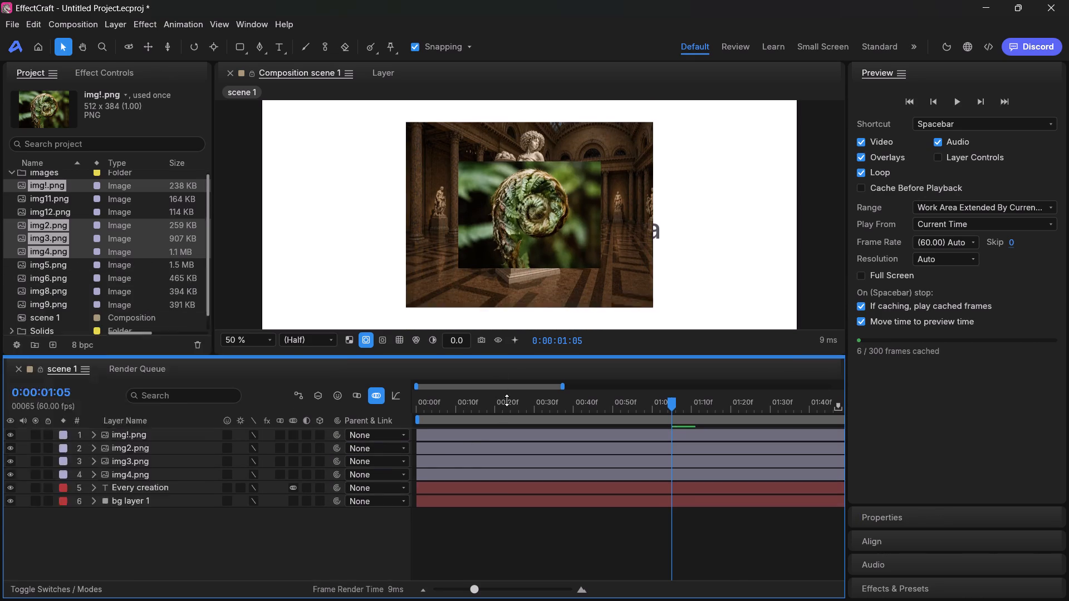
pyautogui.moveTo(507, 400); pyautogui.dragTo(511, 416)
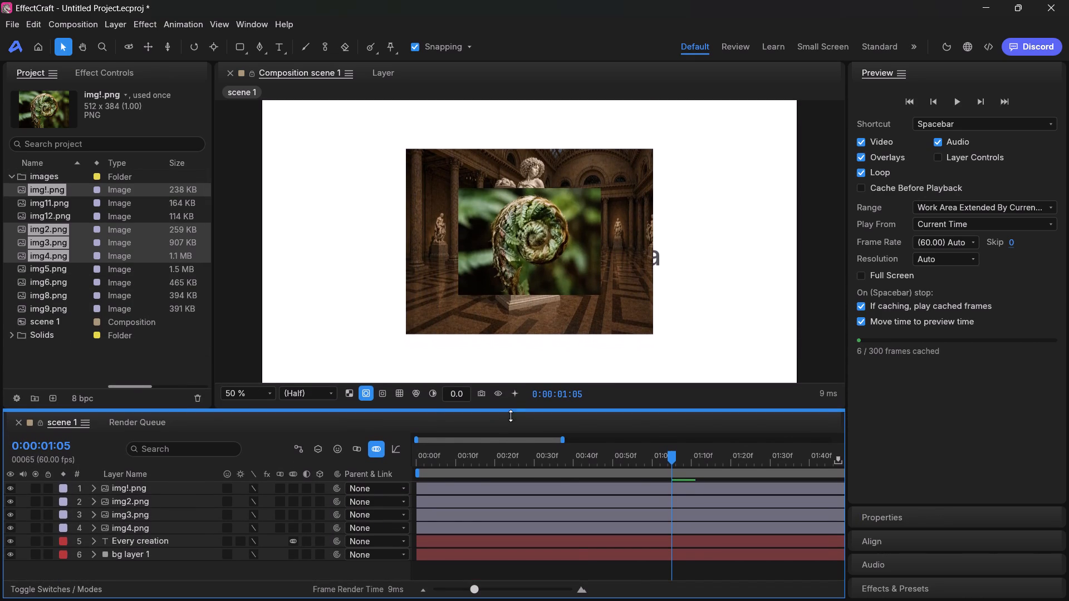
pyautogui.click(581, 258)
pyautogui.click(610, 356)
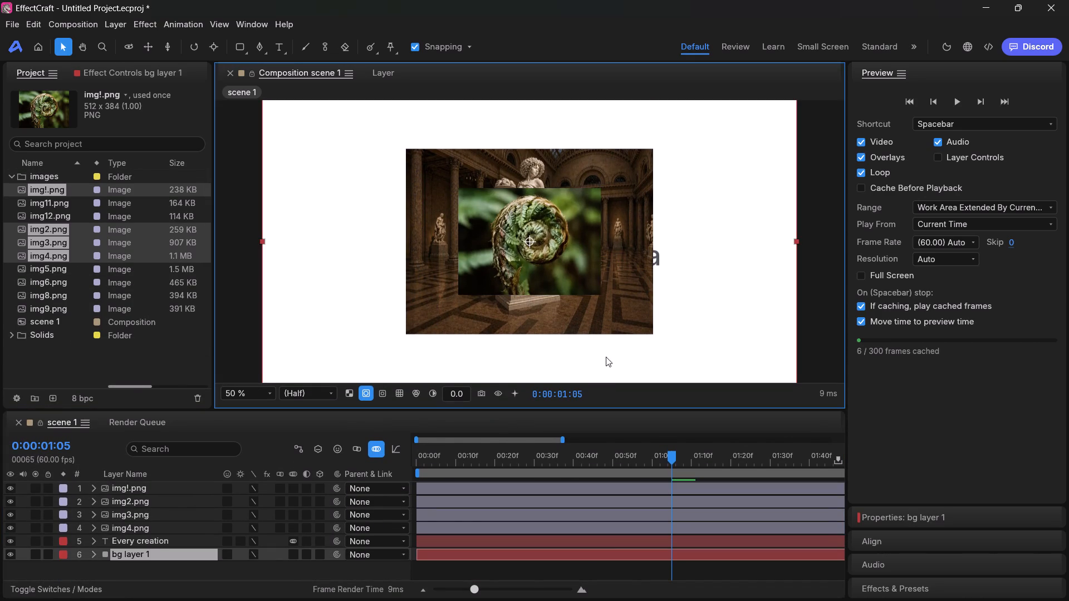
pyautogui.click(610, 306)
# Delete the img4.png, img3.png and img2.png layers from scene 1, keeping only img!.png.
pyautogui.click(148, 524)
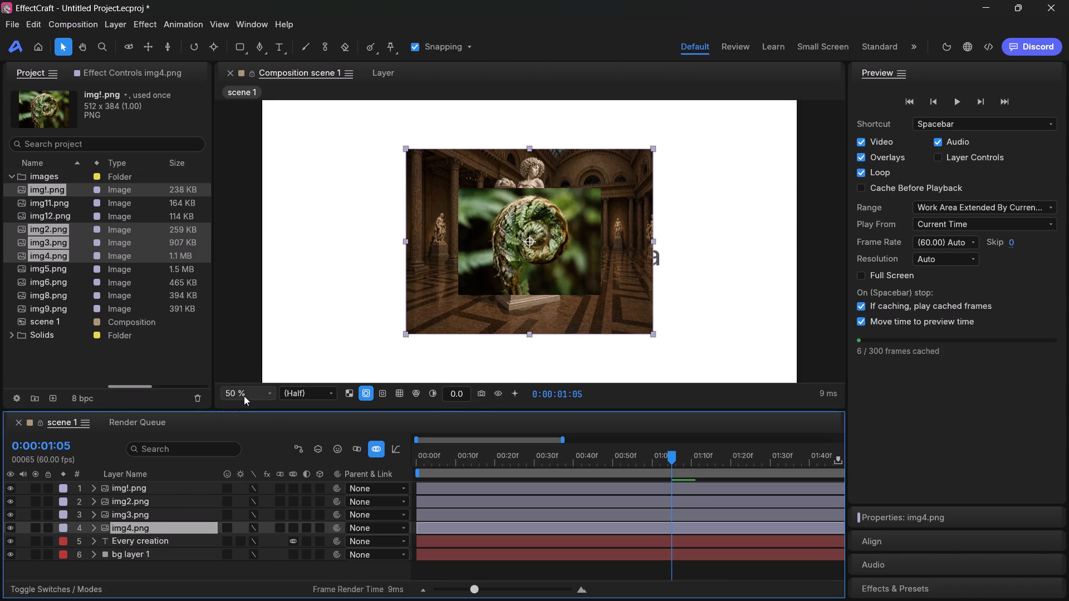
pyautogui.press('Delete')
pyautogui.click(124, 516)
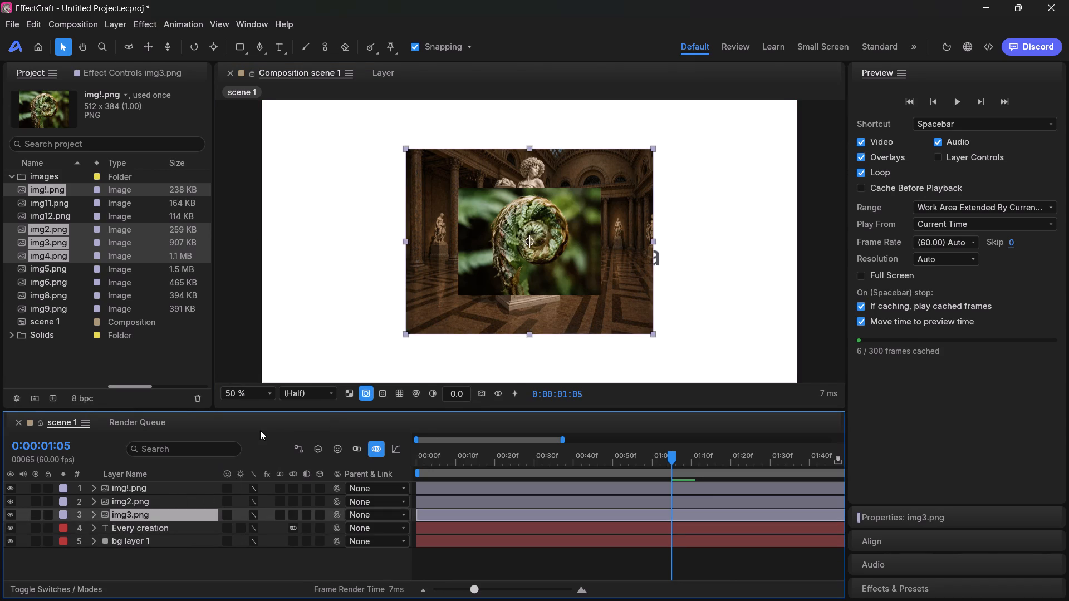
pyautogui.press('Delete')
pyautogui.click(125, 505)
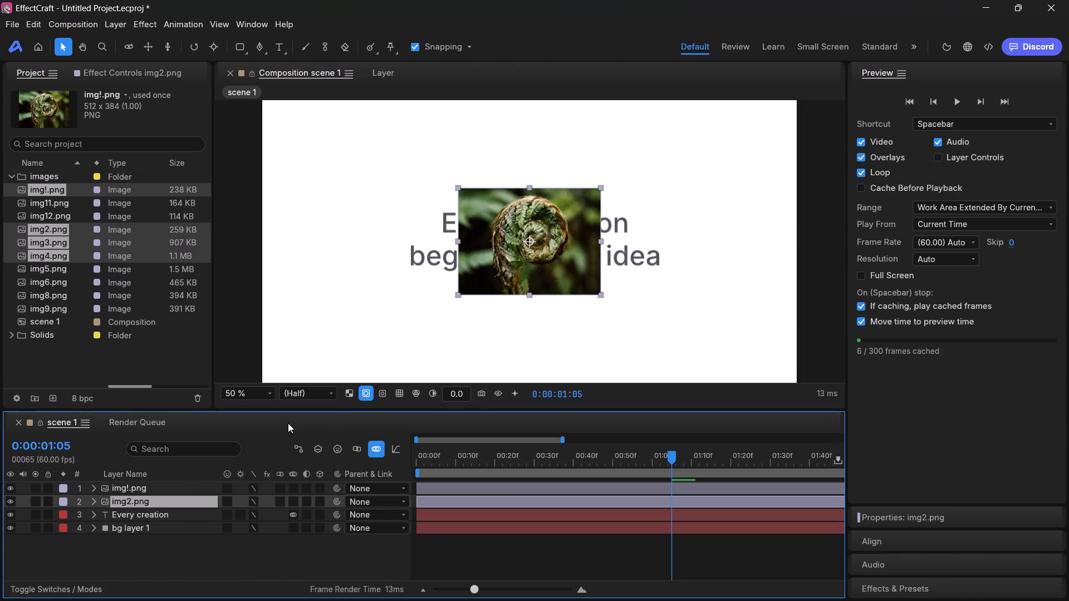
pyautogui.press('Delete')
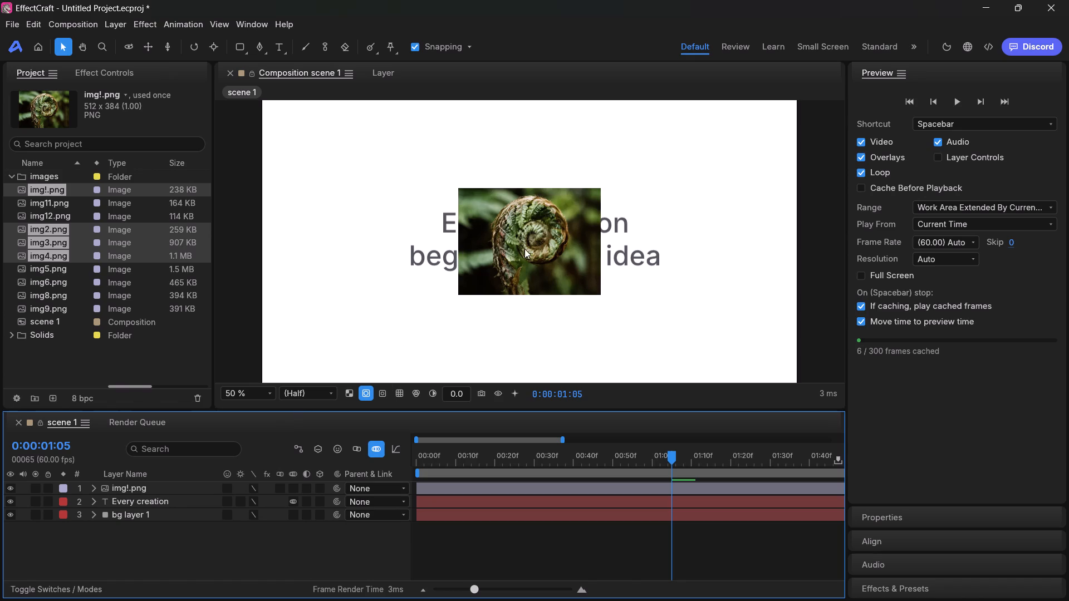
# Move the img!.png fern image to the lower left of the composition, at about 354, 718.
pyautogui.moveTo(522, 244); pyautogui.dragTo(355, 331)
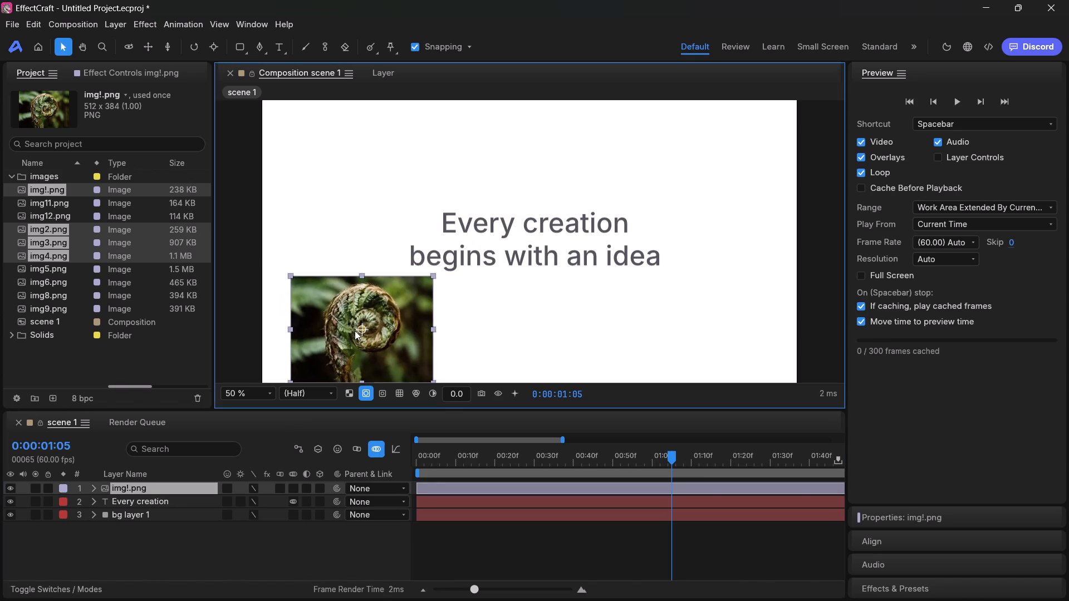
pyautogui.moveTo(355, 331); pyautogui.dragTo(354, 294)
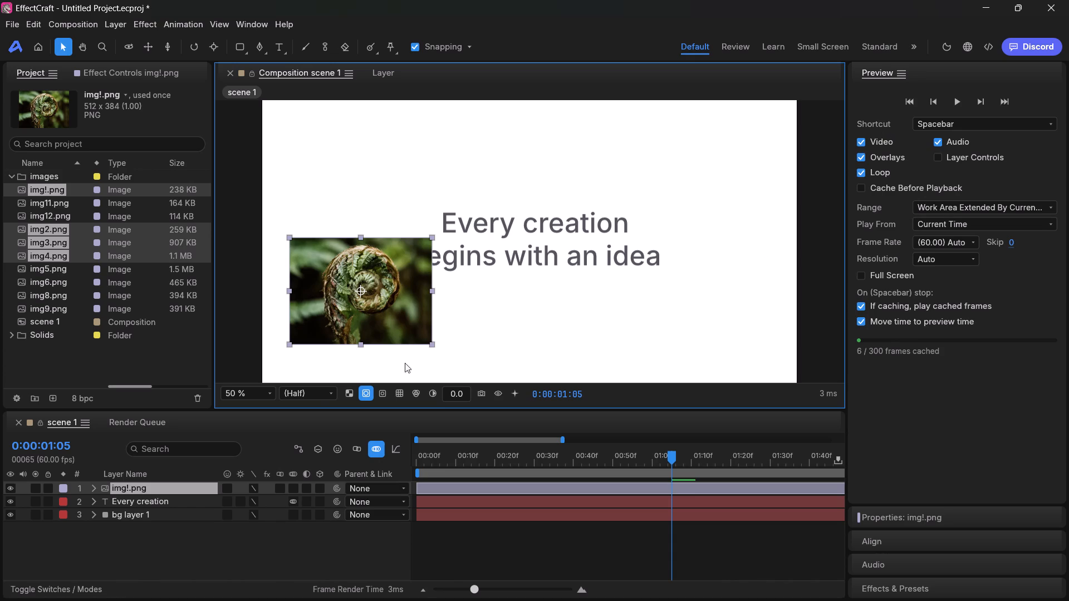
# Make the img!.png layer 3D and tilt it by setting its Orientation to -28.0, -41.6, -7.2.
pyautogui.click(322, 486)
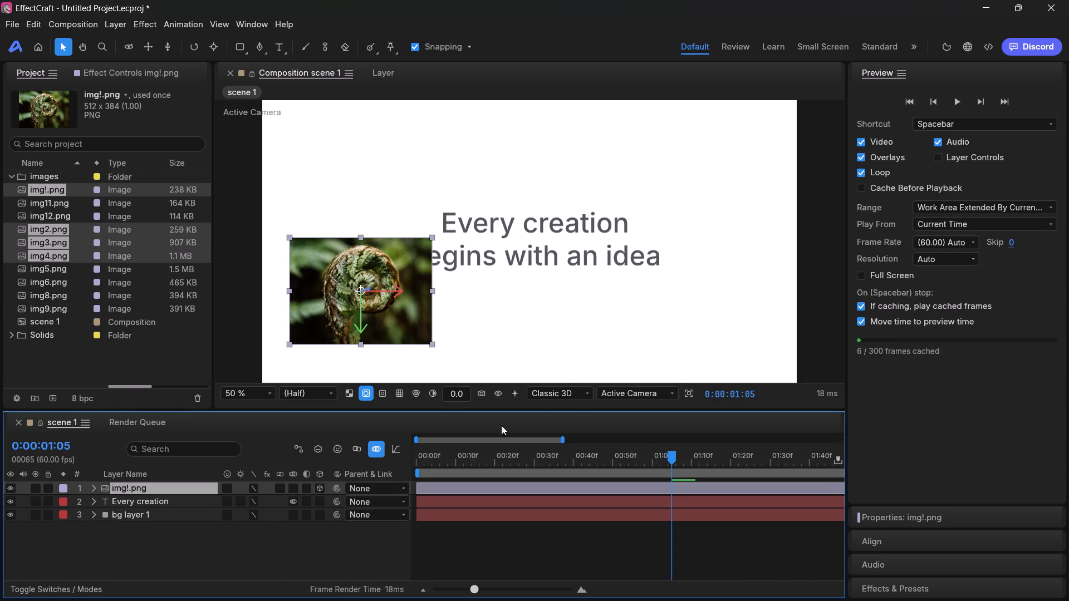
pyautogui.click(92, 488)
pyautogui.click(102, 505)
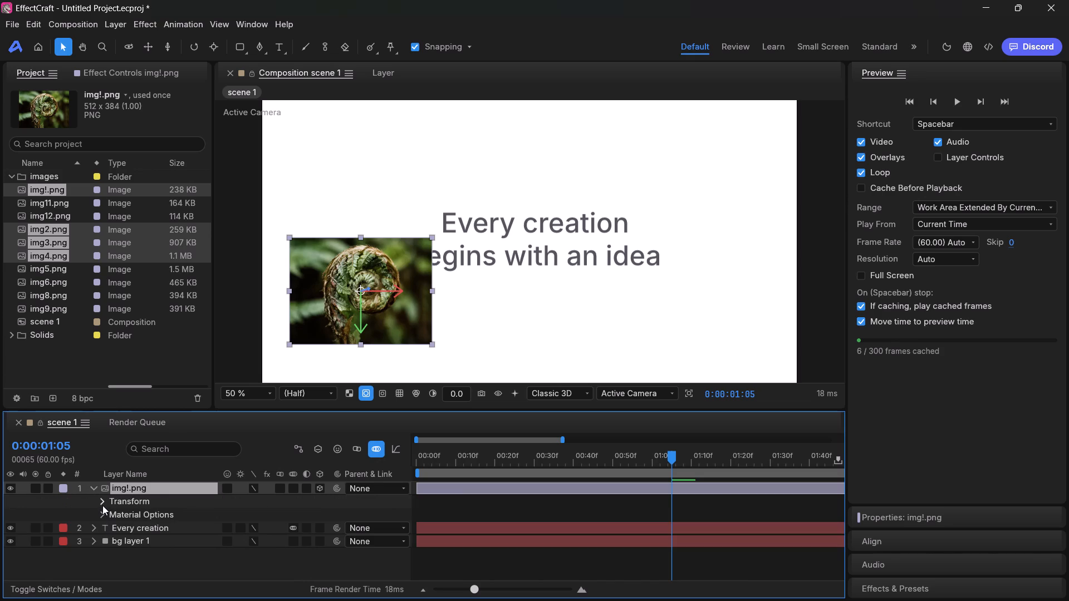
pyautogui.scroll(-1, 231, 548)
pyautogui.scroll(1, 233, 547)
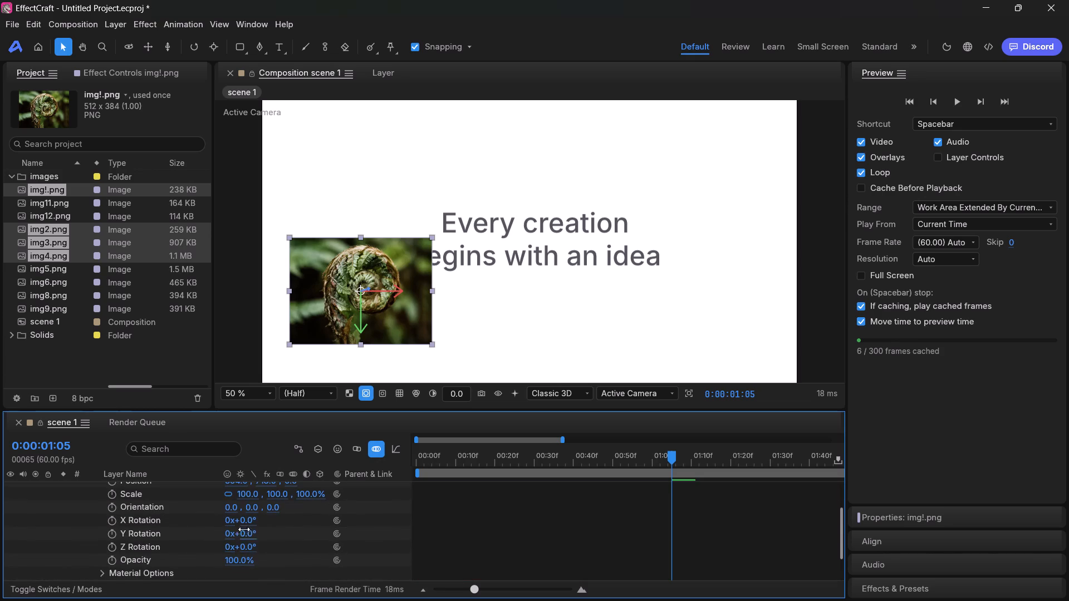
pyautogui.scroll(1, 257, 517)
pyautogui.scroll(-1, 260, 515)
pyautogui.moveTo(254, 514); pyautogui.dragTo(261, 510)
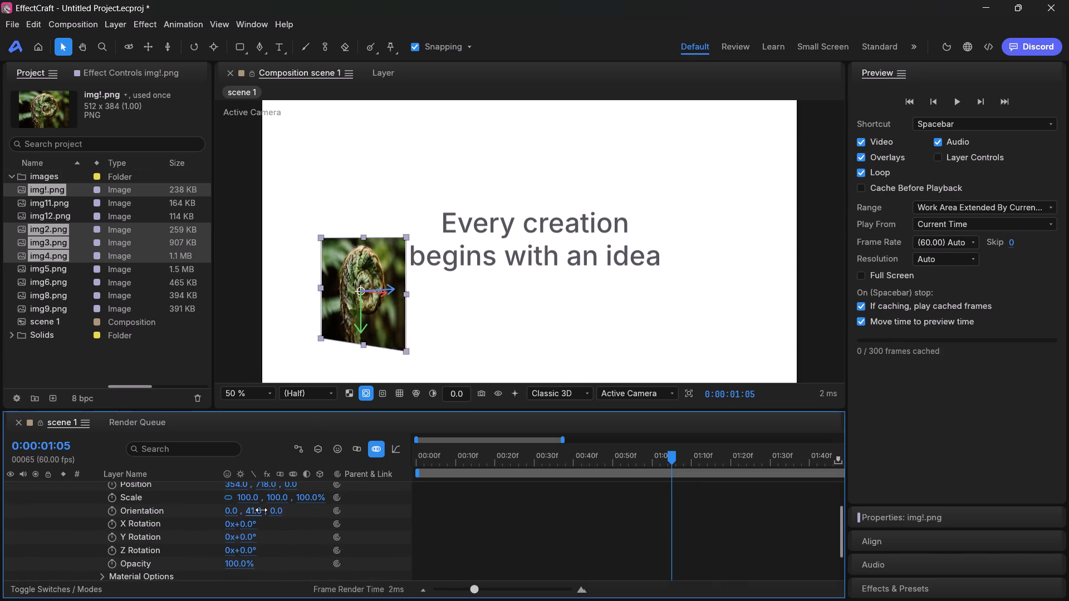
pyautogui.moveTo(261, 510); pyautogui.dragTo(228, 512)
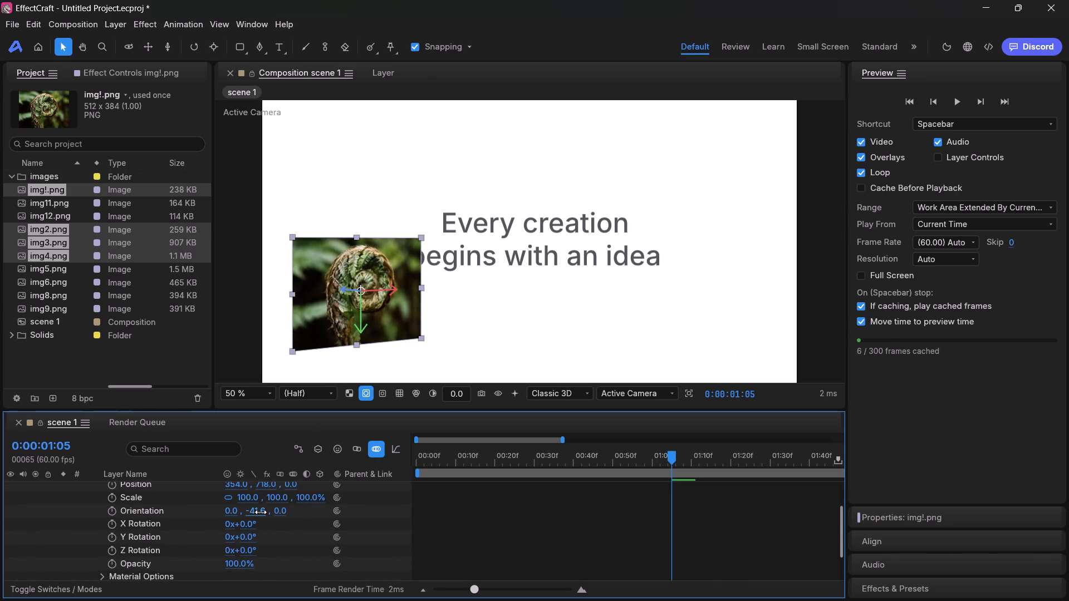
pyautogui.click(287, 513)
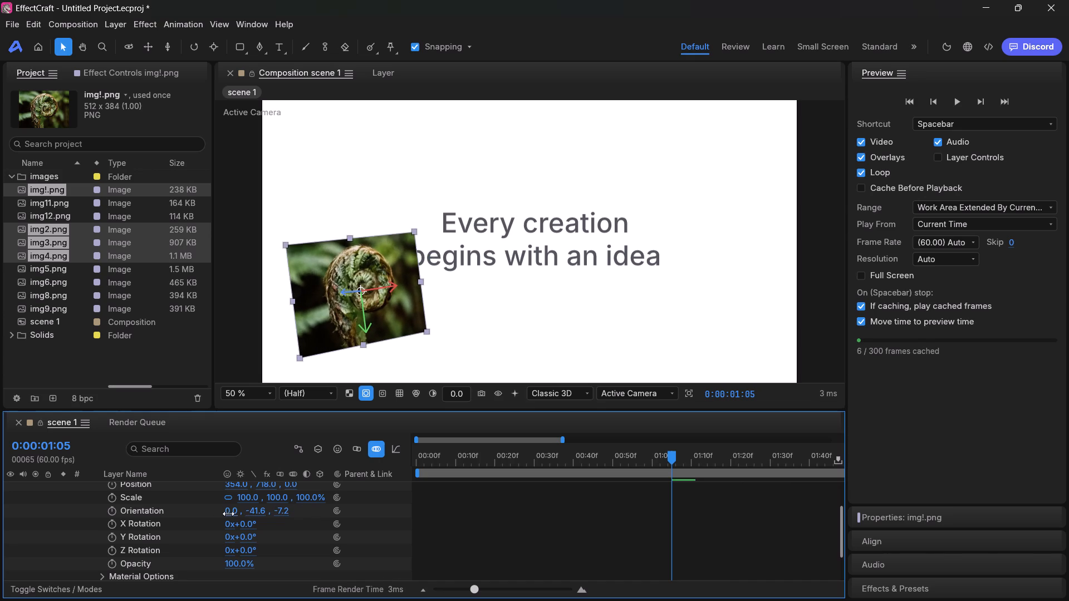
pyautogui.moveTo(229, 513); pyautogui.dragTo(213, 514)
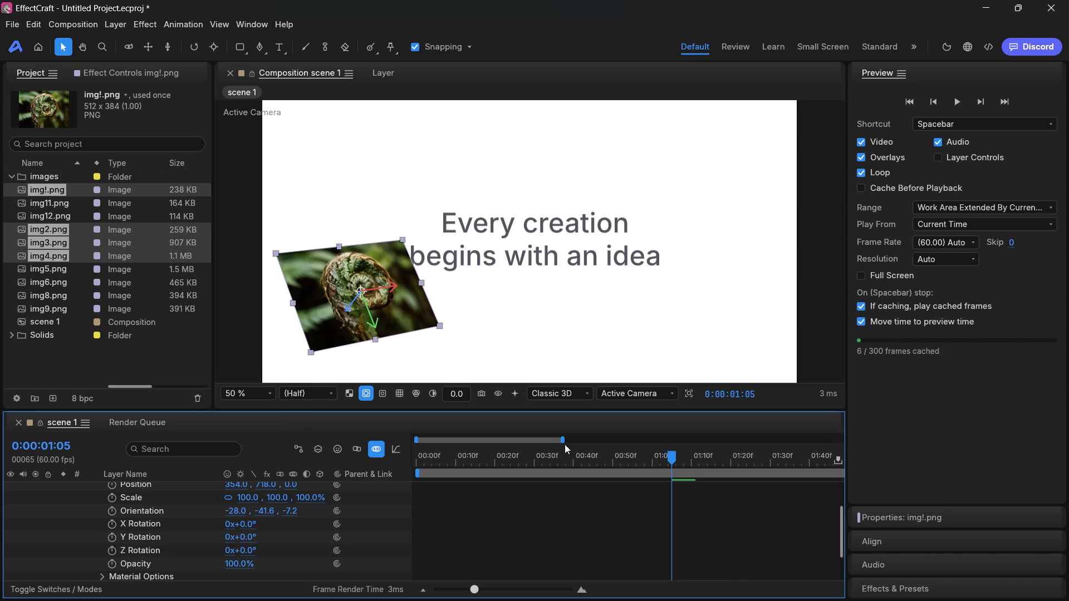
# Lower the img!.png layer by setting its Y Position to 782.0.
pyautogui.scroll(1, 390, 460)
pyautogui.scroll(1, 297, 506)
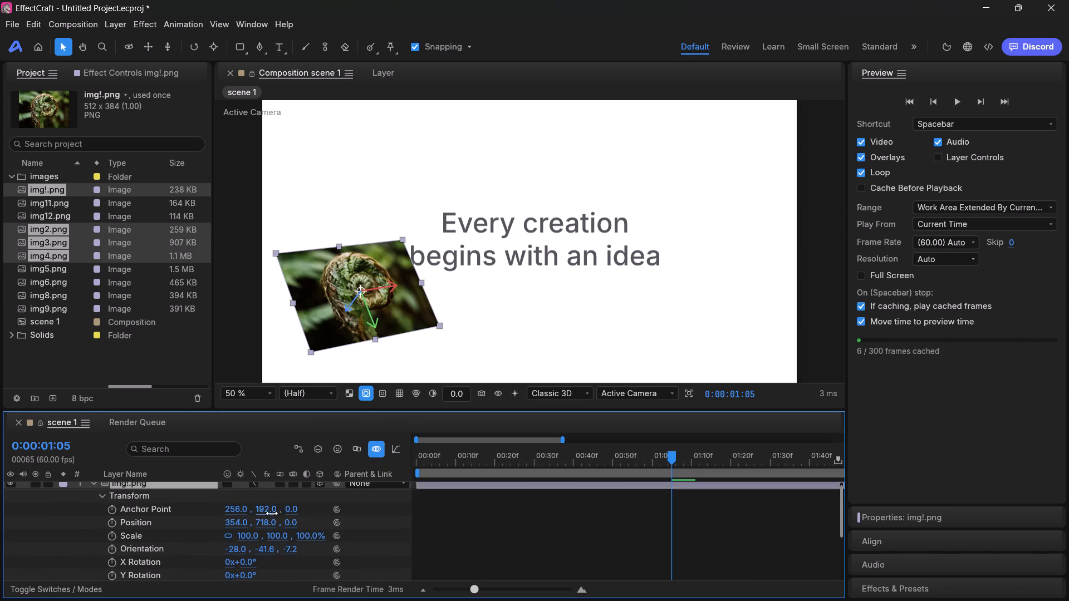
pyautogui.scroll(1, 272, 513)
pyautogui.moveTo(268, 526); pyautogui.dragTo(319, 527)
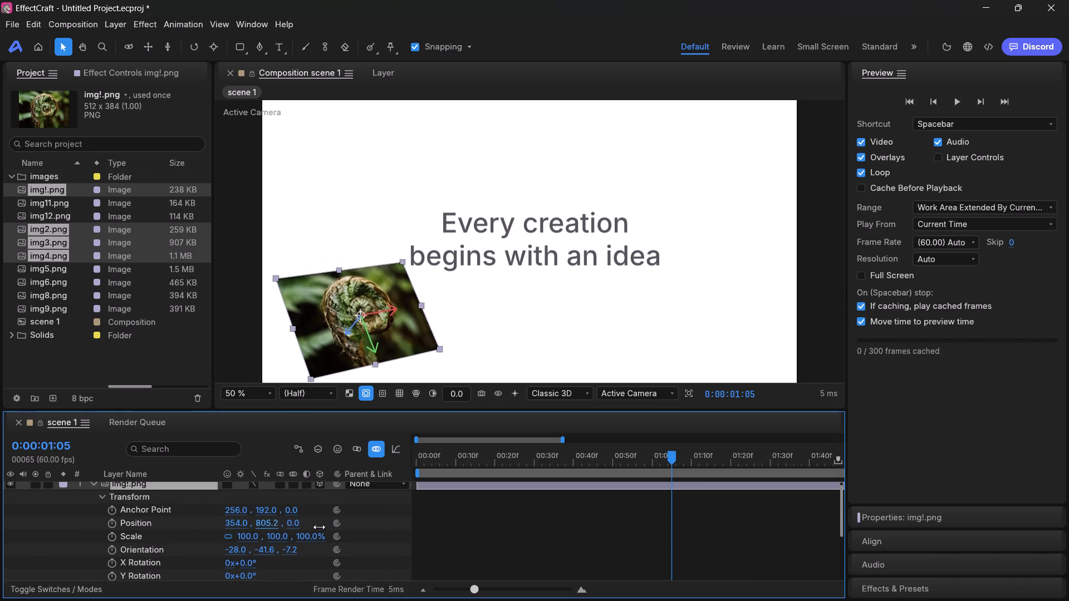
pyautogui.moveTo(319, 527); pyautogui.dragTo(309, 530)
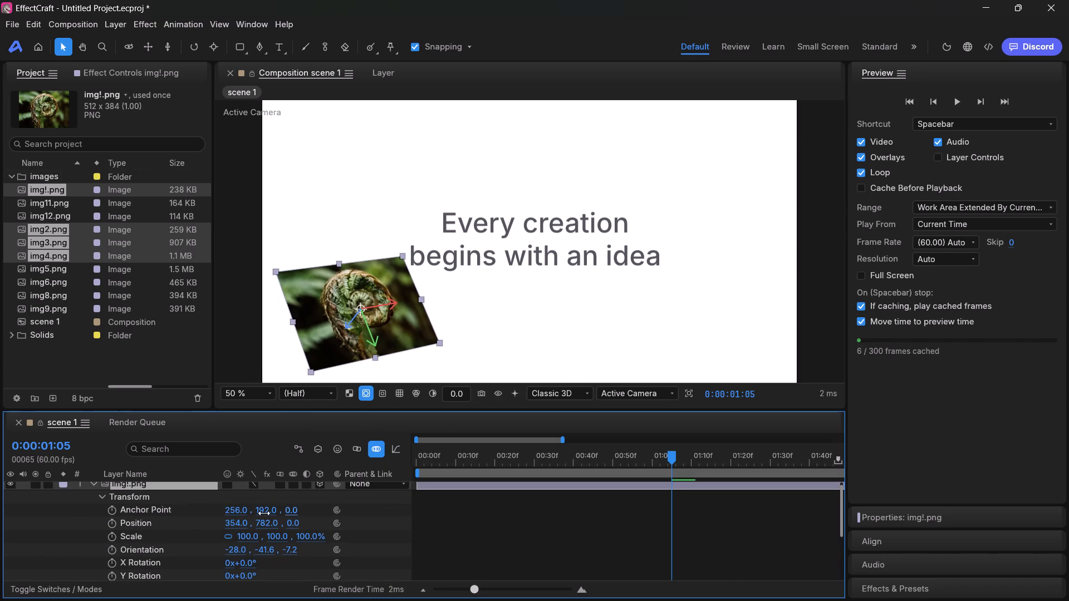
# Shift the img!.png layer's Anchor Point to 775.2, 19.2, offsetting the image toward the frame's lower-left corner.
pyautogui.moveTo(244, 514); pyautogui.dragTo(534, 469)
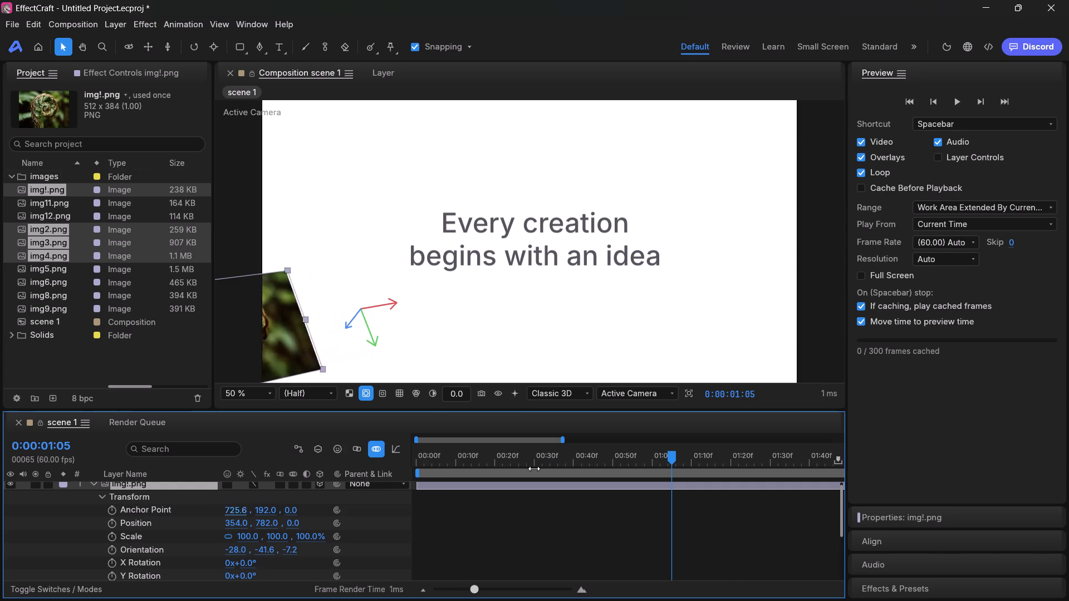
pyautogui.moveTo(534, 469); pyautogui.dragTo(470, 482)
pyautogui.moveTo(266, 513); pyautogui.dragTo(286, 511)
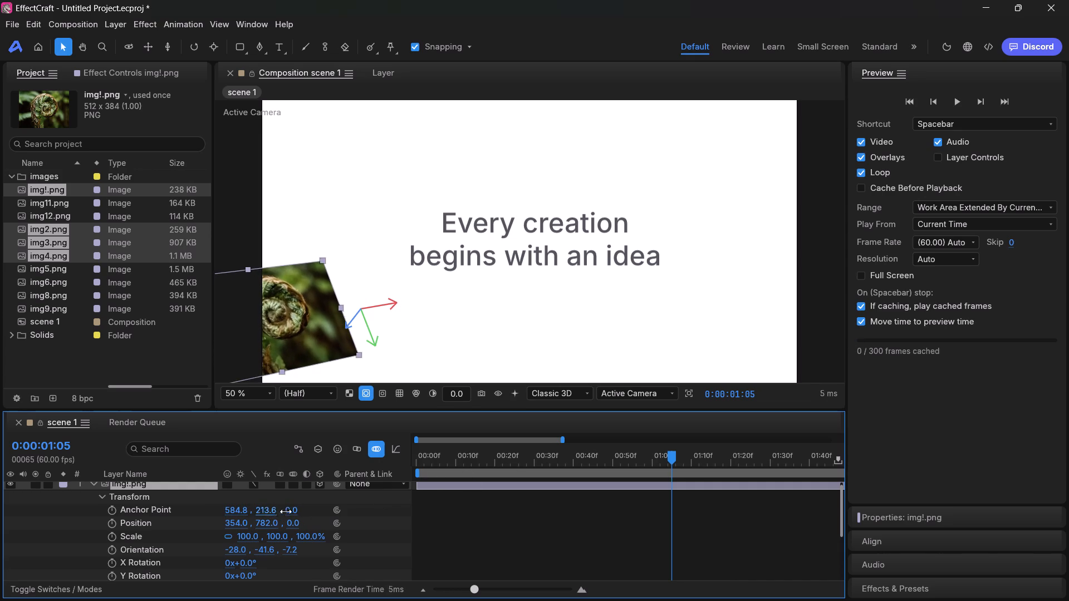
pyautogui.moveTo(286, 511); pyautogui.dragTo(150, 520)
pyautogui.moveTo(234, 513); pyautogui.dragTo(220, 513)
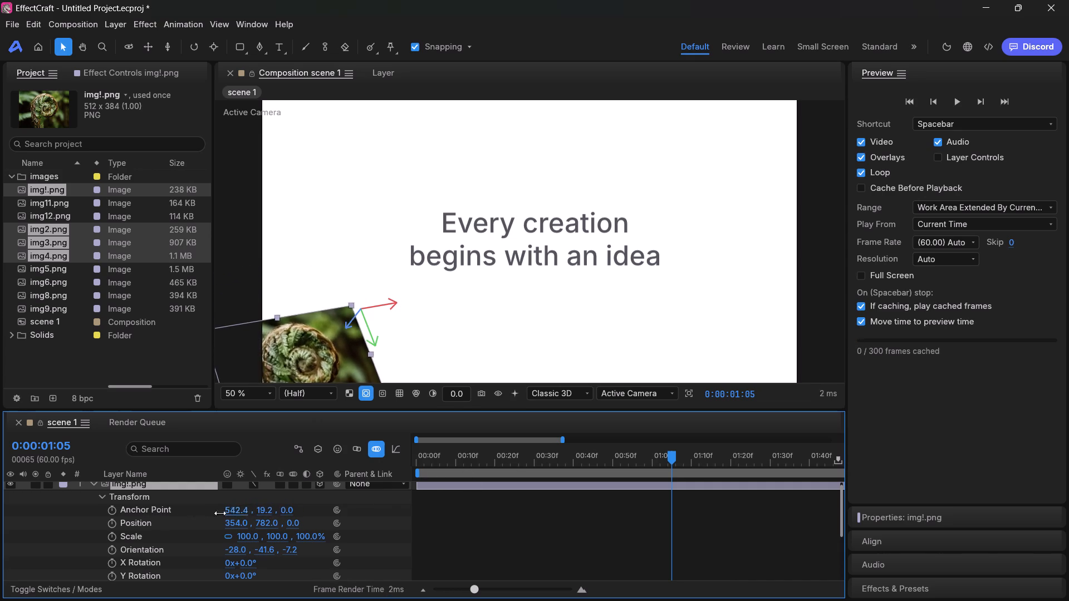
pyautogui.moveTo(220, 513); pyautogui.dragTo(372, 499)
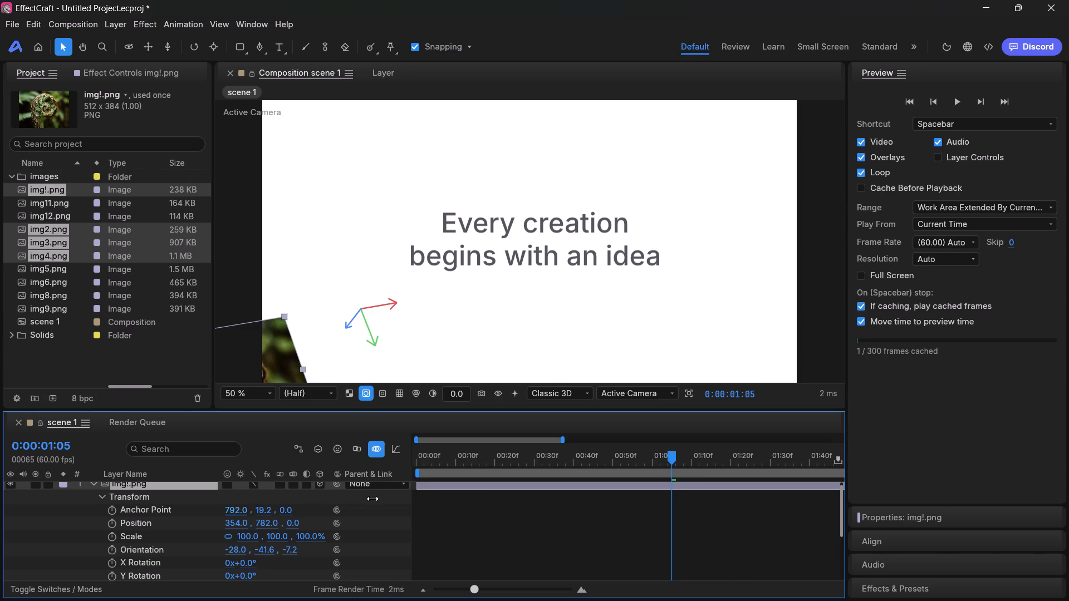
pyautogui.moveTo(372, 499); pyautogui.dragTo(363, 502)
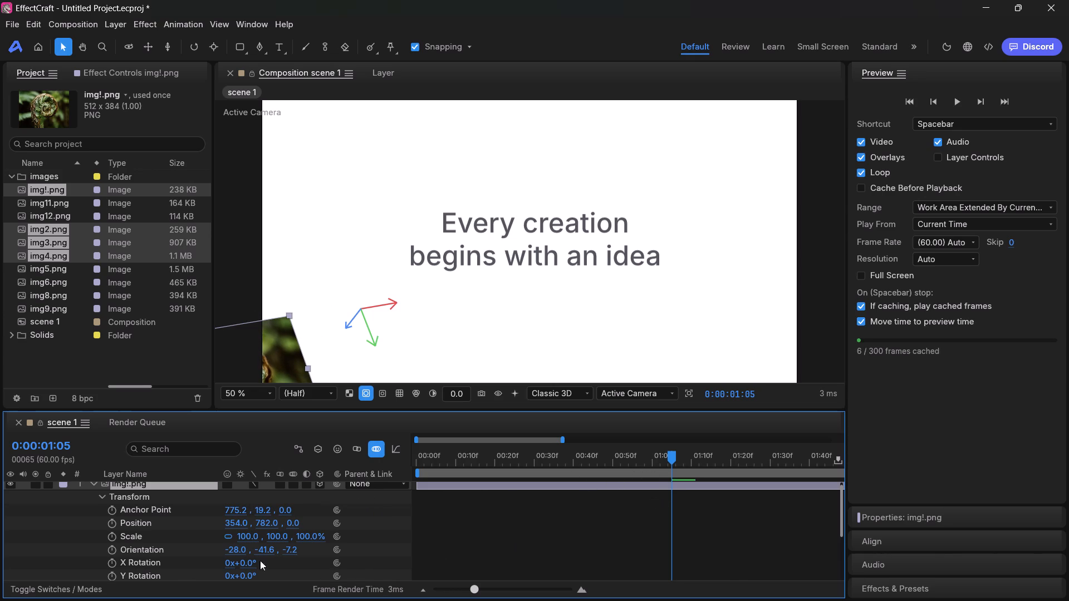
# Start keyframing the img!.png layer's Position and Scale at 0:00:01:05.
pyautogui.click(114, 522)
pyautogui.click(117, 538)
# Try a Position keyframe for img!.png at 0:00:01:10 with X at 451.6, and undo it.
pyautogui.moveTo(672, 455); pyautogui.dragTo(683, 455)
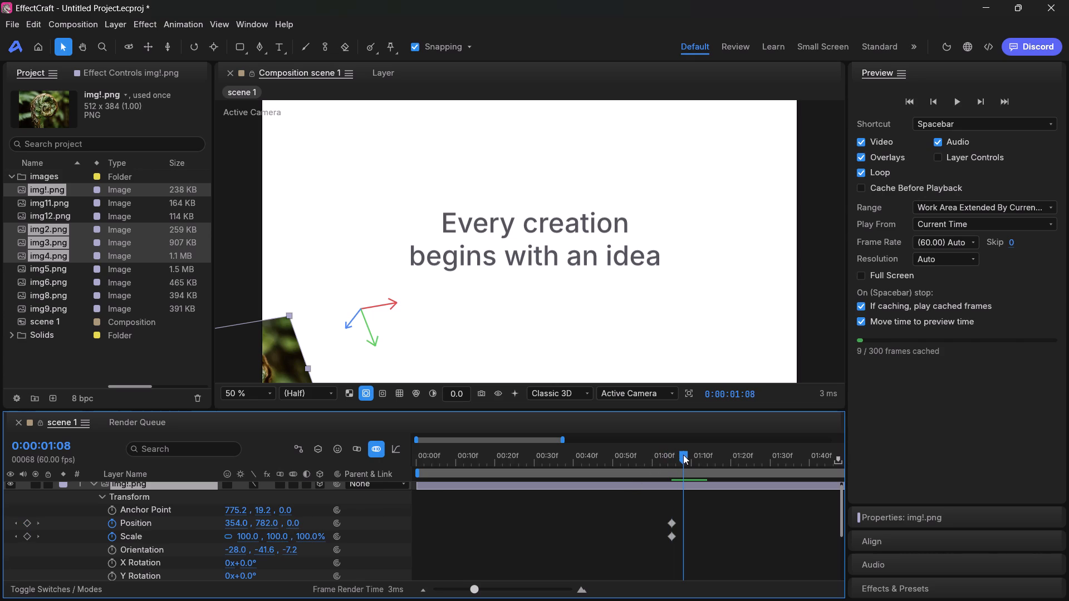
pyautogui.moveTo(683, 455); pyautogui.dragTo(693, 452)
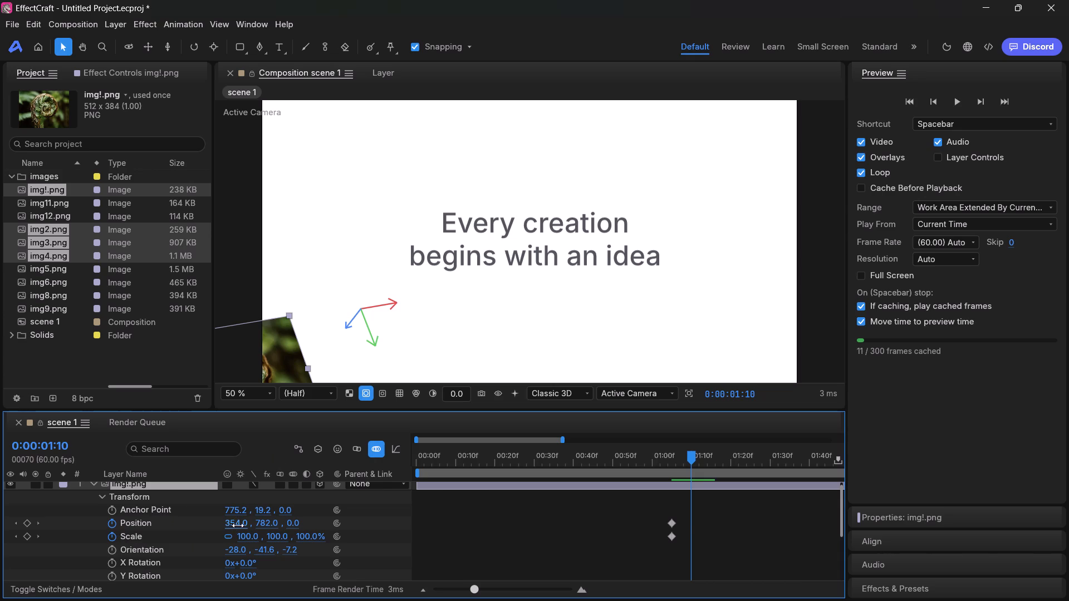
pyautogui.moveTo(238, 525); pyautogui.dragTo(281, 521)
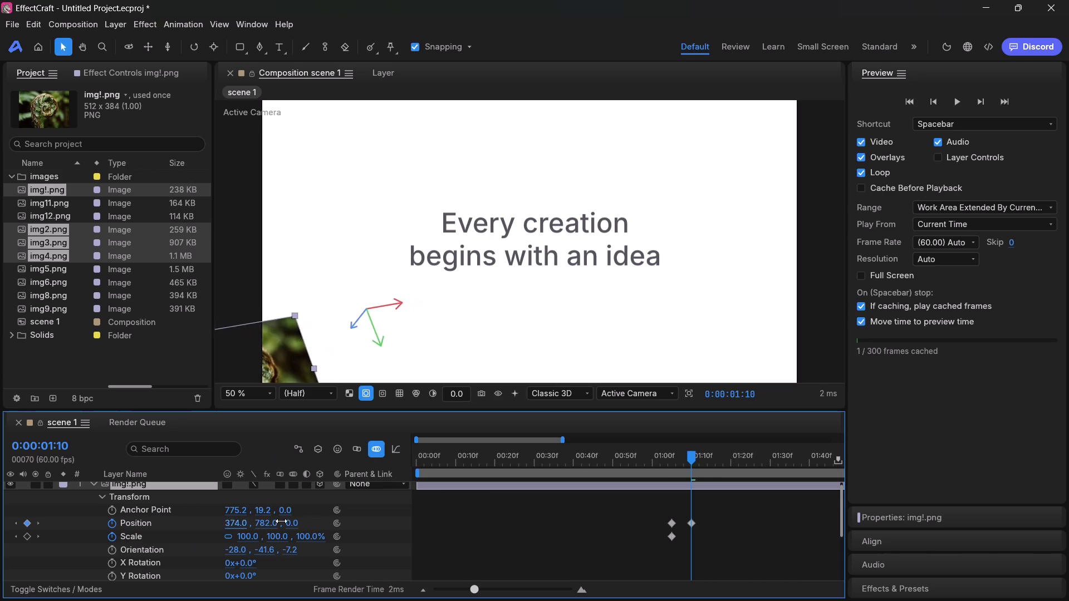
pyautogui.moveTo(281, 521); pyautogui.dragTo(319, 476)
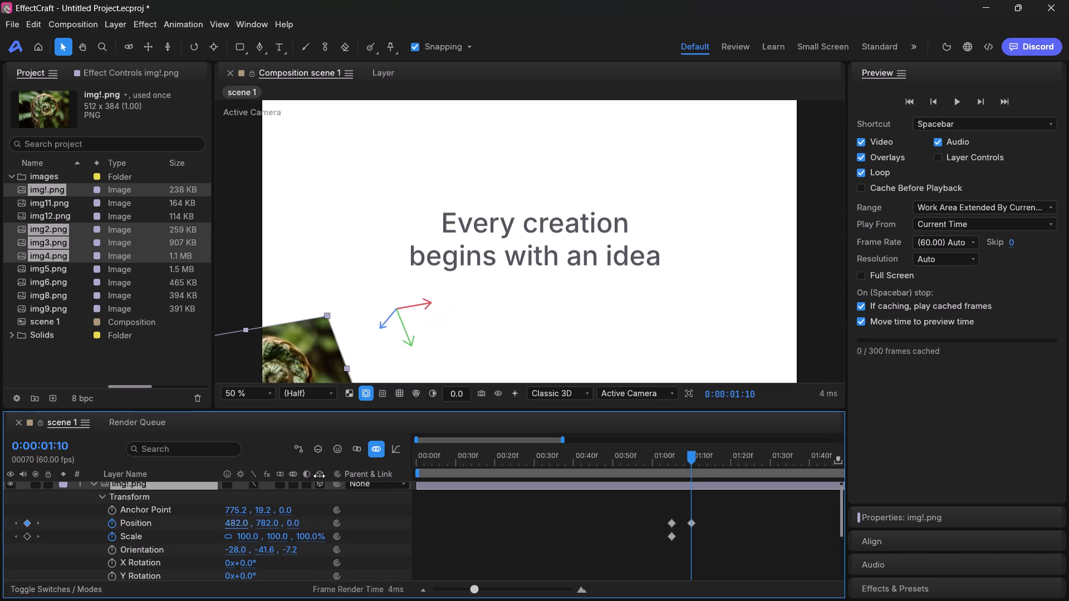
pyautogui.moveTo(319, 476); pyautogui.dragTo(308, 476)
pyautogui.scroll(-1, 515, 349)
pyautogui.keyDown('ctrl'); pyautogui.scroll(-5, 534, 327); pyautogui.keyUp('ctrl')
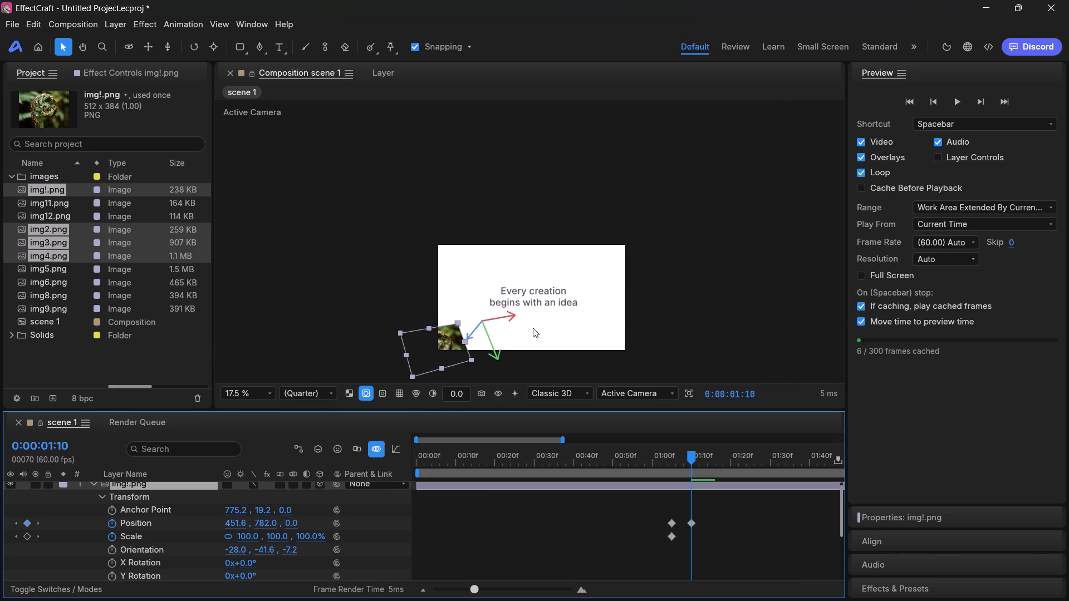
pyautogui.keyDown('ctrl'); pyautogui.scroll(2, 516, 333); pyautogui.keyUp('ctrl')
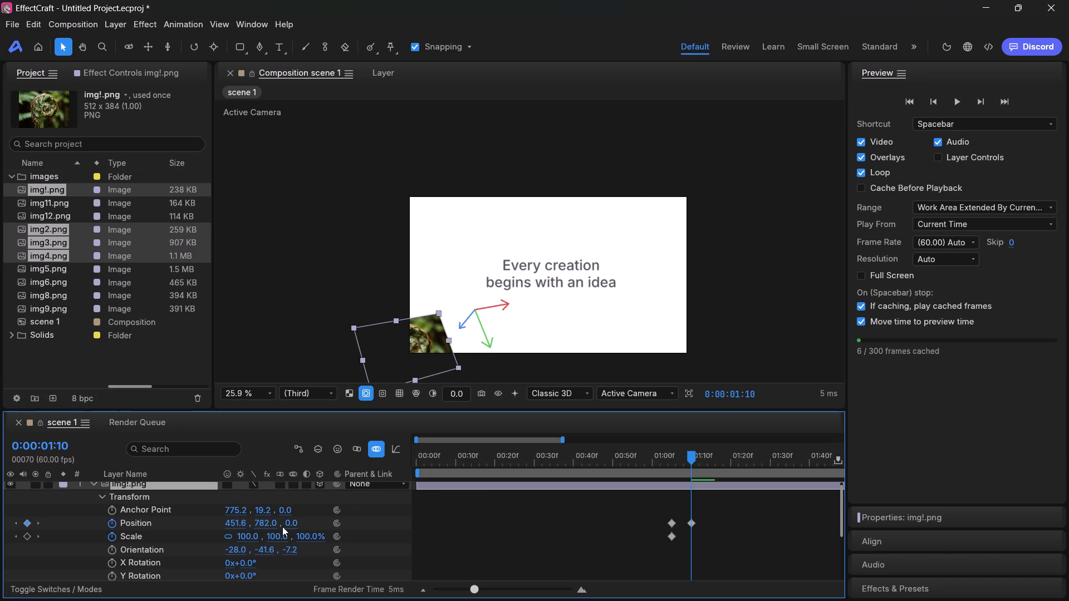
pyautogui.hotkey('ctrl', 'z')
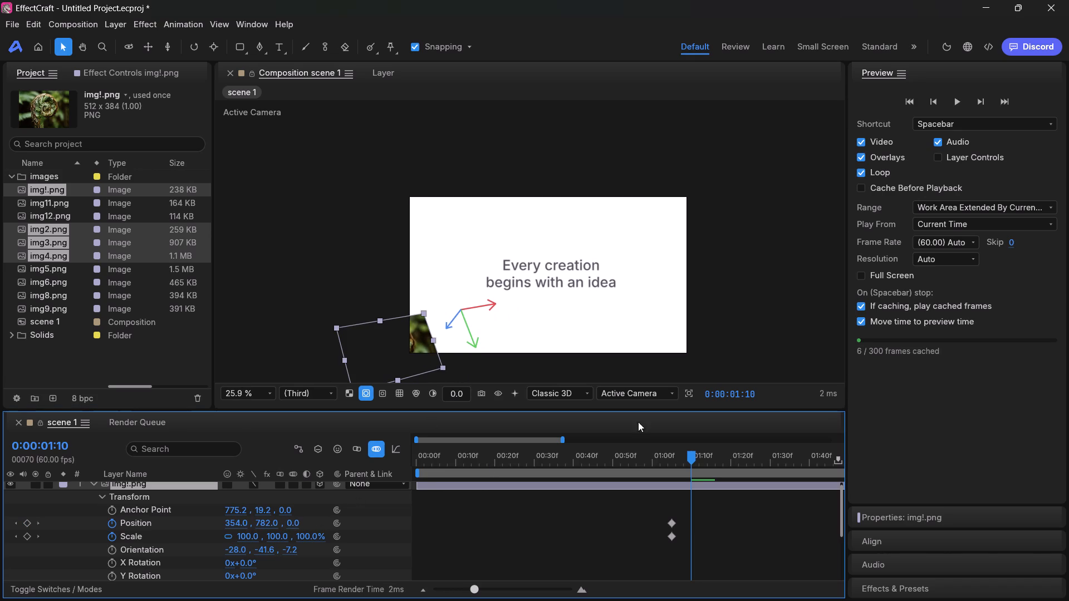
# Set the img!.png layer's Position keyframe at 0:00:01:05 to 402.0, 769.2, -140.0.
pyautogui.moveTo(692, 459); pyautogui.dragTo(671, 467)
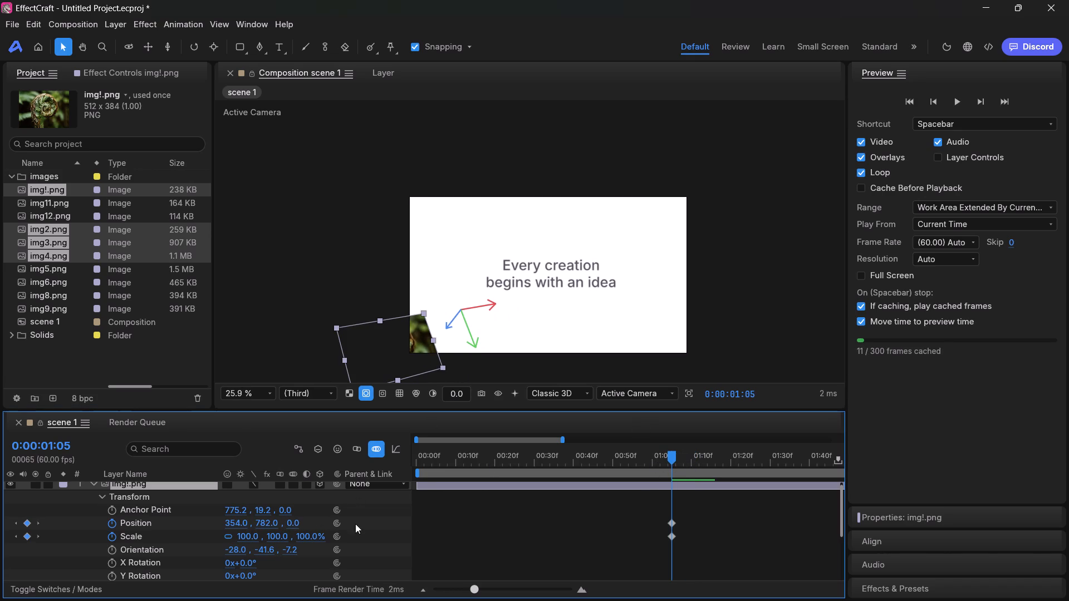
pyautogui.moveTo(238, 525); pyautogui.dragTo(519, 469)
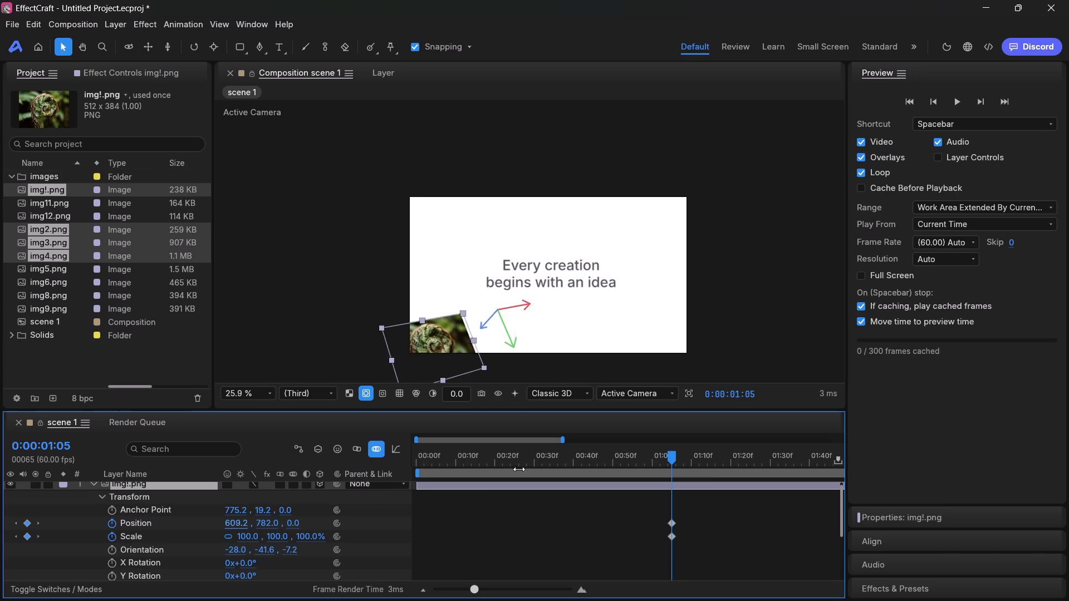
pyautogui.moveTo(519, 469); pyautogui.dragTo(341, 449)
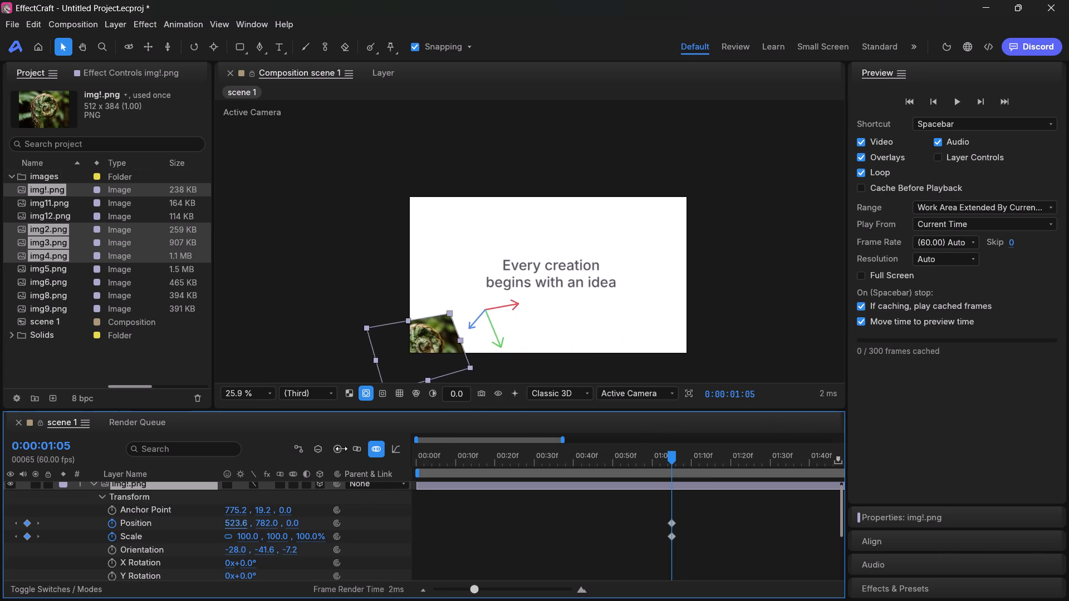
pyautogui.moveTo(341, 449); pyautogui.dragTo(245, 465)
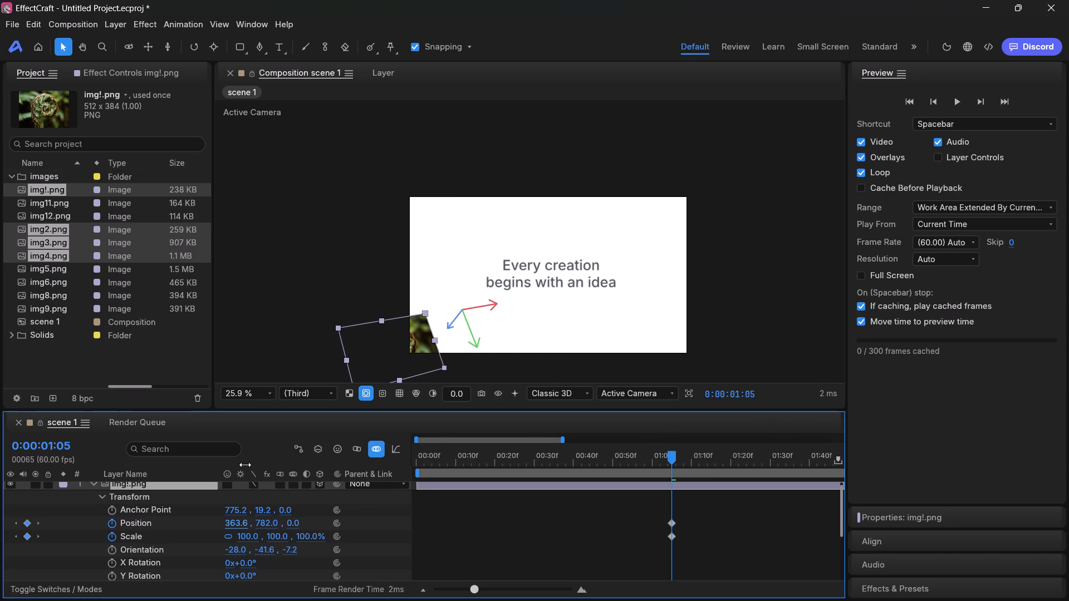
pyautogui.moveTo(245, 465); pyautogui.dragTo(274, 461)
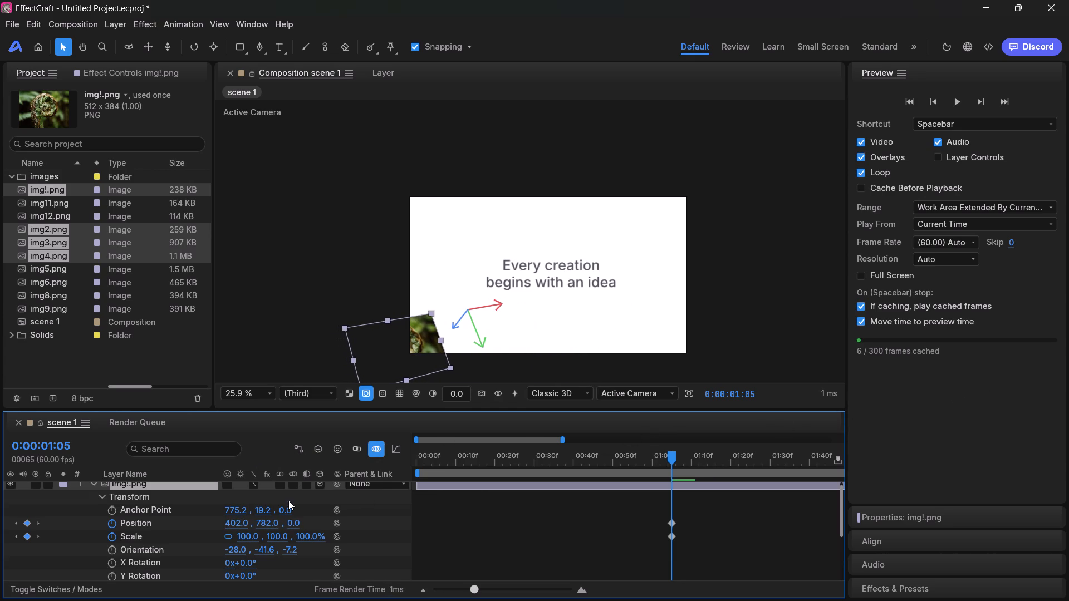
pyautogui.moveTo(268, 524); pyautogui.dragTo(244, 526)
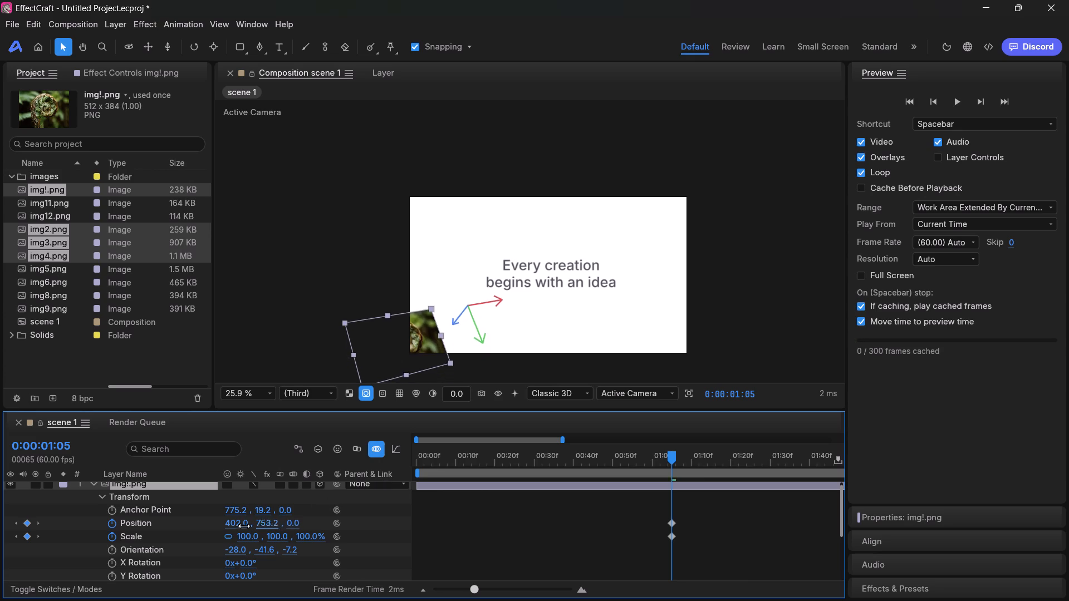
pyautogui.moveTo(244, 526); pyautogui.dragTo(263, 531)
pyautogui.moveTo(293, 523); pyautogui.dragTo(254, 490)
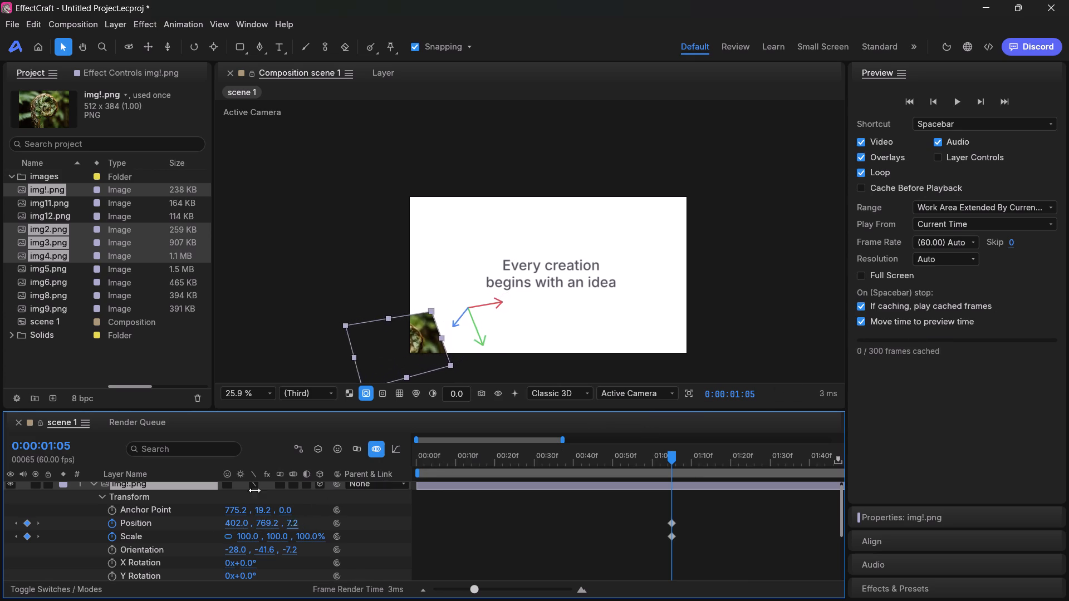
pyautogui.moveTo(254, 490); pyautogui.dragTo(312, 478)
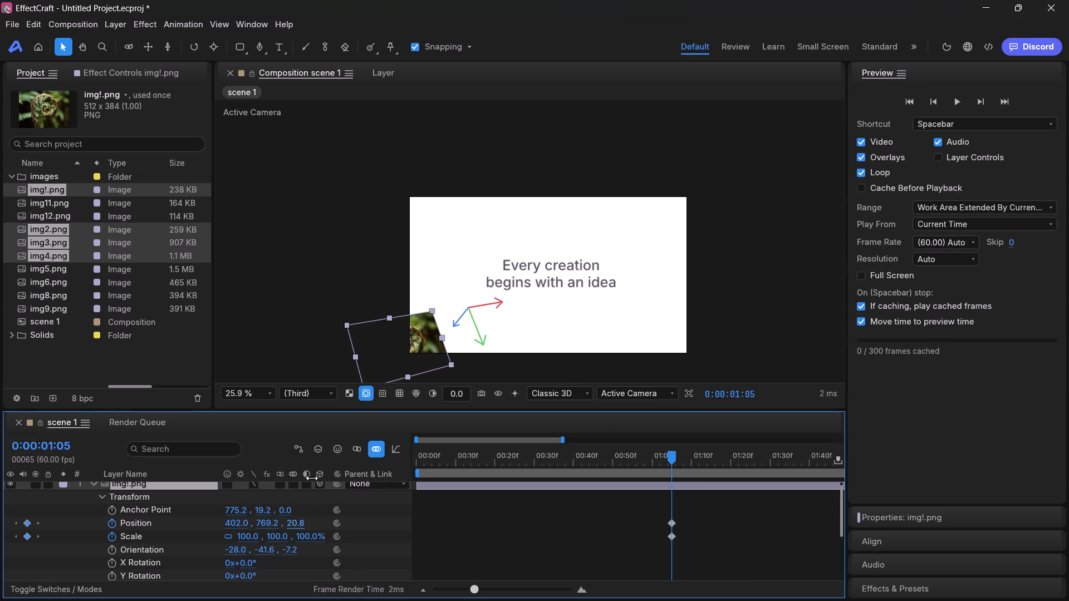
pyautogui.moveTo(312, 478); pyautogui.dragTo(198, 506)
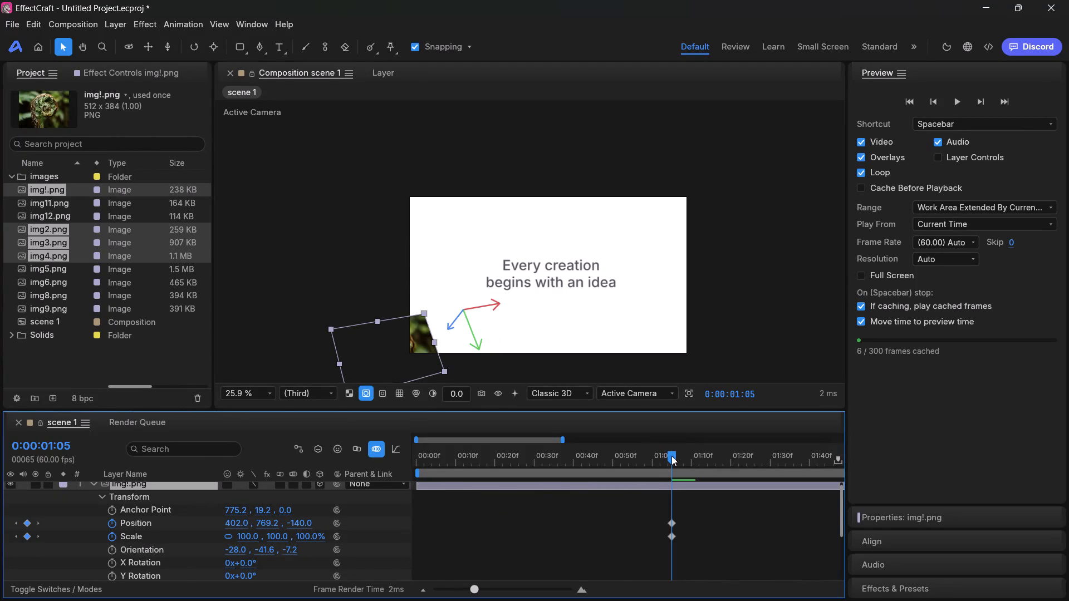
# Add a Position keyframe for img!.png at 0:00:01:10 with the value 402.0, 628.4, 1658.4, pushing the image back in depth.
pyautogui.moveTo(672, 456); pyautogui.dragTo(685, 455)
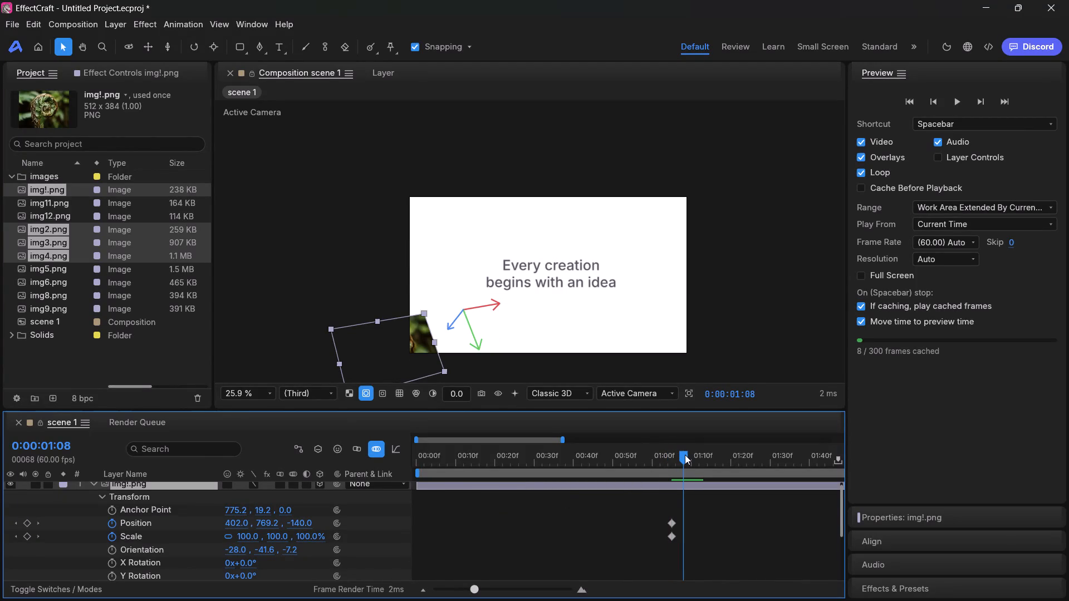
pyautogui.moveTo(685, 455); pyautogui.dragTo(693, 454)
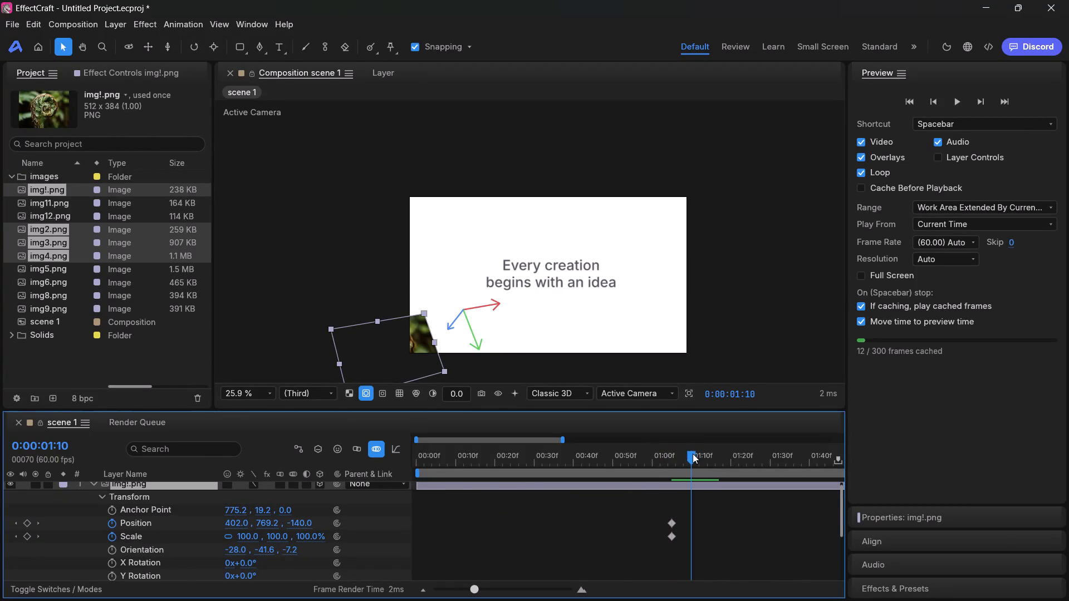
pyautogui.moveTo(693, 454); pyautogui.dragTo(692, 454)
pyautogui.moveTo(300, 523); pyautogui.dragTo(513, 477)
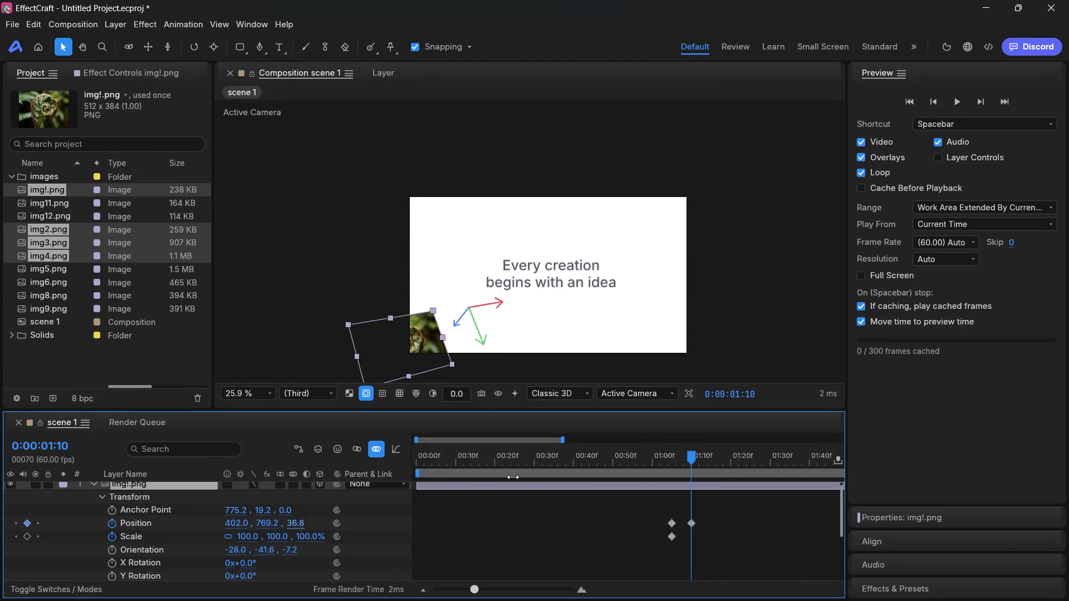
pyautogui.moveTo(513, 477); pyautogui.dragTo(1068, 358)
pyautogui.moveTo(297, 524); pyautogui.dragTo(355, 513)
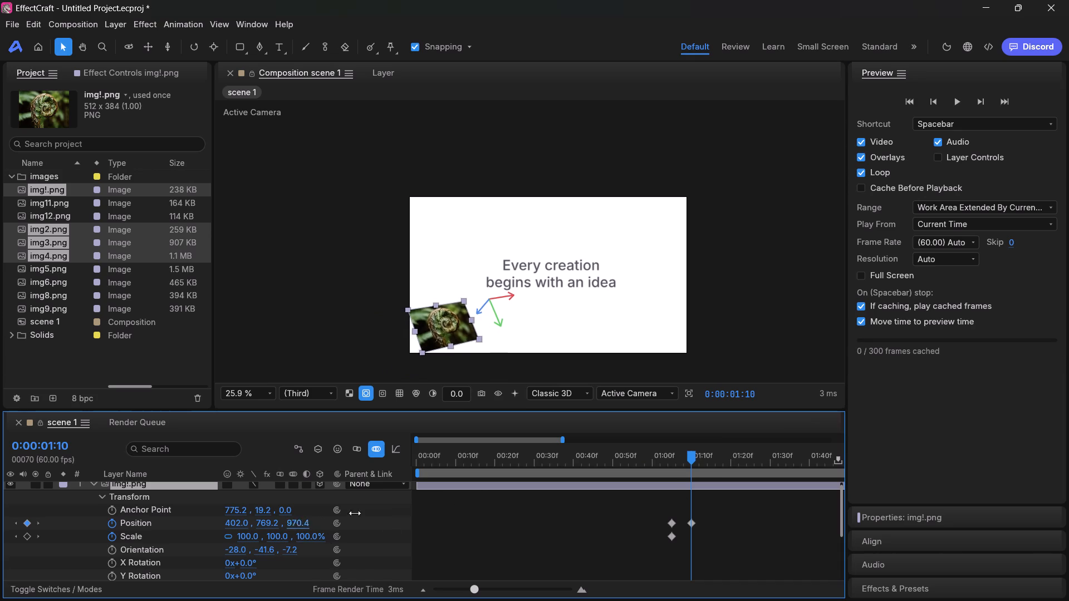
pyautogui.moveTo(355, 513); pyautogui.dragTo(720, 460)
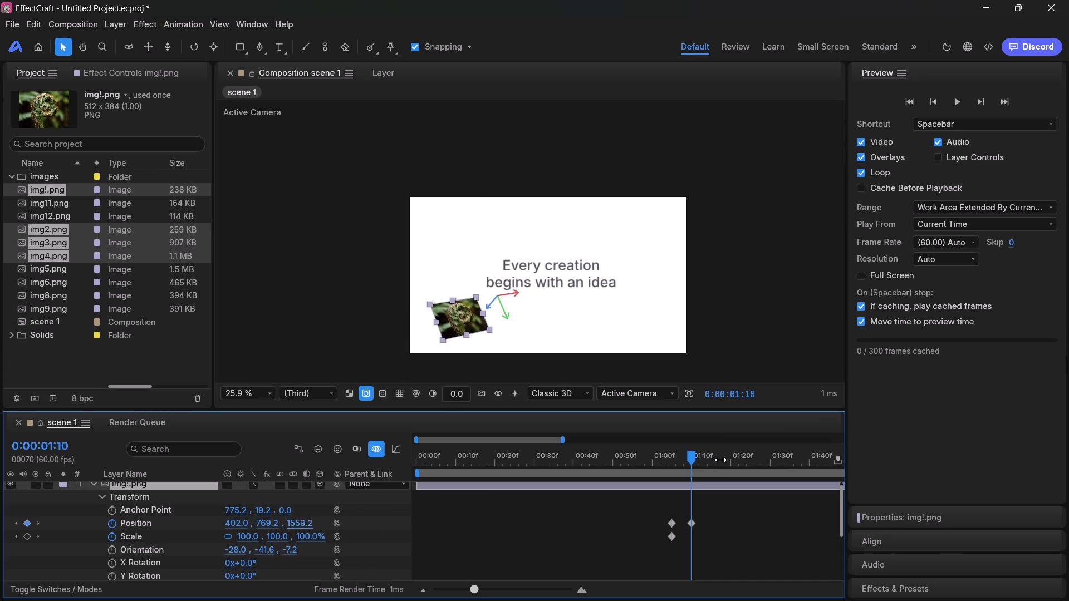
pyautogui.moveTo(720, 460); pyautogui.dragTo(786, 437)
pyautogui.moveTo(262, 521); pyautogui.dragTo(317, 518)
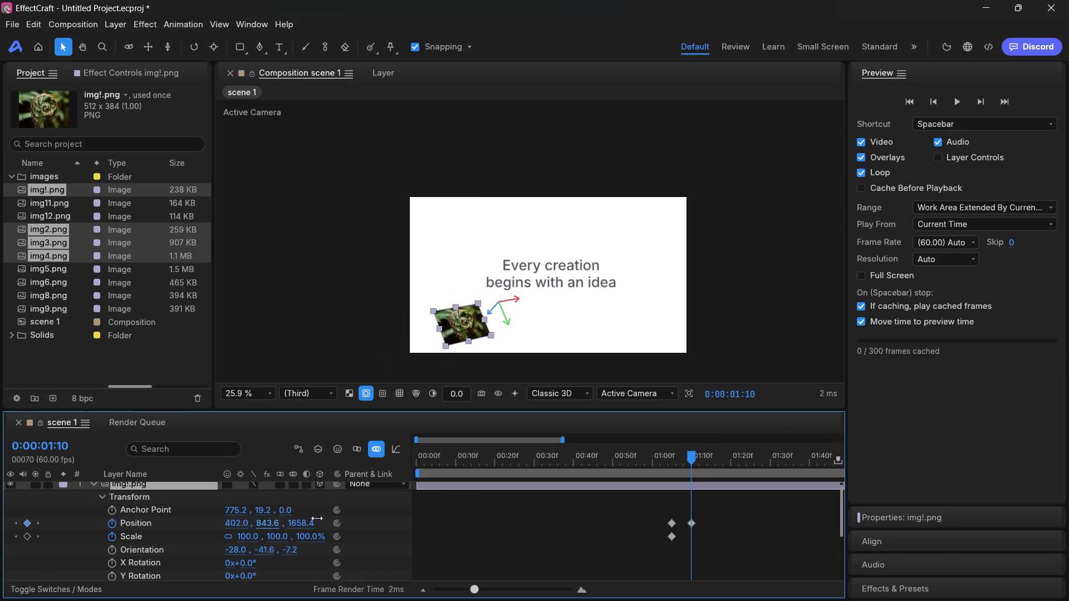
pyautogui.moveTo(317, 518); pyautogui.dragTo(167, 536)
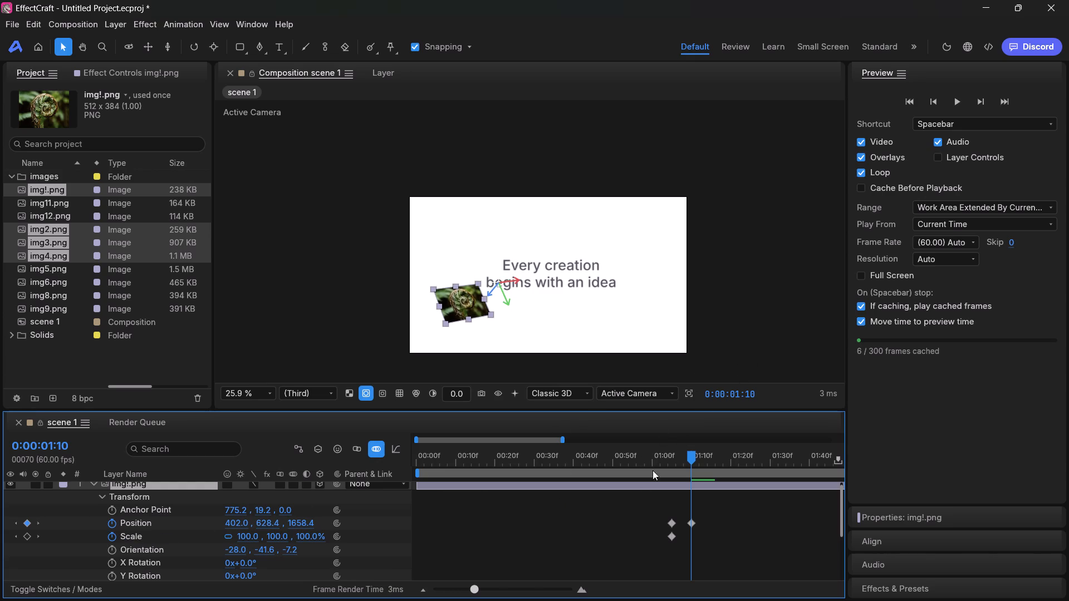
# Check the movement between the two Position keyframes and set the img!.png layer's Scale to 78.0% at 0:00:01:10.
pyautogui.moveTo(692, 459); pyautogui.dragTo(670, 462)
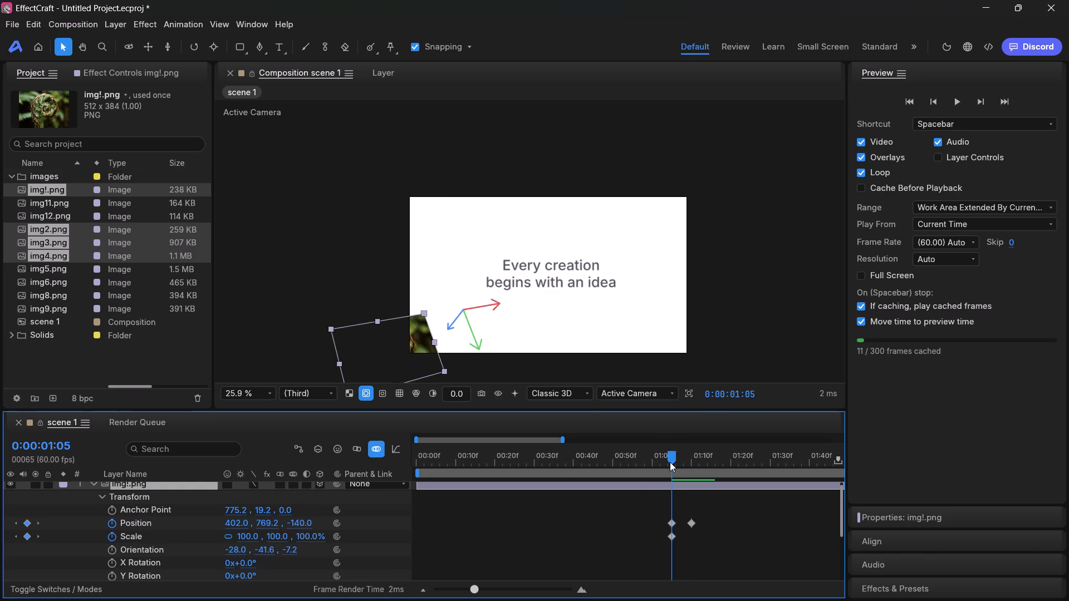
pyautogui.moveTo(670, 462); pyautogui.dragTo(695, 442)
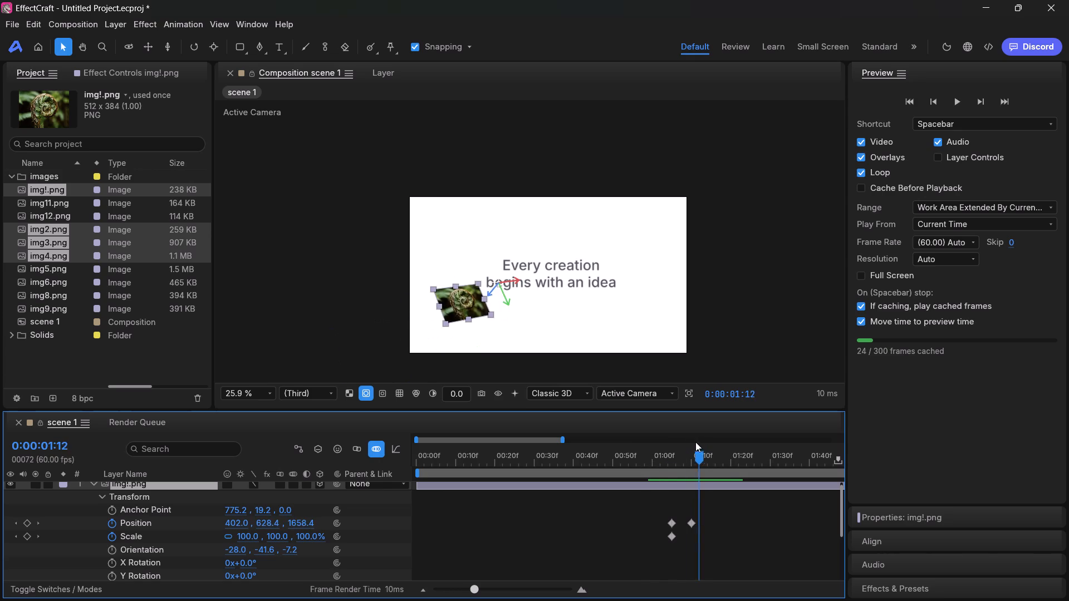
pyautogui.moveTo(695, 442); pyautogui.dragTo(672, 449)
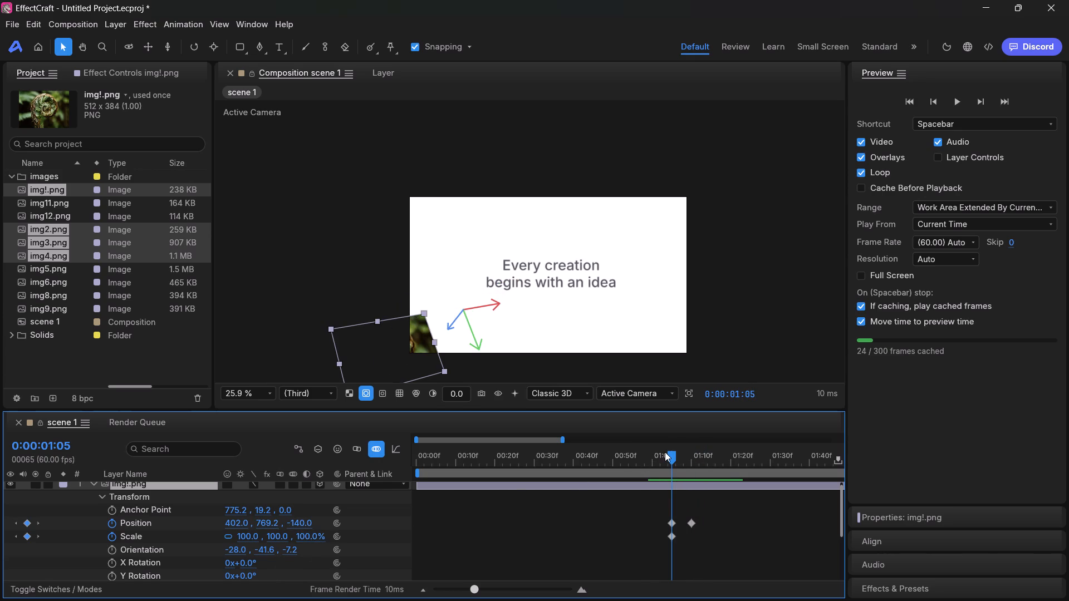
pyautogui.moveTo(673, 462); pyautogui.dragTo(687, 462)
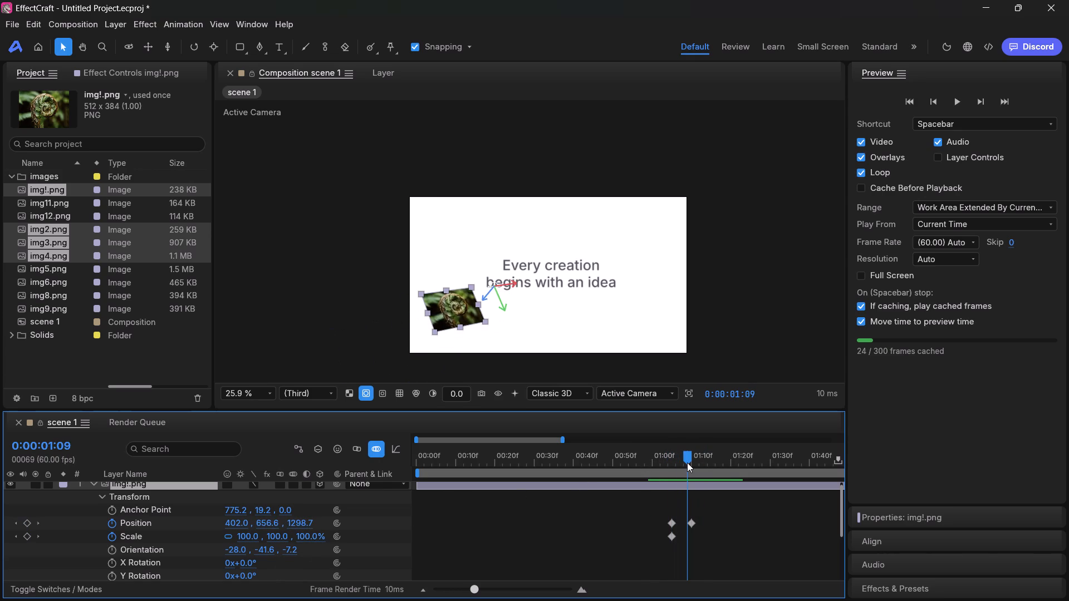
pyautogui.moveTo(687, 462); pyautogui.dragTo(690, 465)
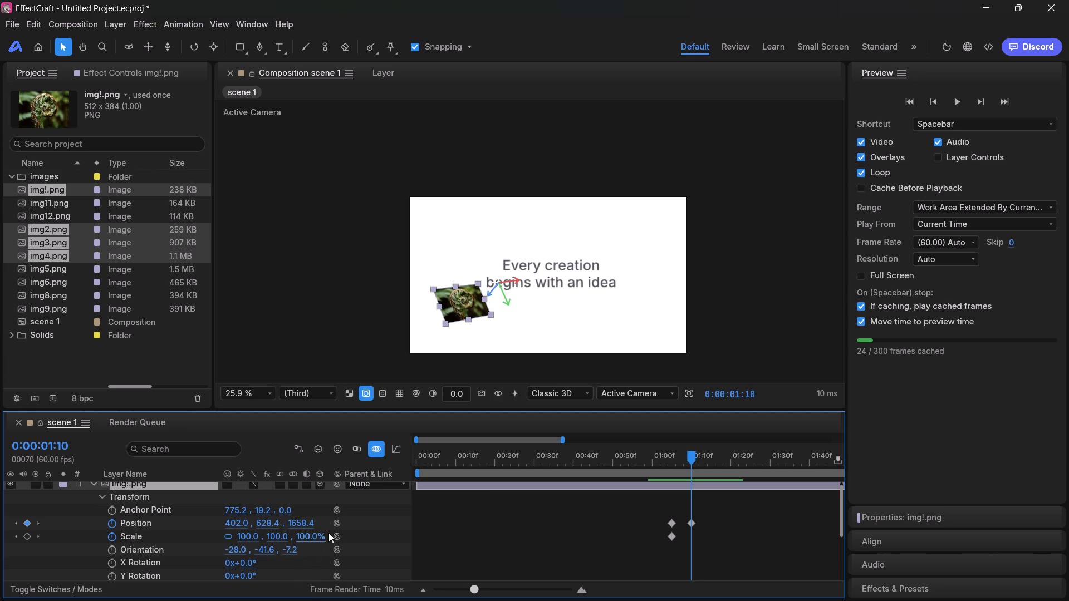
pyautogui.moveTo(321, 536); pyautogui.dragTo(280, 549)
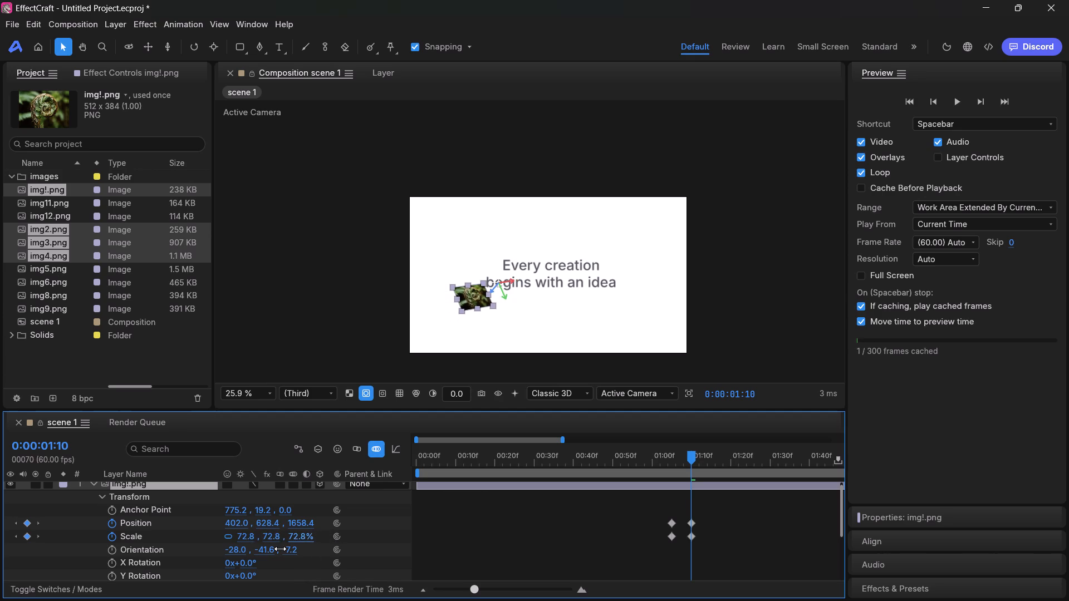
pyautogui.moveTo(280, 549); pyautogui.dragTo(287, 548)
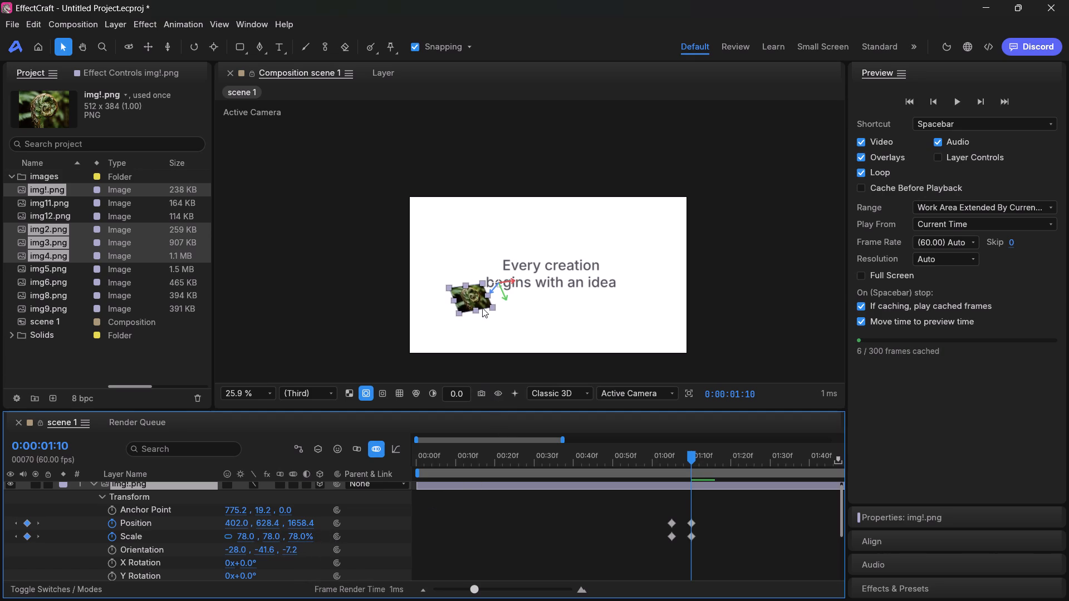
# Move the fern image away from the text at 0:00:01:10, to about 314.3, 653.4 in X and Y Position.
pyautogui.moveTo(468, 293); pyautogui.dragTo(460, 295)
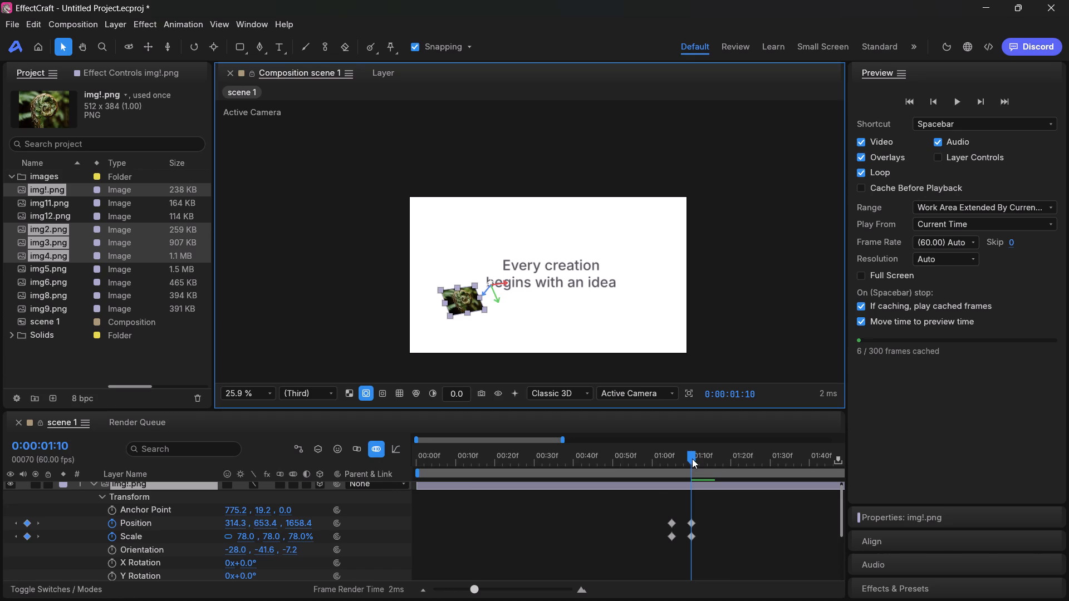
# Play the scene 1 animation from 0:00:00:00 to check the image's entrance.
pyautogui.moveTo(692, 459); pyautogui.dragTo(308, 477)
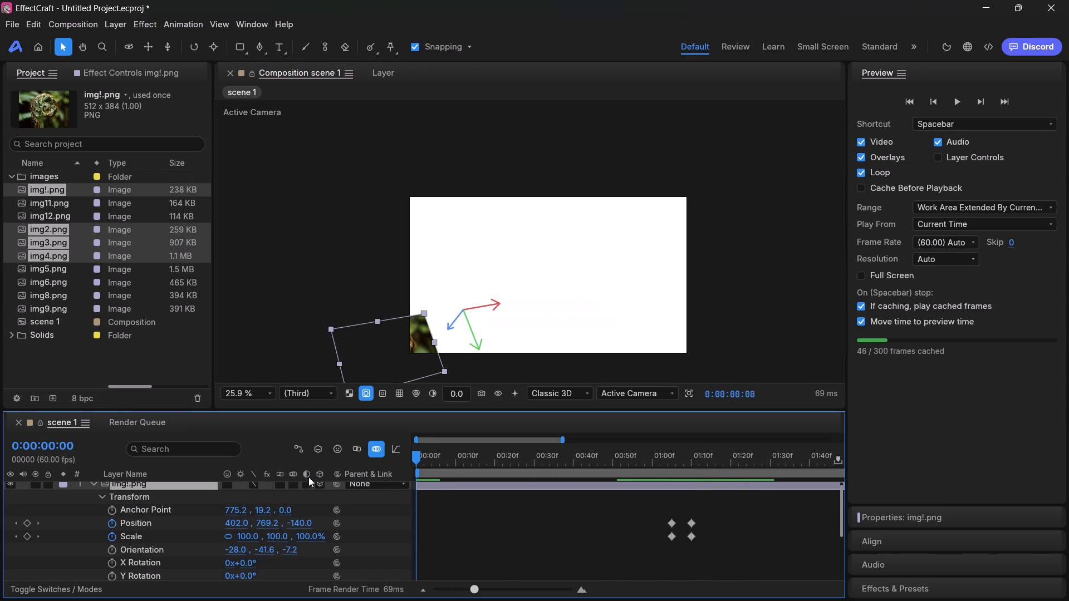
pyautogui.moveTo(308, 477); pyautogui.dragTo(375, 469)
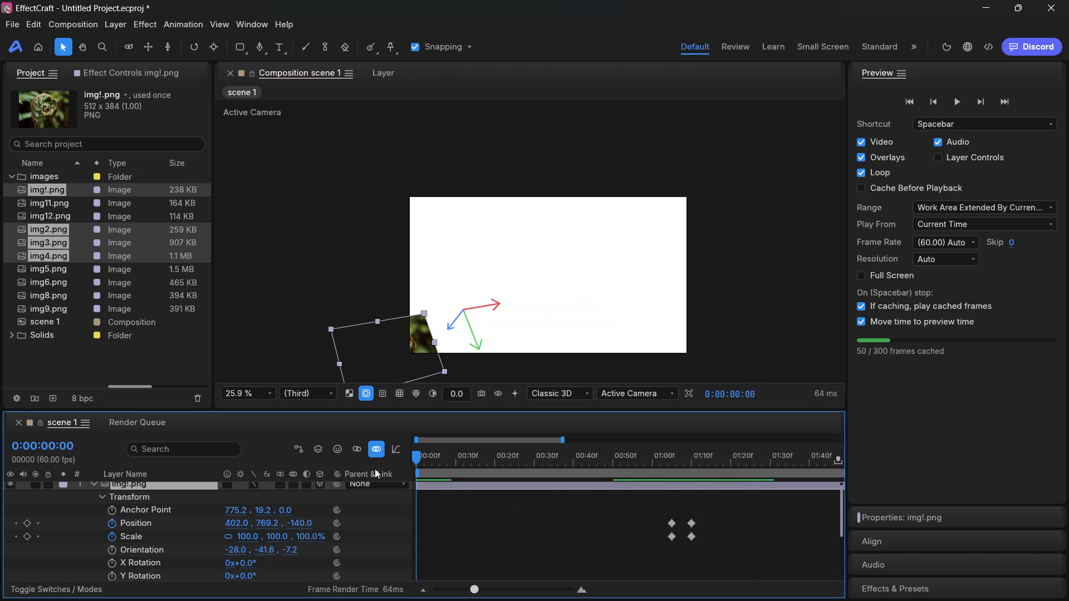
pyautogui.click(962, 101)
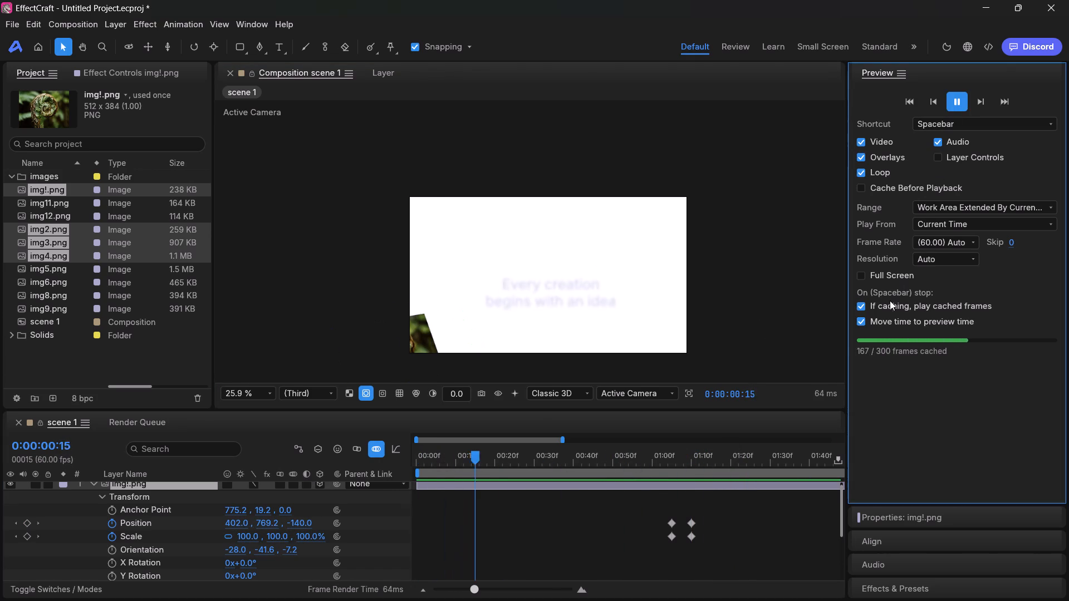
# Stop the playback and scrub between 0:00:01:04 and 0:00:01:11 to review img!.png's Position and Scale keyframes.
pyautogui.click(957, 97)
pyautogui.moveTo(573, 460); pyautogui.dragTo(494, 469)
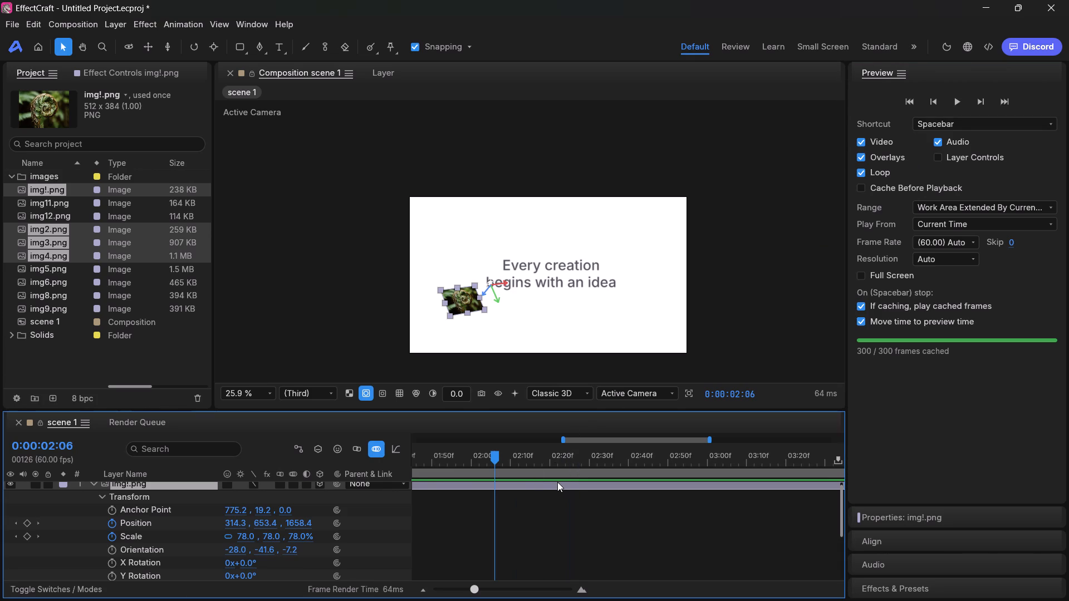
pyautogui.keyDown('ctrl'); pyautogui.scroll(-10, 551, 482); pyautogui.keyUp('ctrl')
pyautogui.moveTo(586, 457); pyautogui.dragTo(502, 468)
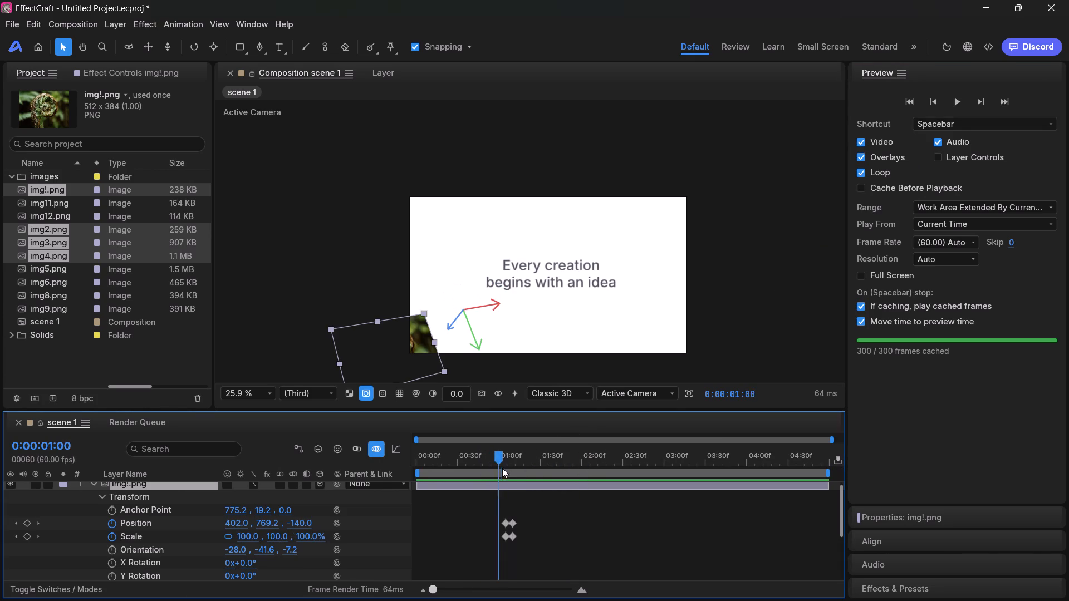
pyautogui.moveTo(502, 468); pyautogui.dragTo(507, 467)
pyautogui.keyDown('ctrl'); pyautogui.scroll(9, 503, 526); pyautogui.keyUp('ctrl')
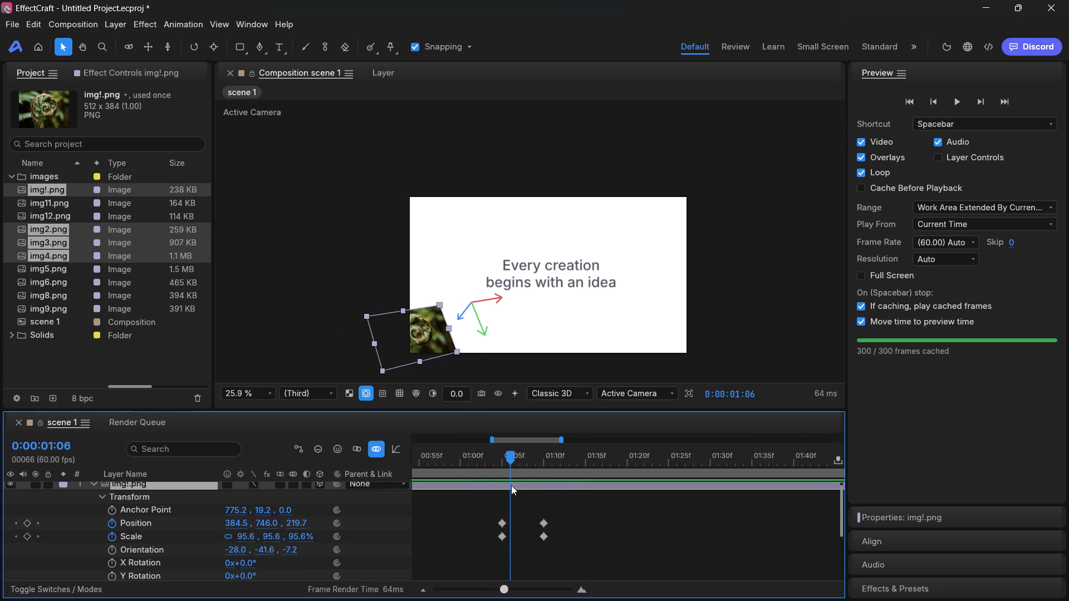
pyautogui.moveTo(509, 456); pyautogui.dragTo(494, 472)
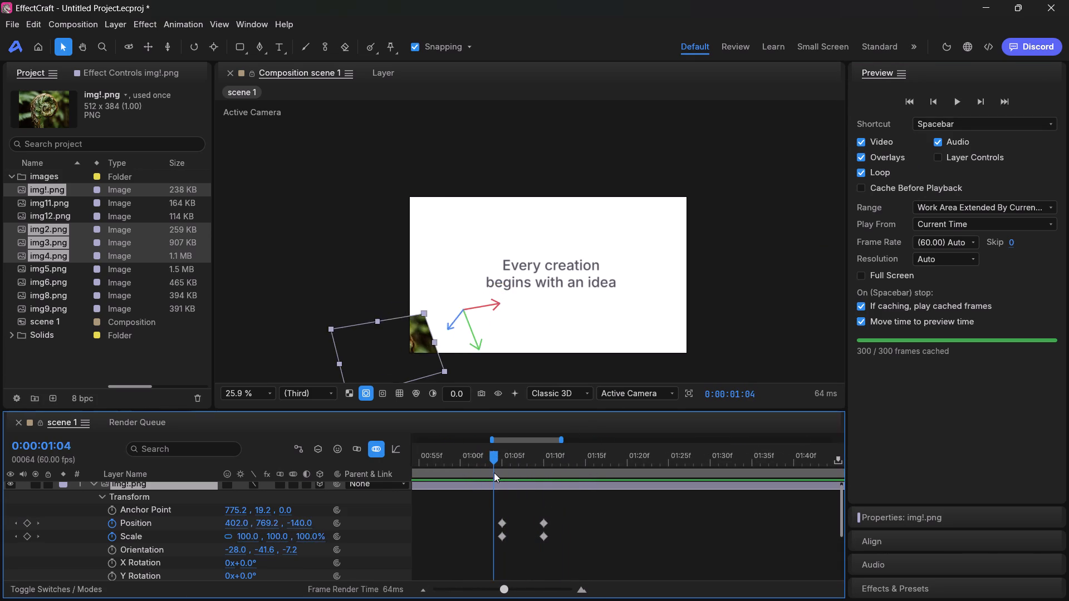
pyautogui.moveTo(494, 472); pyautogui.dragTo(538, 466)
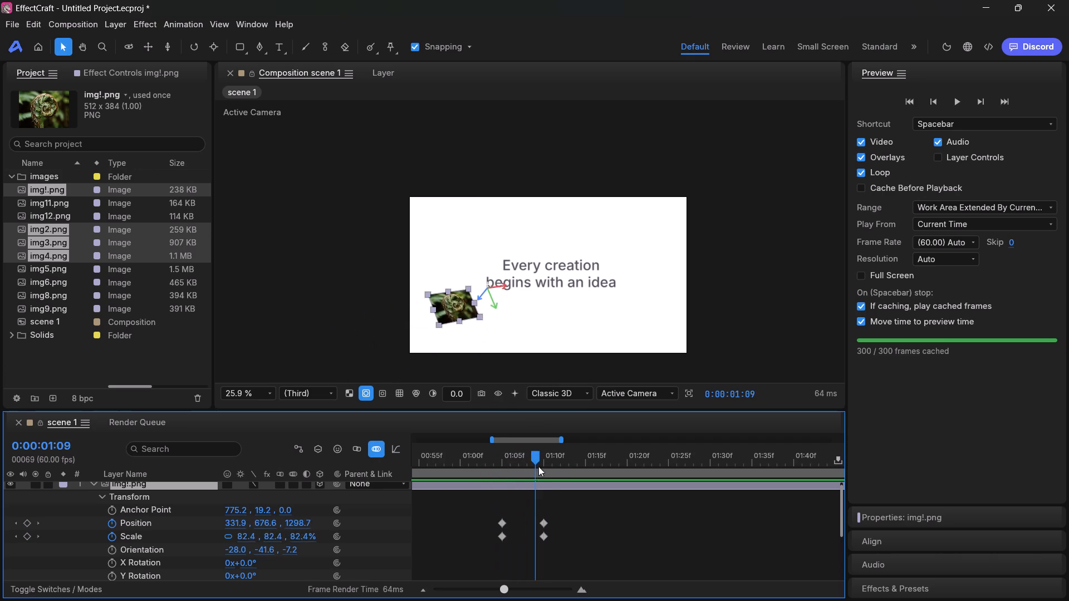
pyautogui.moveTo(538, 466); pyautogui.dragTo(551, 464)
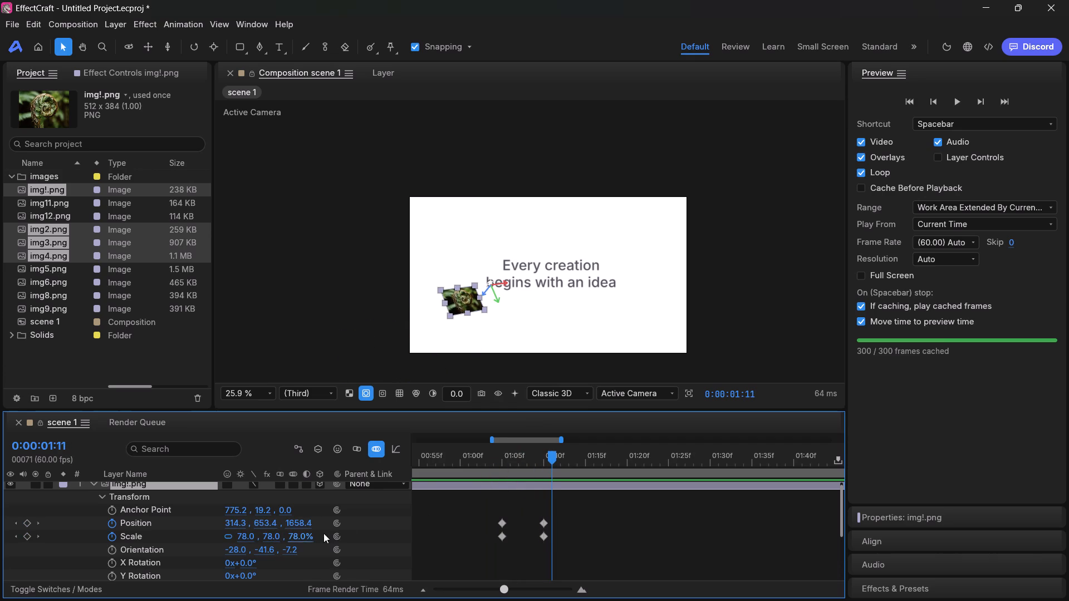
# Set the img!.png layer's Scale to 104.0% at the 0:00:01:10 keyframe.
pyautogui.moveTo(551, 455); pyautogui.dragTo(542, 457)
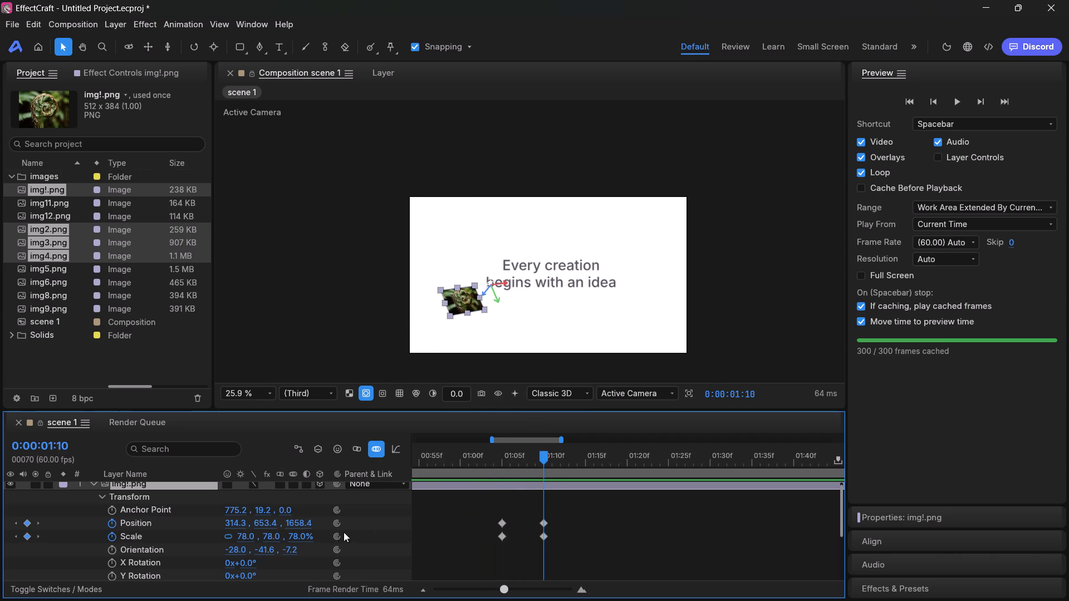
pyautogui.moveTo(307, 537); pyautogui.dragTo(400, 525)
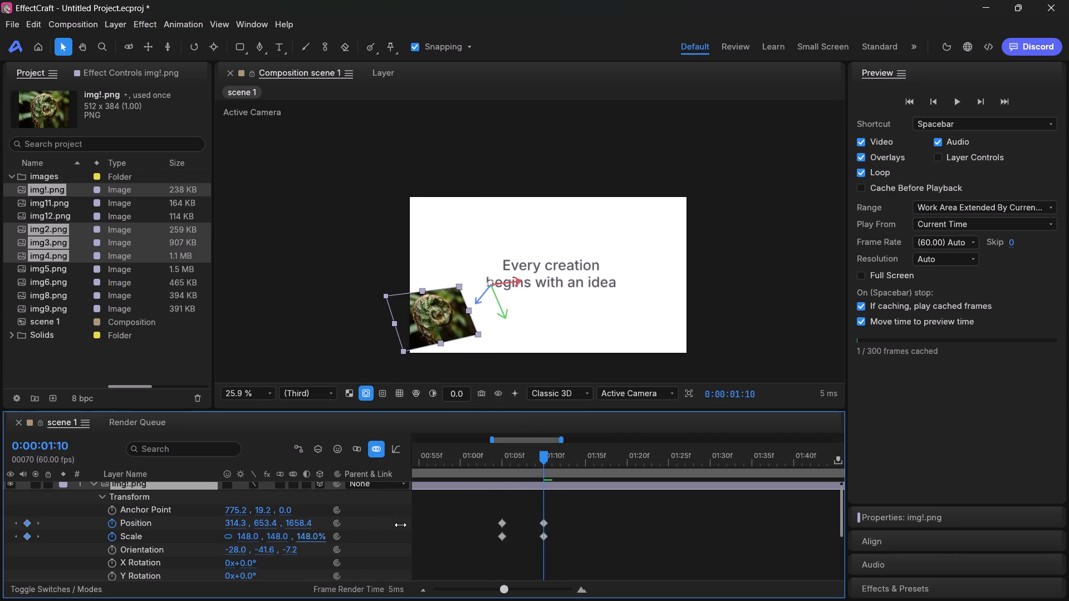
pyautogui.moveTo(400, 525); pyautogui.dragTo(343, 545)
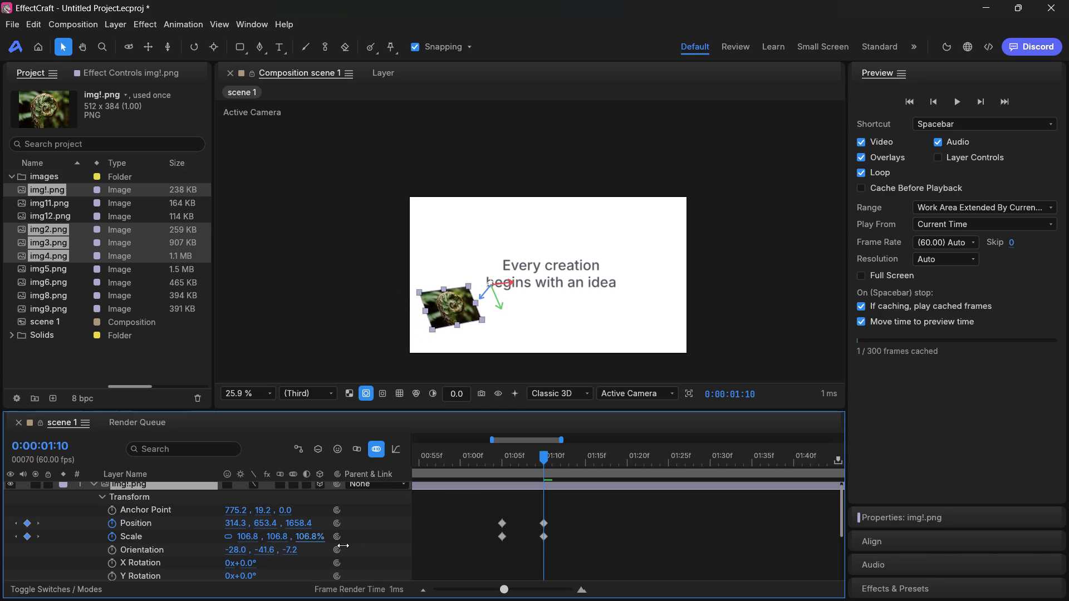
pyautogui.moveTo(343, 545); pyautogui.dragTo(339, 548)
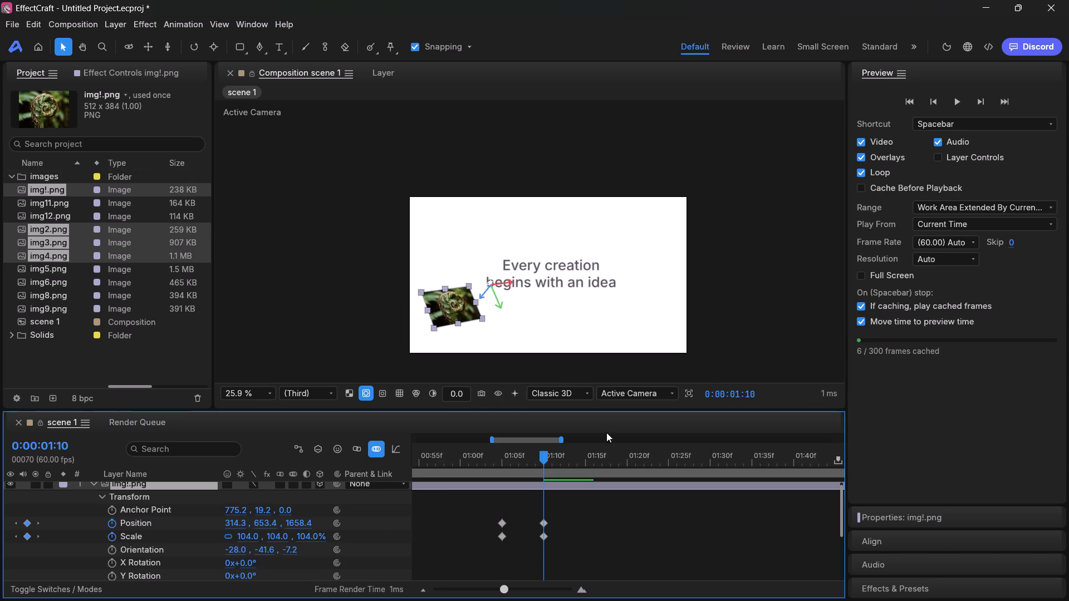
pyautogui.click(730, 346)
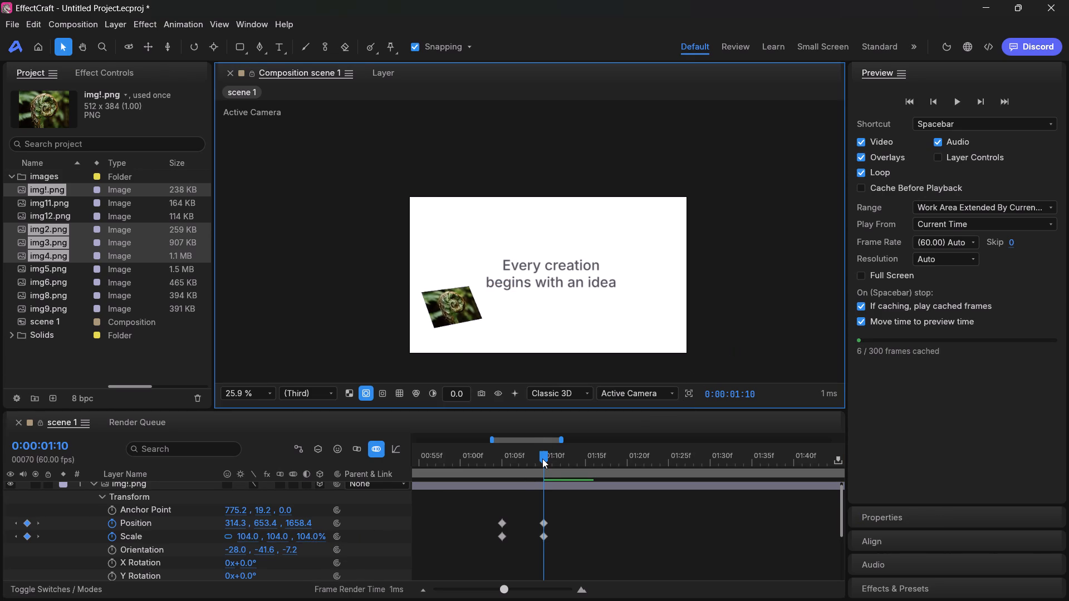
# Check the movement between the keyframes and start keyframing img!.png's Orientation at 0:00:01:05.
pyautogui.moveTo(542, 459); pyautogui.dragTo(537, 471)
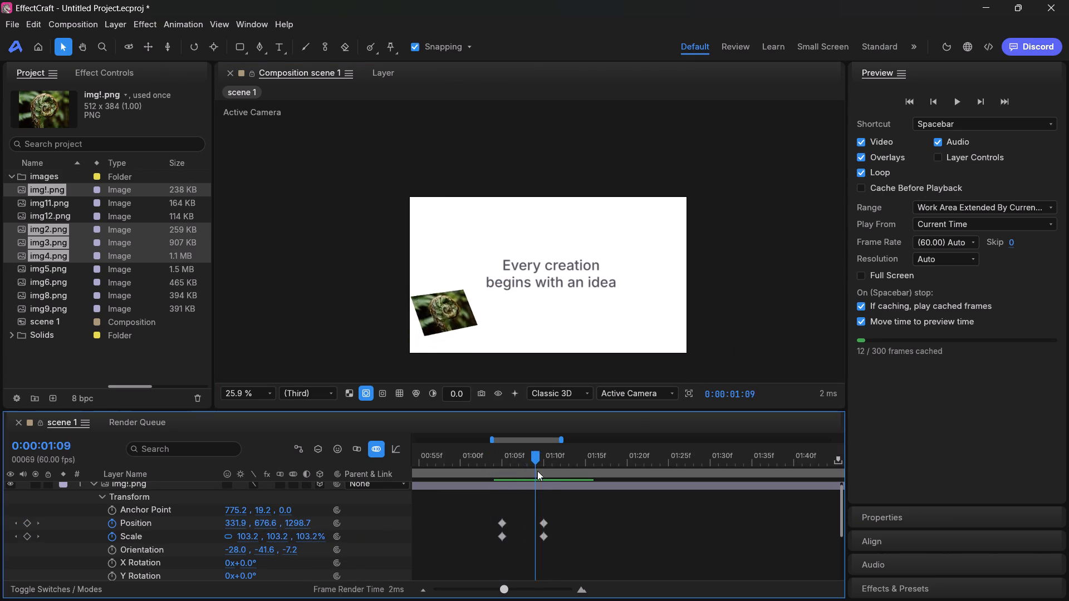
pyautogui.moveTo(537, 471); pyautogui.dragTo(544, 470)
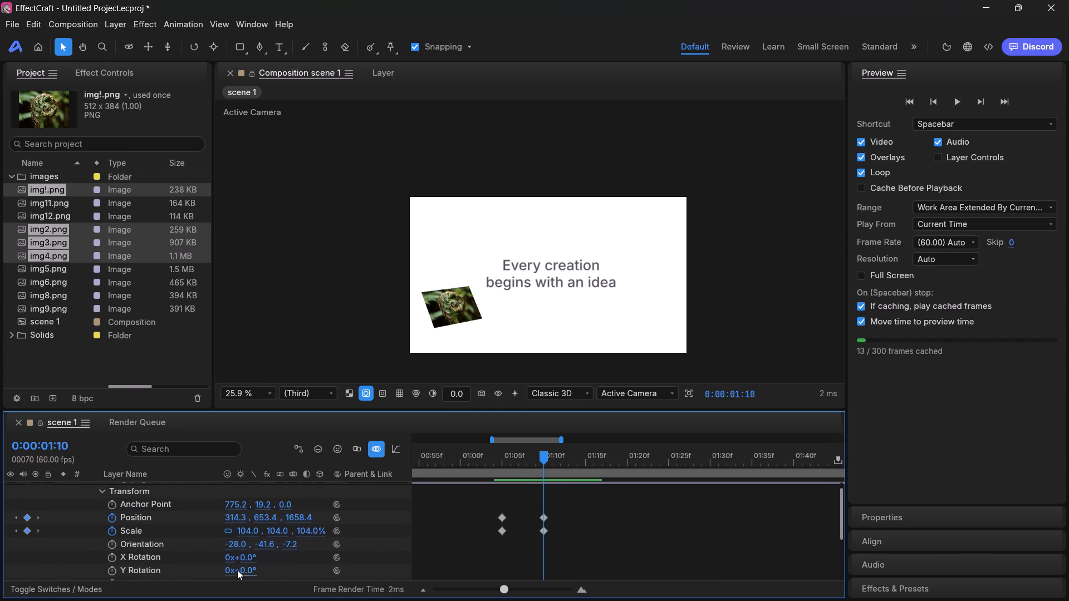
pyautogui.moveTo(541, 459); pyautogui.dragTo(514, 469)
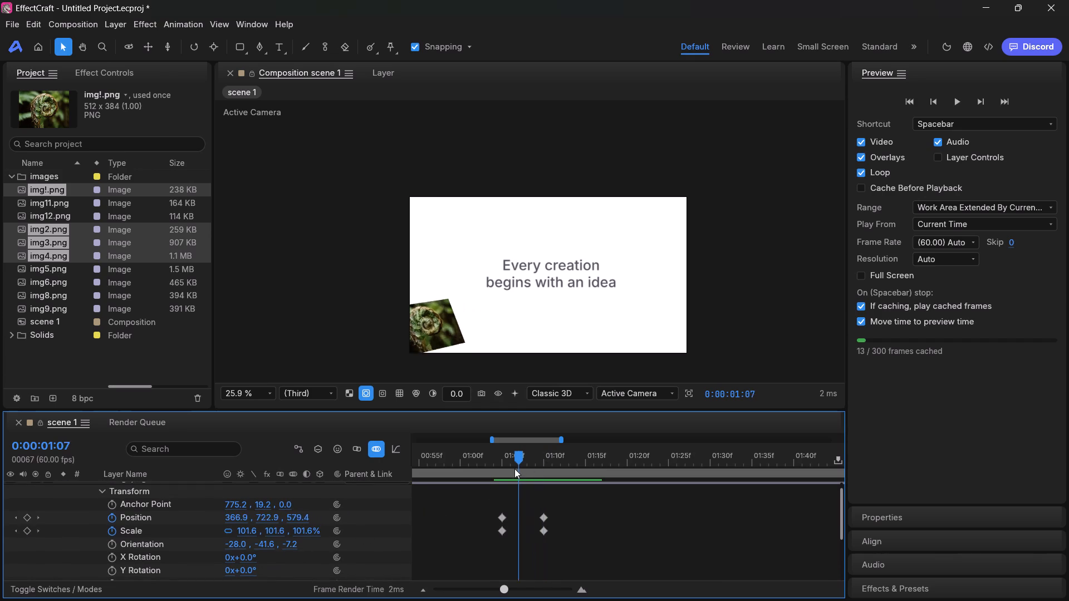
pyautogui.moveTo(514, 469); pyautogui.dragTo(503, 478)
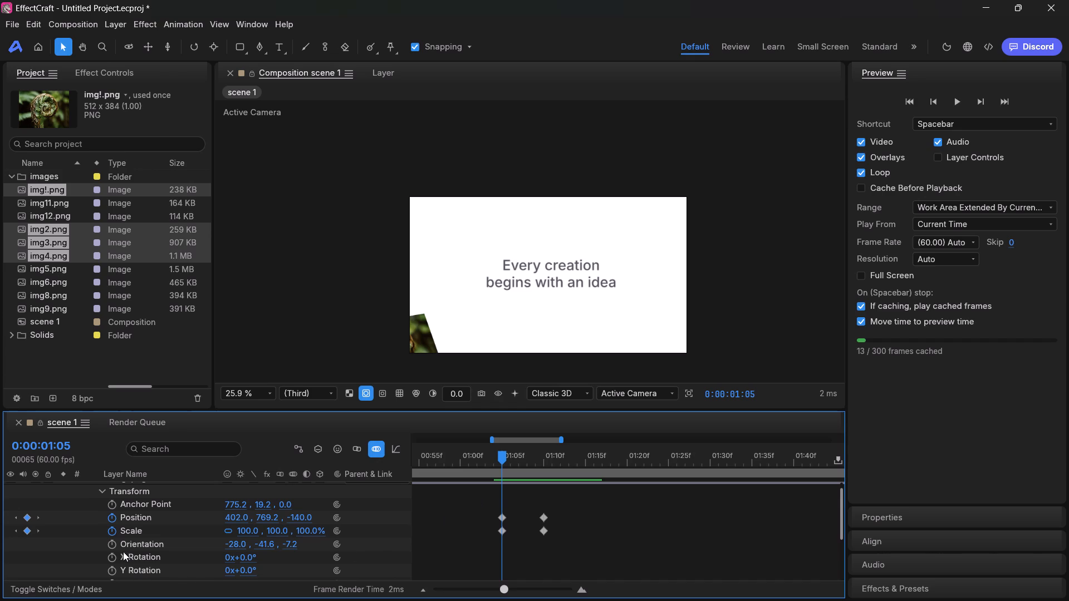
pyautogui.click(115, 547)
# Add an Orientation keyframe for img!.png at 0:00:01:10 with the value -41.6, -50.4, -4.8.
pyautogui.moveTo(501, 459); pyautogui.dragTo(543, 455)
pyautogui.moveTo(239, 545); pyautogui.dragTo(272, 541)
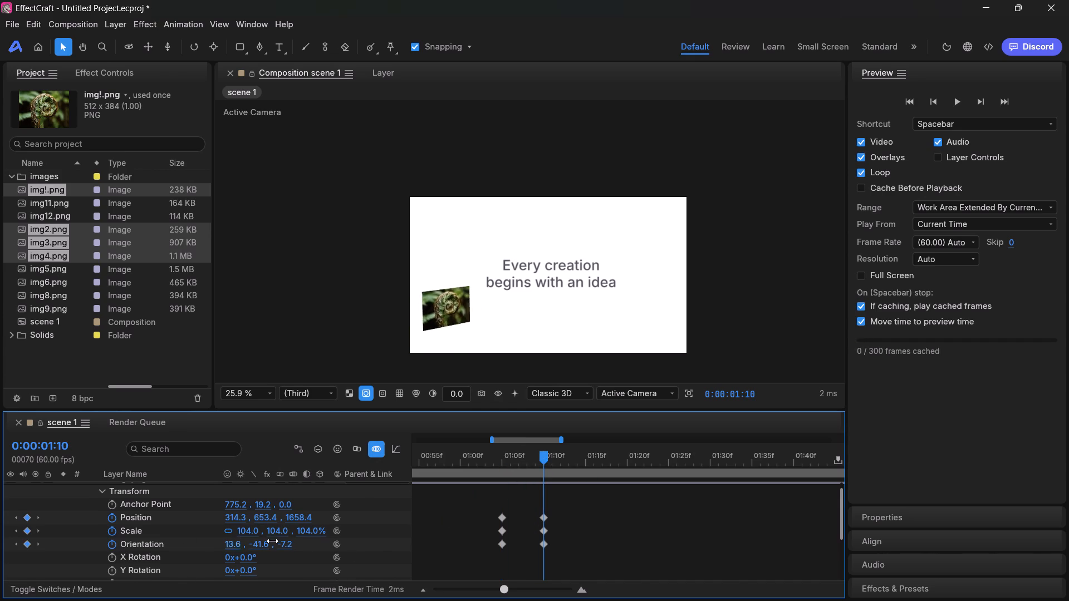
pyautogui.moveTo(272, 541); pyautogui.dragTo(233, 546)
pyautogui.click(263, 545)
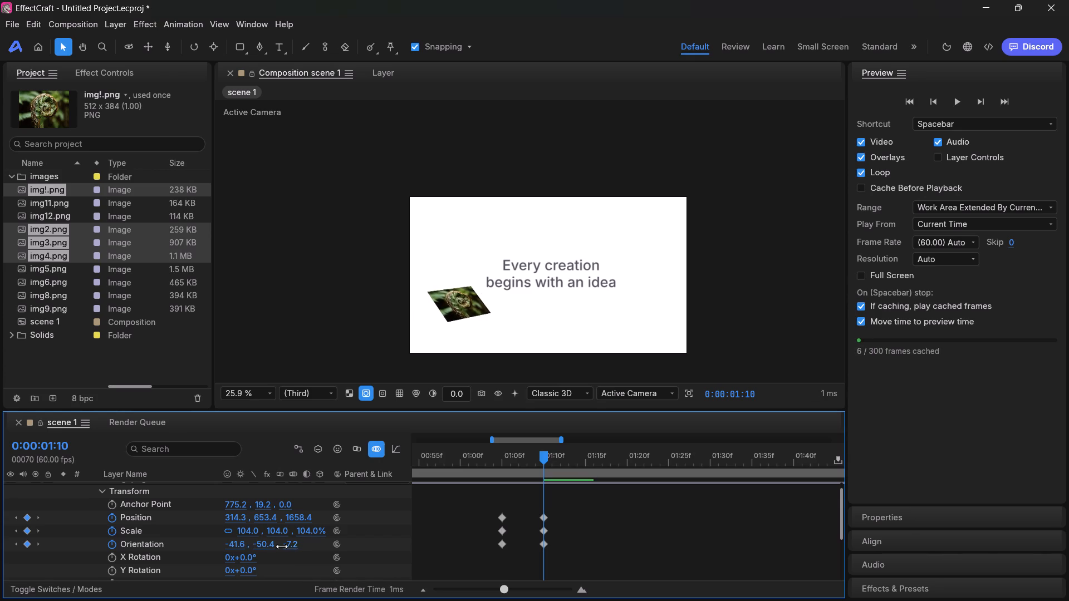
pyautogui.moveTo(290, 544); pyautogui.dragTo(277, 553)
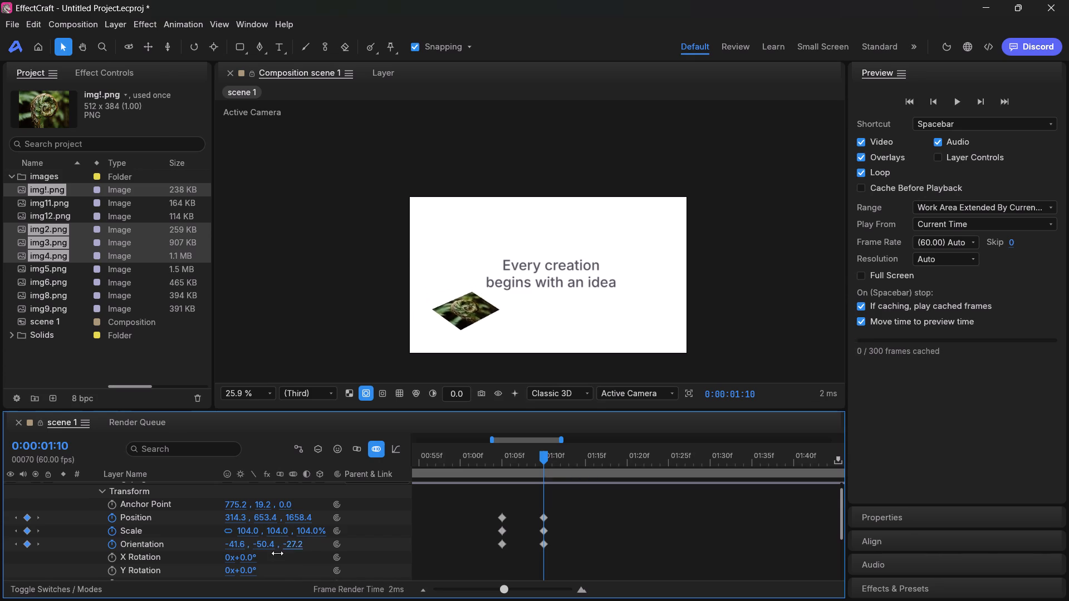
pyautogui.moveTo(277, 553); pyautogui.dragTo(285, 543)
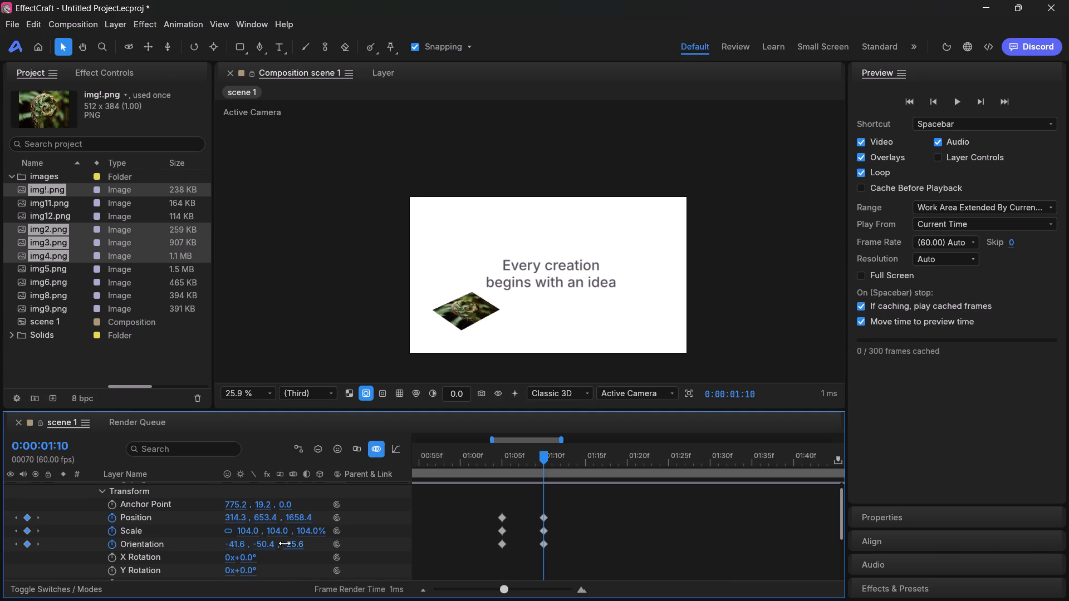
pyautogui.moveTo(285, 543); pyautogui.dragTo(295, 541)
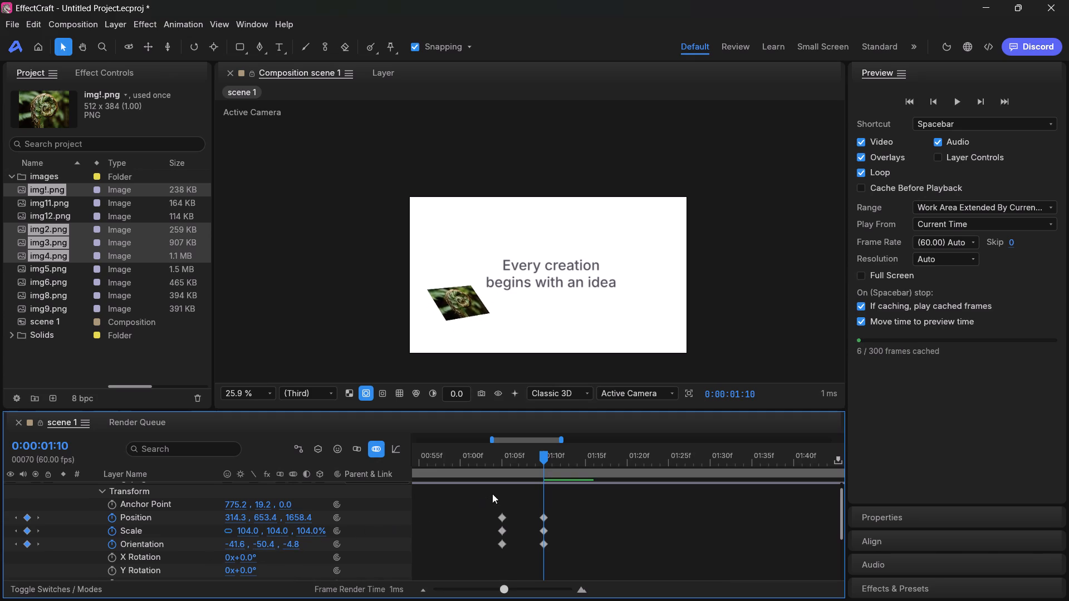
# Play the animation from about 0:00:01:05, then scrub through the keyframes to check how the fern image moves and rotates.
pyautogui.moveTo(542, 455); pyautogui.dragTo(497, 468)
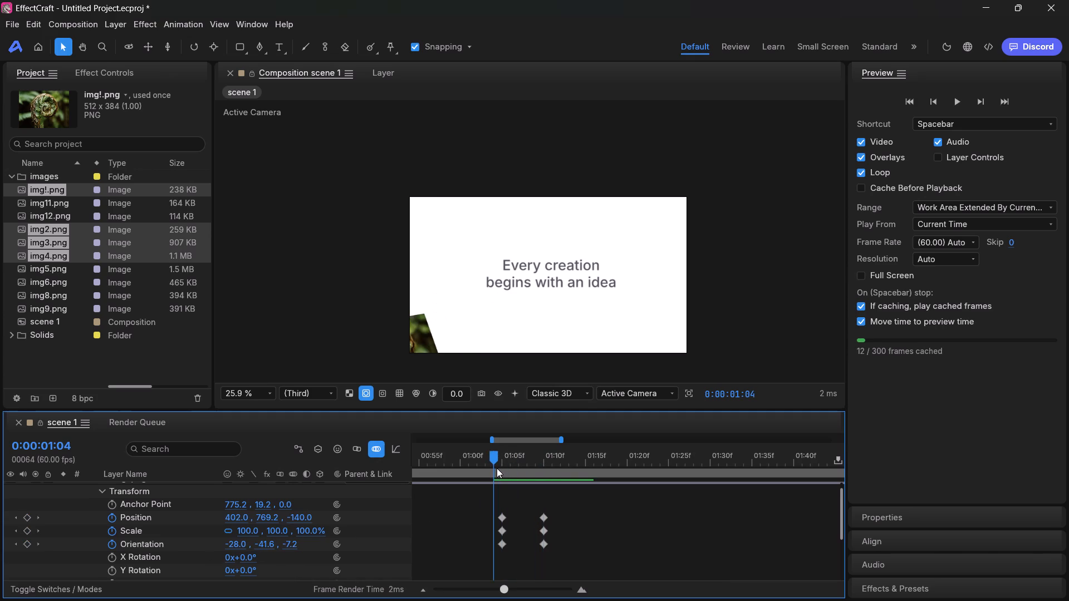
pyautogui.moveTo(497, 468); pyautogui.dragTo(503, 466)
pyautogui.click(960, 97)
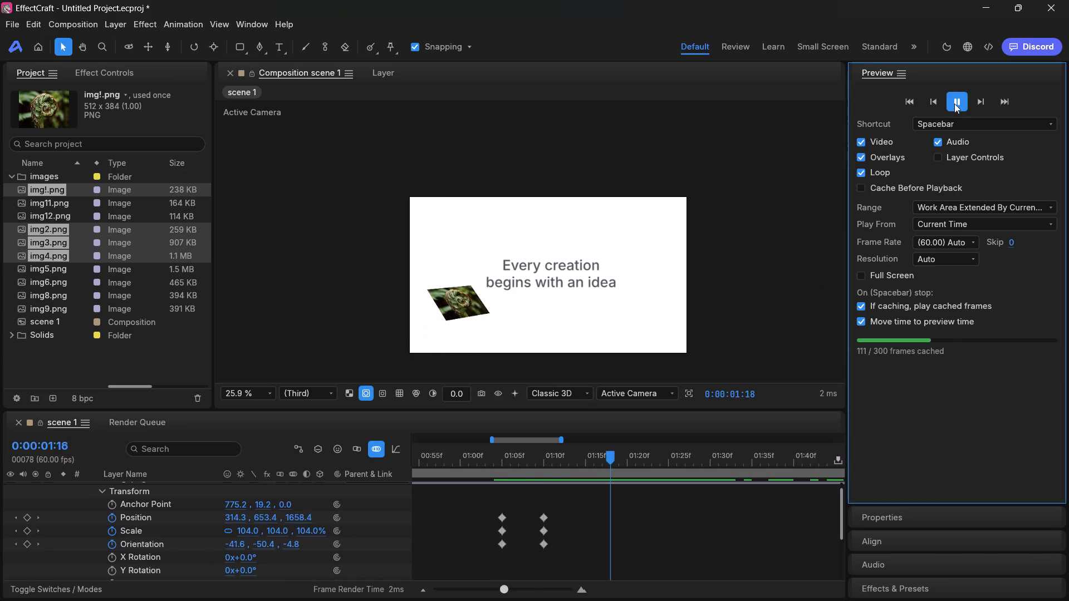
pyautogui.click(950, 111)
pyautogui.moveTo(477, 459); pyautogui.dragTo(410, 464)
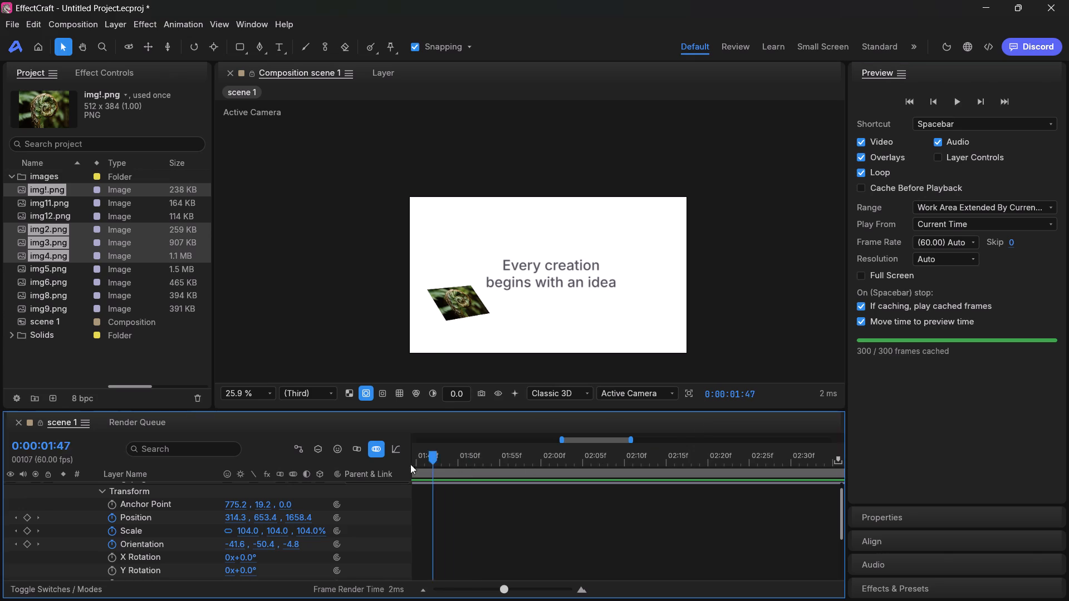
pyautogui.moveTo(410, 464); pyautogui.dragTo(798, 412)
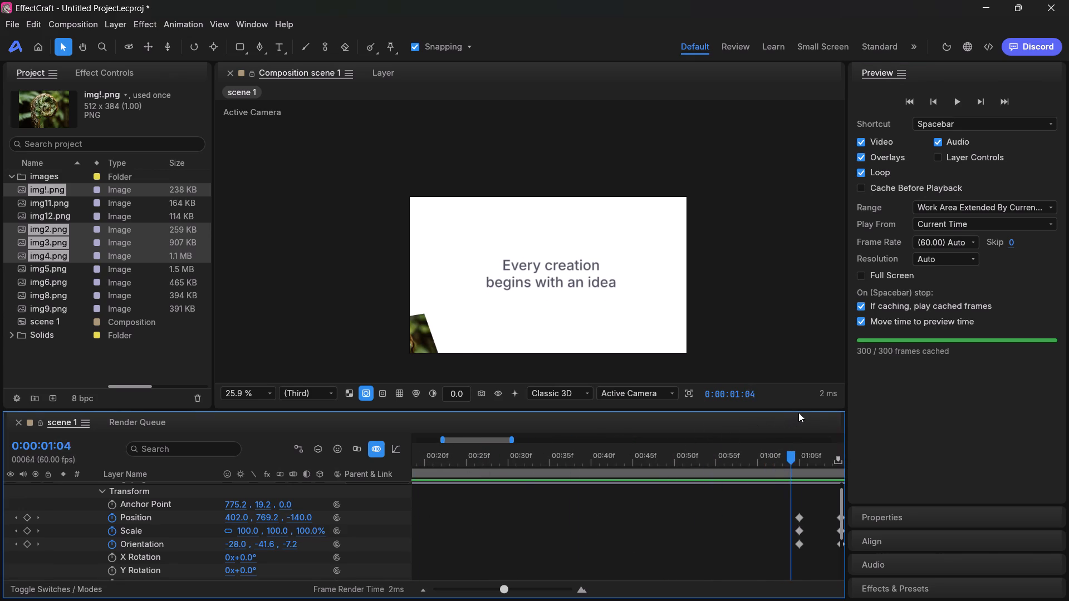
pyautogui.moveTo(798, 412); pyautogui.dragTo(744, 425)
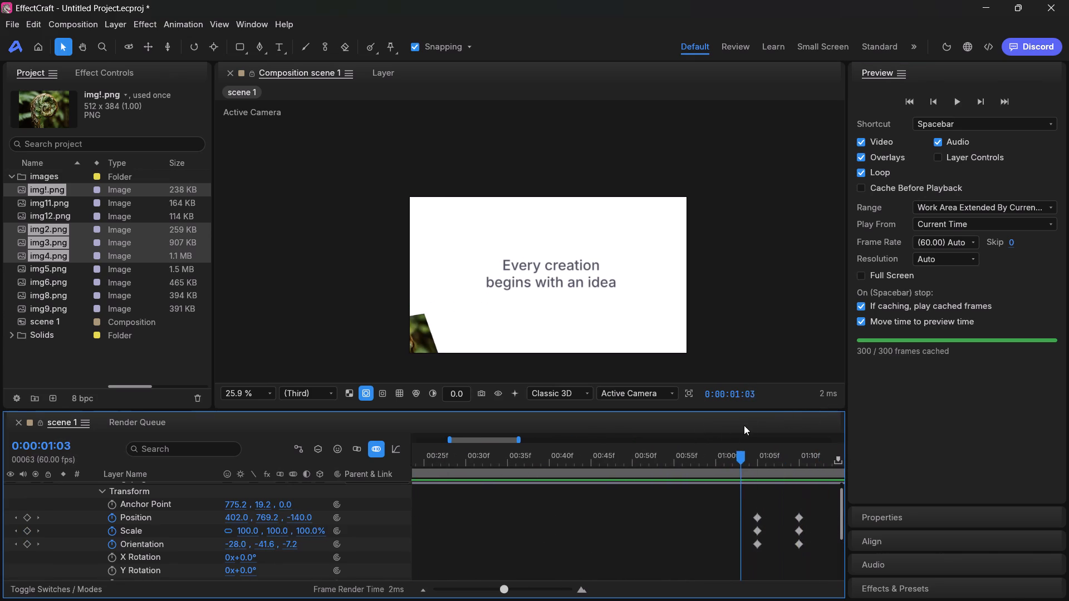
pyautogui.moveTo(744, 425); pyautogui.dragTo(810, 394)
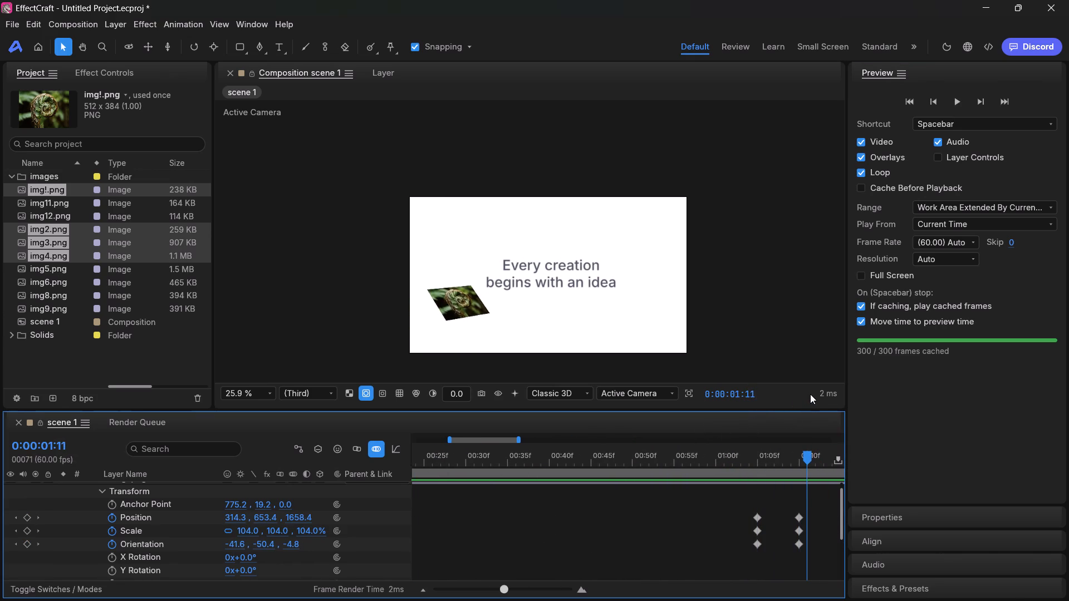
pyautogui.moveTo(810, 394); pyautogui.dragTo(808, 394)
pyautogui.moveTo(808, 394); pyautogui.dragTo(792, 403)
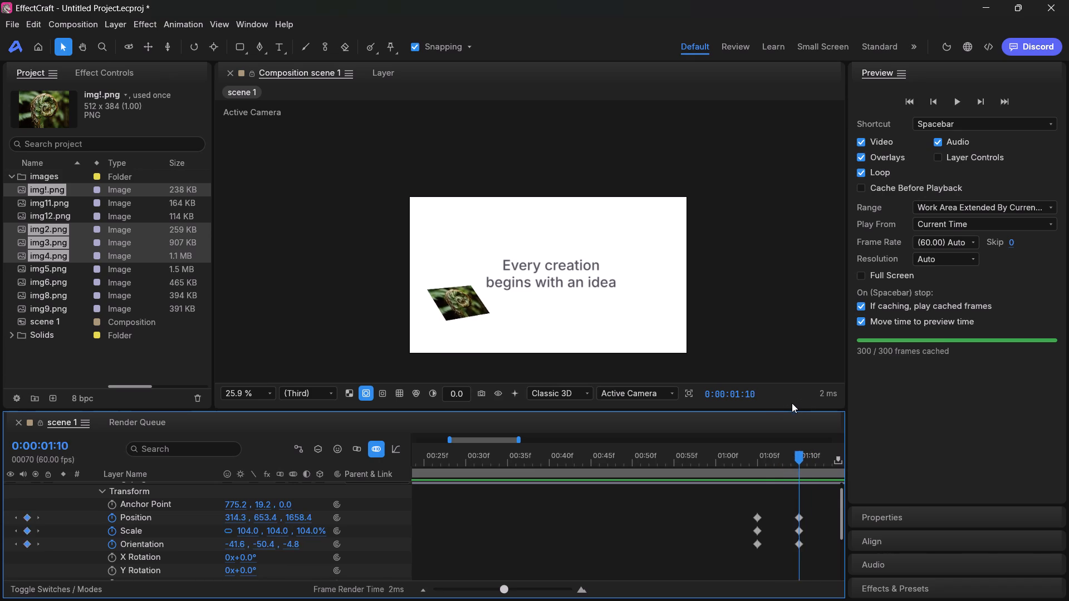
pyautogui.moveTo(792, 403); pyautogui.dragTo(759, 411)
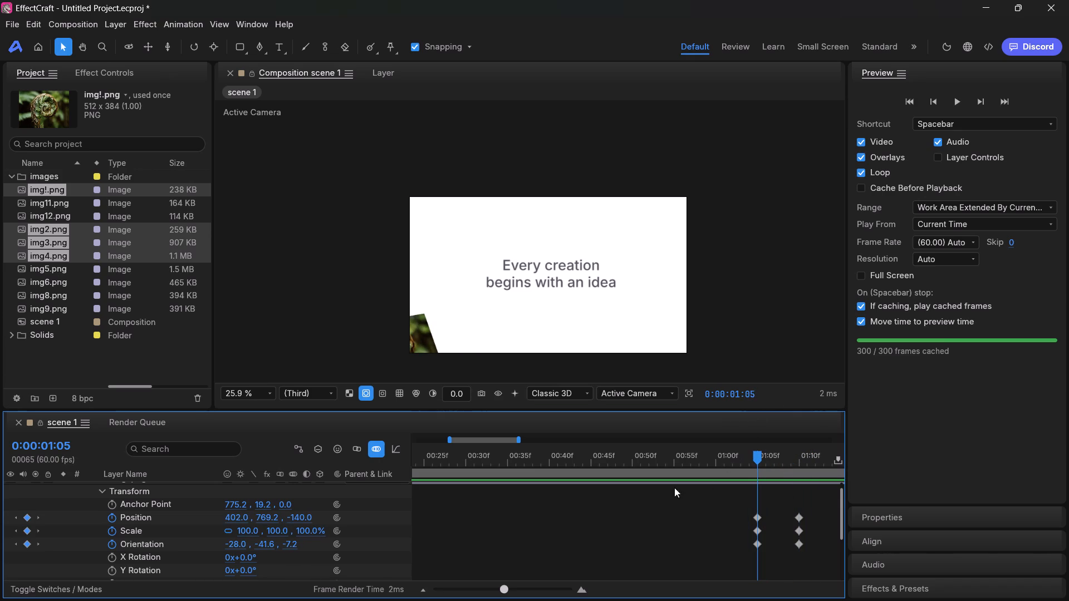
# Make the timeline area slightly taller to show more of the img!.png layer and its Transform properties.
pyautogui.moveTo(649, 415); pyautogui.dragTo(661, 365)
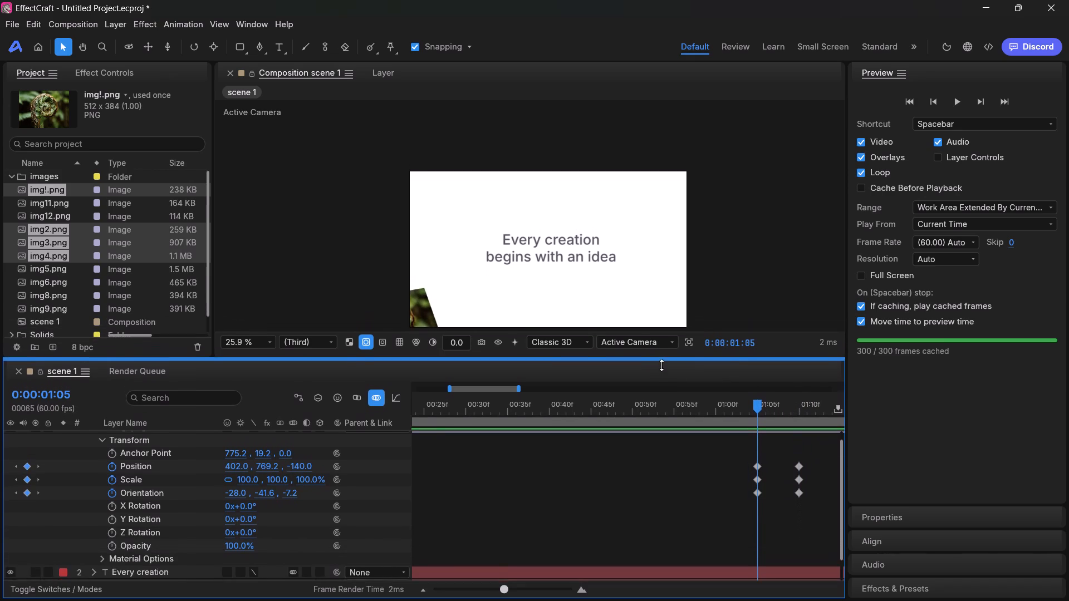
pyautogui.moveTo(661, 365); pyautogui.dragTo(651, 391)
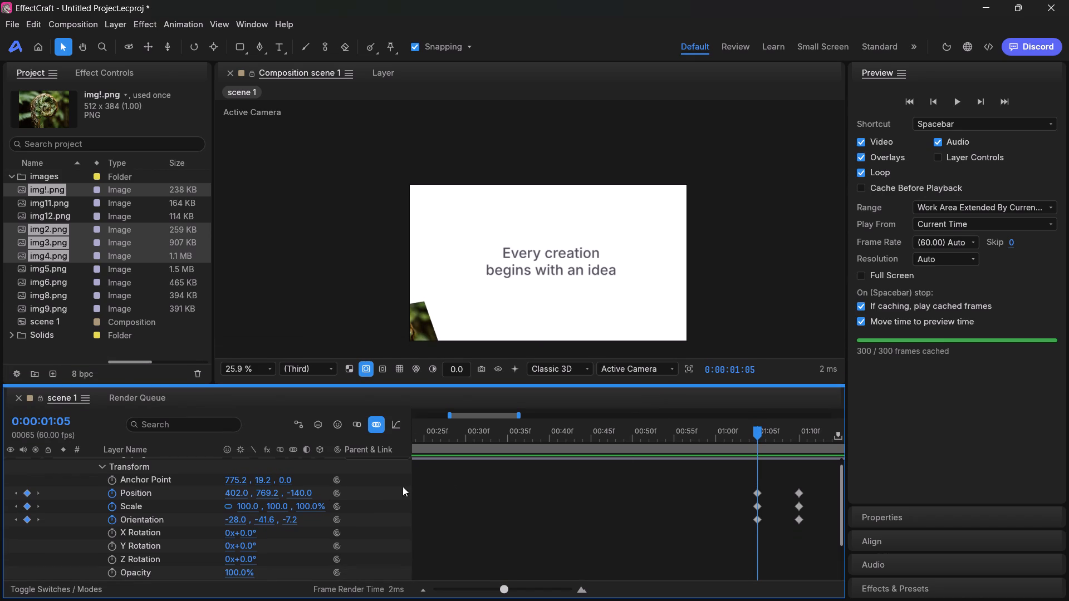
pyautogui.scroll(2, 192, 489)
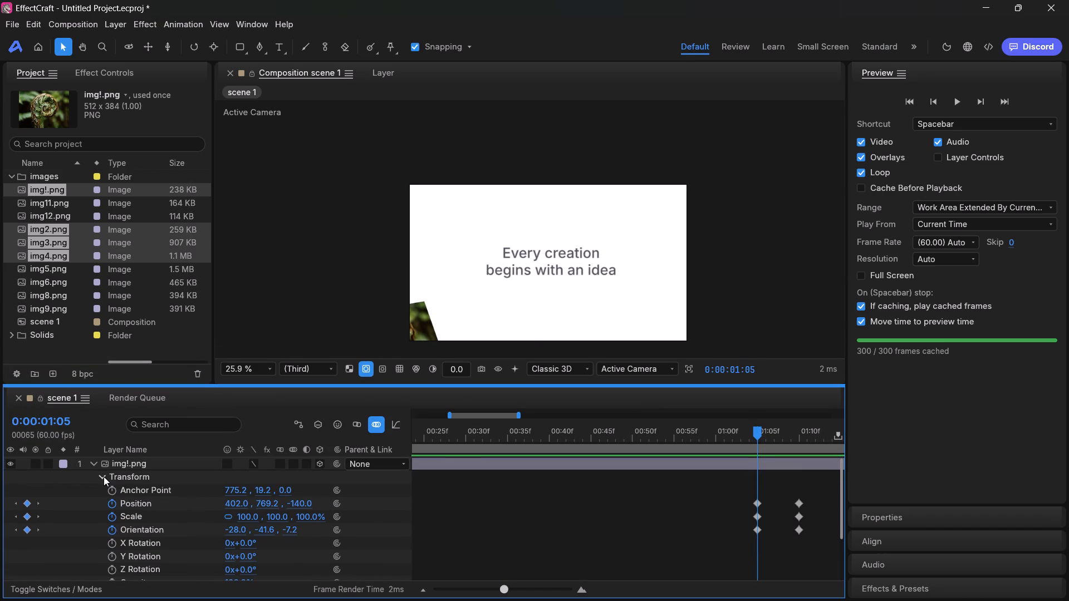
# Collapse the Transform properties of the img!.png layer in the timeline.
pyautogui.click(104, 476)
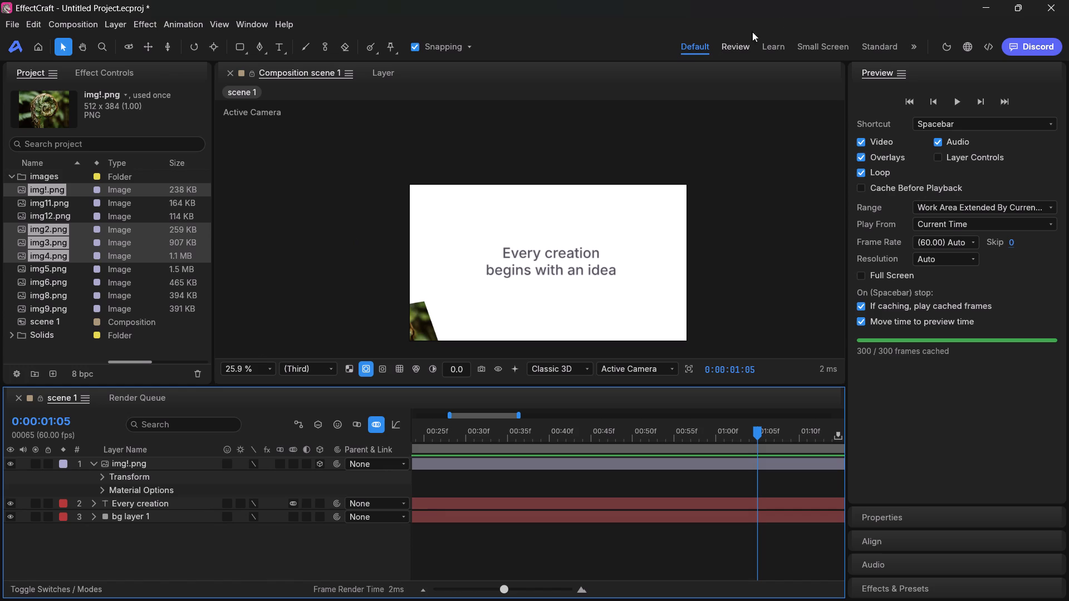
# Switch to Chrome, reload the YouTube Studio Shorts list and the Instagram reels page, and check the posted videos' view counts.
pyautogui.click(720, 578)
pyautogui.moveTo(720, 578); pyautogui.dragTo(316, 206)
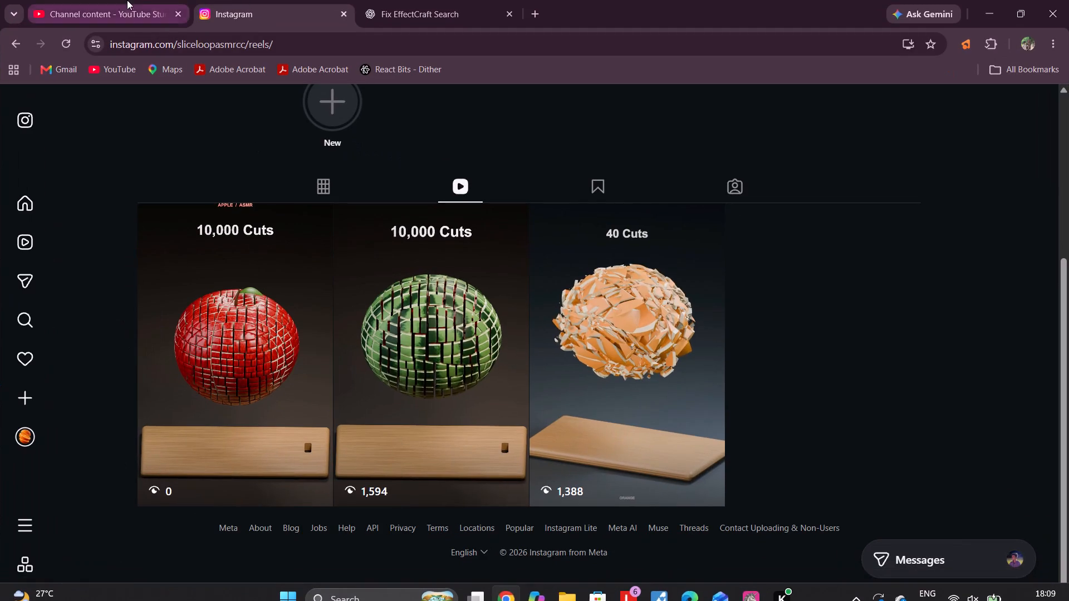
pyautogui.click(119, 0)
pyautogui.click(66, 37)
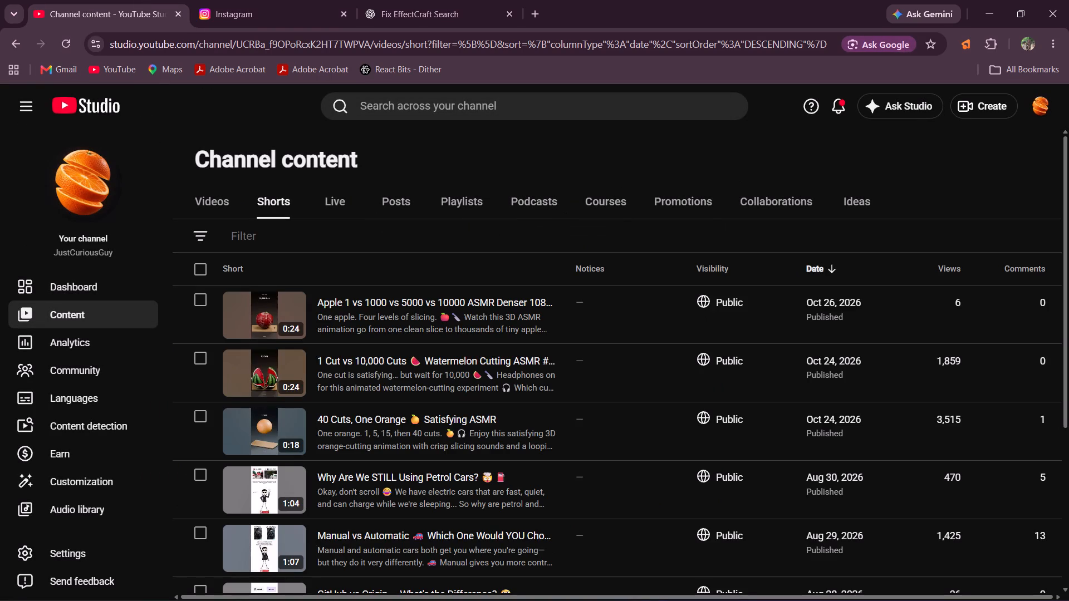
pyautogui.click(263, 0)
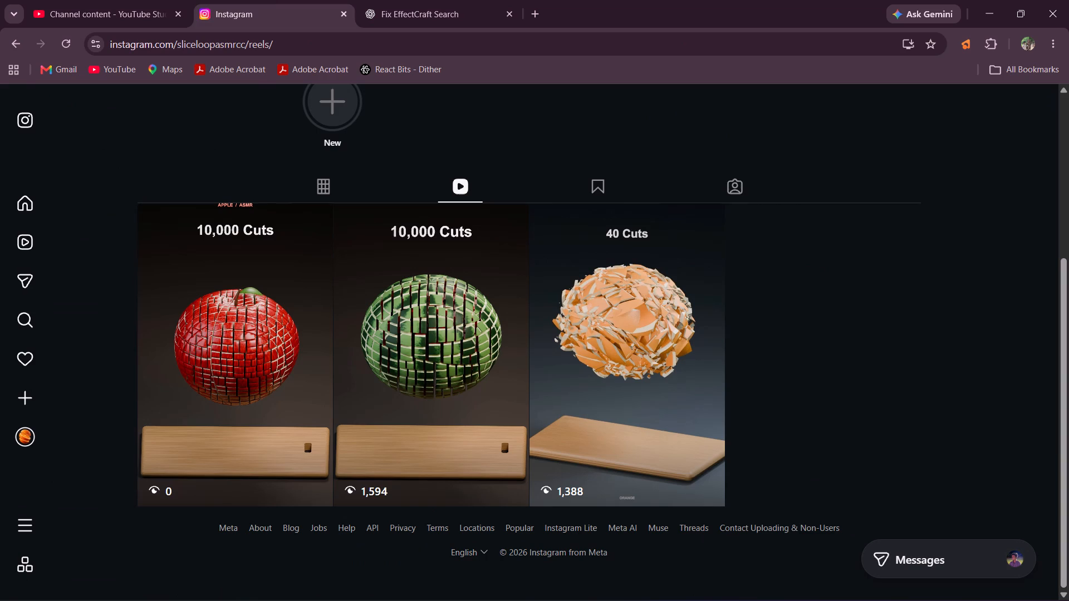
pyautogui.click(67, 43)
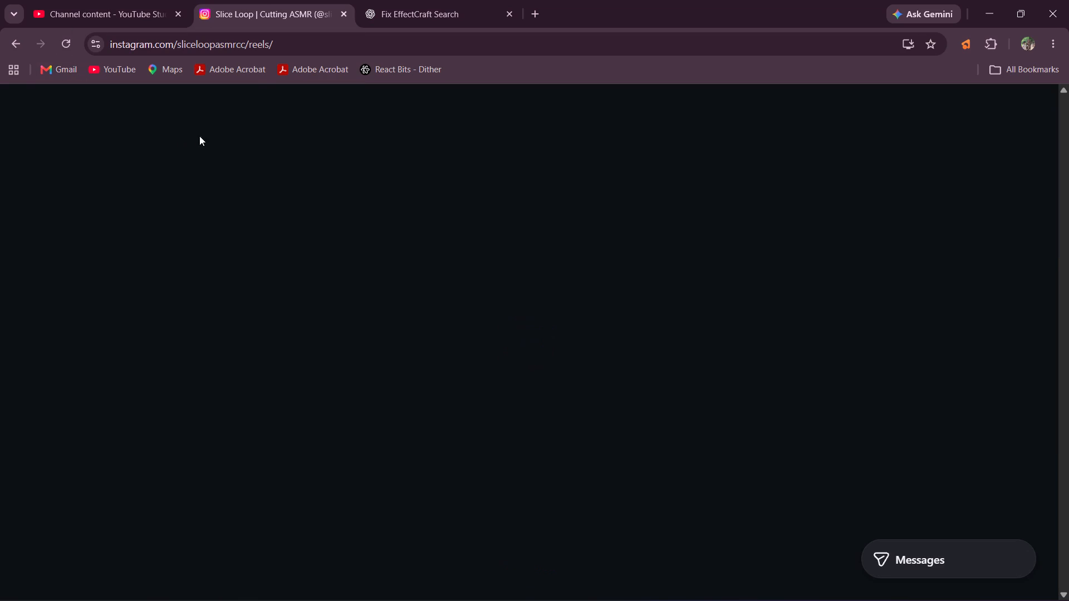
pyautogui.scroll(-4, 220, 129)
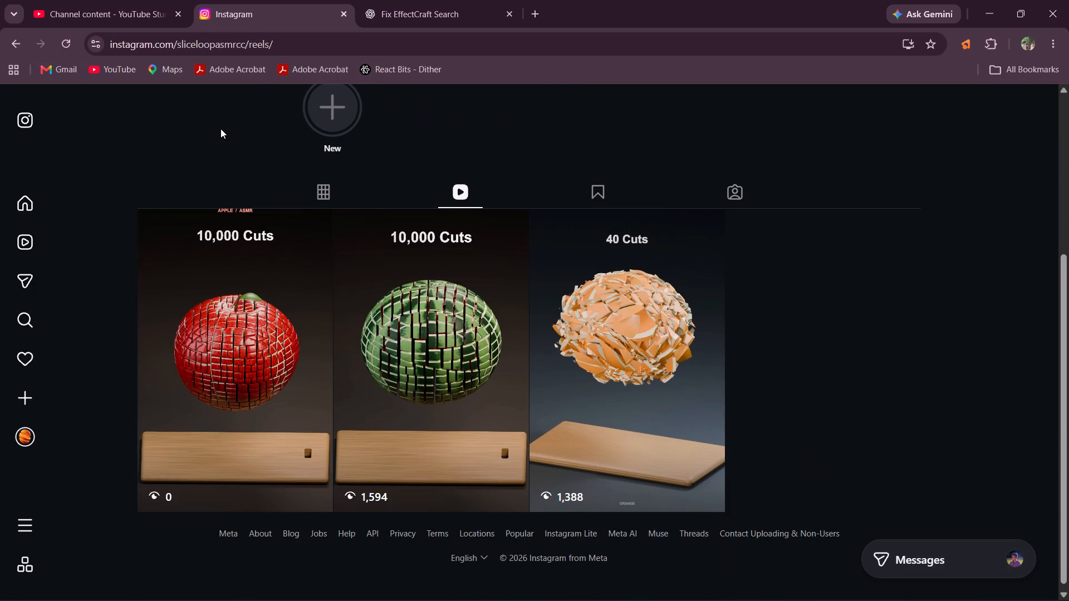
pyautogui.scroll(-1, 220, 129)
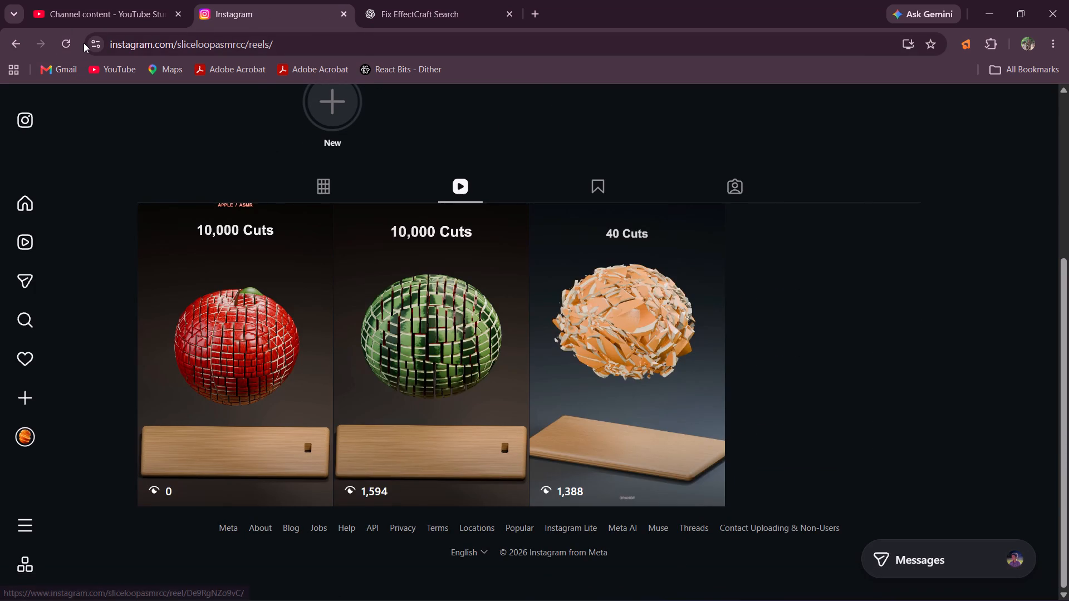
pyautogui.click(107, 0)
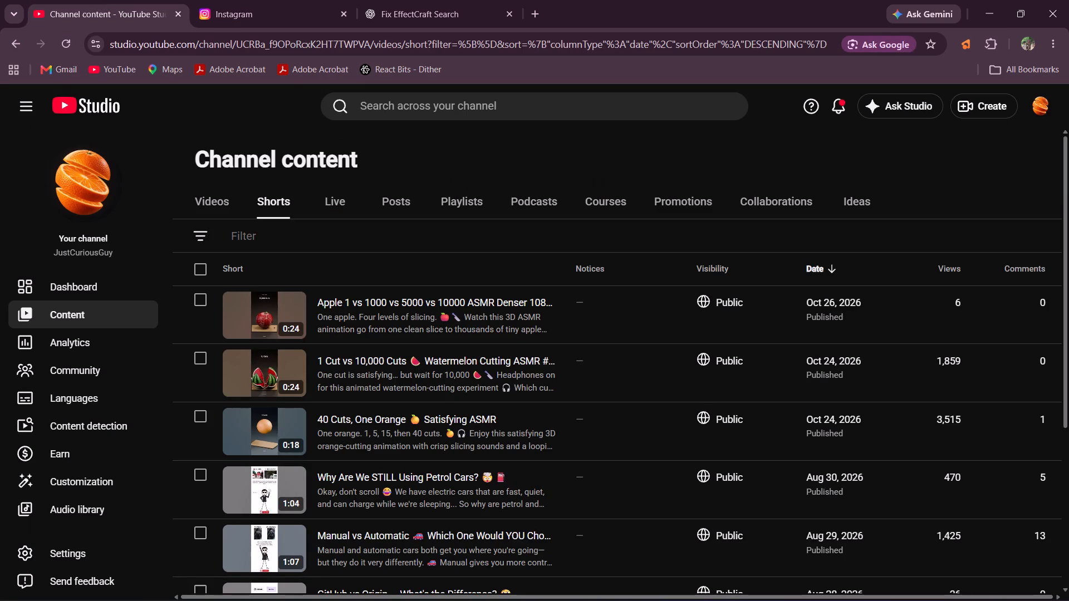
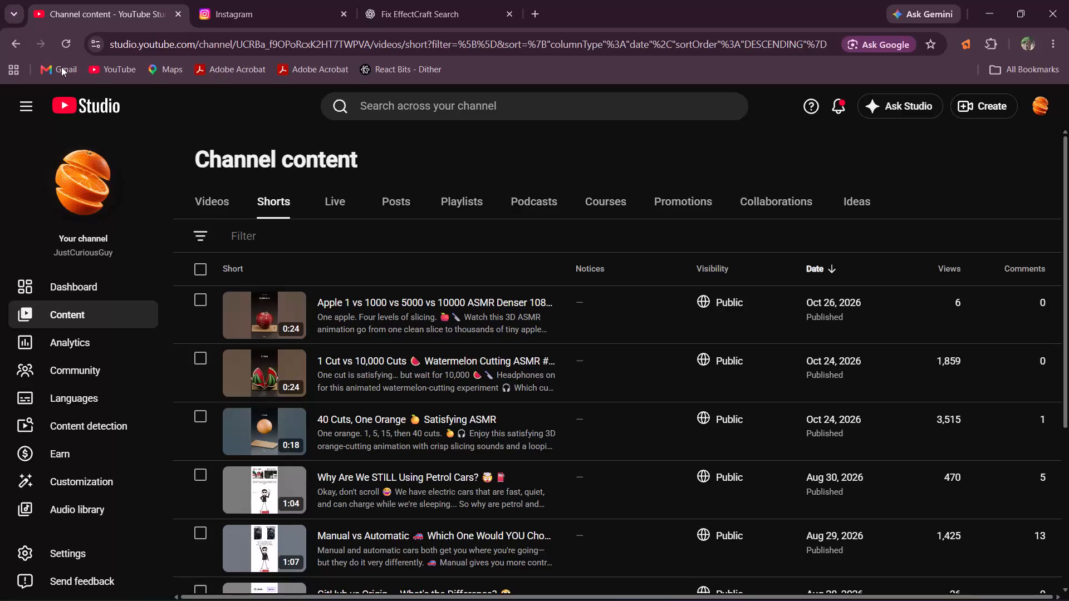
# Check the analytics overview of the newest apple-slicing Short in YouTube Studio and switch back to EffectCraft.
pyautogui.click(68, 43)
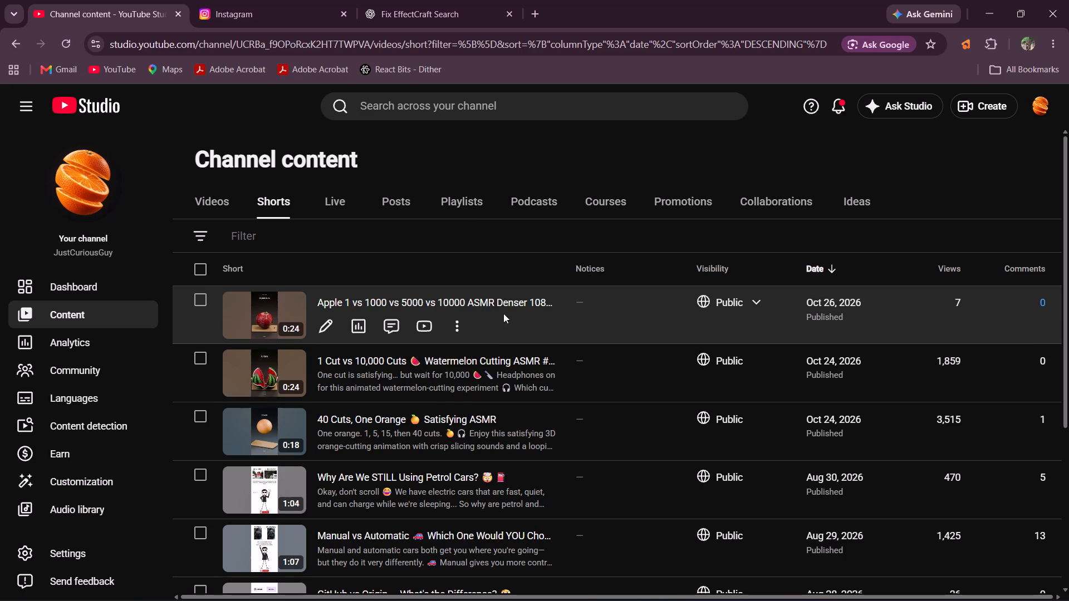
pyautogui.click(488, 299)
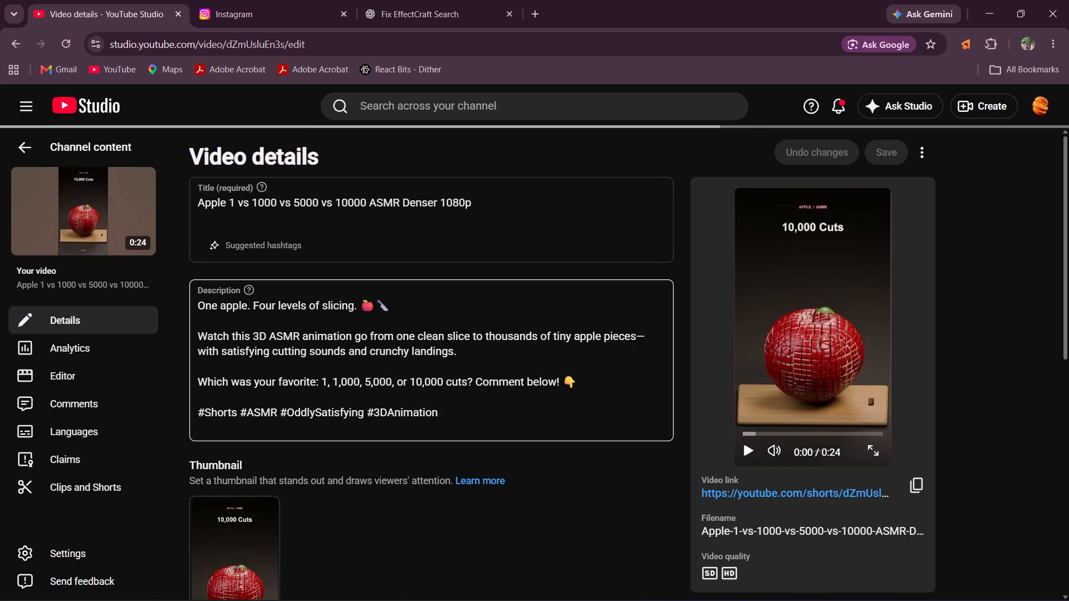
pyautogui.click(96, 360)
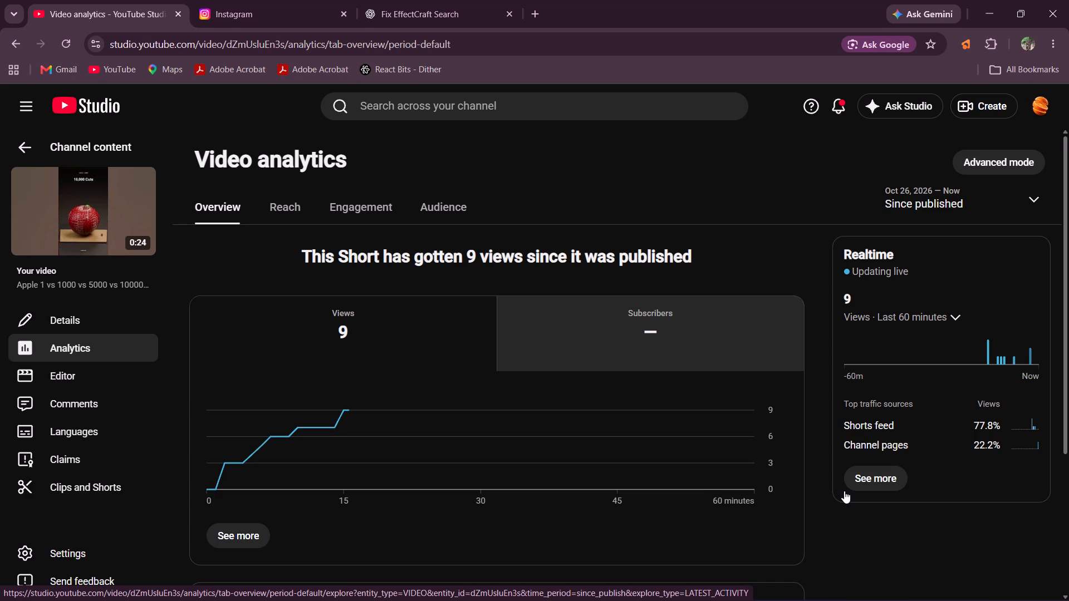
pyautogui.click(759, 580)
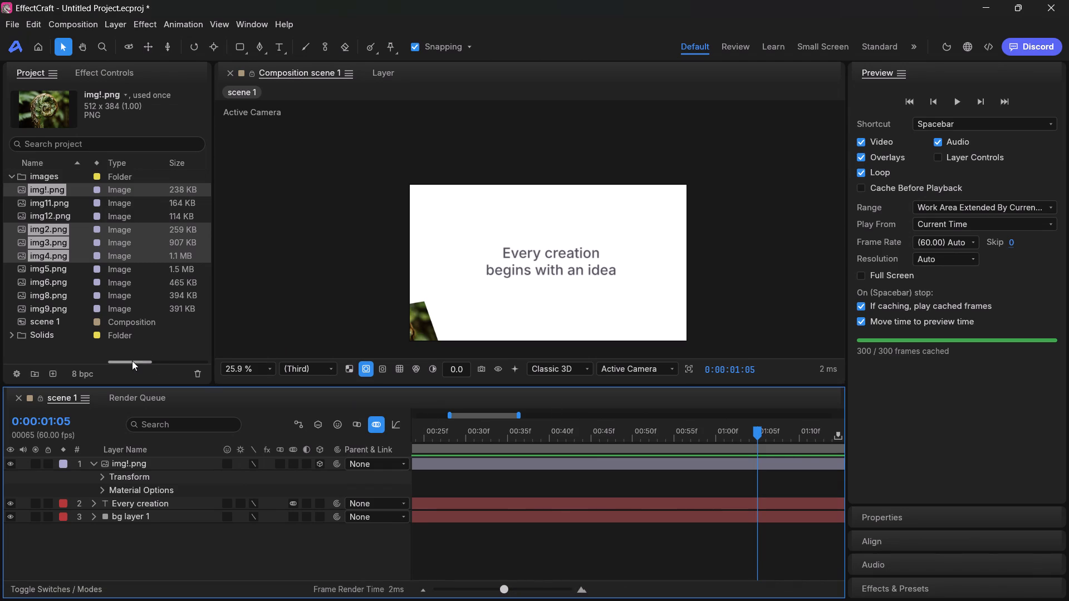
# Collapse the img!.png layer and add img2.png from the images folder to scene 1 directly beneath it.
pyautogui.click(91, 461)
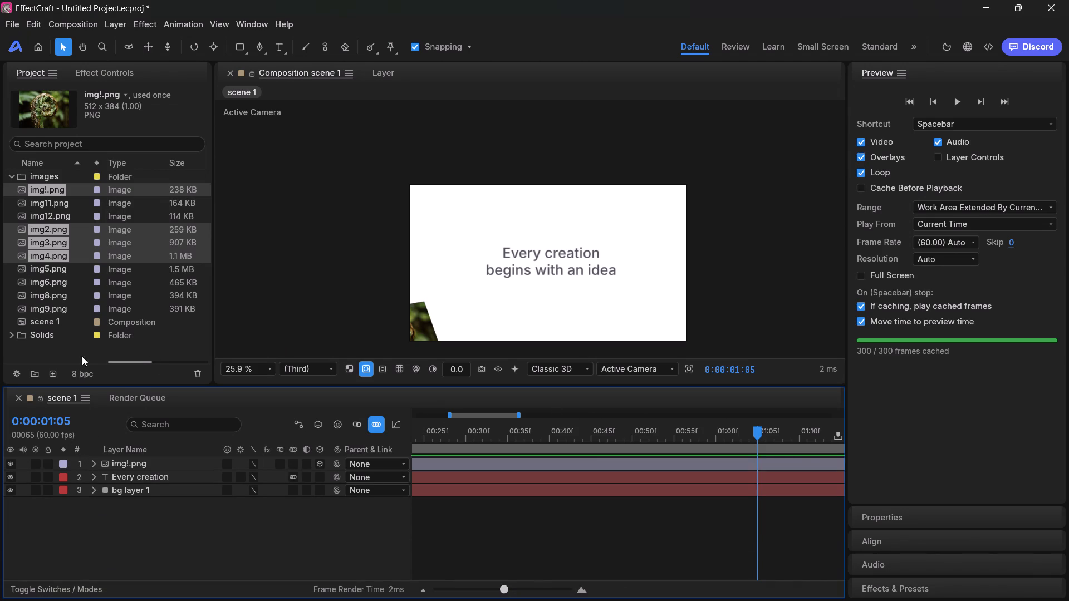
pyautogui.click(99, 573)
pyautogui.click(182, 338)
pyautogui.click(84, 353)
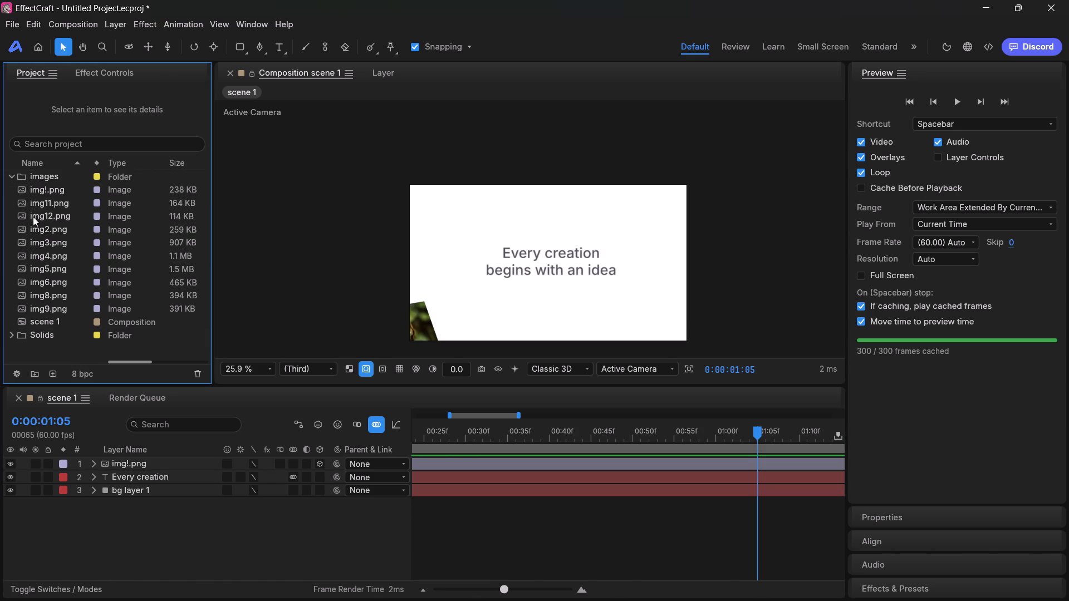
pyautogui.moveTo(35, 226); pyautogui.dragTo(141, 297)
pyautogui.moveTo(141, 297); pyautogui.dragTo(150, 465)
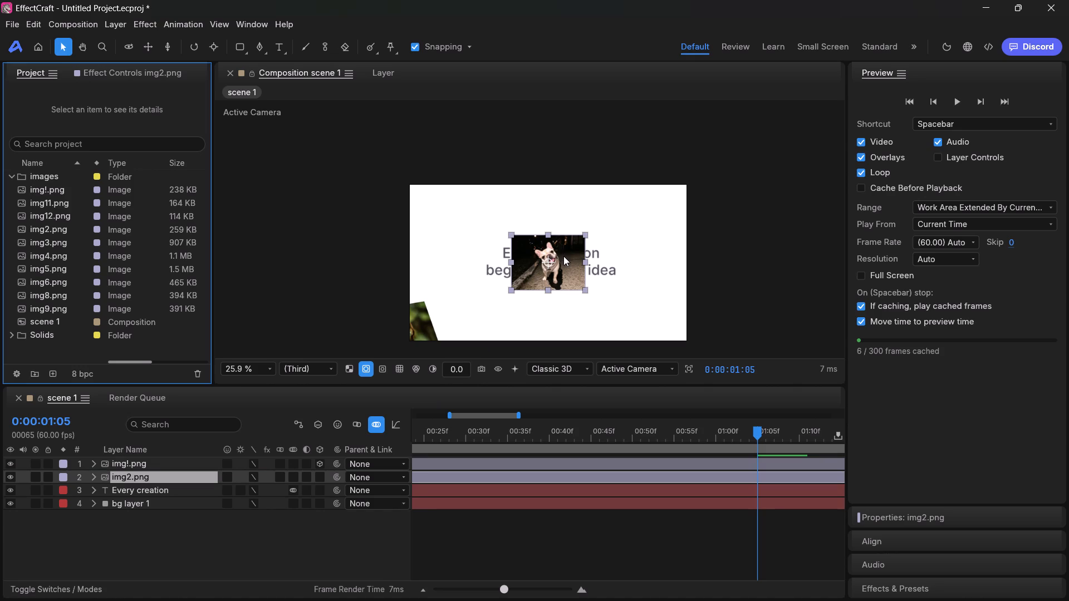
# Move img2.png to the lower-right corner of the composition at about 1728, 845 and make it a 3D layer.
pyautogui.moveTo(559, 261); pyautogui.dragTo(678, 332)
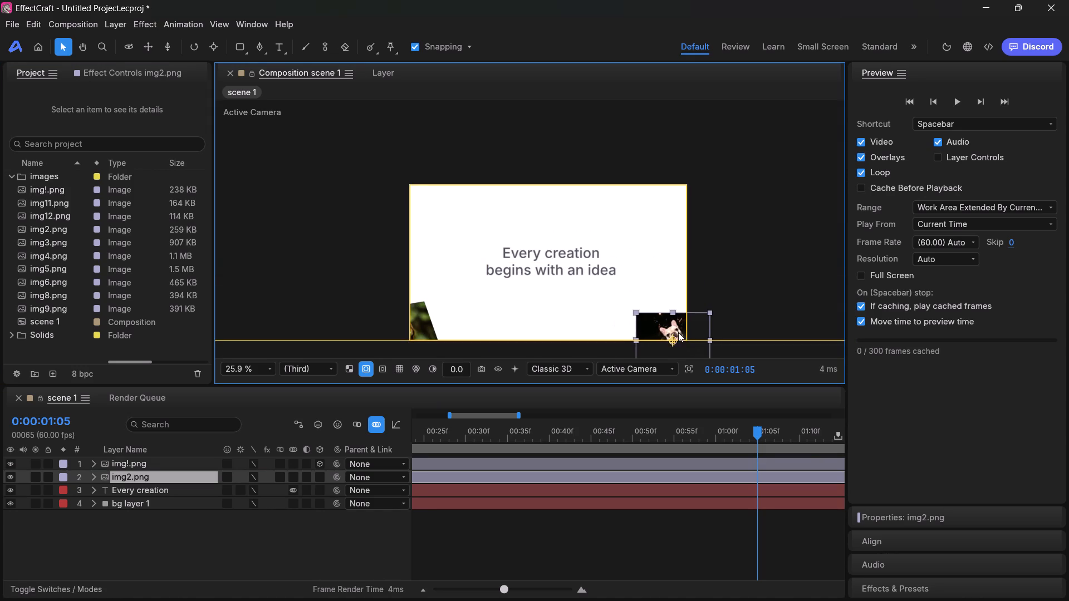
pyautogui.moveTo(678, 332); pyautogui.dragTo(670, 305)
pyautogui.click(318, 476)
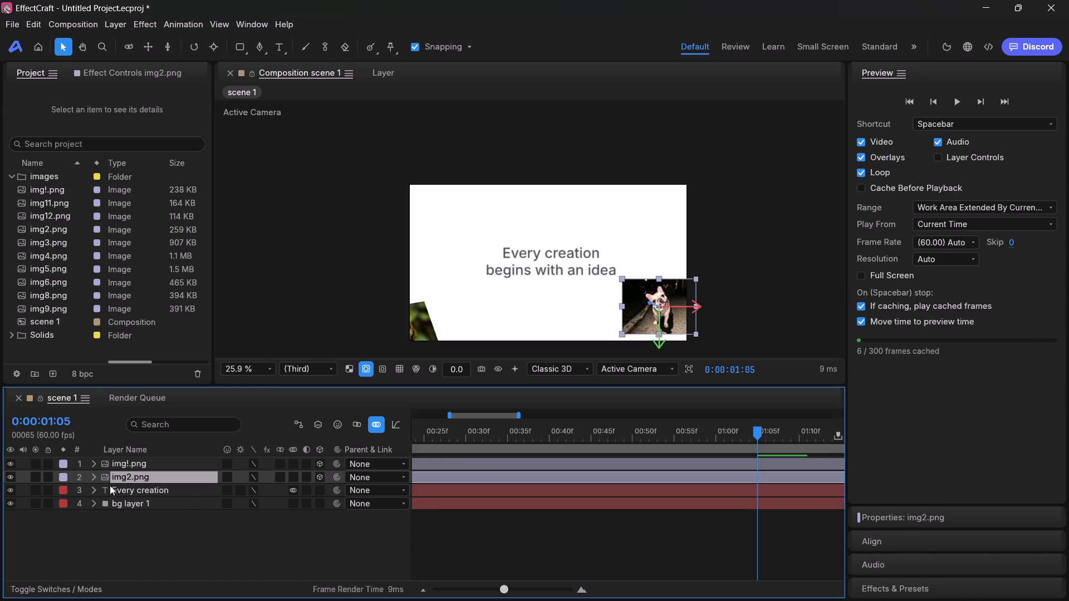
# Expand img2.png's Transform properties and change its Z Position to 8.8.
pyautogui.click(93, 477)
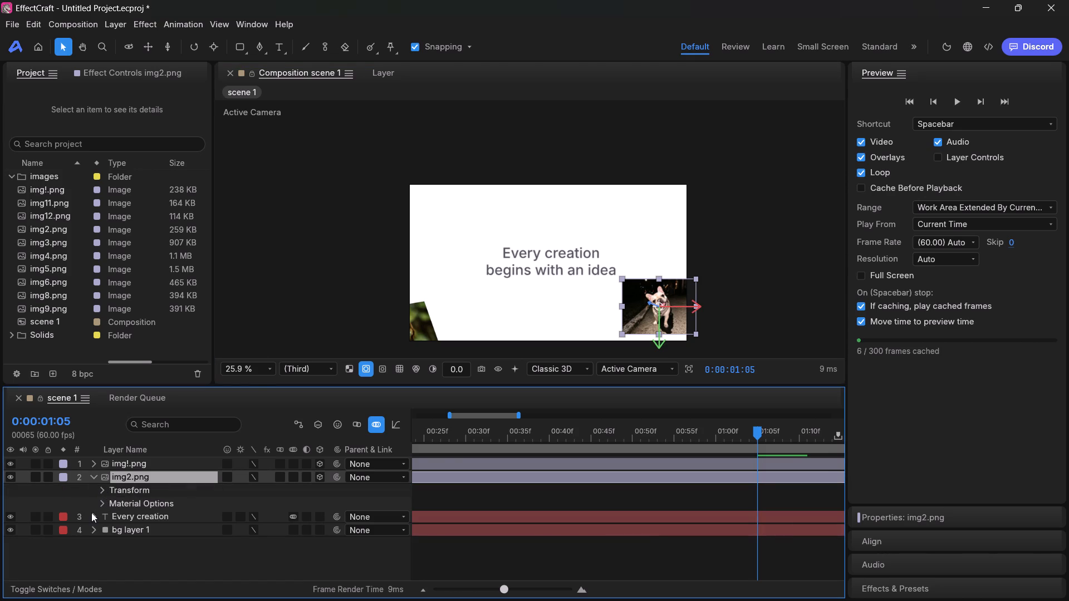
pyautogui.click(101, 493)
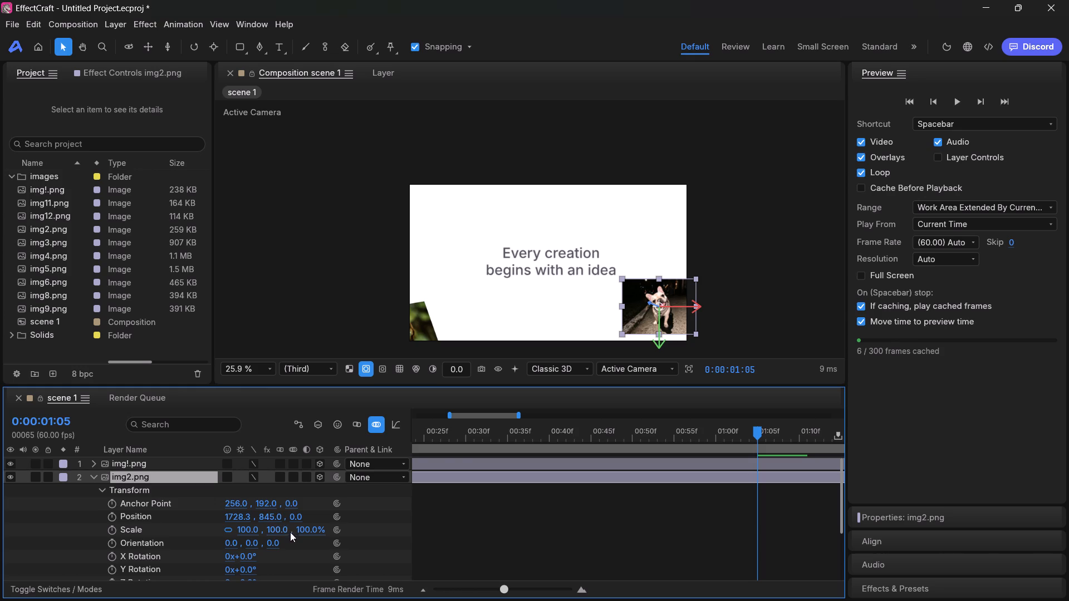
pyautogui.moveTo(296, 518); pyautogui.dragTo(301, 518)
pyautogui.moveTo(301, 518); pyautogui.dragTo(306, 516)
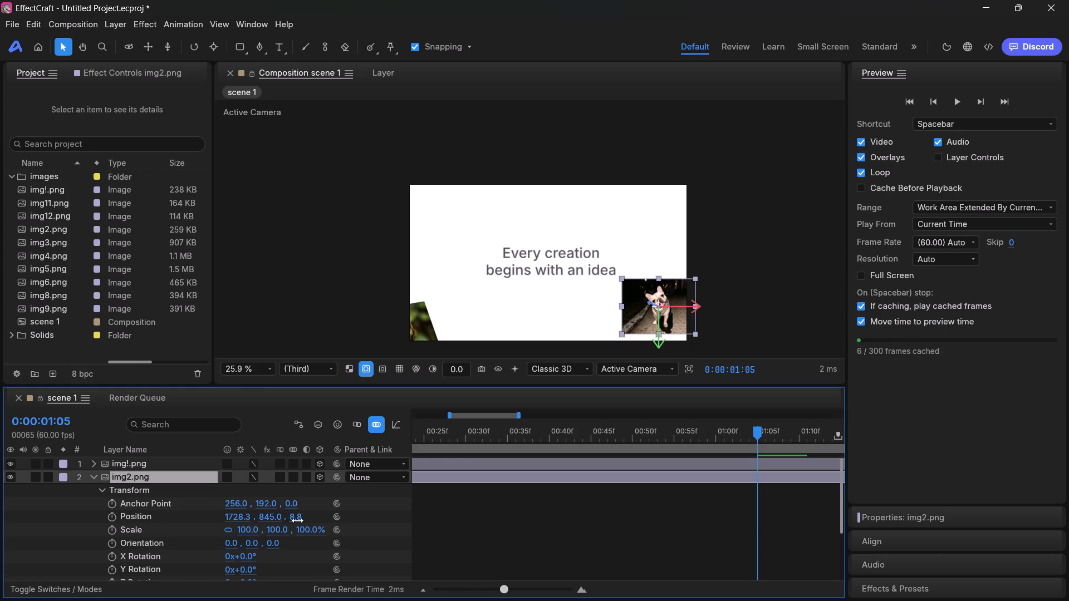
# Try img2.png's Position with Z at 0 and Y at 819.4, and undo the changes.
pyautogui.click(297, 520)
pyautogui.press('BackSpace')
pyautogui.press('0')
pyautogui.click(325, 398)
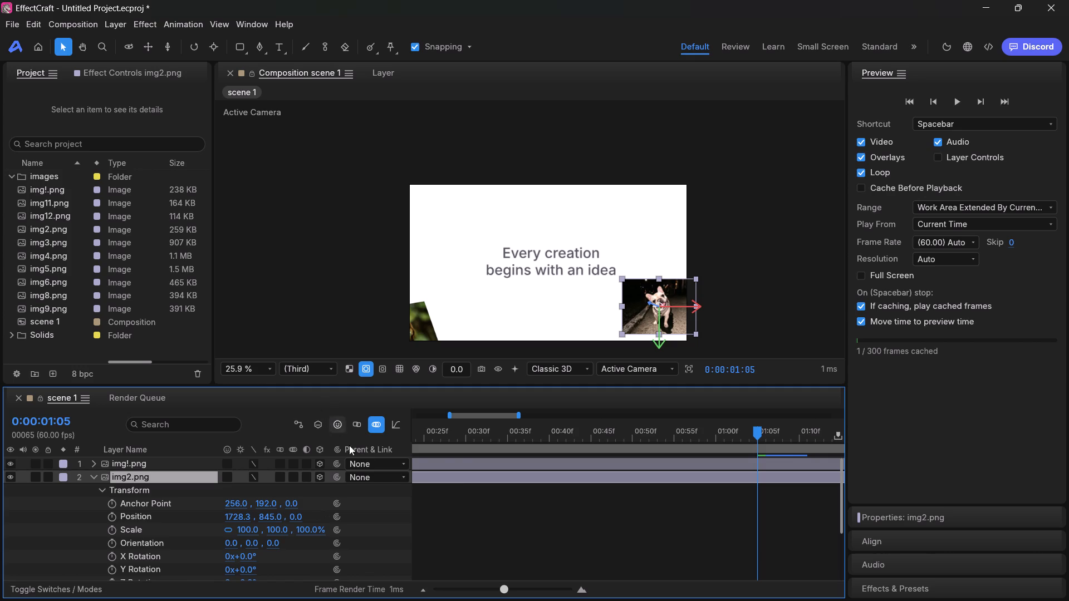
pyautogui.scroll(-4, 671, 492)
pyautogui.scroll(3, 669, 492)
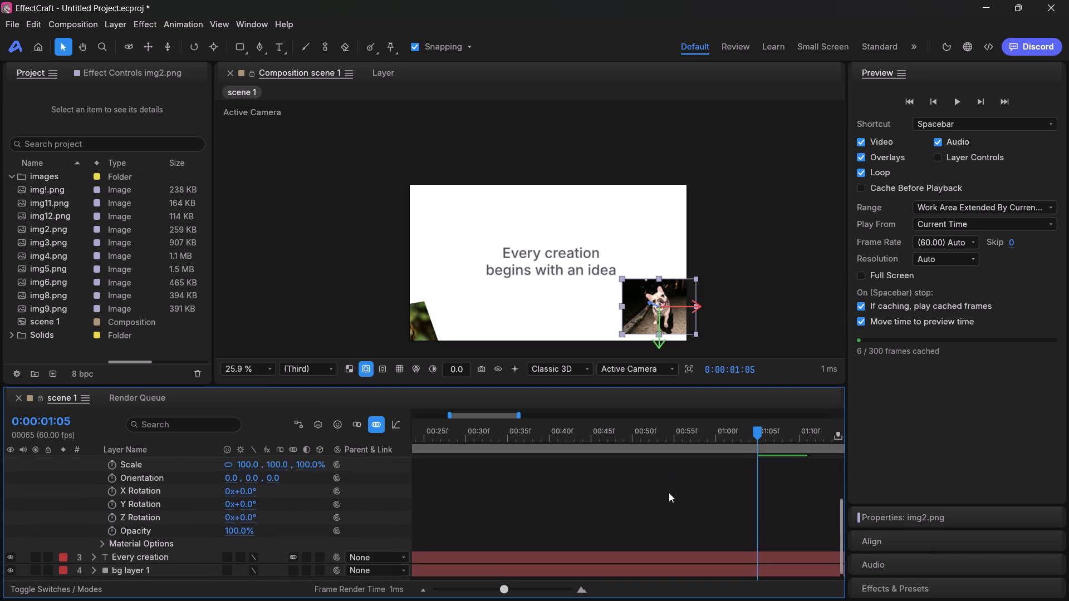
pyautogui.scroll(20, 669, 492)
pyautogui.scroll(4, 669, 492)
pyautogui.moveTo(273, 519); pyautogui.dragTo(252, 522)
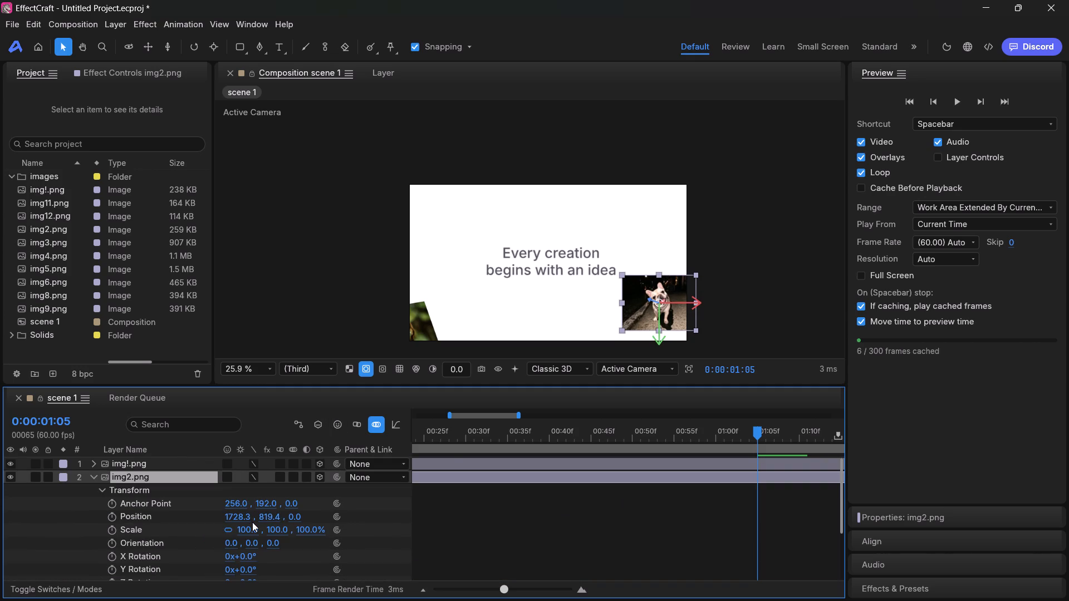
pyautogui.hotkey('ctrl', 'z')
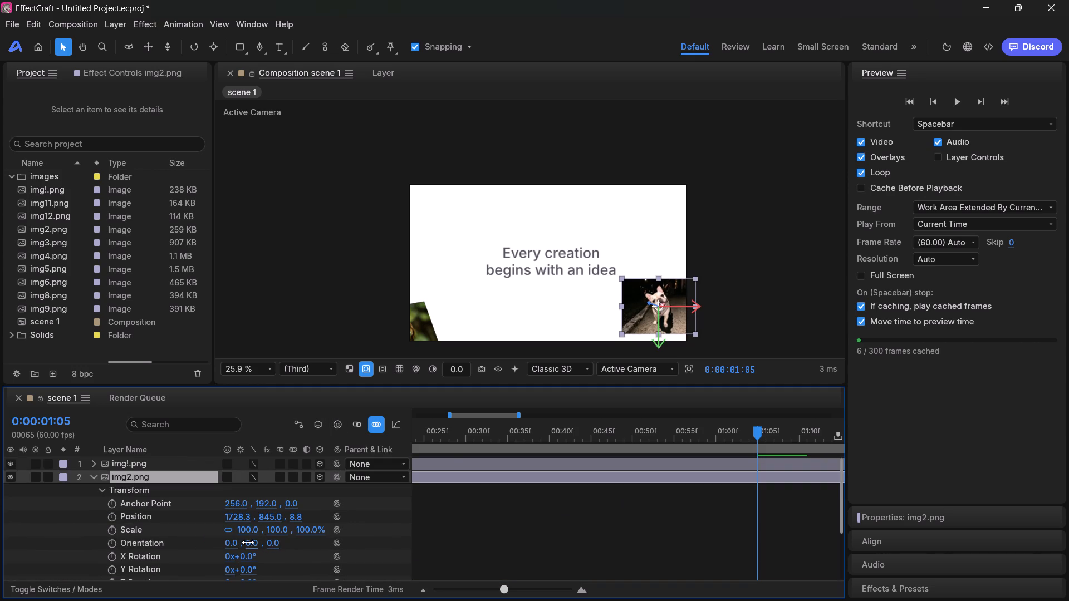
# Tilt img2.png in 3D by setting its Orientation to -27.2, 44.0, 38.4.
pyautogui.moveTo(234, 541); pyautogui.dragTo(246, 544)
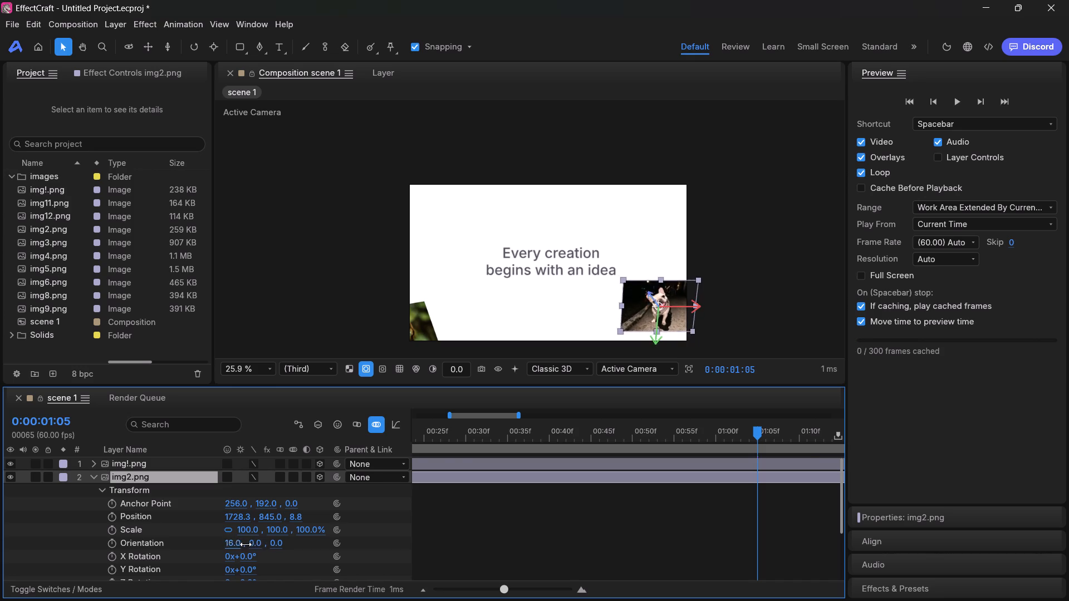
pyautogui.moveTo(246, 544); pyautogui.dragTo(219, 549)
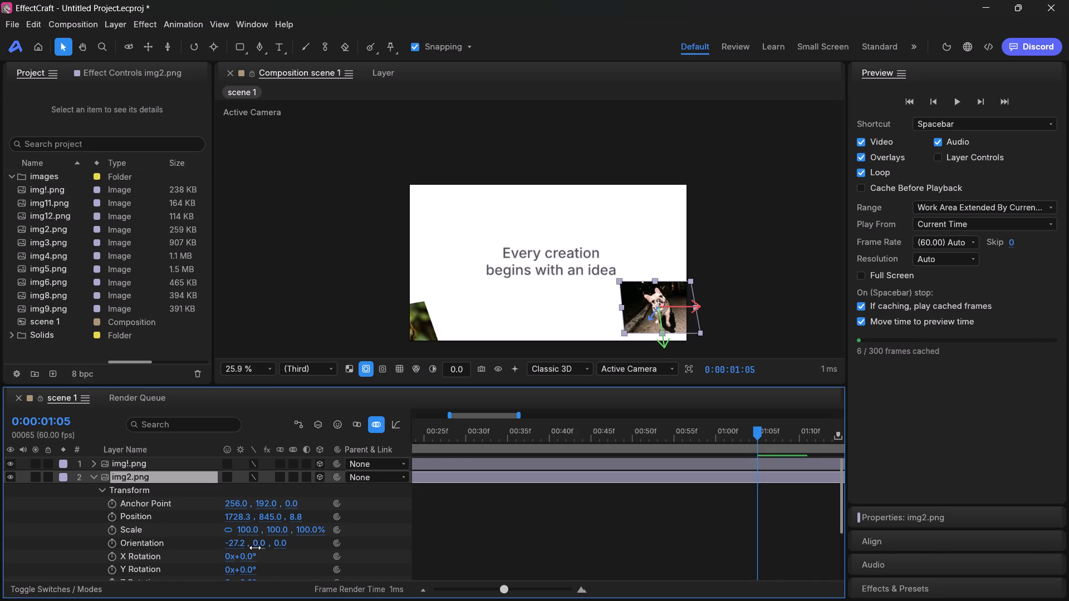
pyautogui.moveTo(260, 543); pyautogui.dragTo(294, 545)
pyautogui.moveTo(290, 544); pyautogui.dragTo(312, 540)
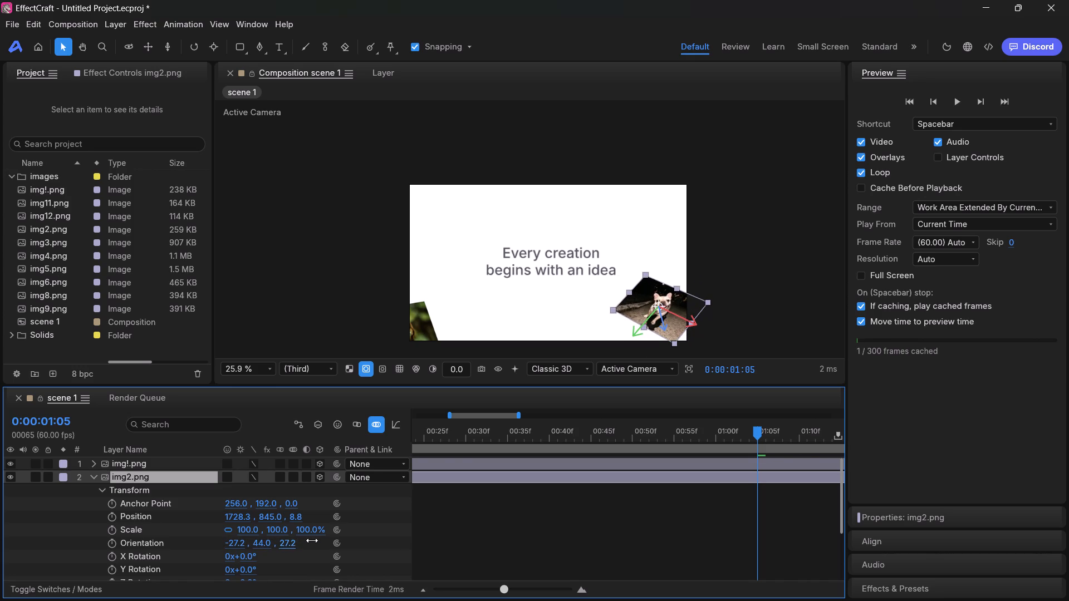
pyautogui.moveTo(312, 540); pyautogui.dragTo(323, 539)
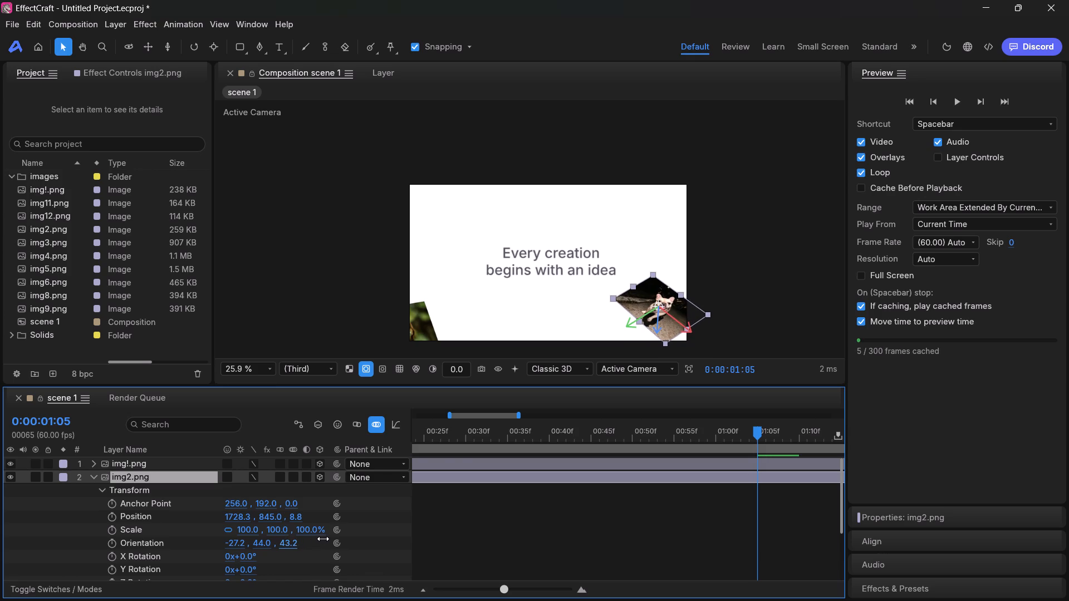
pyautogui.moveTo(323, 539); pyautogui.dragTo(320, 540)
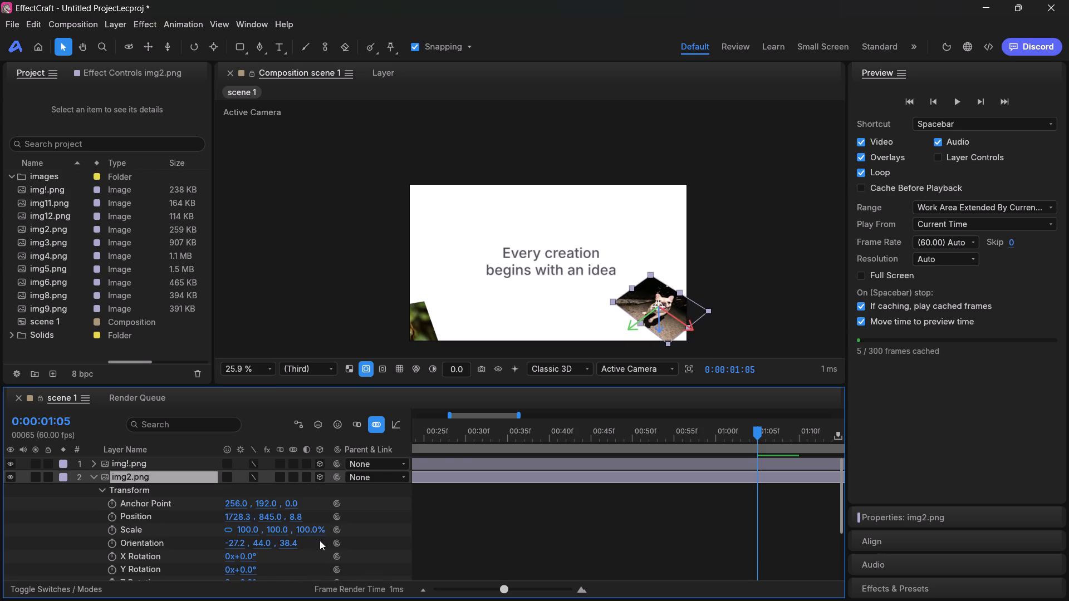
# Expand img!.png's Transform properties and scrub between its keyframes at 0:00:01:05 and 0:00:01:10 to review the motion.
pyautogui.click(425, 324)
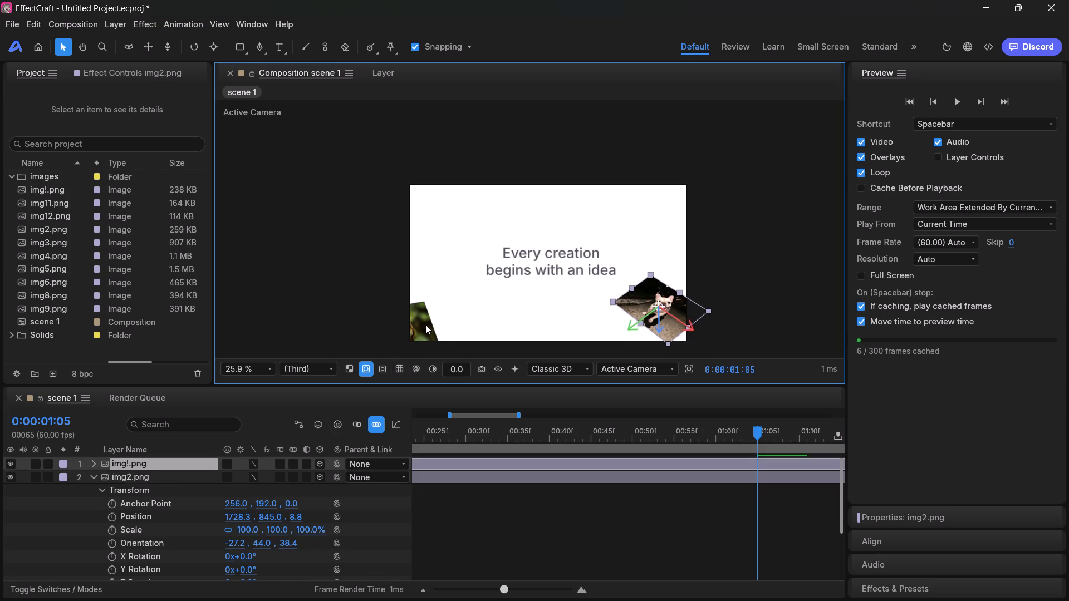
pyautogui.click(93, 461)
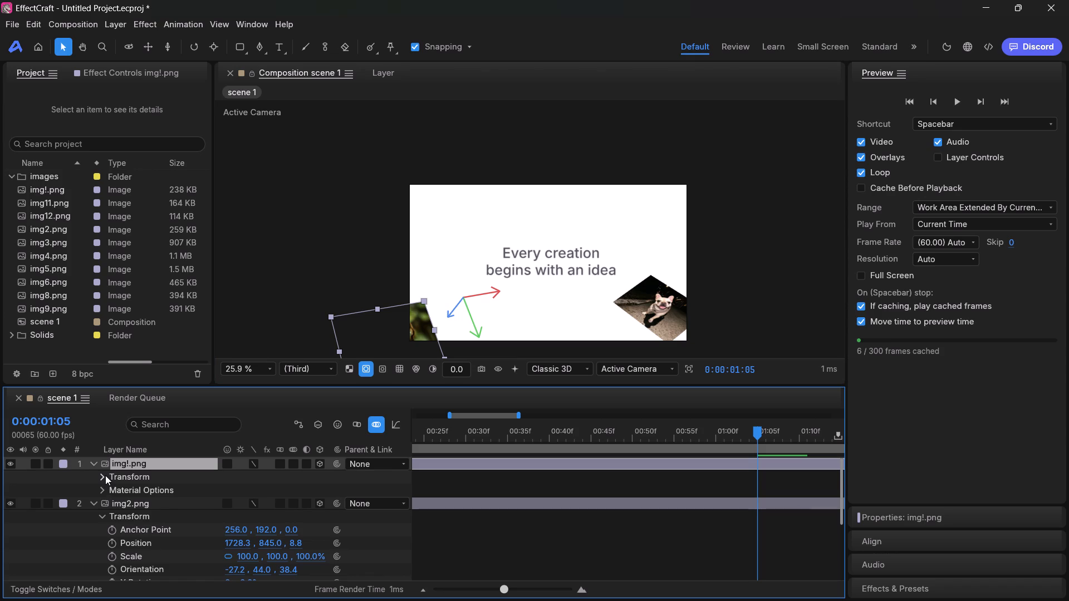
pyautogui.click(105, 475)
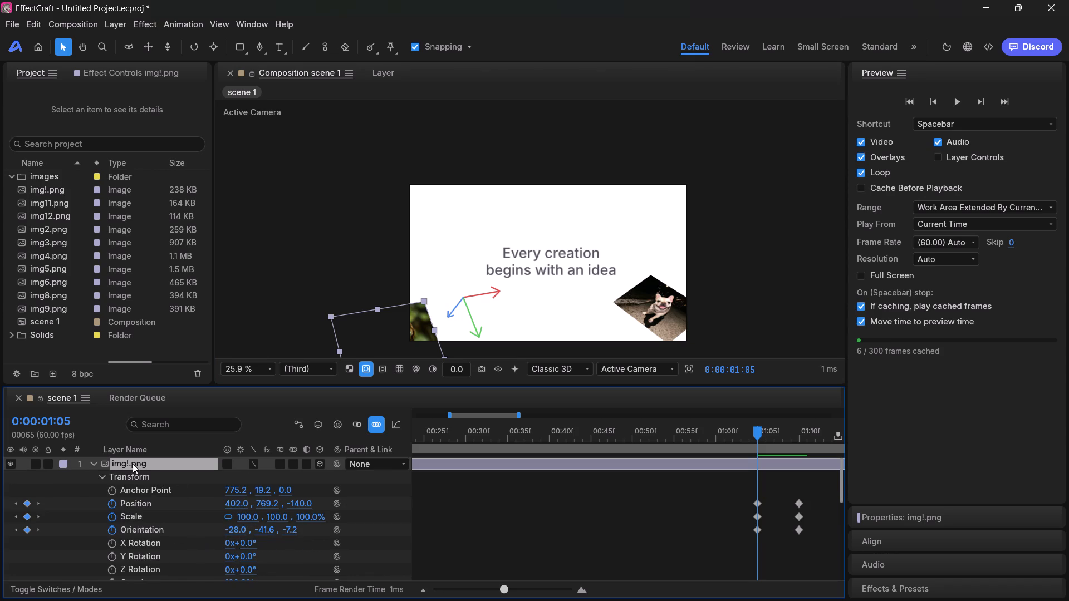
pyautogui.moveTo(758, 432); pyautogui.dragTo(787, 435)
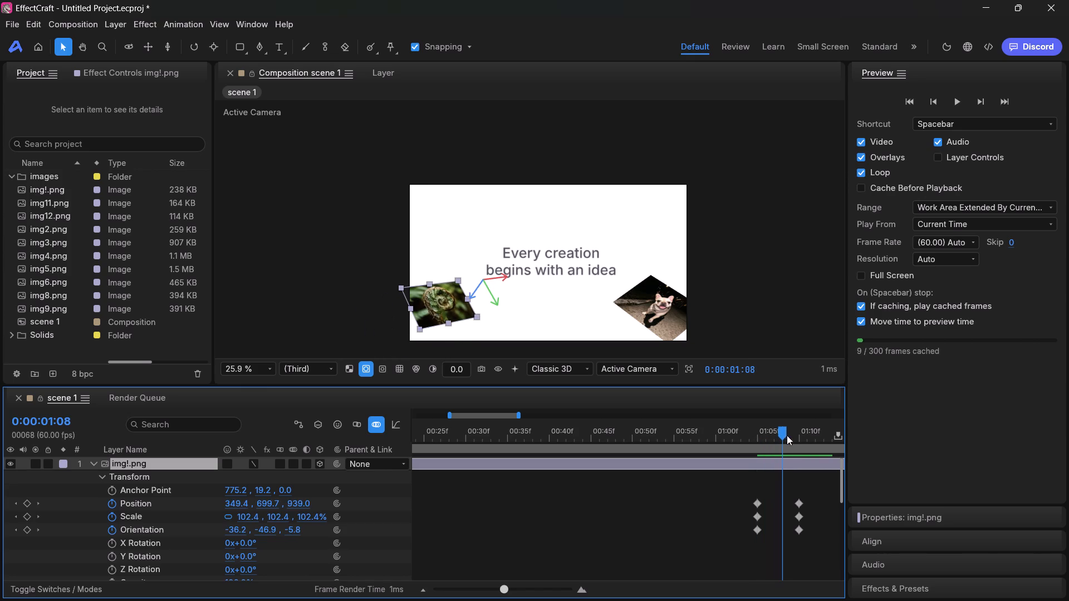
pyautogui.moveTo(787, 435); pyautogui.dragTo(801, 438)
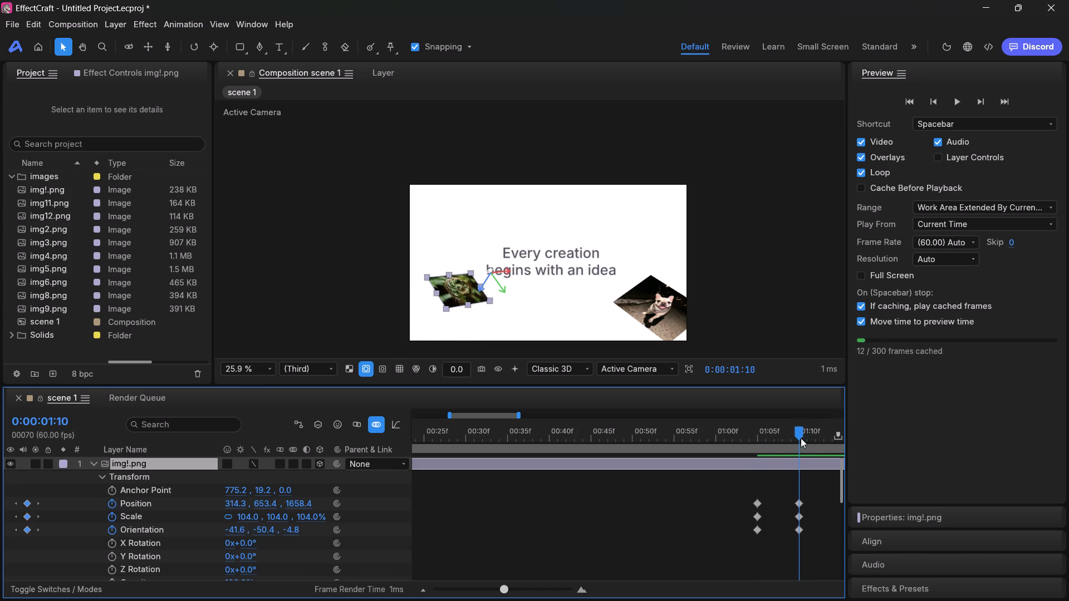
pyautogui.moveTo(801, 438); pyautogui.dragTo(759, 442)
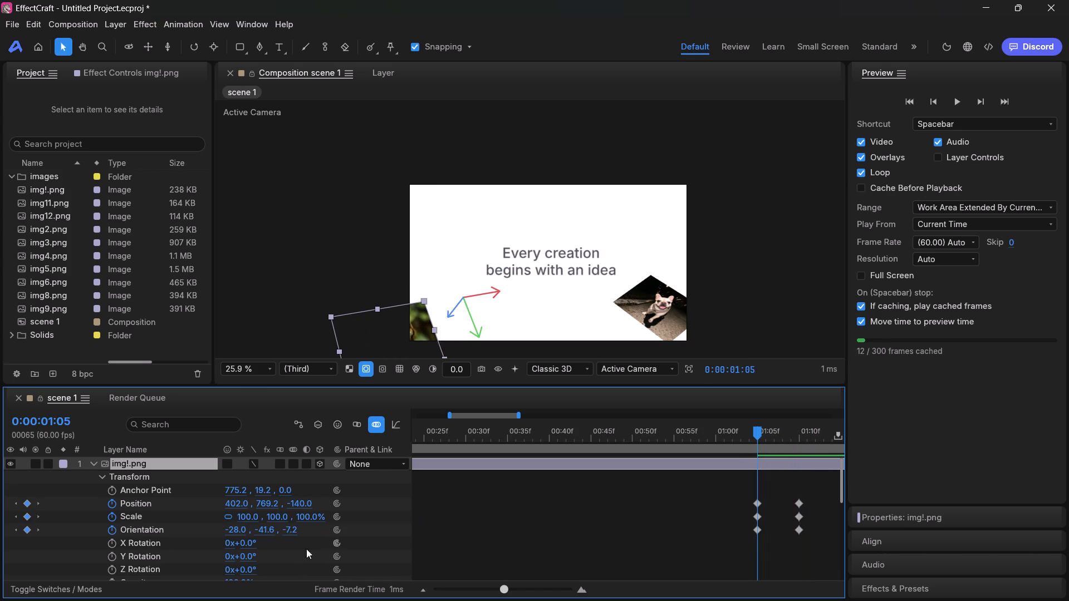
# Change img2.png's Orientation to -27, 41, 7 at 0:00:01:05.
pyautogui.scroll(-1, 214, 544)
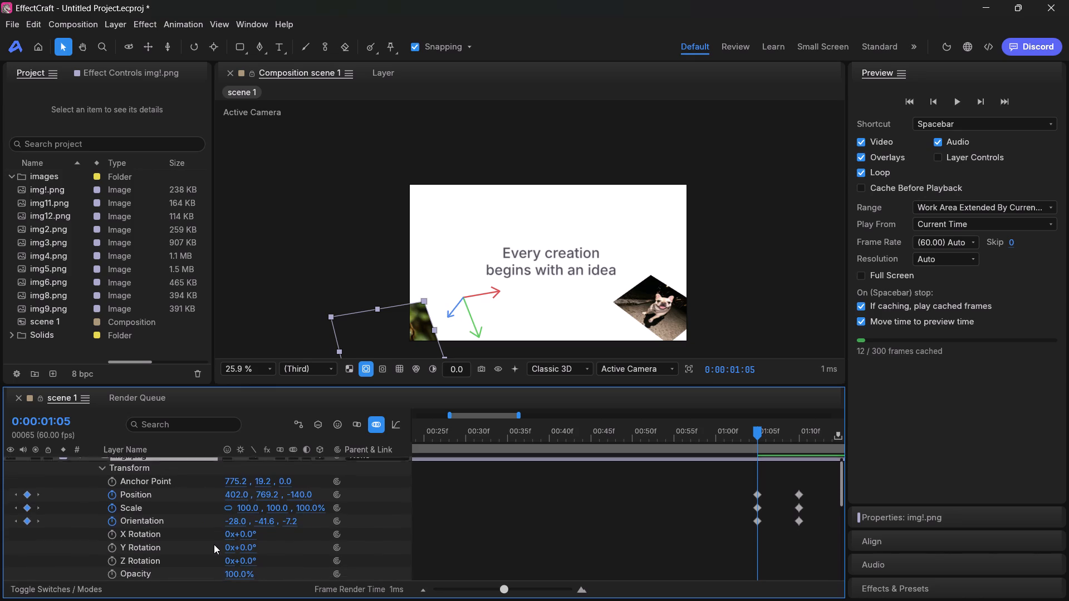
pyautogui.scroll(-1, 214, 544)
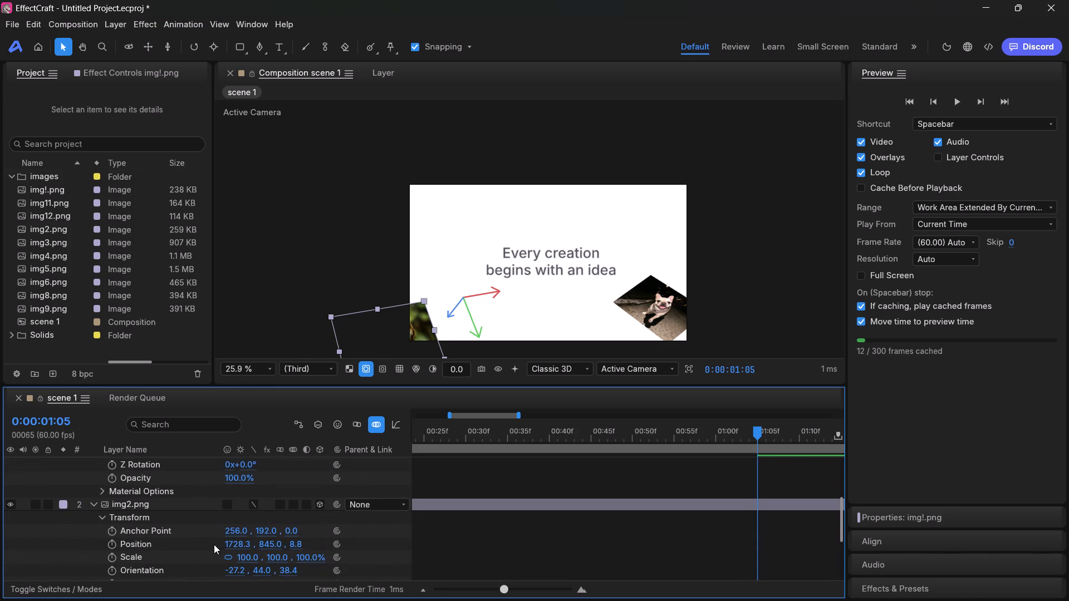
pyautogui.scroll(-2, 214, 544)
pyautogui.scroll(1, 223, 514)
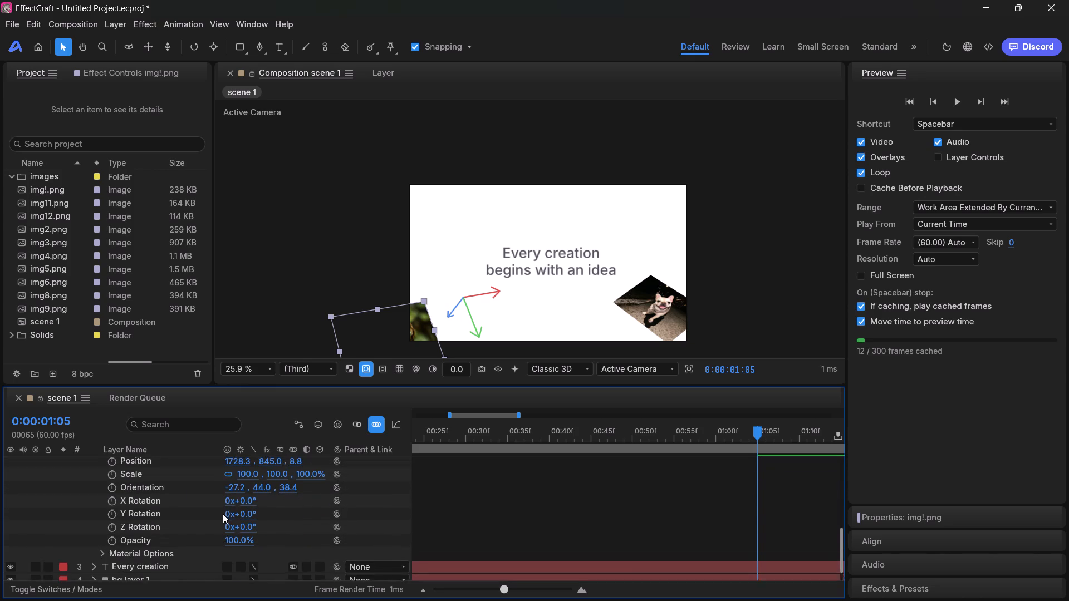
pyautogui.click(241, 505)
pyautogui.press('BackSpace')
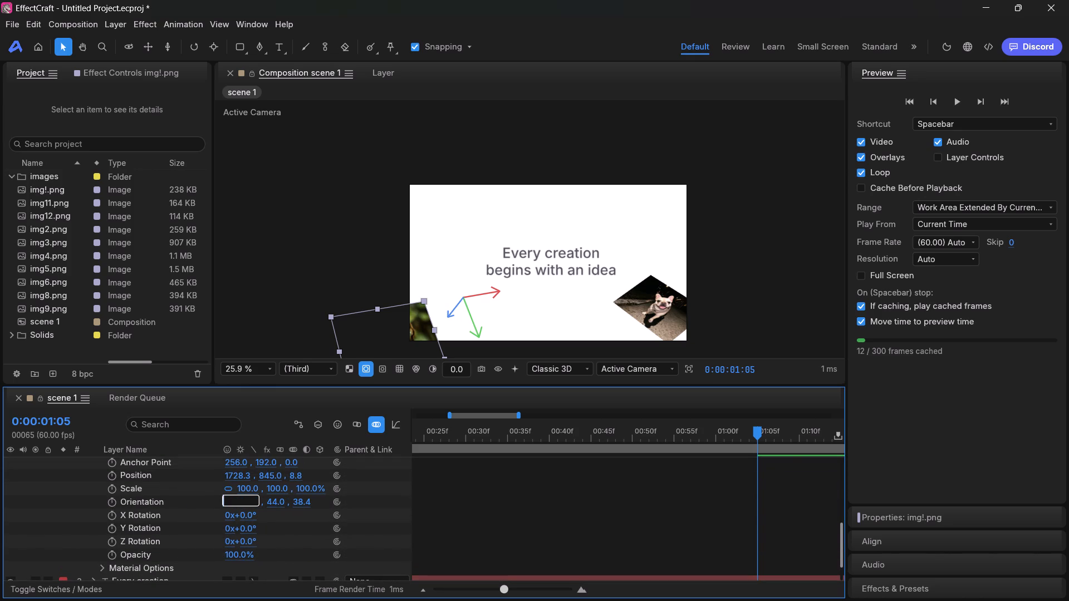
pyautogui.press('-')
pyautogui.write('27')
pyautogui.click(268, 415)
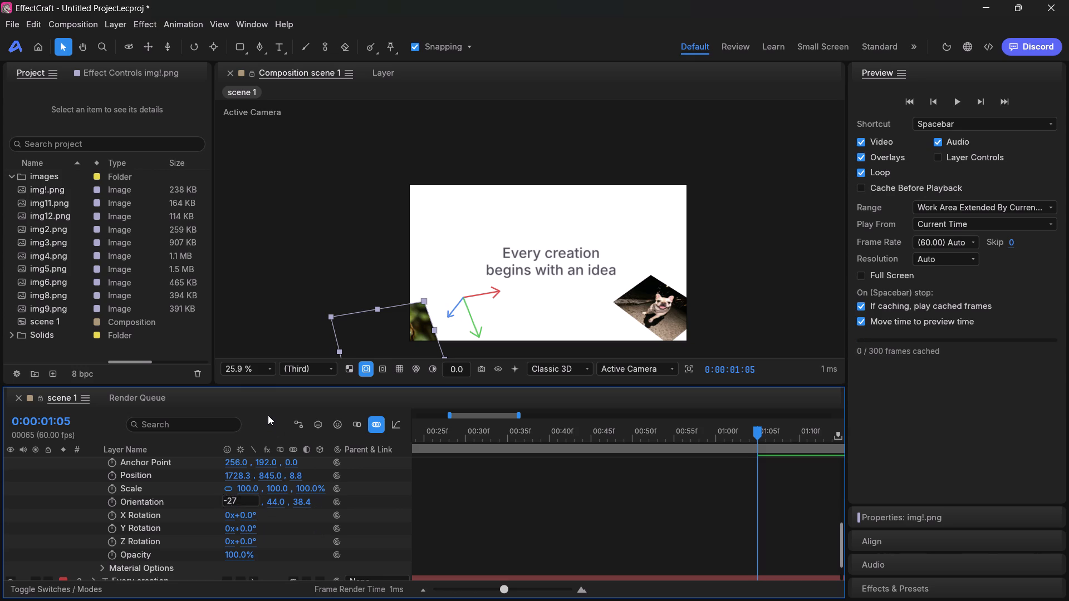
pyautogui.click(267, 503)
pyautogui.press('BackSpace')
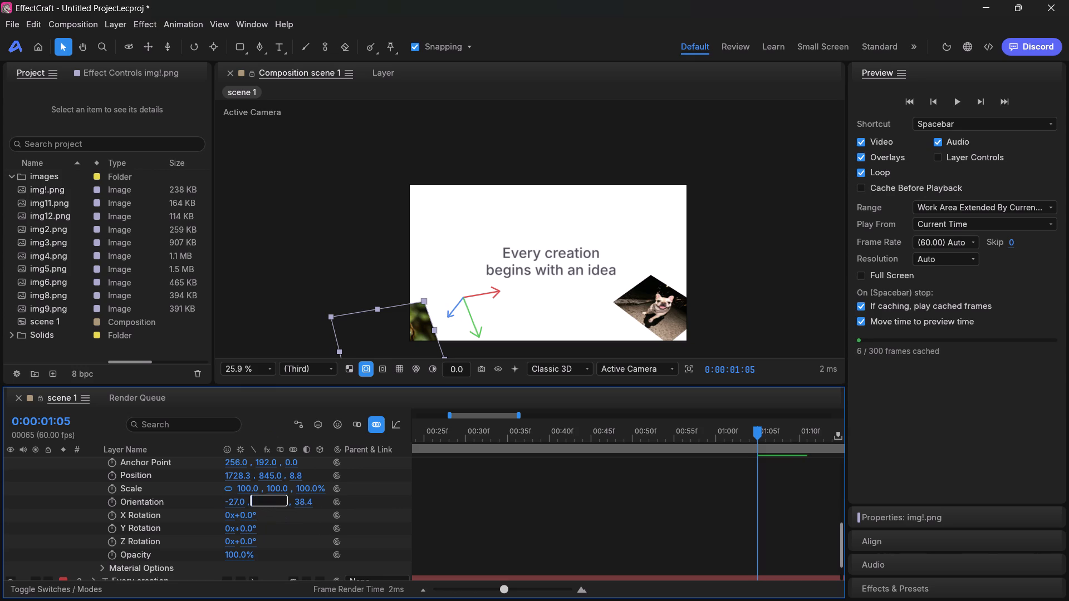
pyautogui.write('41')
pyautogui.click(262, 398)
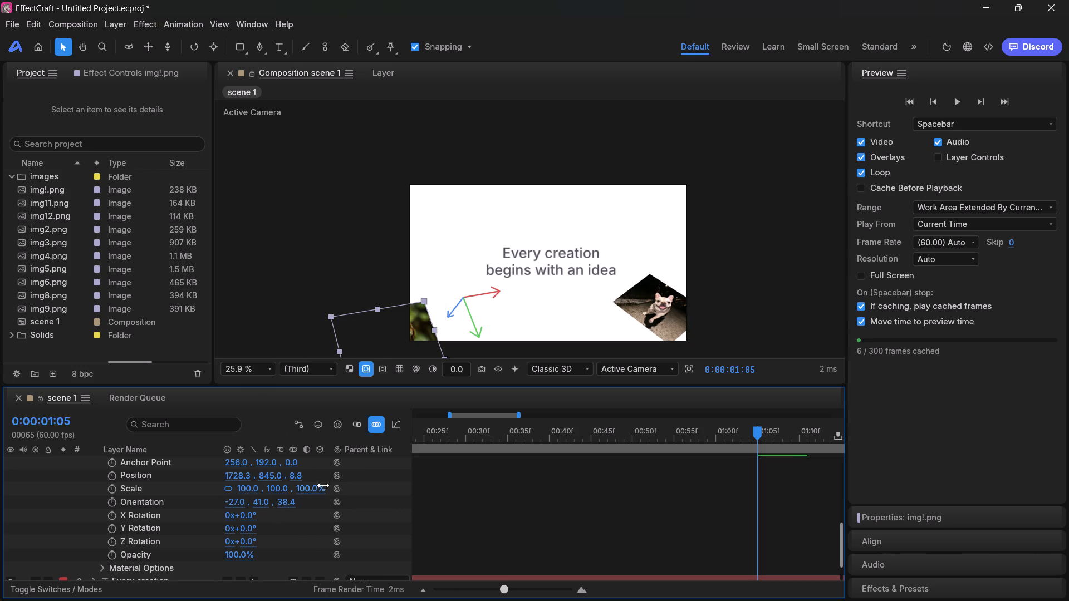
pyautogui.click(293, 501)
pyautogui.press('BackSpace')
pyautogui.press('7')
pyautogui.click(274, 401)
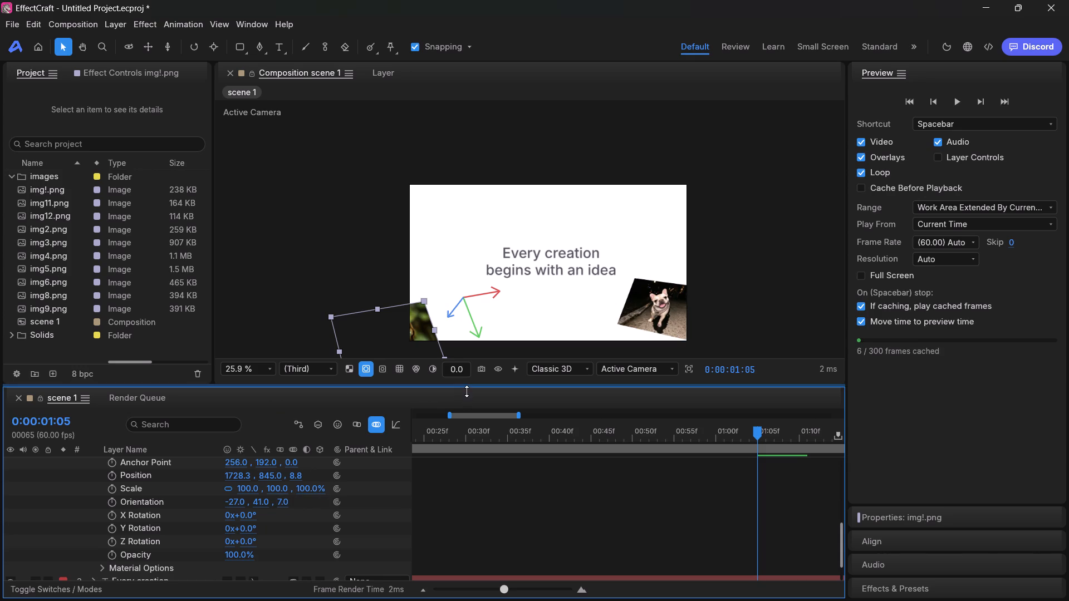
# Move img2.png partly outside the composition's lower-right corner, to a Position of about 2003, 961, 8.8.
pyautogui.moveTo(670, 305); pyautogui.dragTo(670, 311)
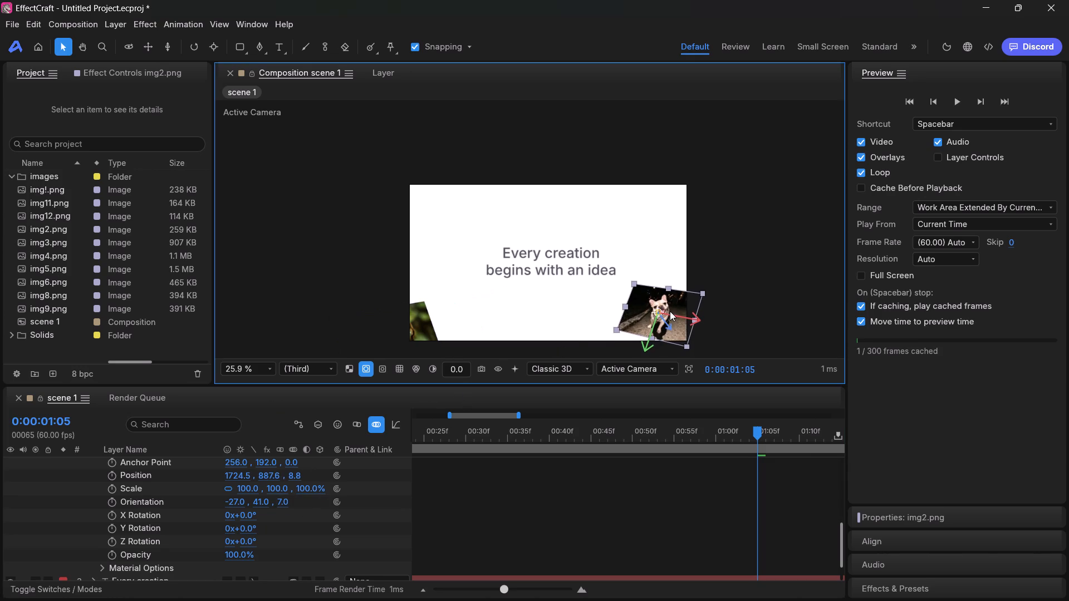
pyautogui.moveTo(670, 311); pyautogui.dragTo(675, 314)
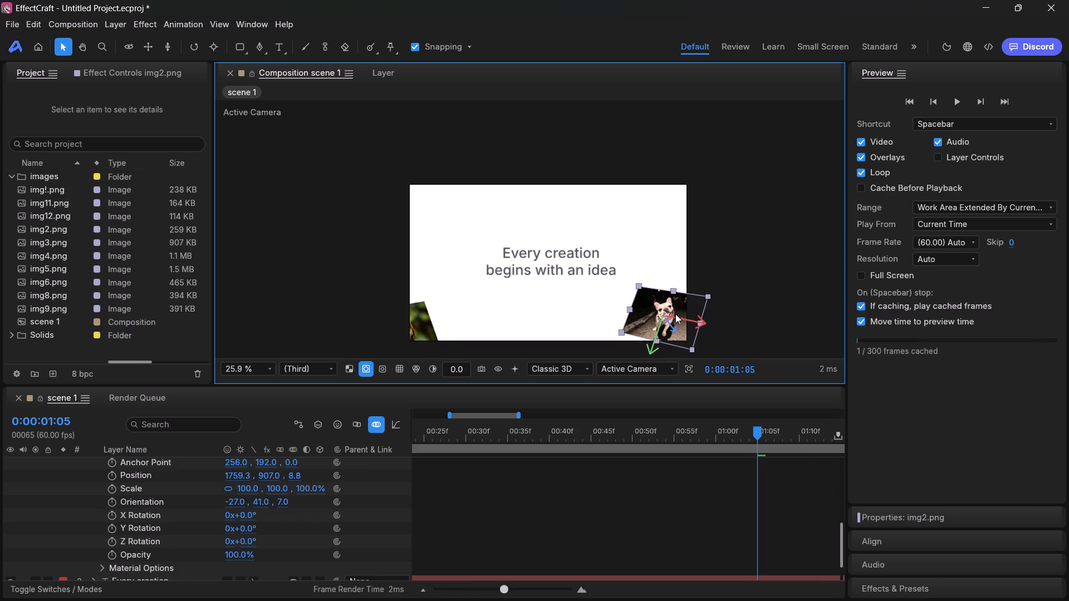
pyautogui.moveTo(675, 314); pyautogui.dragTo(703, 326)
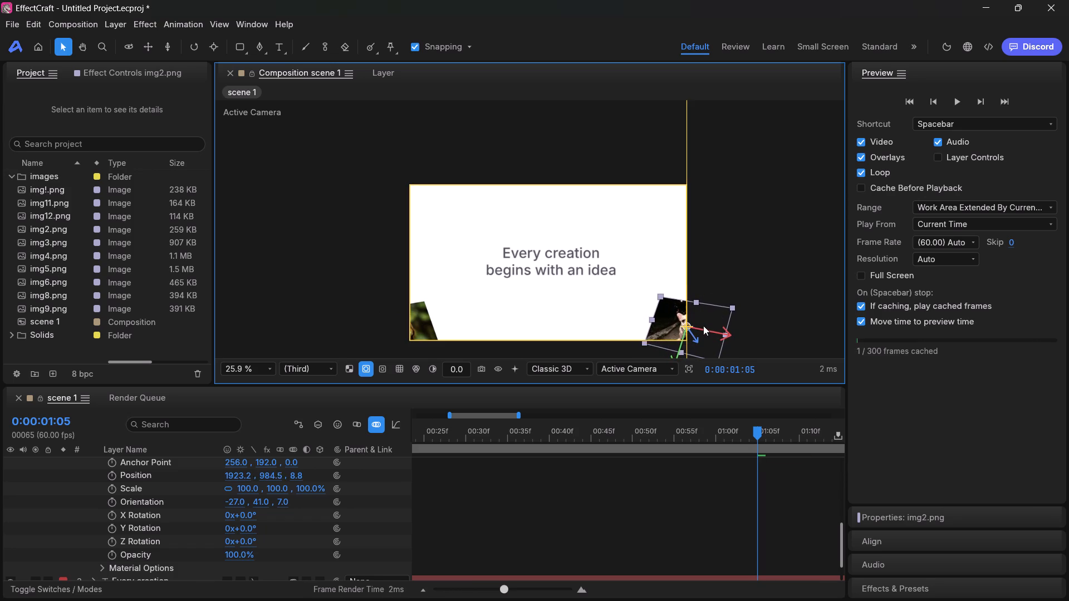
pyautogui.moveTo(703, 326); pyautogui.dragTo(715, 323)
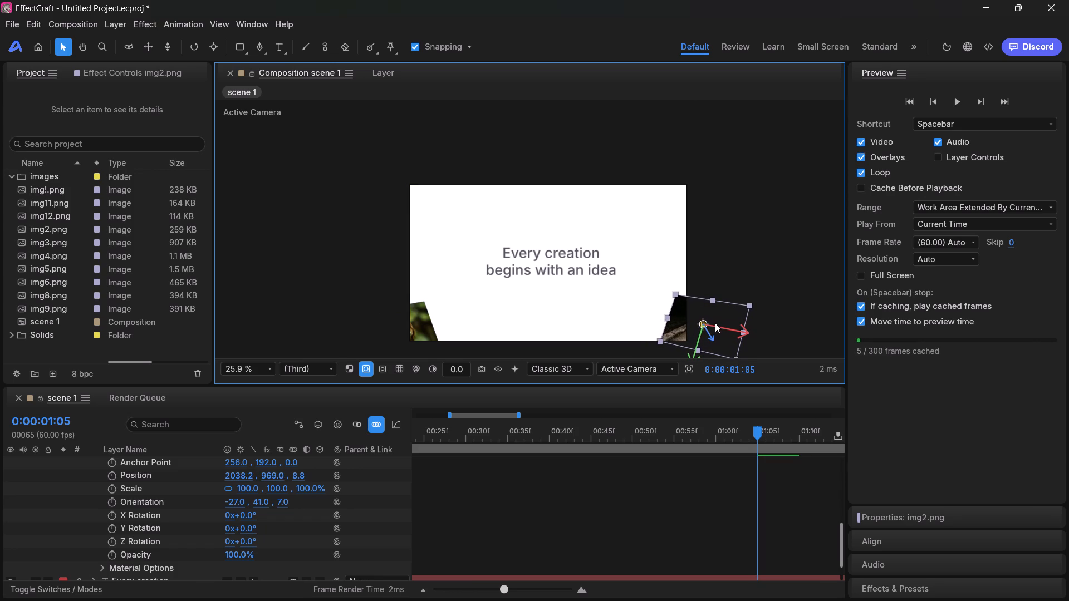
pyautogui.moveTo(715, 323); pyautogui.dragTo(709, 319)
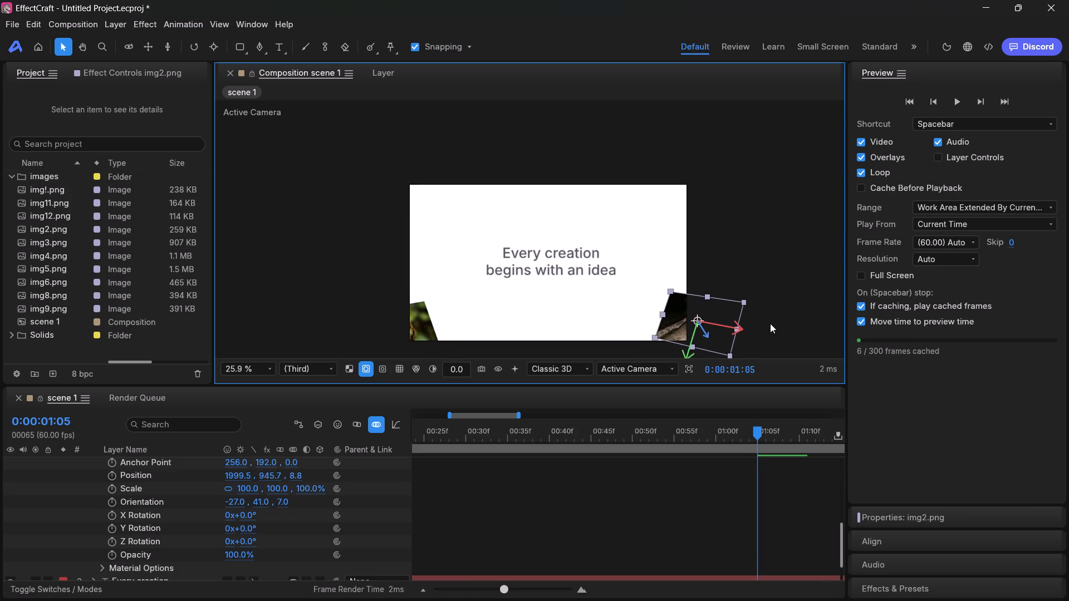
pyautogui.click(779, 323)
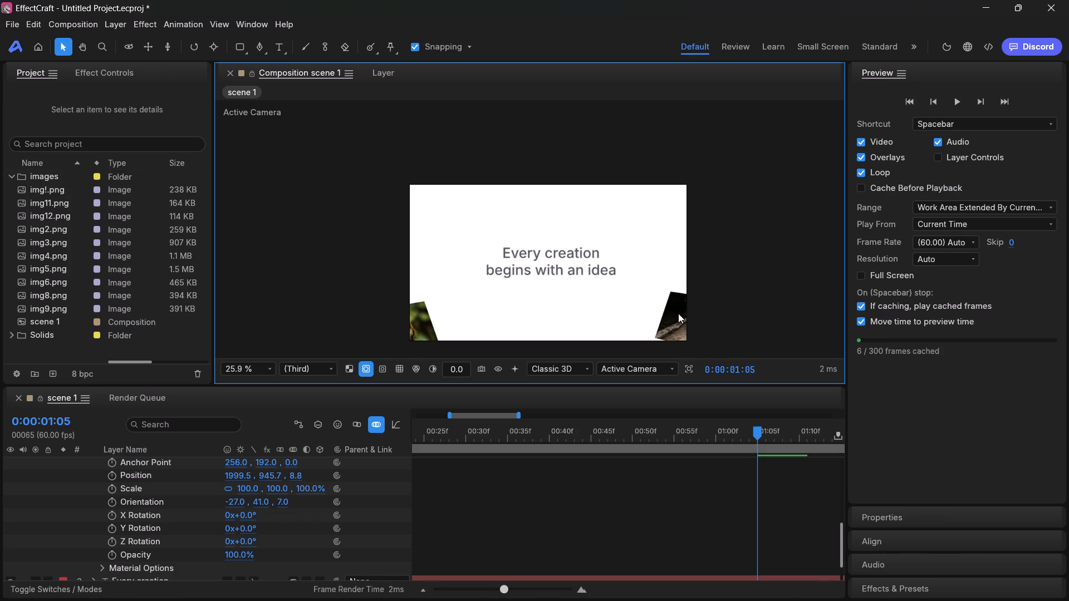
pyautogui.moveTo(678, 313); pyautogui.dragTo(677, 319)
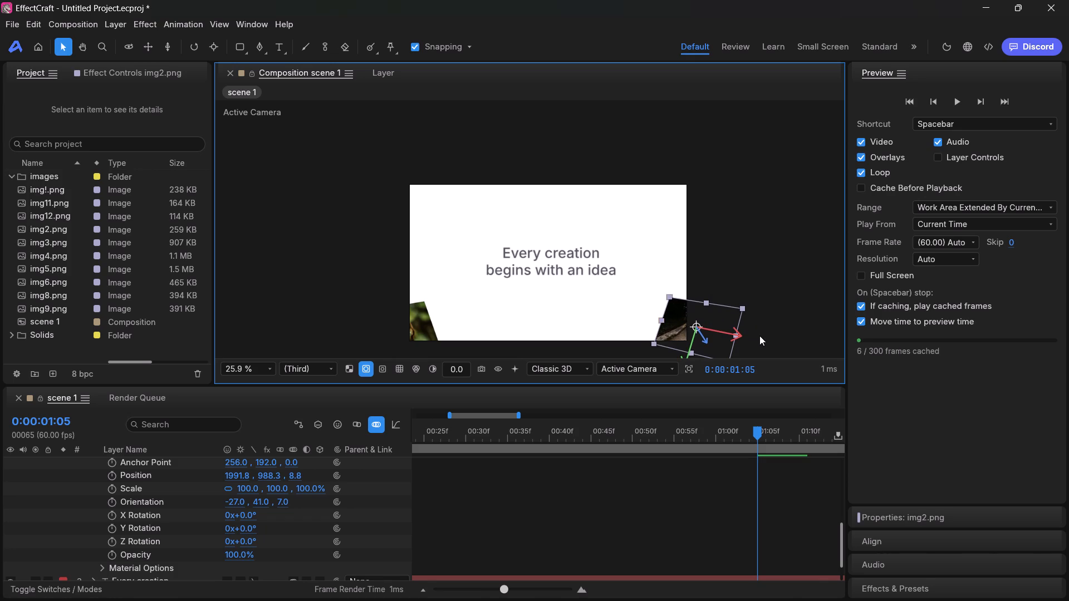
pyautogui.click(759, 336)
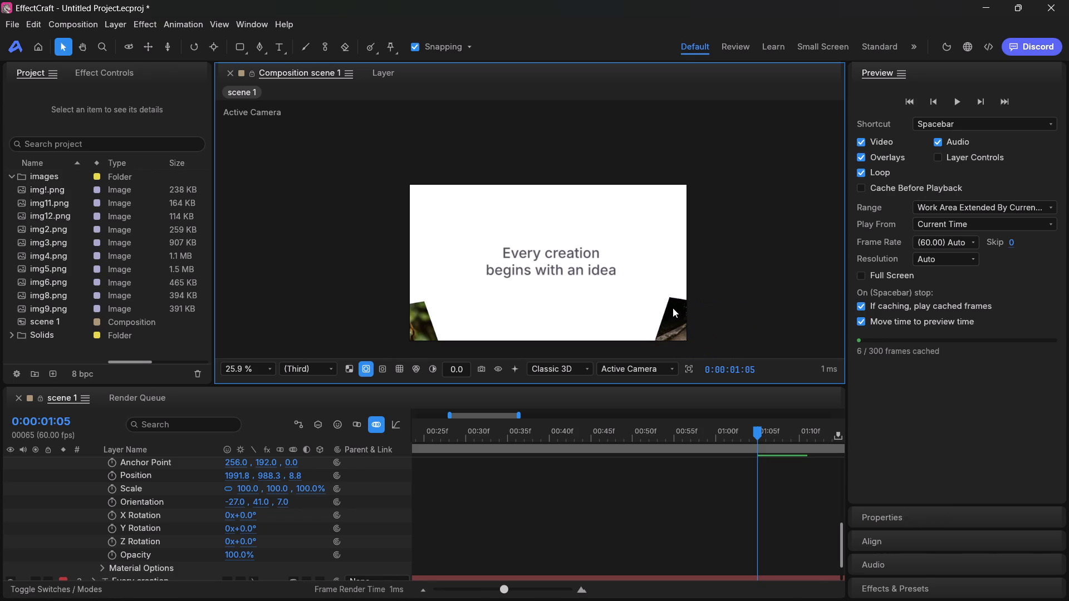
pyautogui.click(669, 309)
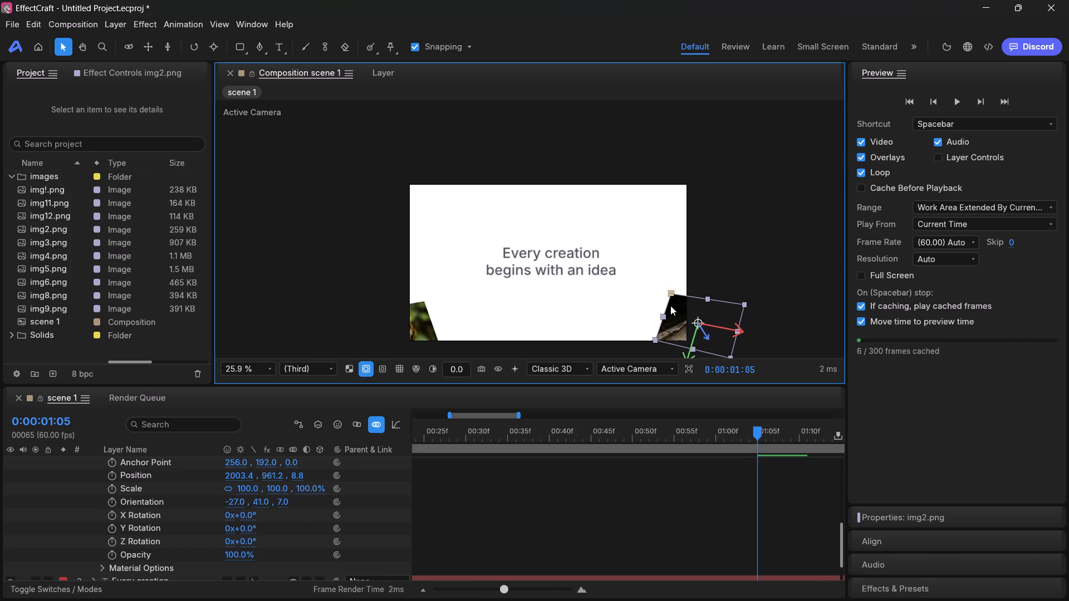
pyautogui.click(796, 354)
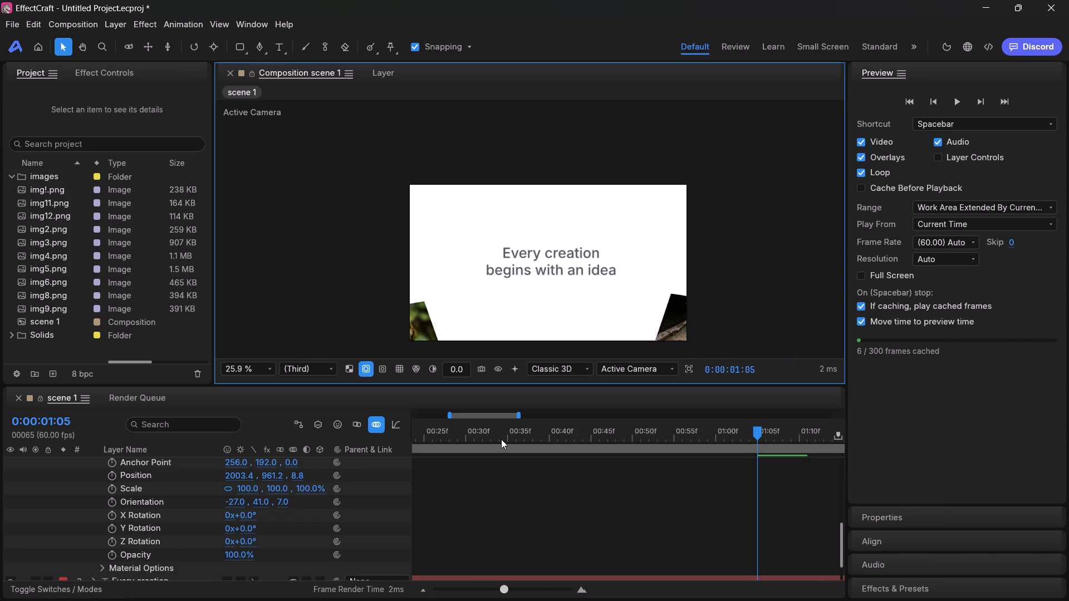
# Advance to img!.png's second keyframes at 0:00:01:10 and start Orientation keyframing for img2.png there.
pyautogui.scroll(-1, 630, 508)
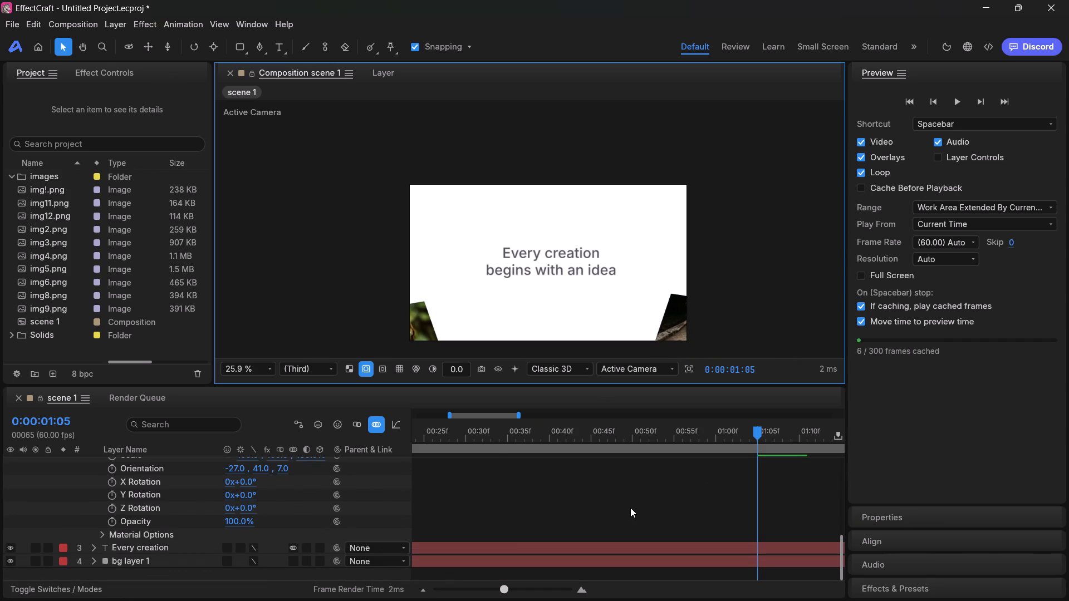
pyautogui.scroll(1, 136, 539)
pyautogui.hscroll(1, 136, 539)
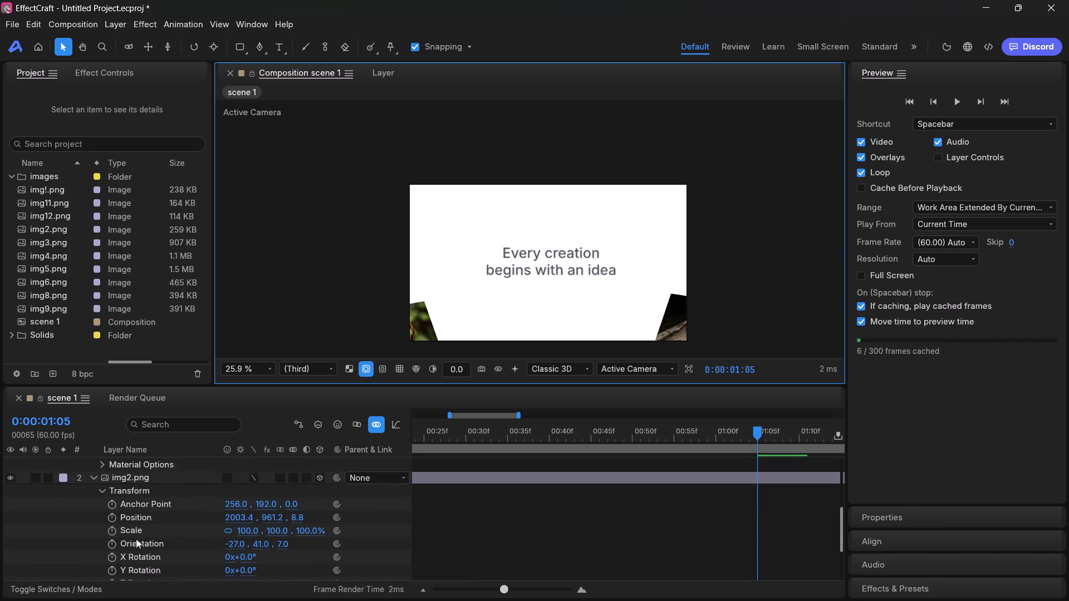
pyautogui.hscroll(1, 136, 539)
pyautogui.scroll(2, 136, 539)
pyautogui.moveTo(757, 432); pyautogui.dragTo(768, 433)
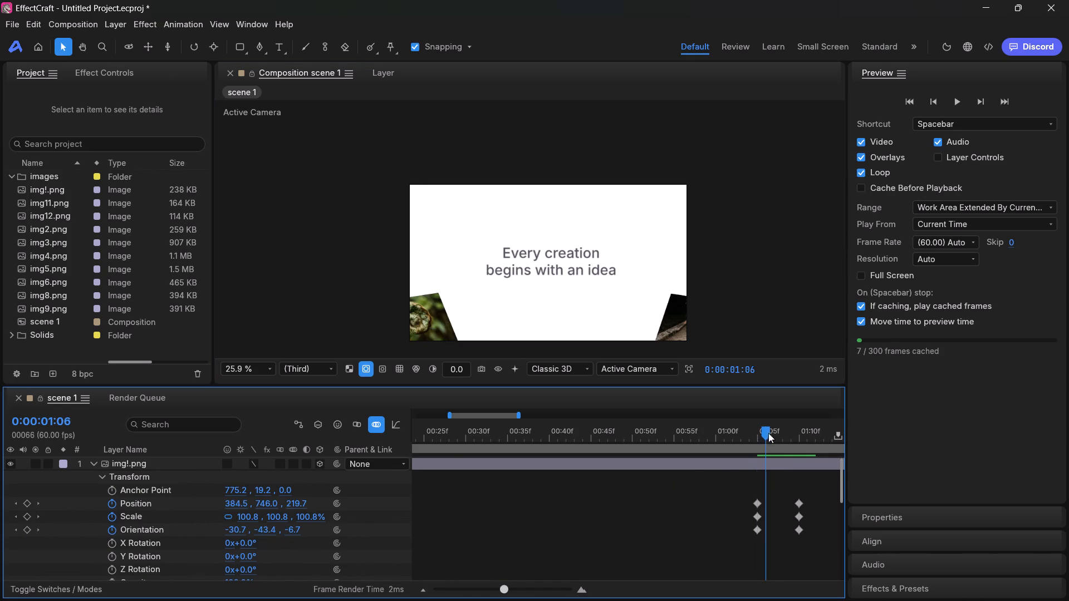
pyautogui.moveTo(768, 433); pyautogui.dragTo(802, 431)
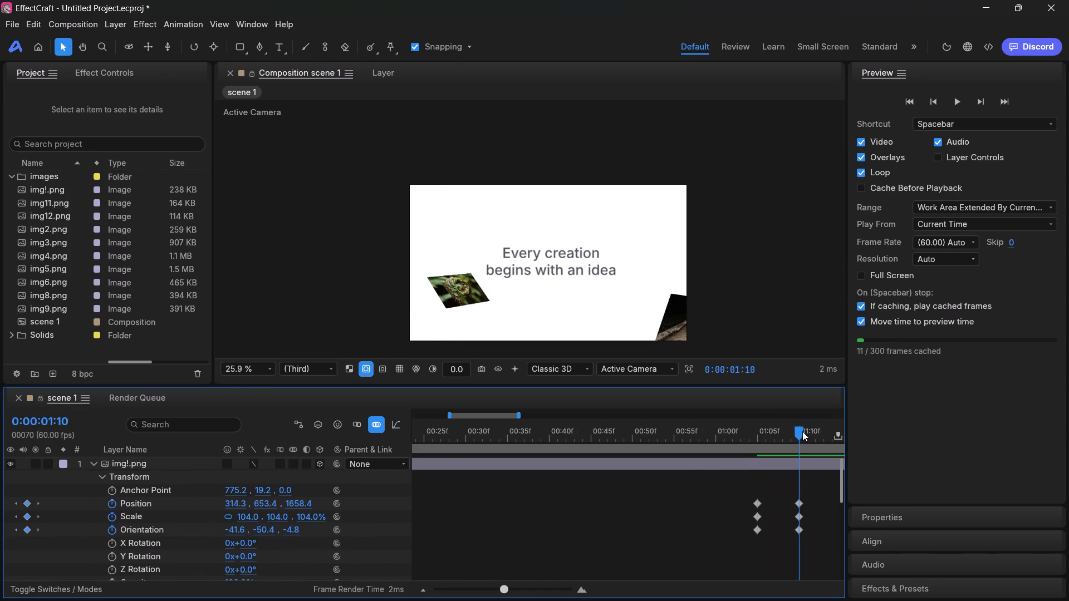
pyautogui.moveTo(802, 431); pyautogui.dragTo(802, 431)
pyautogui.scroll(-2, 282, 551)
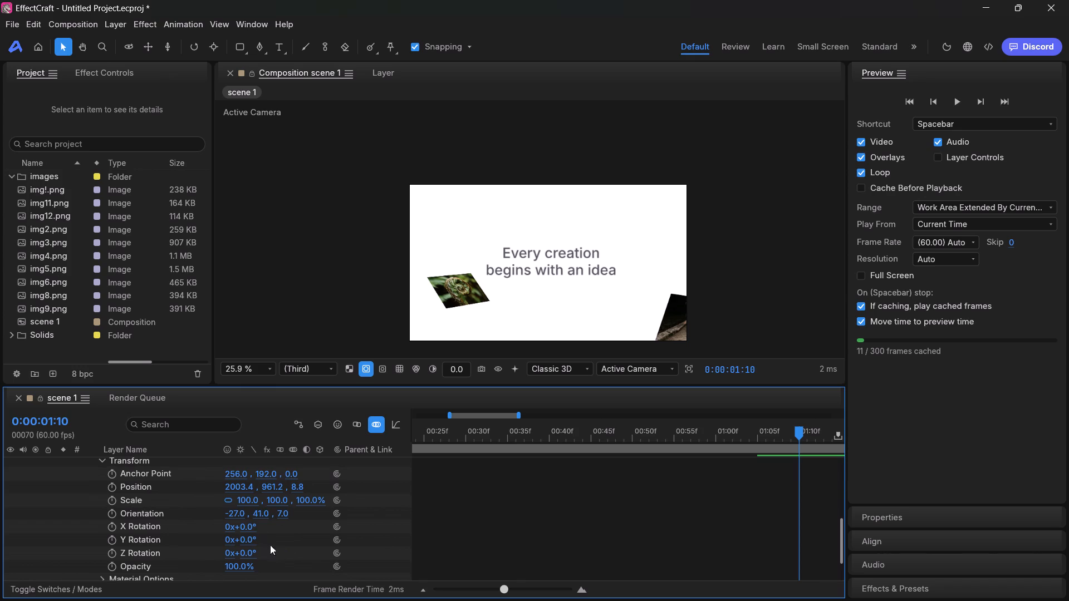
pyautogui.click(114, 515)
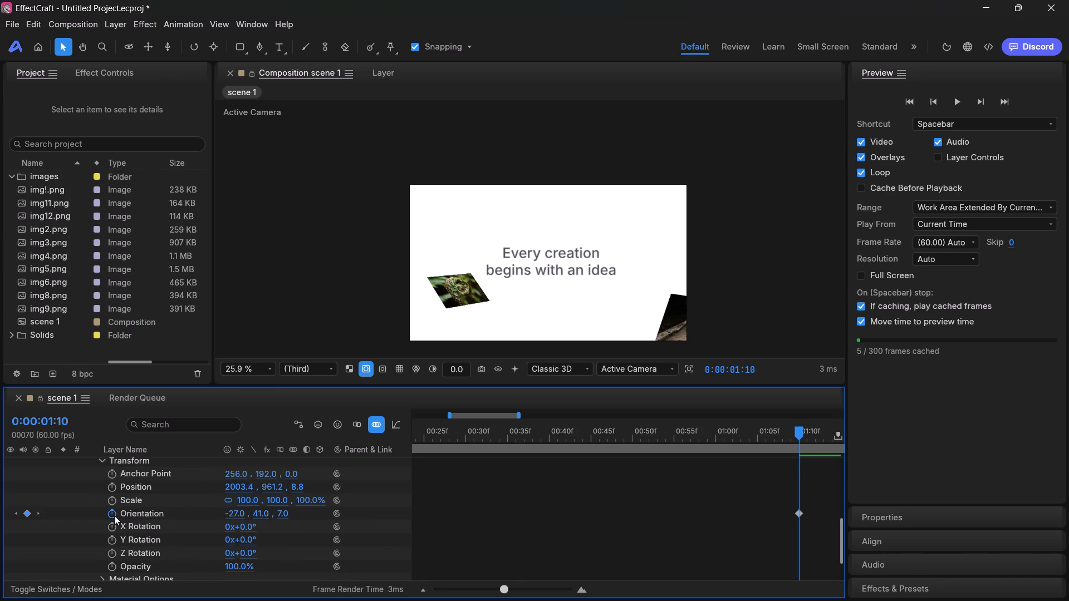
# Set img2.png's Orientation to -41, 50, -4 for its keyframe at 0:00:01:10.
pyautogui.click(242, 516)
pyautogui.press('BackSpace')
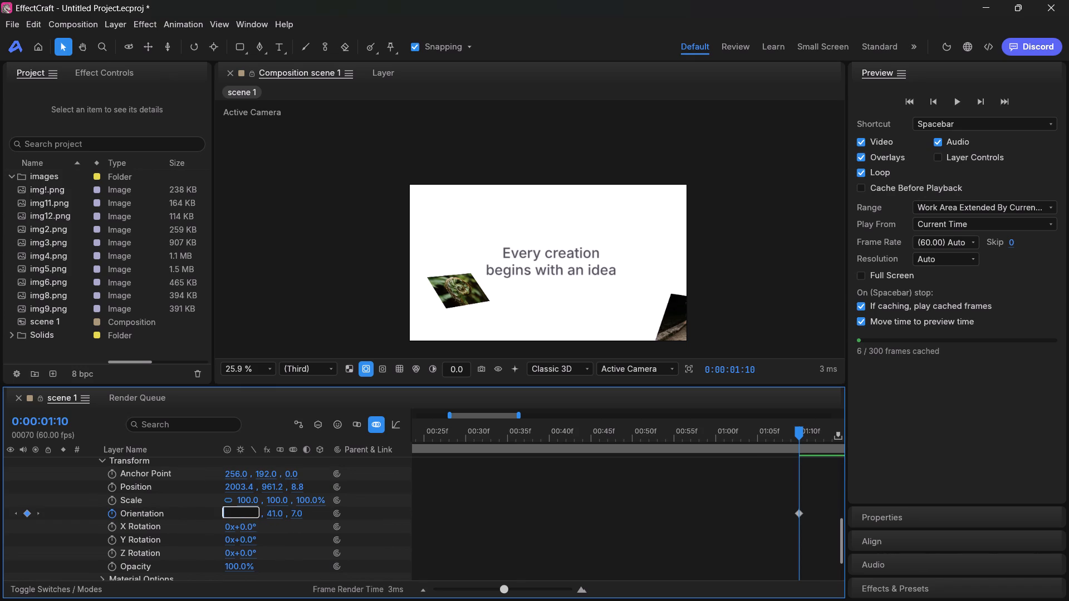
pyautogui.press('-')
pyautogui.write('41')
pyautogui.click(274, 515)
pyautogui.press('BackSpace')
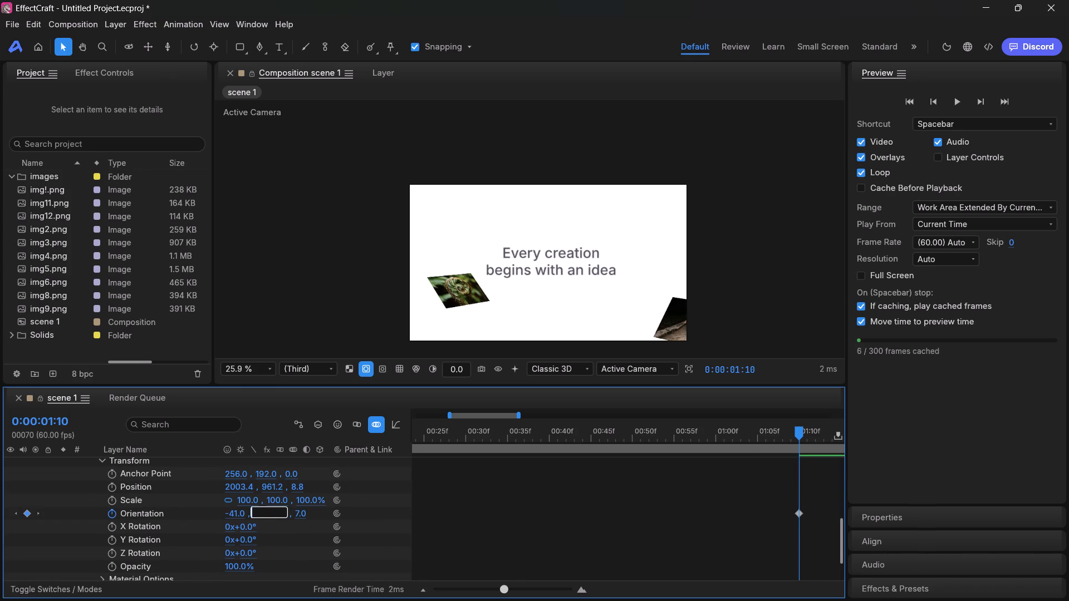
pyautogui.write('50')
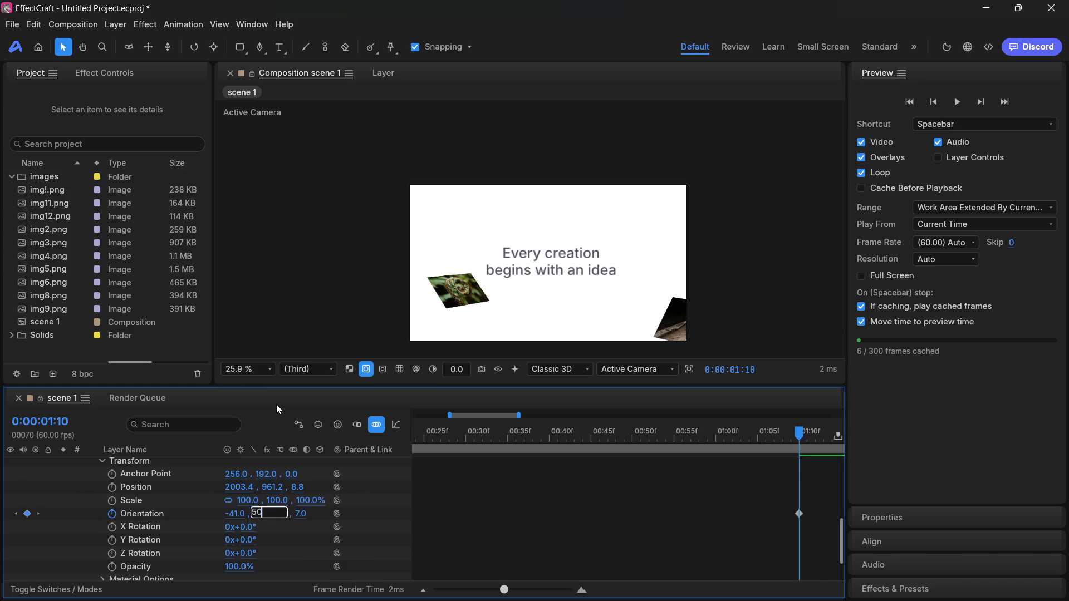
pyautogui.click(276, 404)
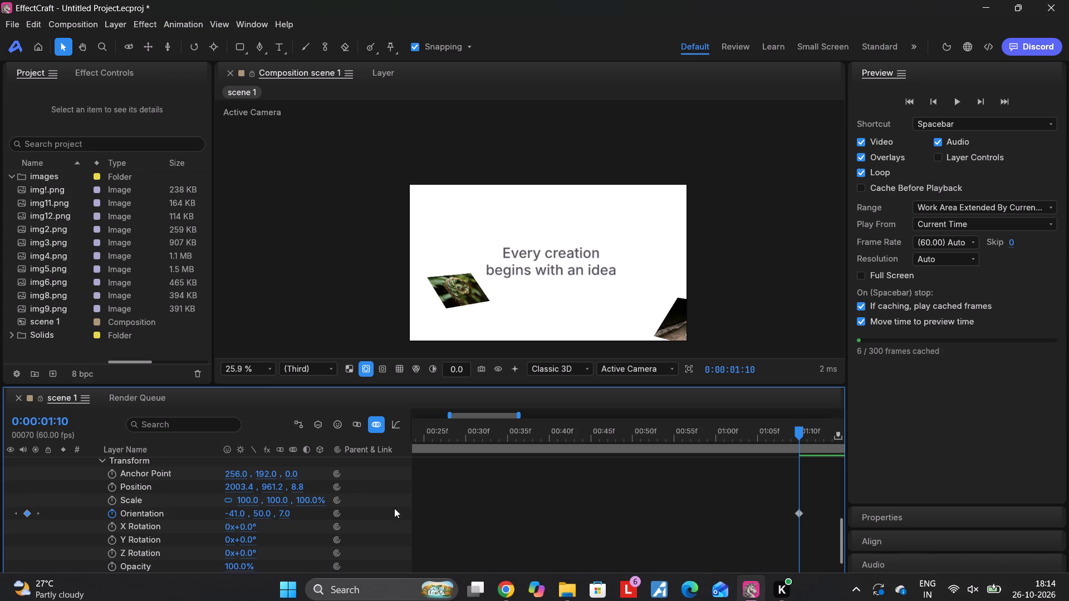
pyautogui.hscroll(1, 351, 517)
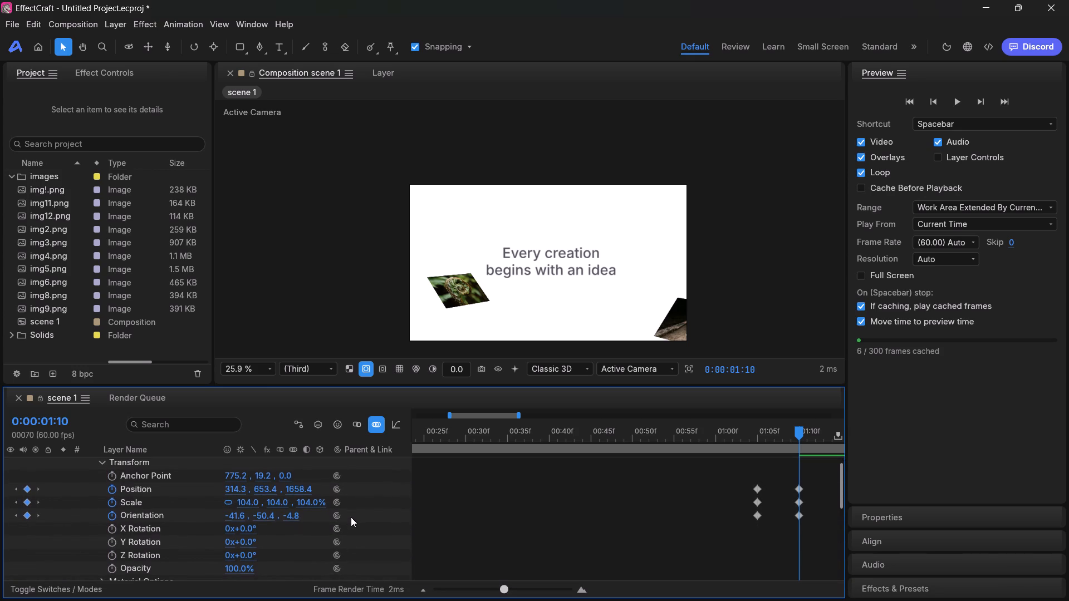
pyautogui.hscroll(1, 351, 517)
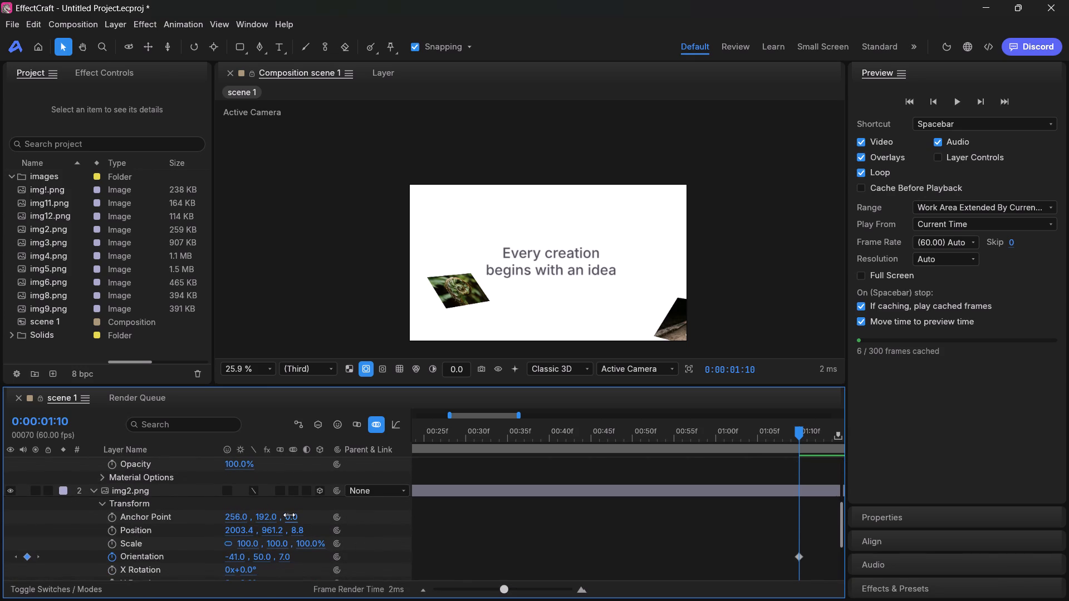
pyautogui.click(288, 555)
pyautogui.press('BackSpace')
pyautogui.write('-1')
pyautogui.press('BackSpace')
pyautogui.press('4')
pyautogui.click(278, 417)
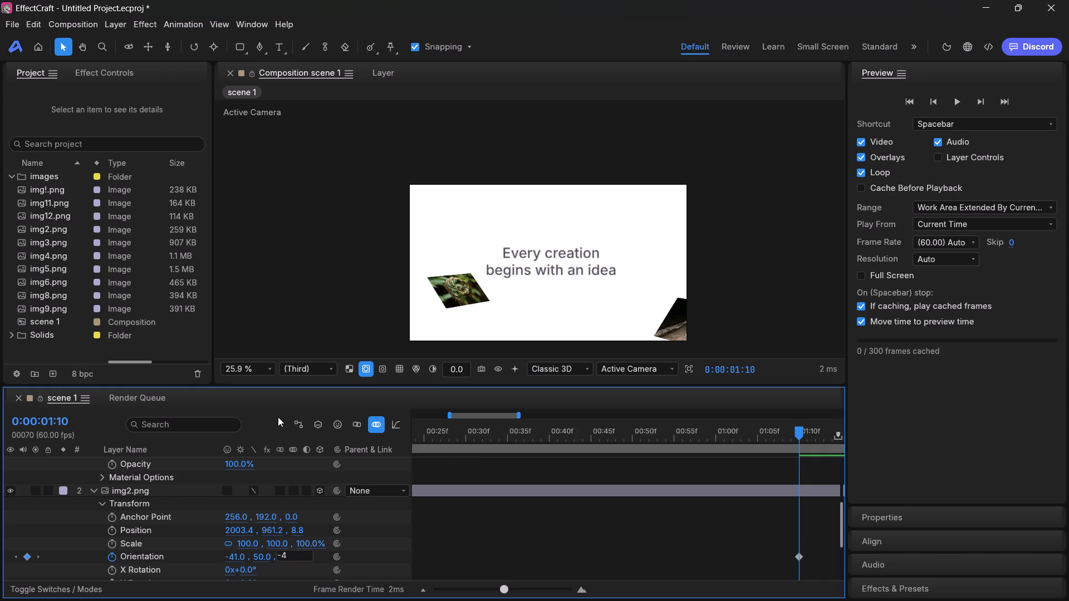
# Go back to img!.png's first keyframes at 0:00:01:05 and set img2.png's Orientation there to -28, -41, -7.
pyautogui.scroll(1, 737, 468)
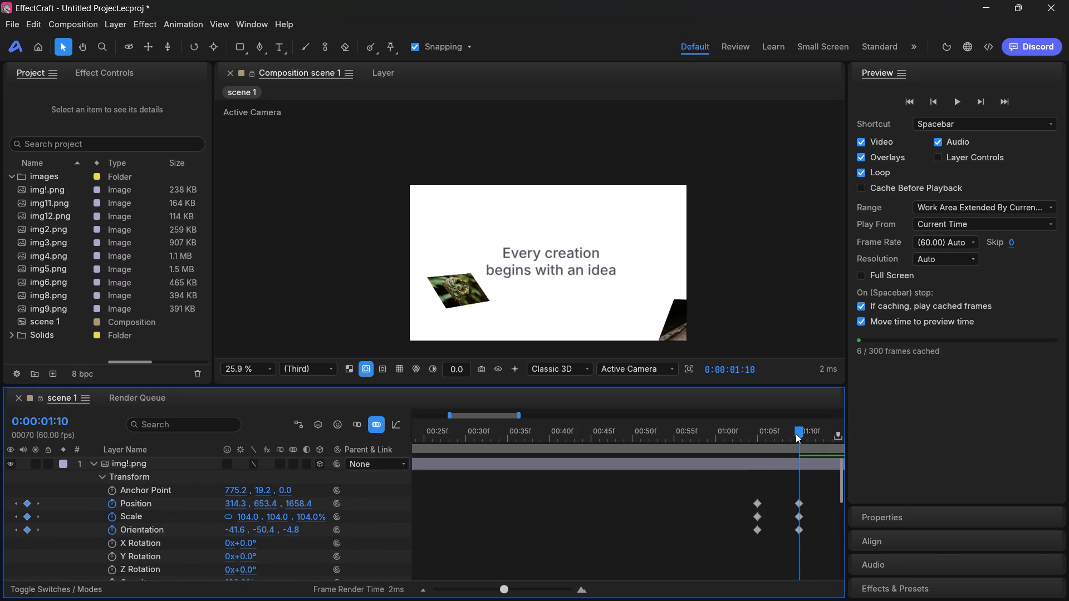
pyautogui.moveTo(796, 431); pyautogui.dragTo(758, 437)
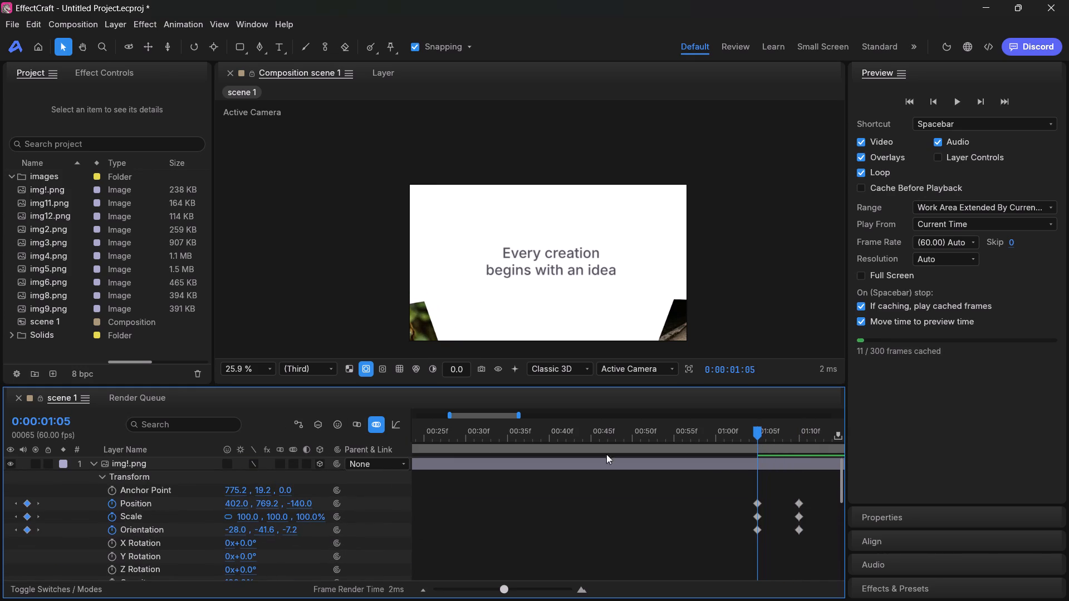
pyautogui.scroll(-1, 295, 526)
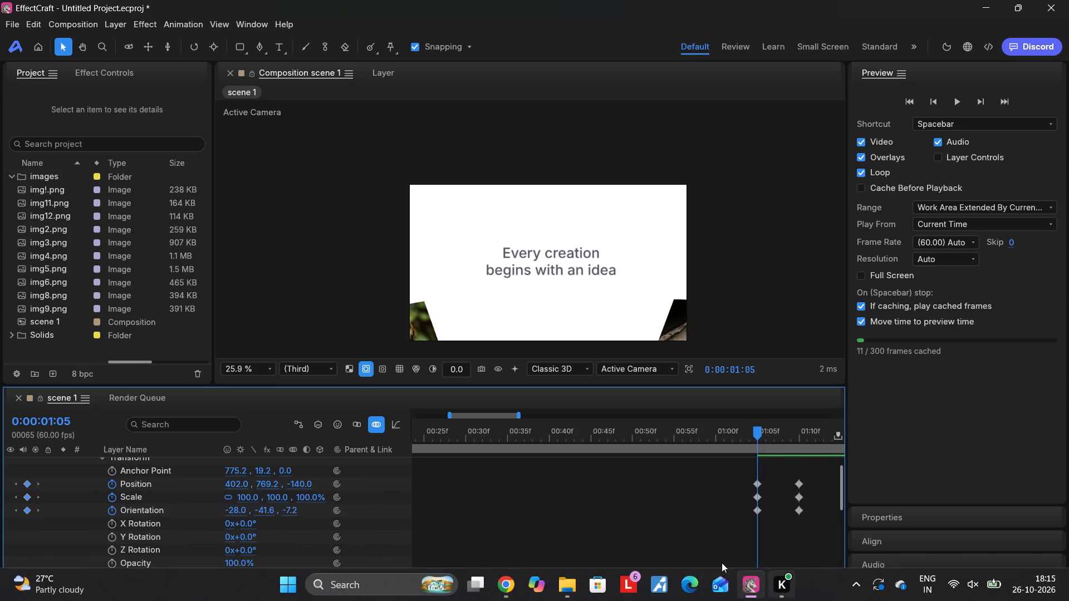
pyautogui.scroll(2, 236, 520)
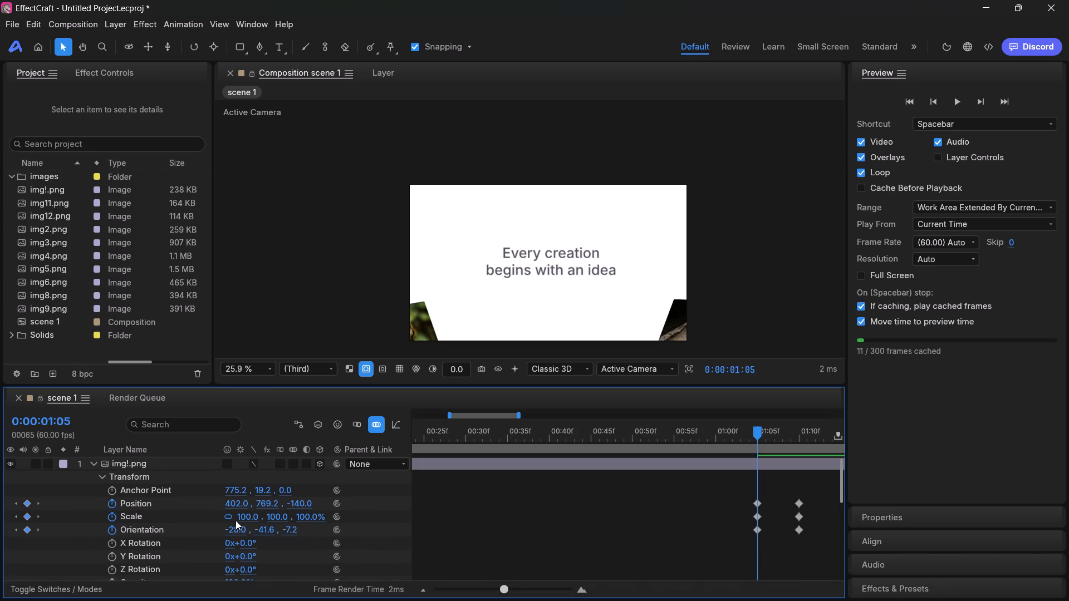
pyautogui.scroll(-1, 236, 520)
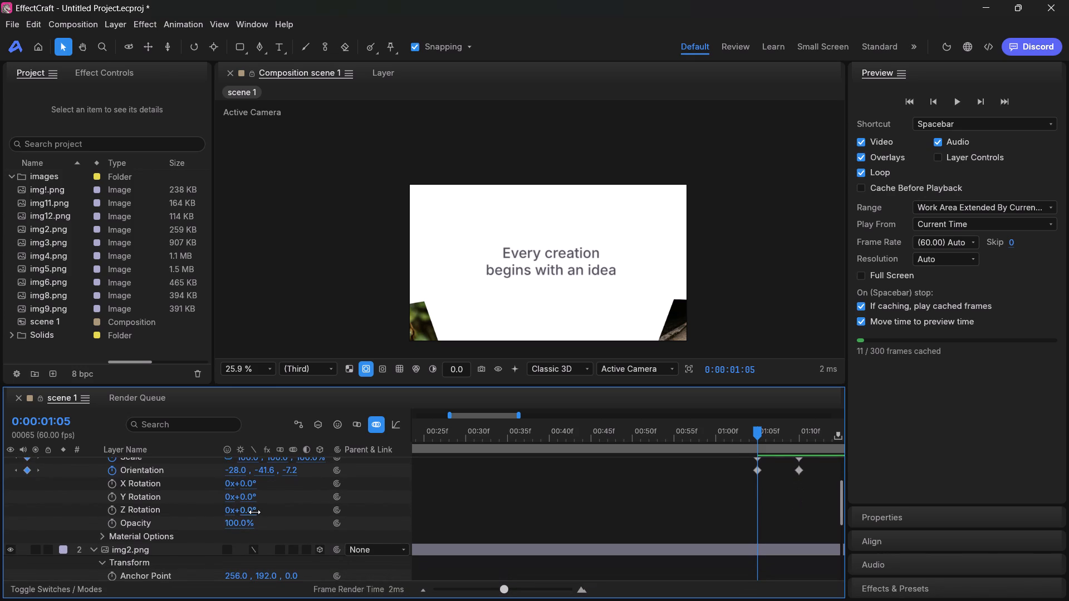
pyautogui.scroll(-1, 254, 512)
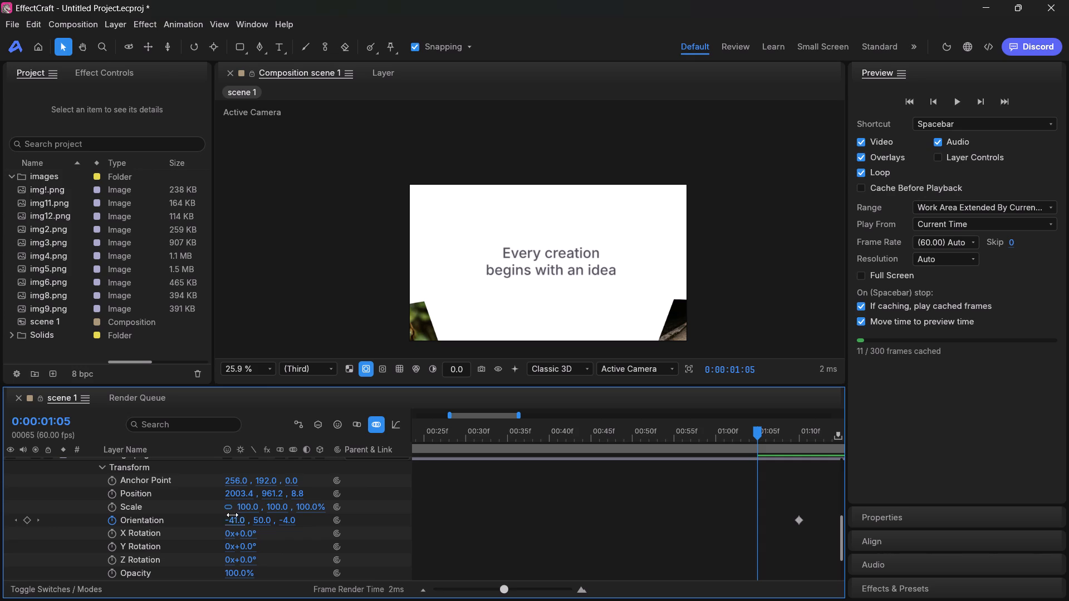
pyautogui.click(234, 518)
pyautogui.press('BackSpace')
pyautogui.write('-28')
pyautogui.click(276, 523)
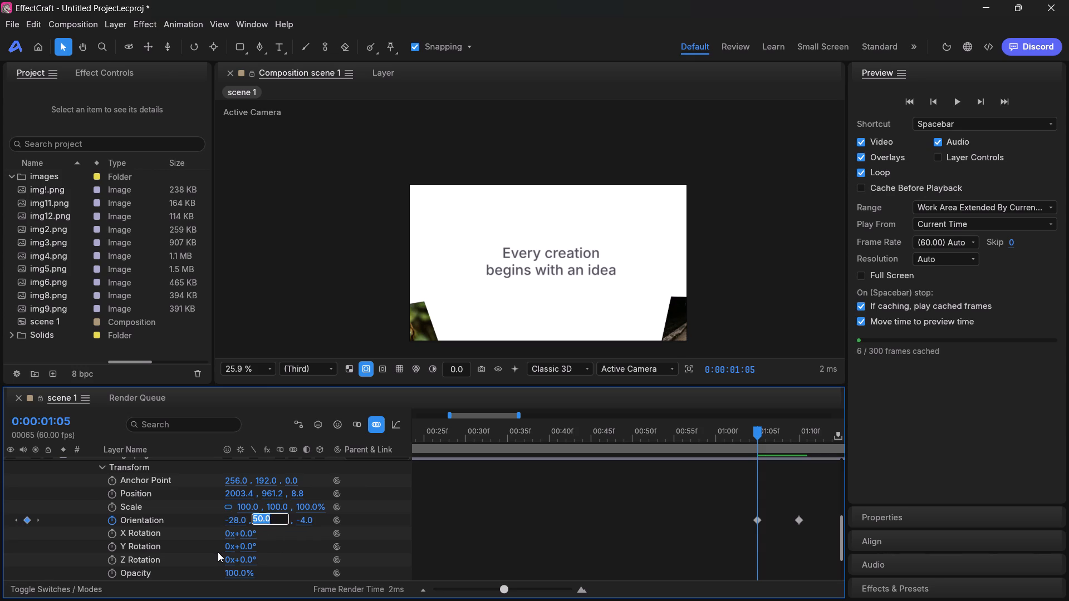
pyautogui.hscroll(1, 218, 552)
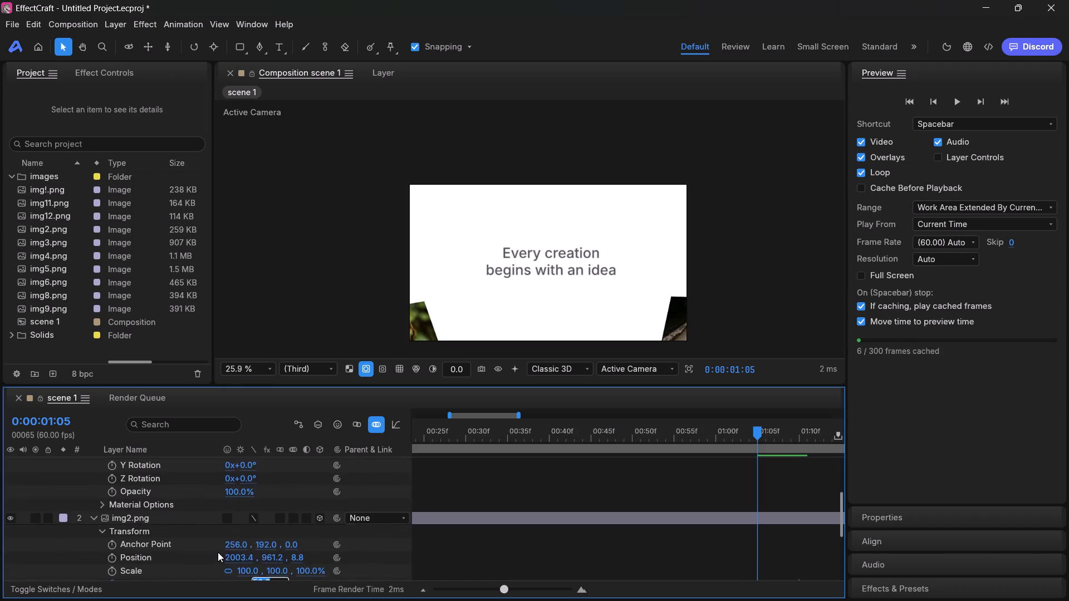
pyautogui.hscroll(1, 218, 552)
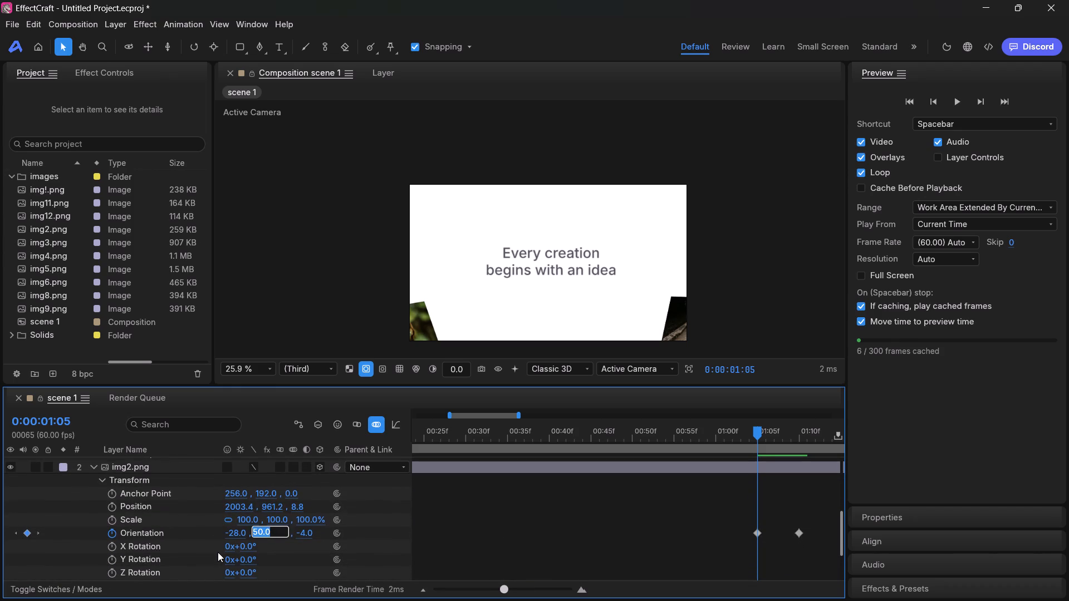
pyautogui.press('BackSpace')
pyautogui.press('-')
pyautogui.write('41')
pyautogui.click(309, 533)
pyautogui.press('BackSpace')
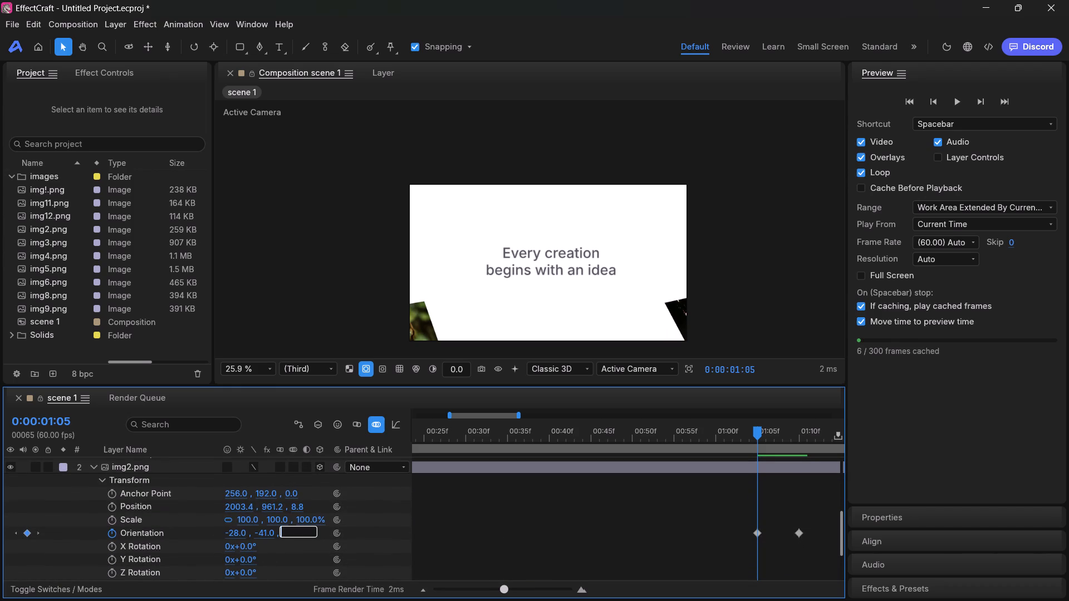
pyautogui.write('-7')
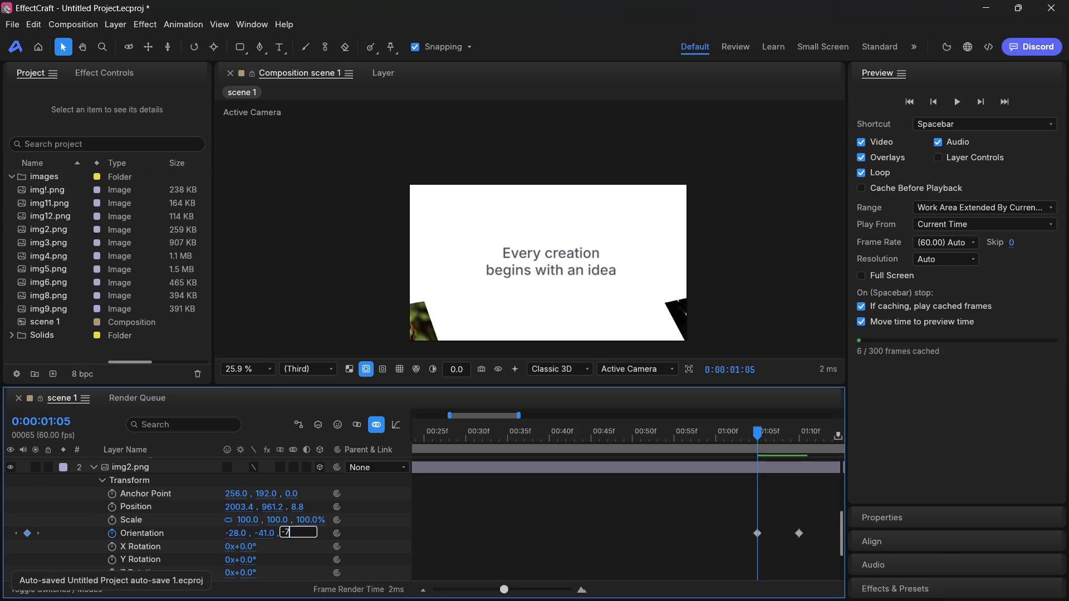
pyautogui.click(278, 420)
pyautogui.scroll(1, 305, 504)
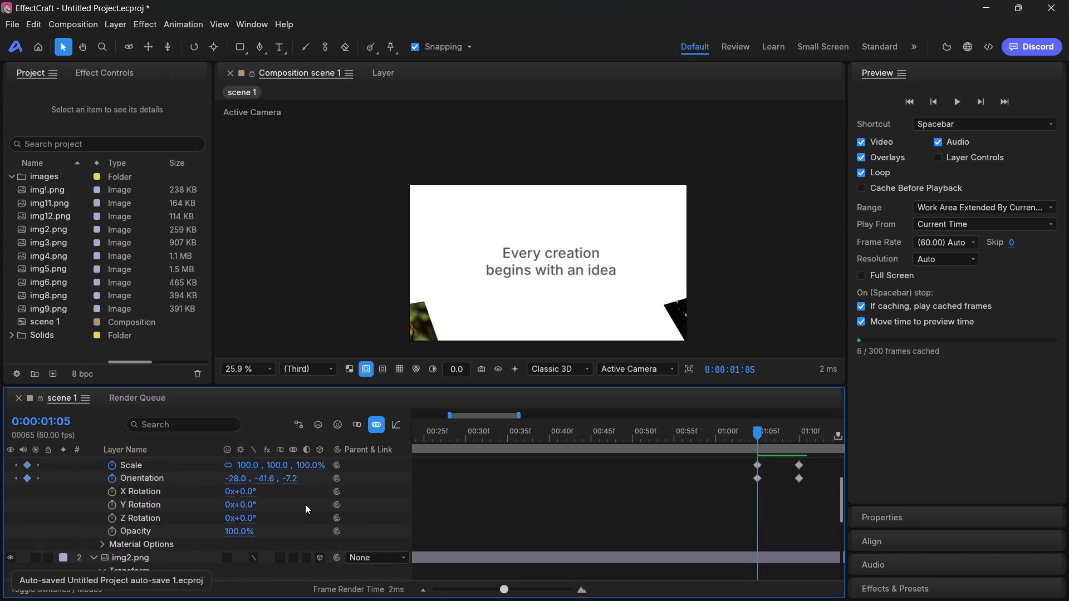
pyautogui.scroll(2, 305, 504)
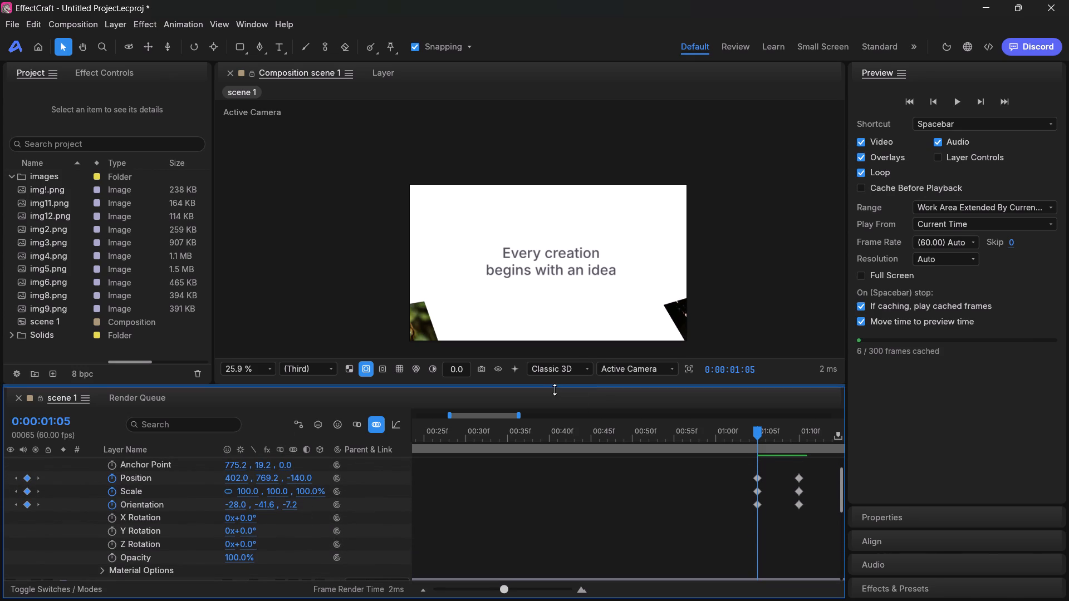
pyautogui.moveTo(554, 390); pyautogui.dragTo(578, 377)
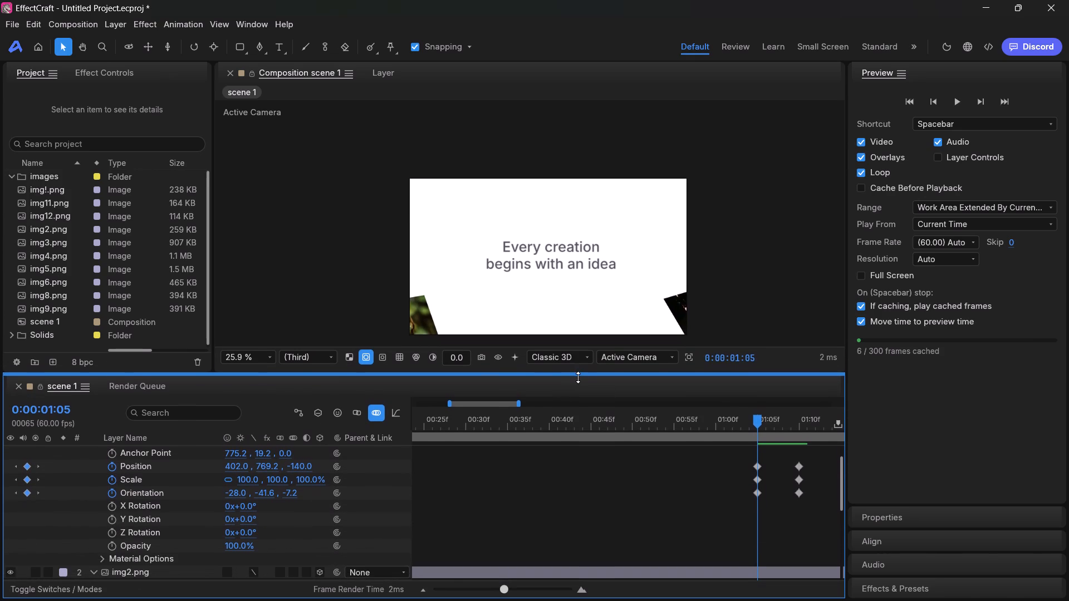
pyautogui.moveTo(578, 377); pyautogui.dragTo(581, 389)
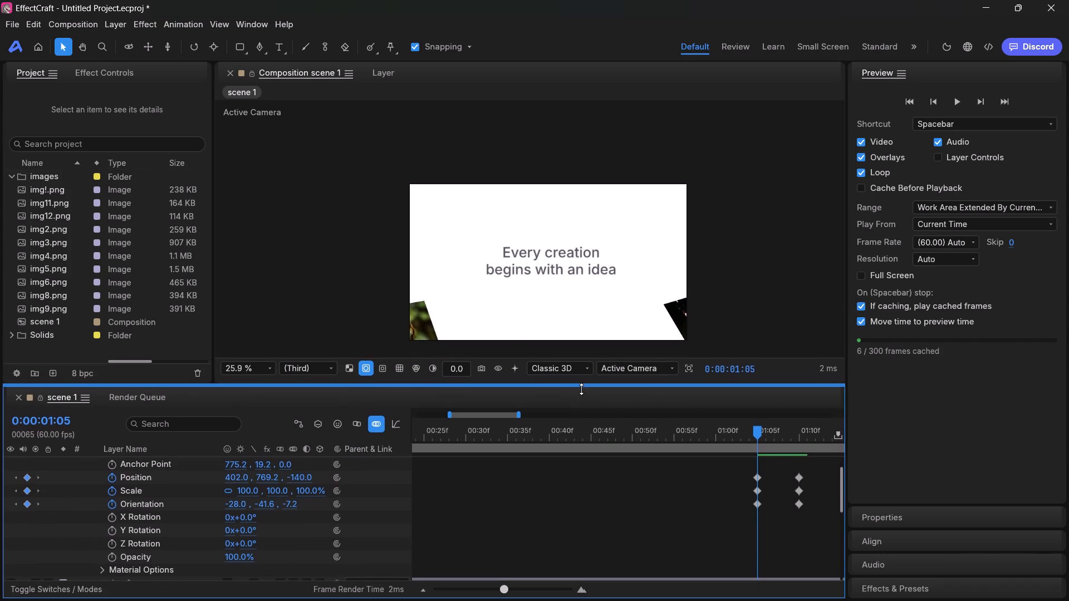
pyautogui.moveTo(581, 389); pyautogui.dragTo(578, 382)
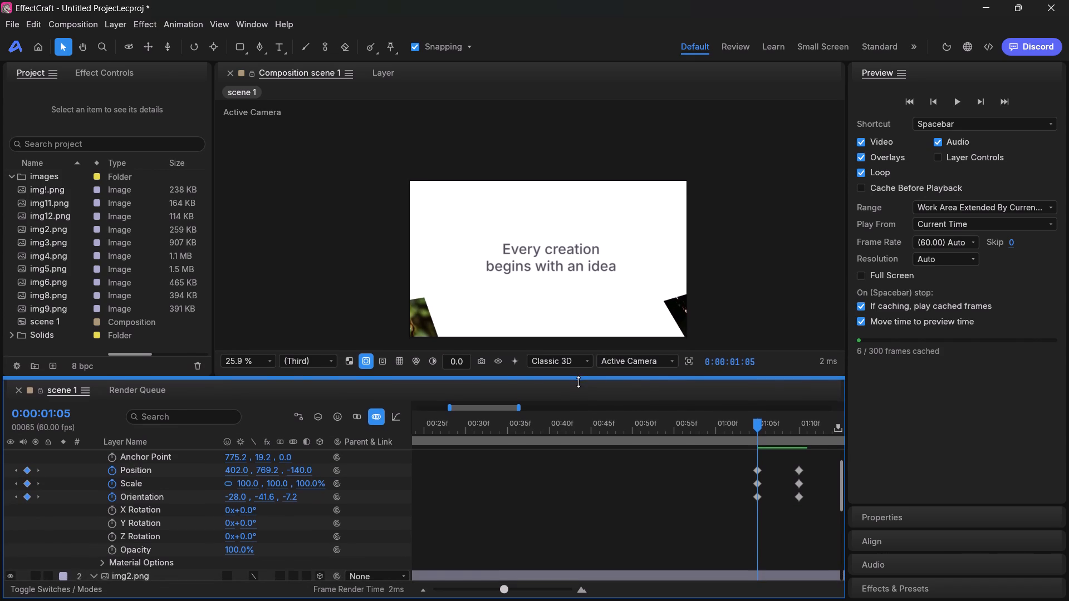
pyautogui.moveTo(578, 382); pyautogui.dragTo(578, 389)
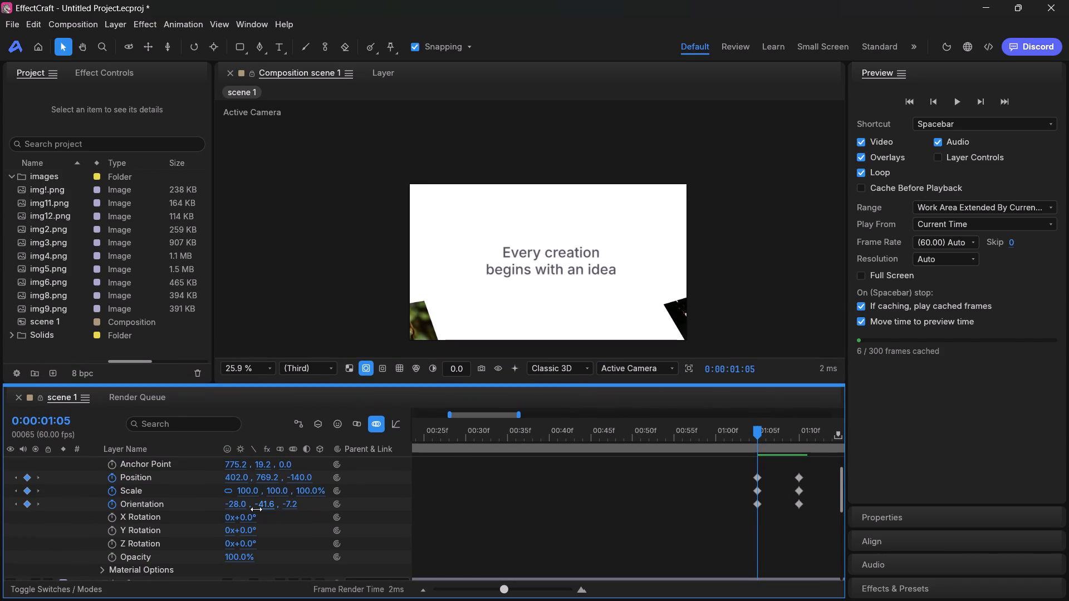
# Start Position keyframing for img2.png at 0:00:01:05 and set its Z Position there to 0.
pyautogui.scroll(1, 259, 509)
pyautogui.scroll(-1, 225, 516)
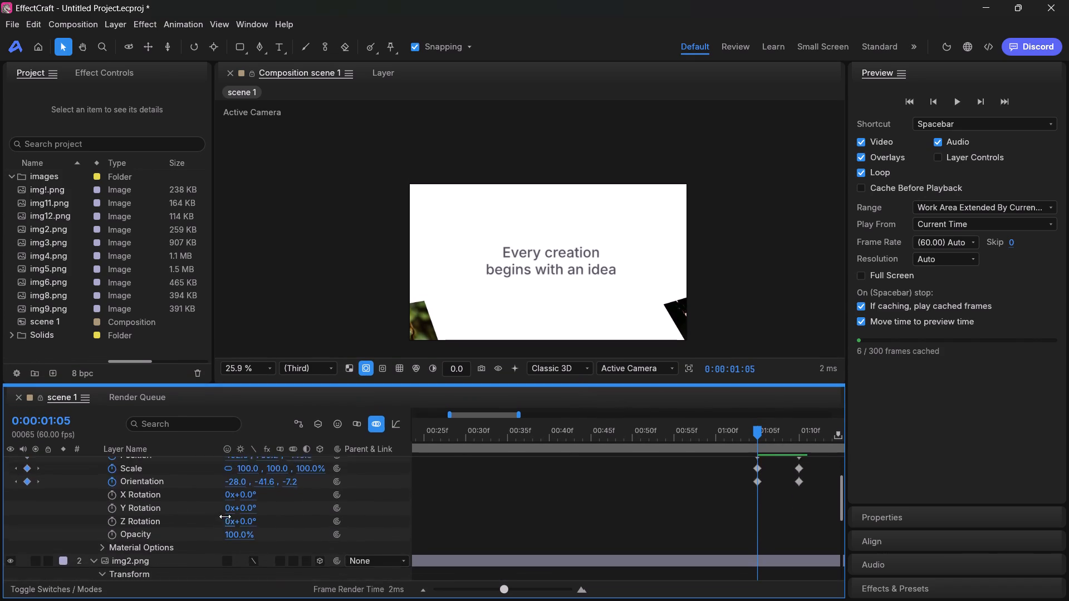
pyautogui.scroll(-1, 225, 516)
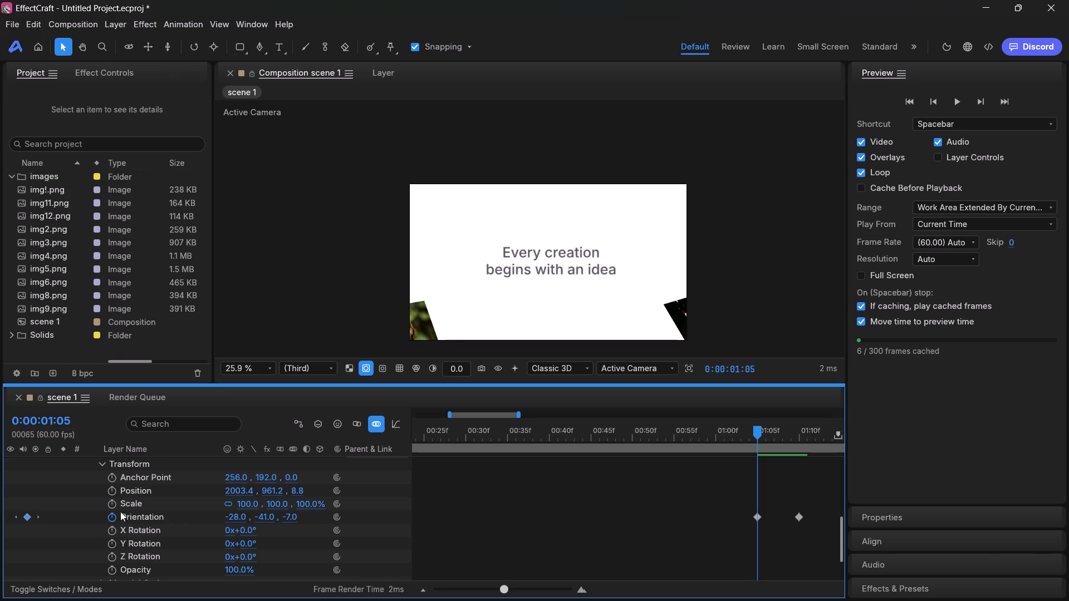
pyautogui.click(114, 492)
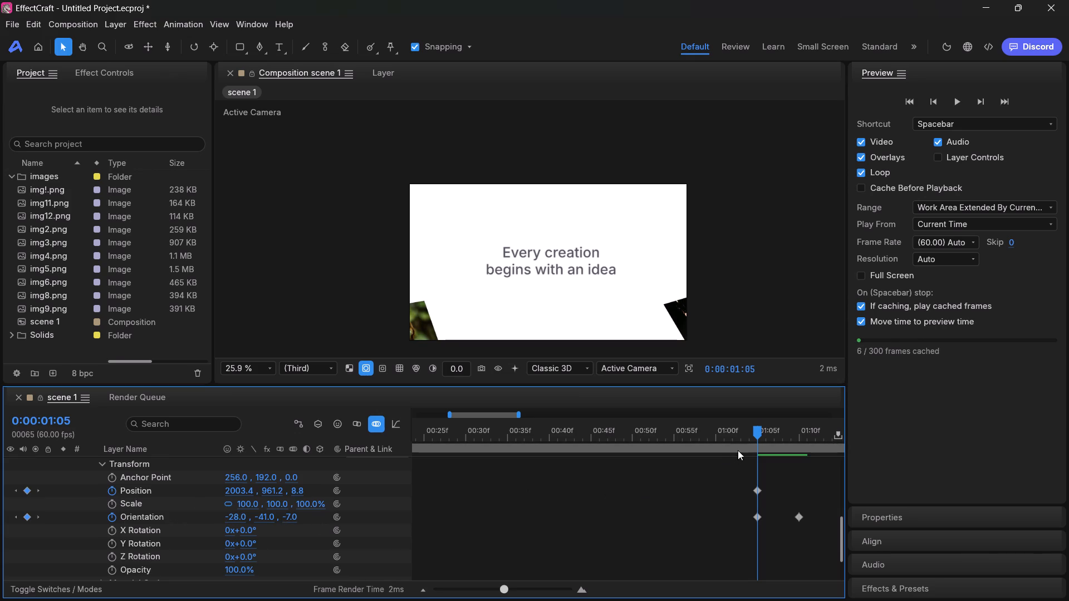
pyautogui.click(302, 486)
pyautogui.press('BackSpace')
pyautogui.press('0')
pyautogui.click(265, 407)
# Advance to 0:00:01:10 and push img2.png back in depth to a Z Position of about 1758.
pyautogui.moveTo(759, 430); pyautogui.dragTo(798, 438)
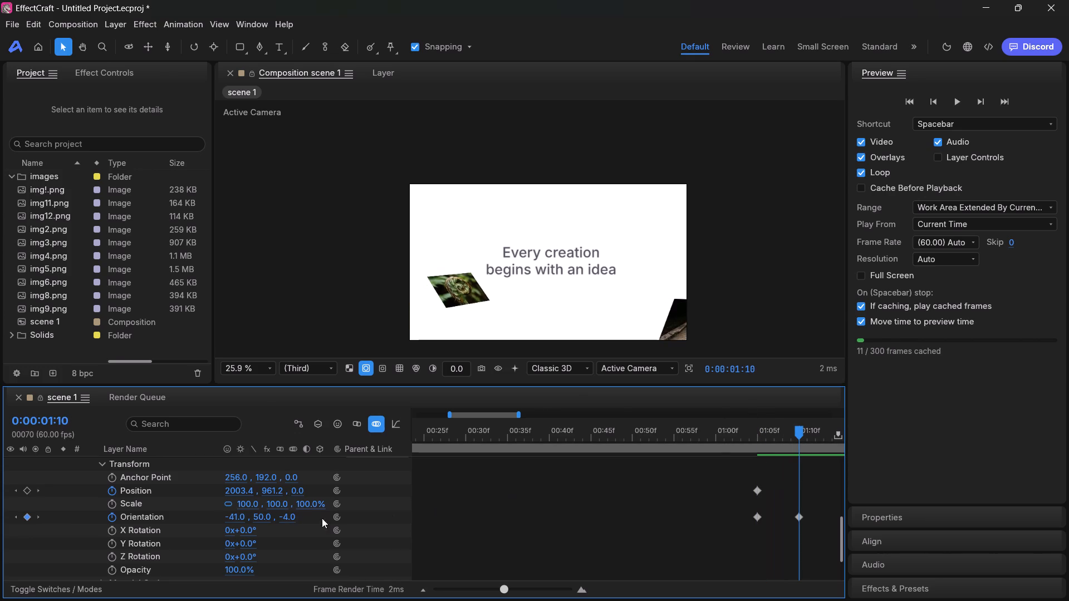
pyautogui.moveTo(296, 490); pyautogui.dragTo(376, 488)
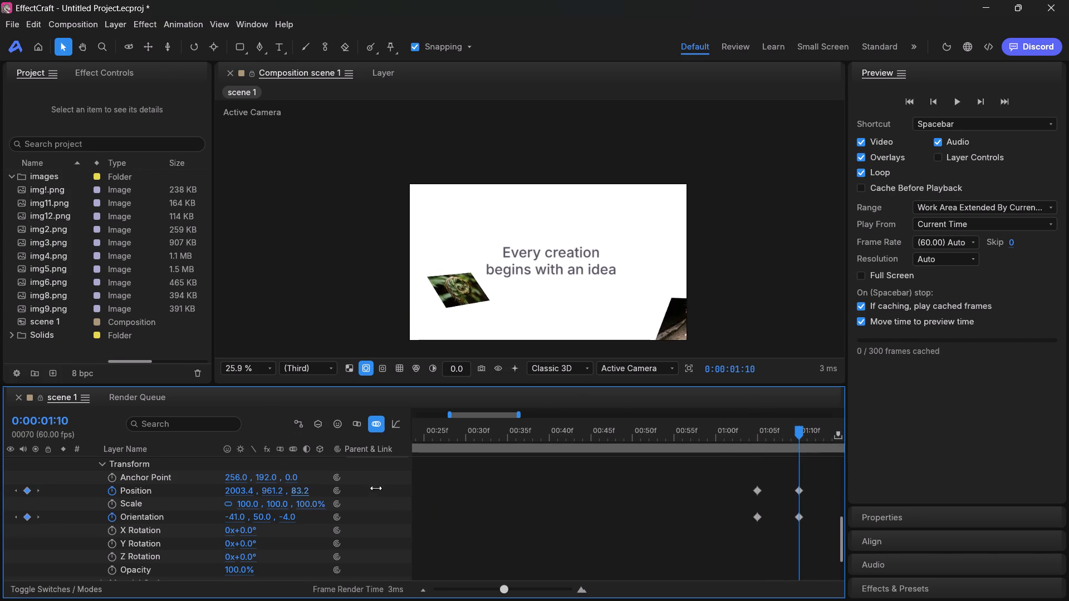
pyautogui.moveTo(376, 488); pyautogui.dragTo(959, 487)
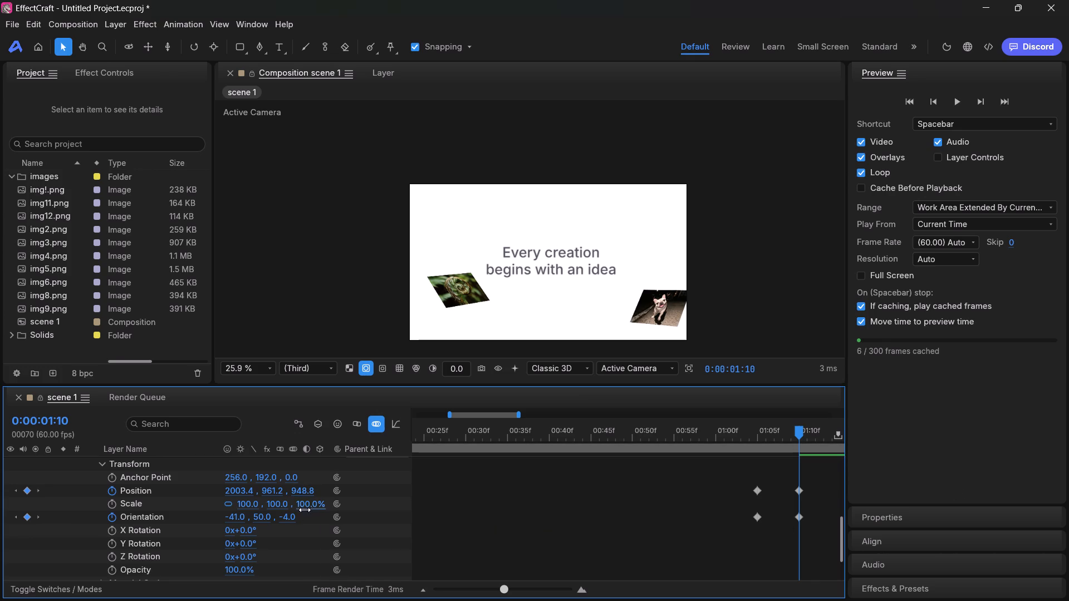
pyautogui.moveTo(299, 491); pyautogui.dragTo(916, 498)
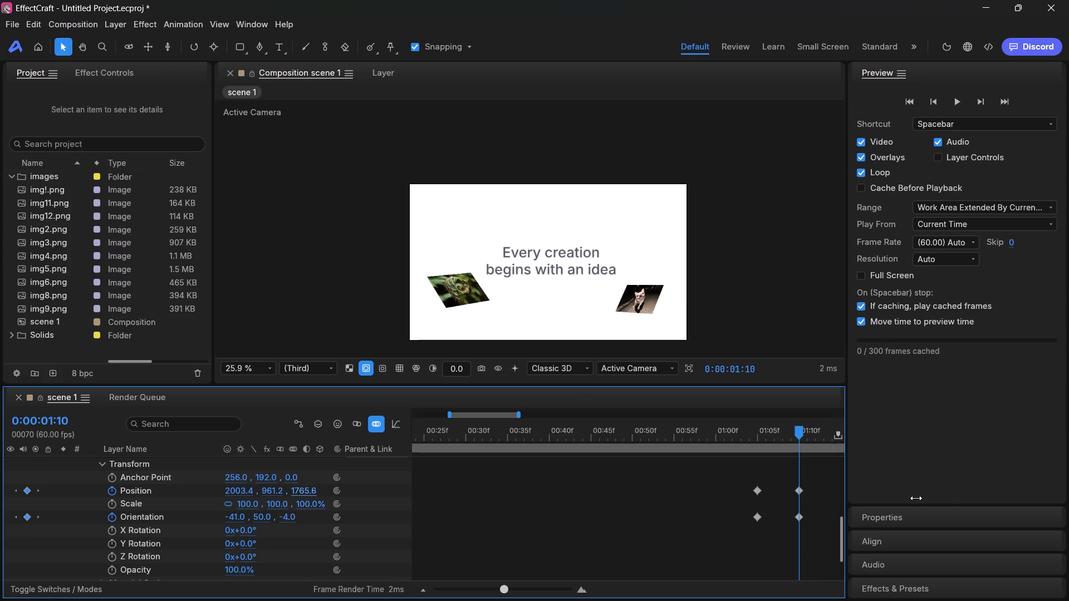
pyautogui.moveTo(916, 498); pyautogui.dragTo(954, 494)
pyautogui.moveTo(301, 490); pyautogui.dragTo(434, 486)
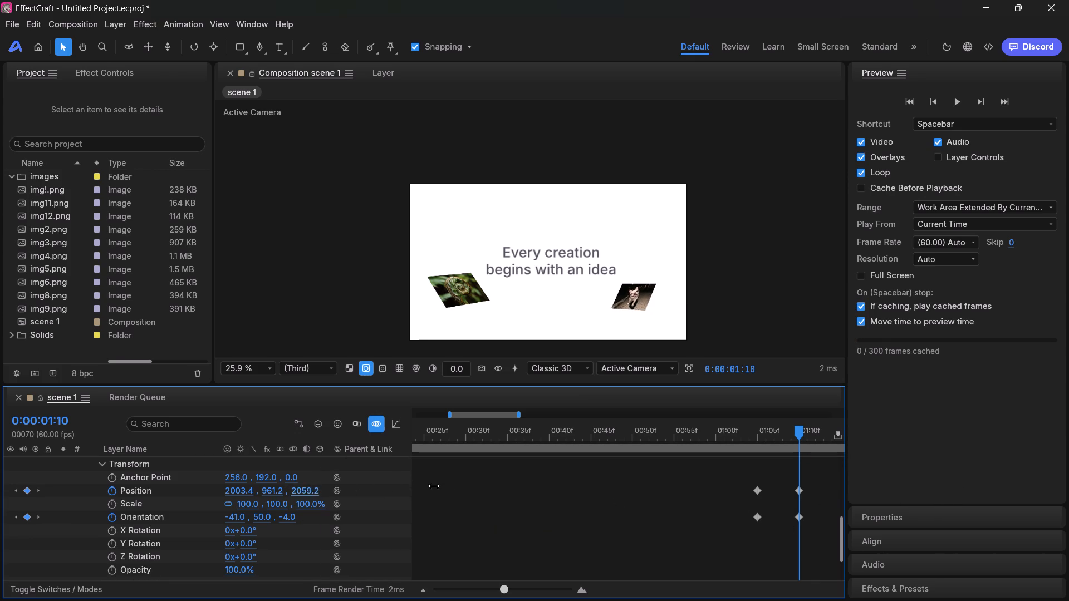
pyautogui.moveTo(434, 486); pyautogui.dragTo(213, 505)
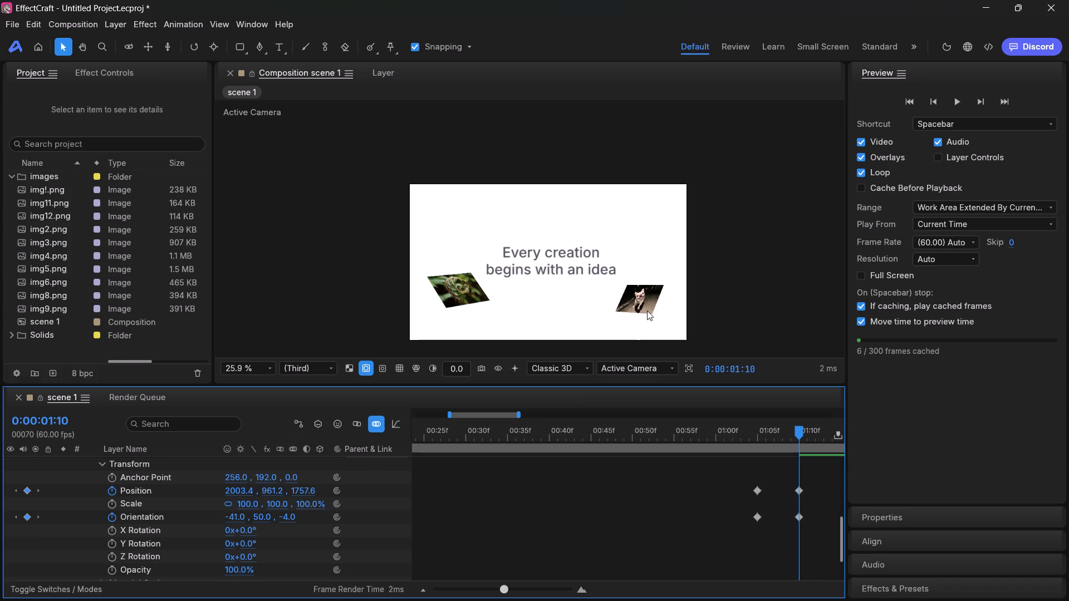
# Reposition img2.png in the composition, below and beside the text, to an X and Y Position of about 1991, 852.
pyautogui.moveTo(637, 300); pyautogui.dragTo(638, 290)
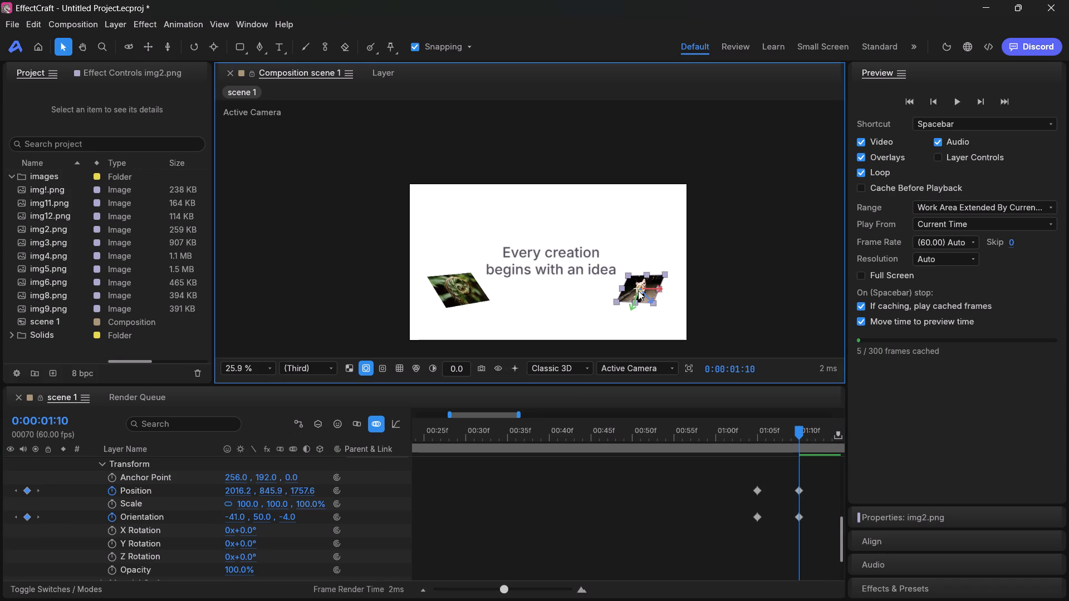
pyautogui.moveTo(638, 290); pyautogui.dragTo(638, 285)
pyautogui.click(709, 292)
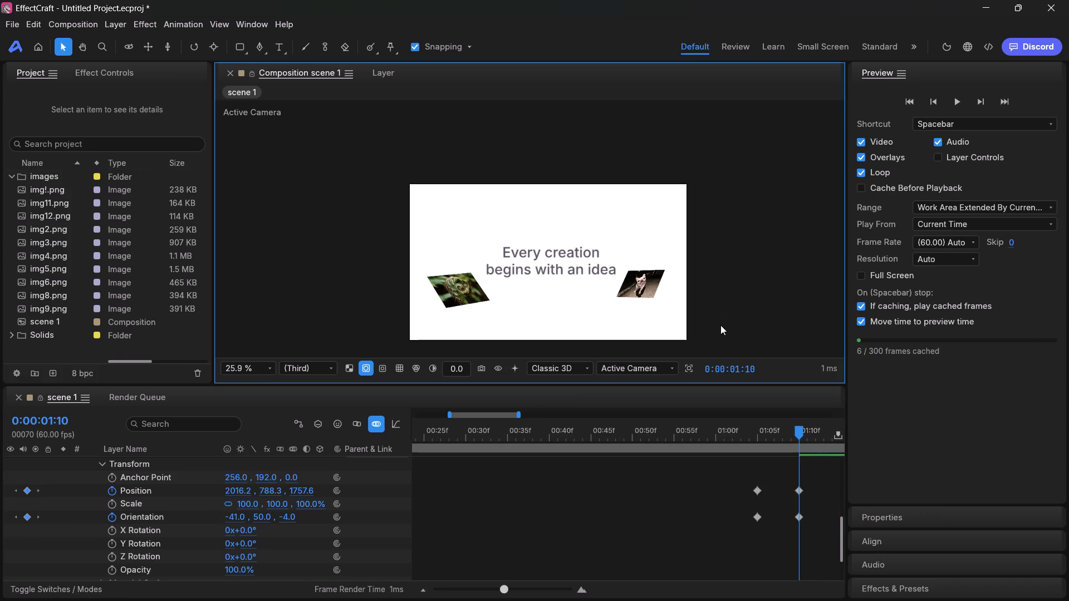
pyautogui.moveTo(644, 282); pyautogui.dragTo(641, 288)
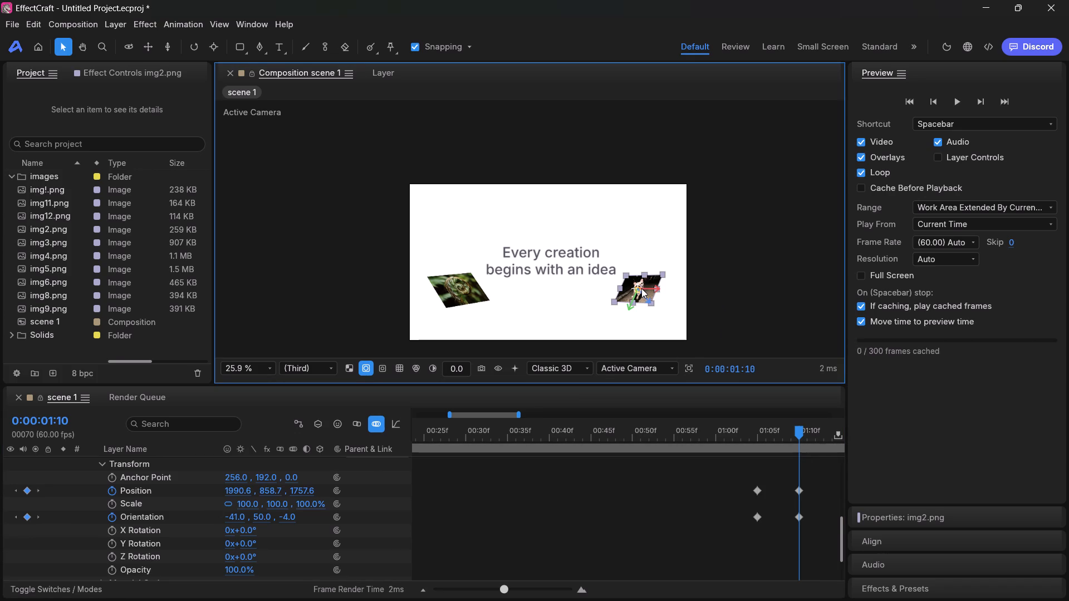
pyautogui.moveTo(641, 288); pyautogui.dragTo(641, 288)
pyautogui.click(720, 301)
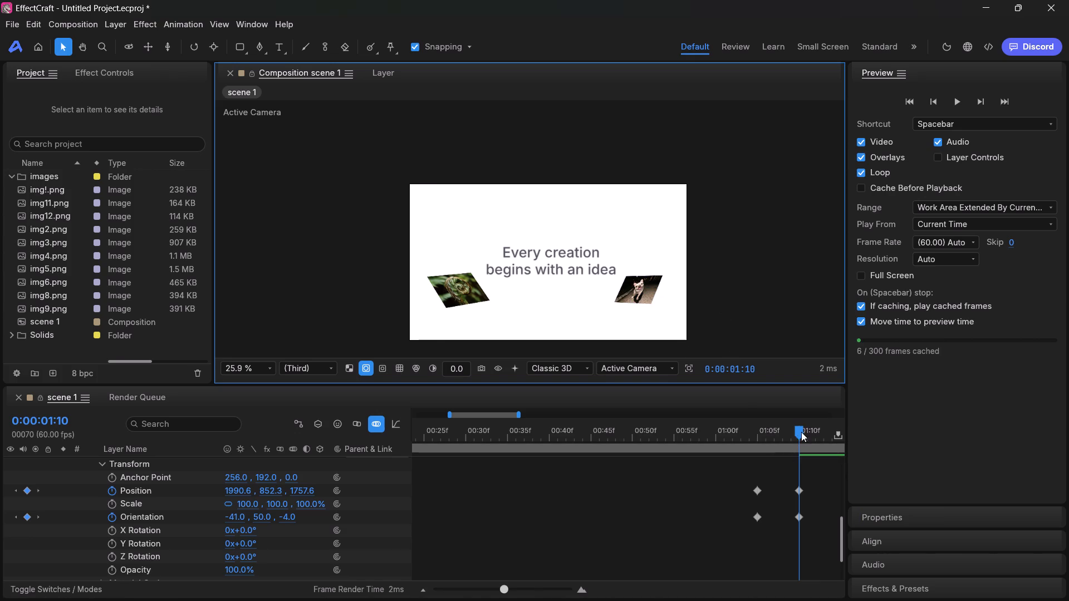
# Scrub back through the image motion to 0:00:00:40 and return to the first image keyframes at 0:00:01:05.
pyautogui.moveTo(801, 432); pyautogui.dragTo(546, 427)
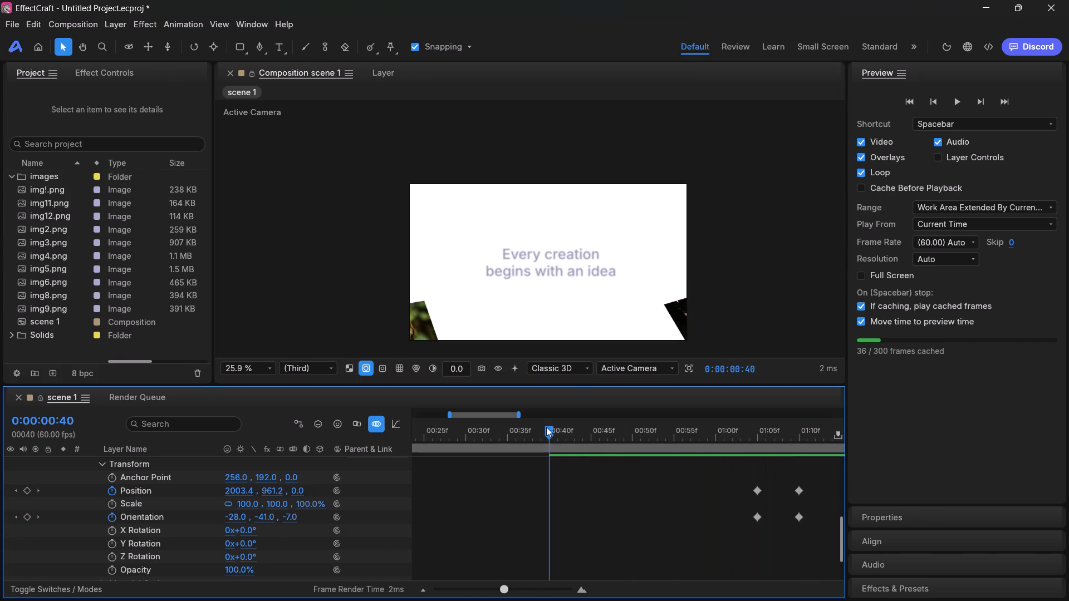
pyautogui.moveTo(546, 427); pyautogui.dragTo(759, 416)
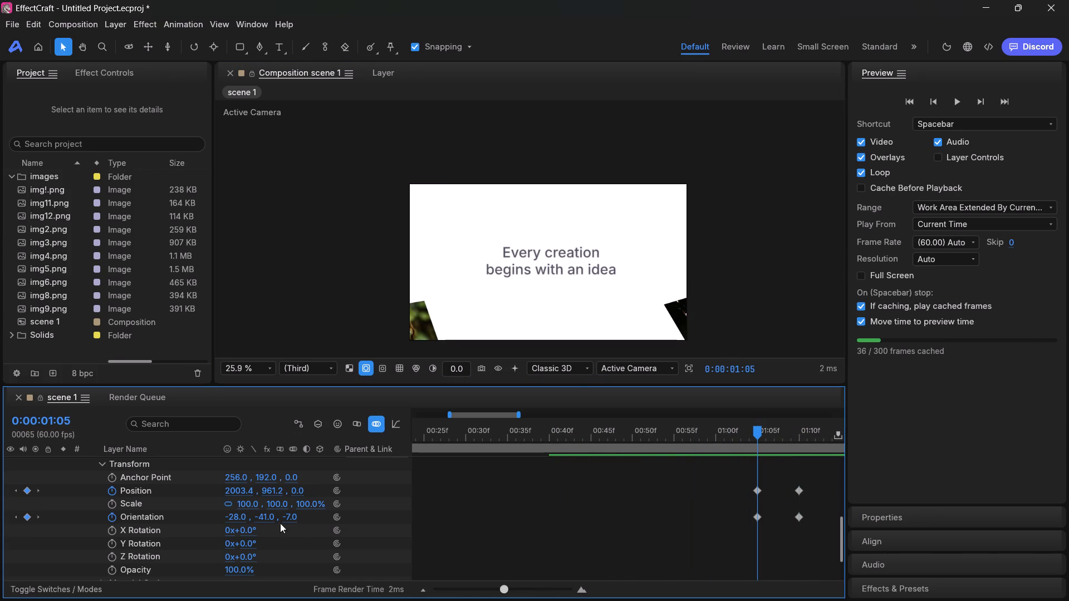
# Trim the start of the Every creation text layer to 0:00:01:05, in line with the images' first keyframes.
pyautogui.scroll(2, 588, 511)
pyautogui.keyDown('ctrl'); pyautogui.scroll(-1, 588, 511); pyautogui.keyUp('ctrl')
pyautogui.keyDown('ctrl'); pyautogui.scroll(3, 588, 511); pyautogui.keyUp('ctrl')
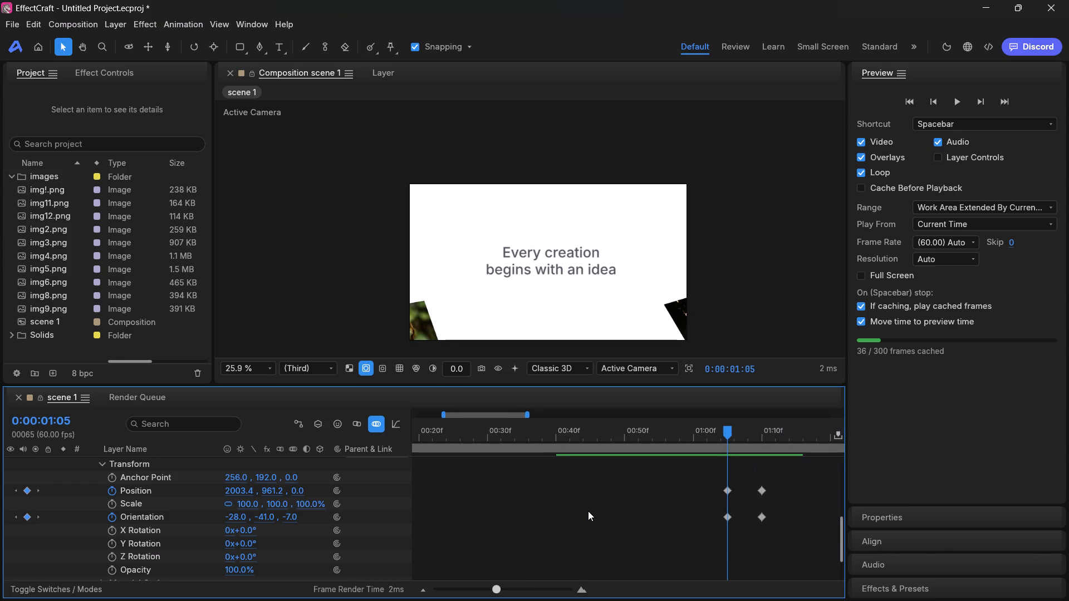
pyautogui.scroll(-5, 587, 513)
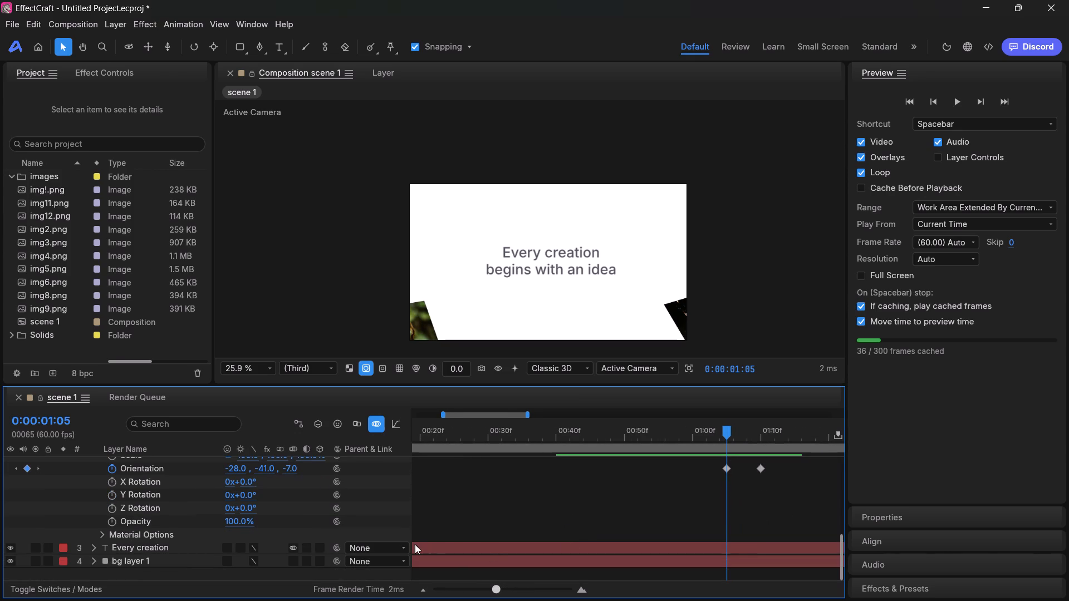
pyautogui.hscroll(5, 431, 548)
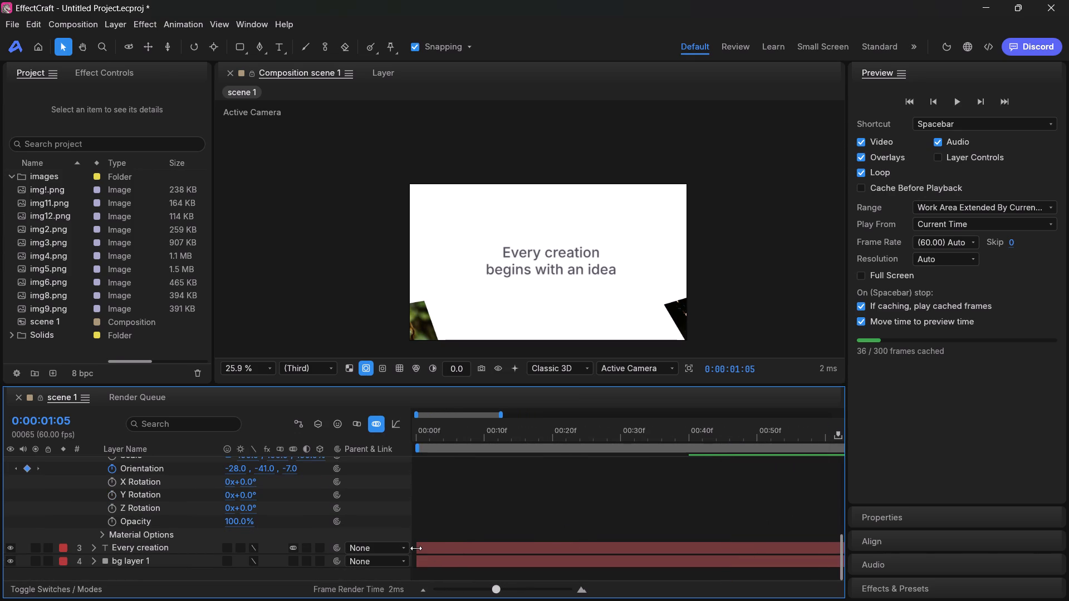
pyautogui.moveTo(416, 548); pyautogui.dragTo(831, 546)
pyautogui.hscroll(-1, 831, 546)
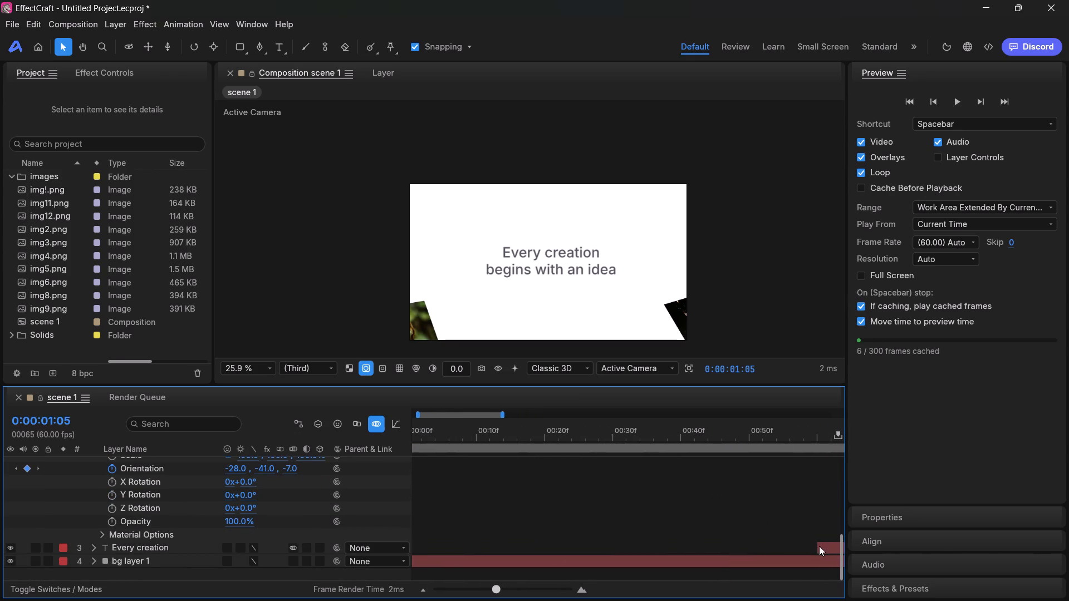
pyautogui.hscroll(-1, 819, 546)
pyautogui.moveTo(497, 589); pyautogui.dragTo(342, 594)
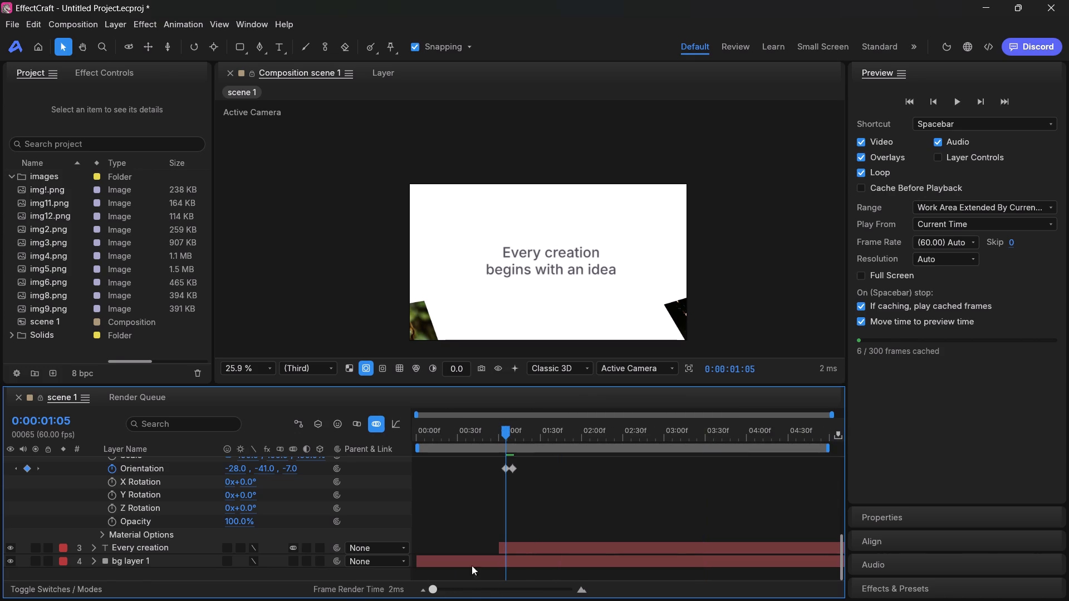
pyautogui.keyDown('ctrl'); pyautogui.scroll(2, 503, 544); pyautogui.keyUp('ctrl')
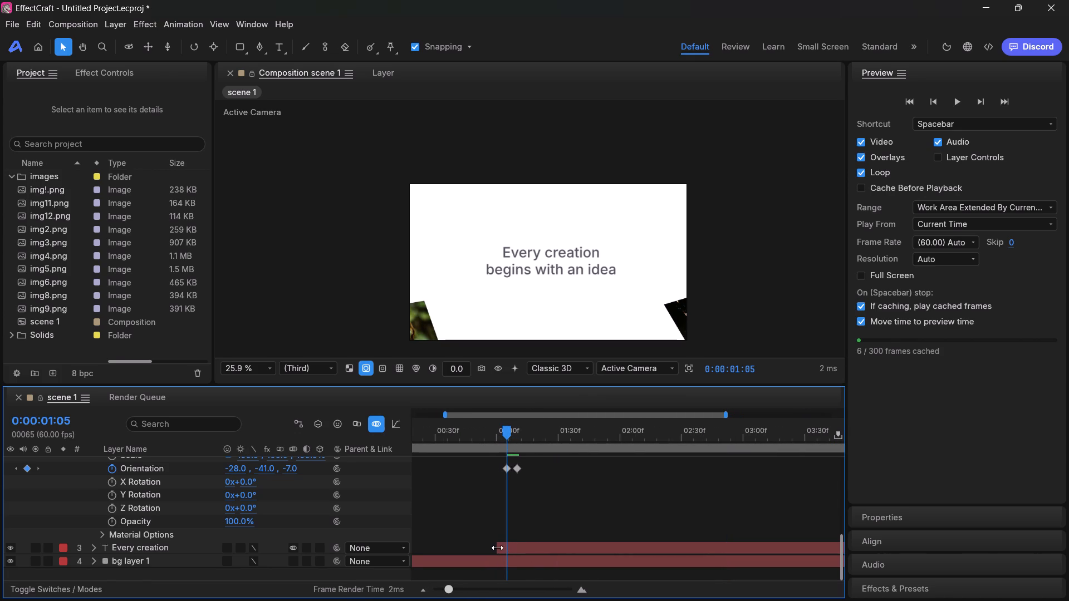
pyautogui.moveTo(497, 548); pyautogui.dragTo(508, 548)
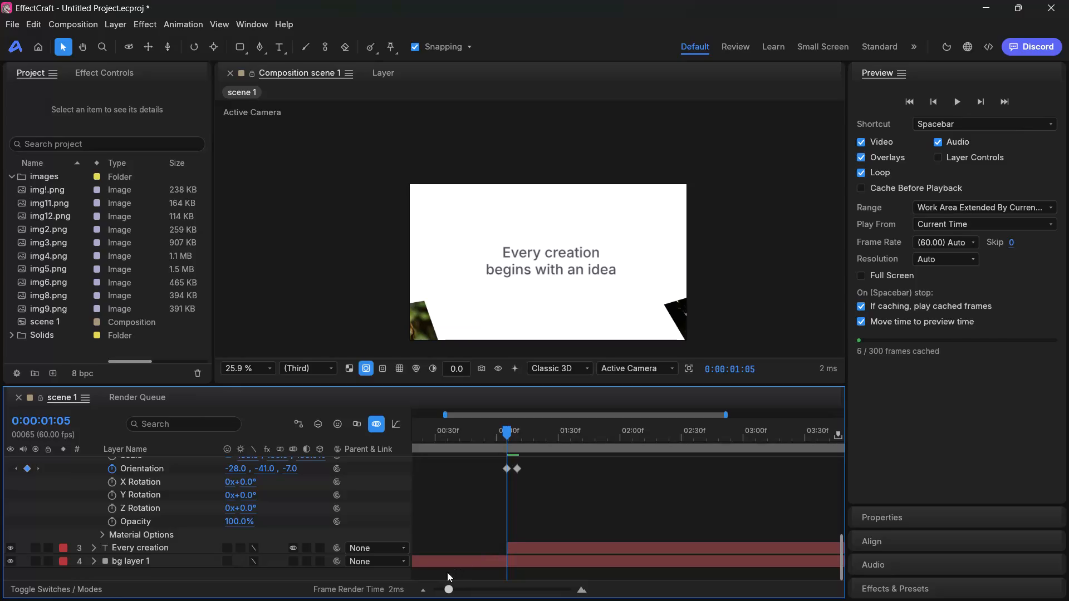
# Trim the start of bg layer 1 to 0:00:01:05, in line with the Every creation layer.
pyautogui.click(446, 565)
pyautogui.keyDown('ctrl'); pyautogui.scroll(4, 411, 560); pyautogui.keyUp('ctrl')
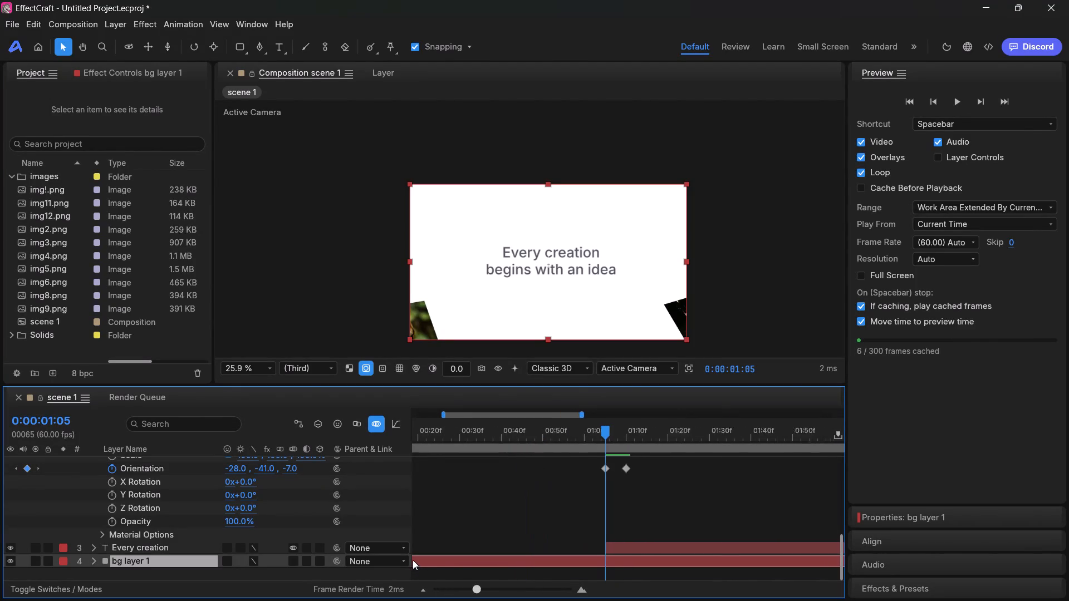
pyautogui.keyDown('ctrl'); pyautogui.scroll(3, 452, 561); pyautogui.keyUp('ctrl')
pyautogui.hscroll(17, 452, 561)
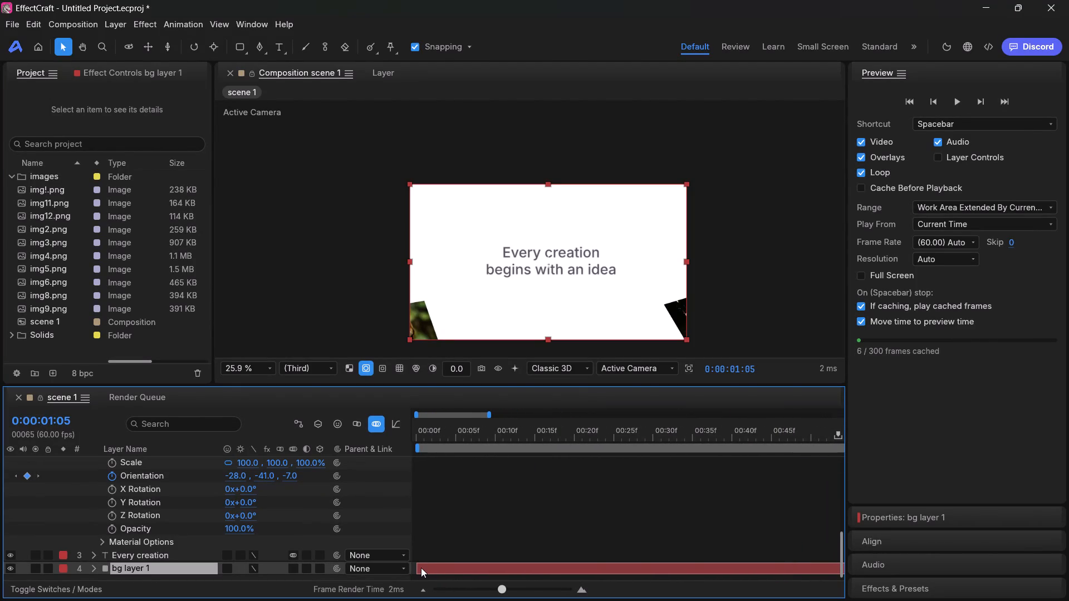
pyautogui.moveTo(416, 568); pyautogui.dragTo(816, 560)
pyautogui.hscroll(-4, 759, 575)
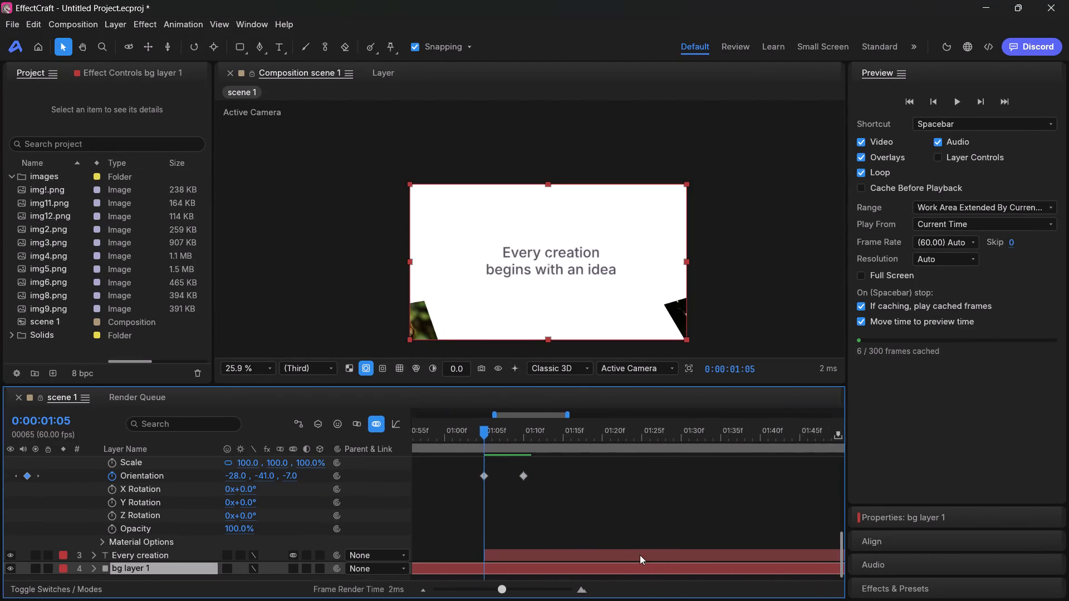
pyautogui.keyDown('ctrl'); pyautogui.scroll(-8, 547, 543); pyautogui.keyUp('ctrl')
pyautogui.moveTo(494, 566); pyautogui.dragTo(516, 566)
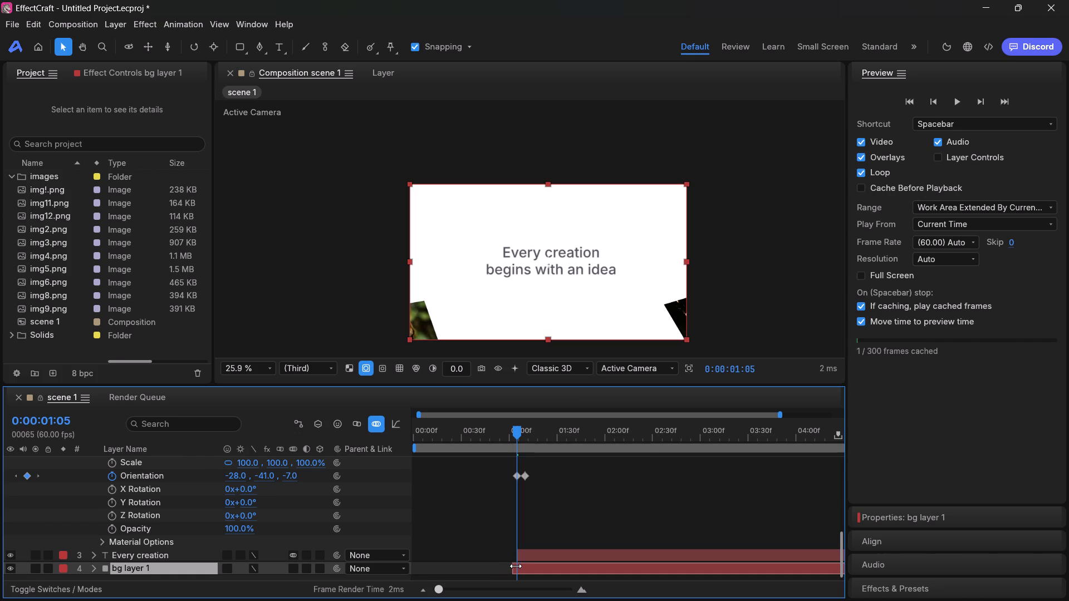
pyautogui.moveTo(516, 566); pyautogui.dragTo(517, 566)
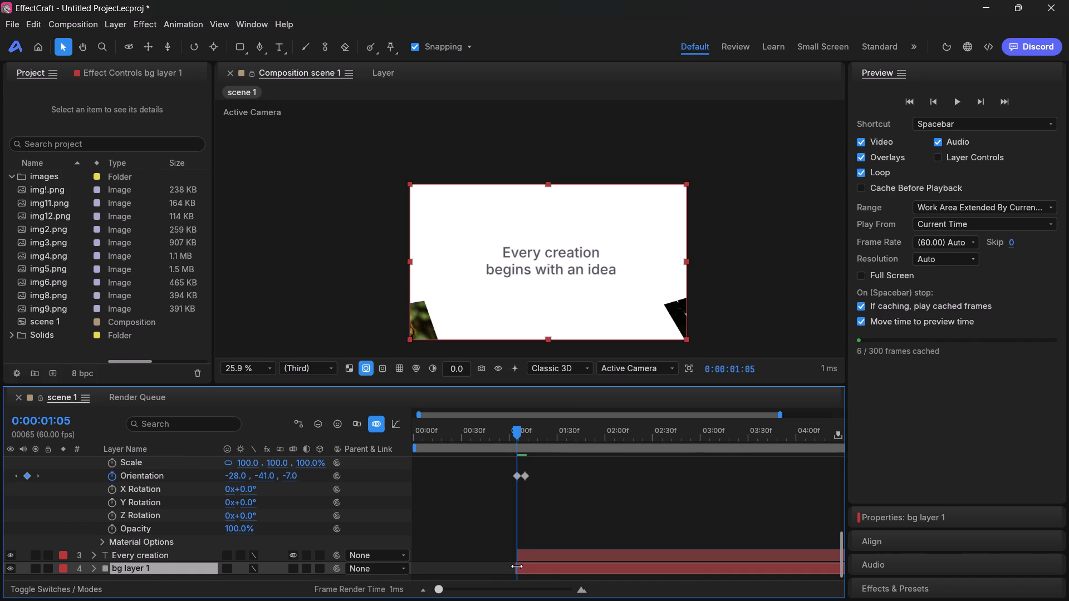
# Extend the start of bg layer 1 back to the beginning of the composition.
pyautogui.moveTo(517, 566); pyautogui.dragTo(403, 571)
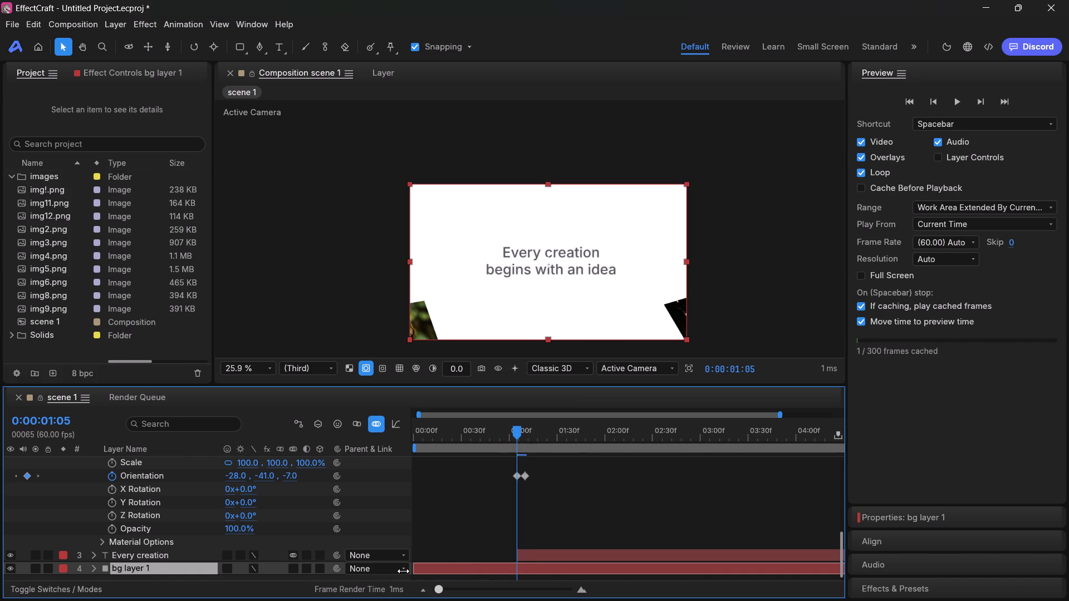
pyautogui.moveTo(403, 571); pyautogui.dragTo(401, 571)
# Collapse the expanded properties of the img!.png and img2.png layers in the timeline.
pyautogui.scroll(4, 559, 515)
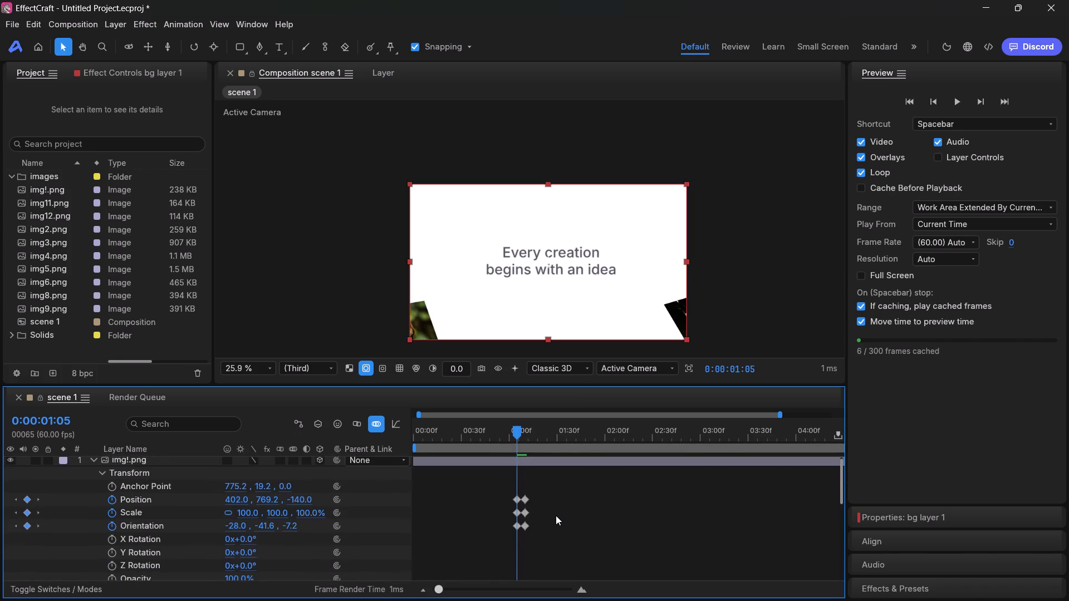
pyautogui.scroll(-6, 552, 517)
pyautogui.scroll(4, 411, 536)
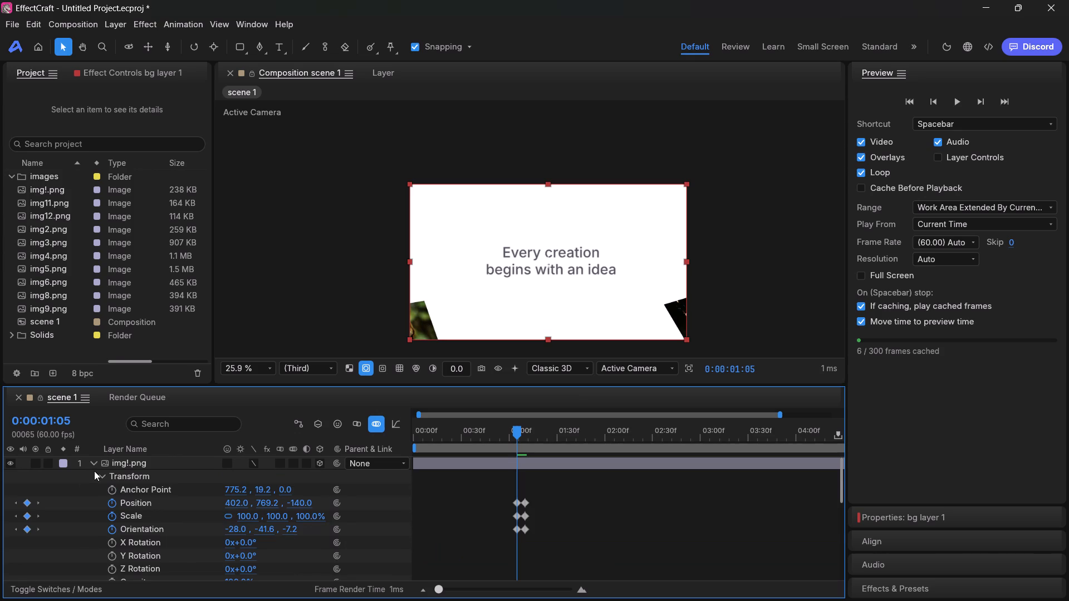
pyautogui.scroll(8, 94, 471)
pyautogui.click(93, 462)
pyautogui.click(96, 476)
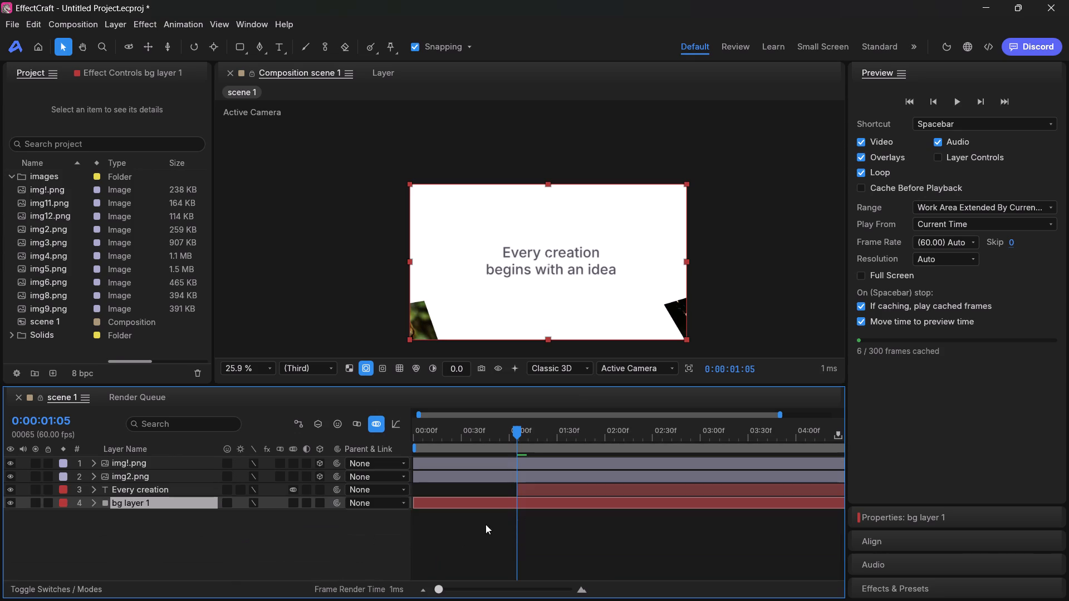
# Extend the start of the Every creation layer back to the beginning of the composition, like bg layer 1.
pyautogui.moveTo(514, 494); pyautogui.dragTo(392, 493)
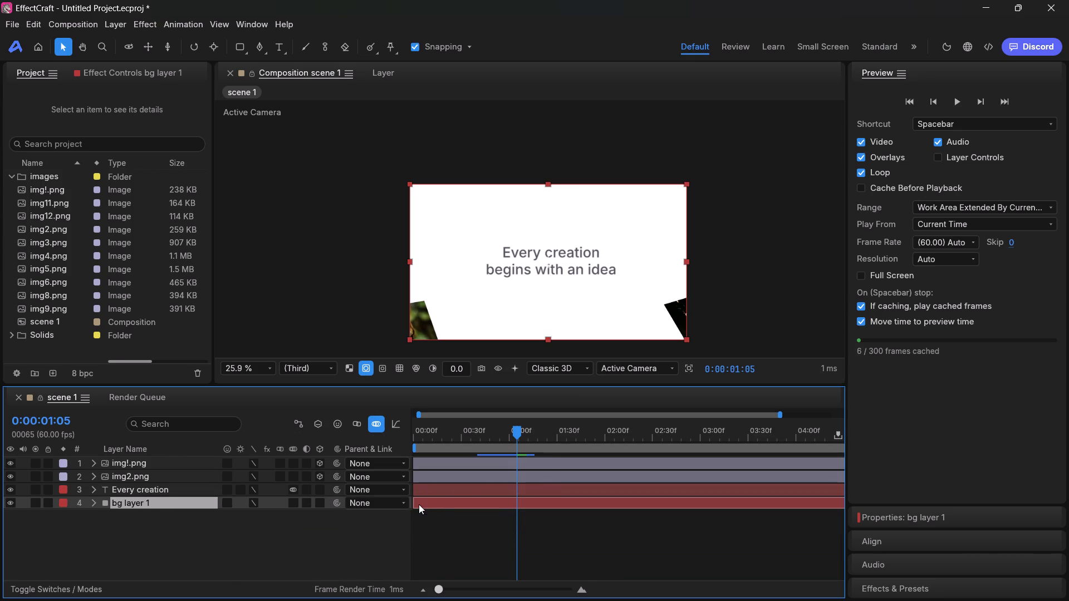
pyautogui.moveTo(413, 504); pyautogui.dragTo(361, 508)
# Trim the starts of the img2.png and img!.png layers to 0:00:01:05.
pyautogui.moveTo(414, 473); pyautogui.dragTo(519, 471)
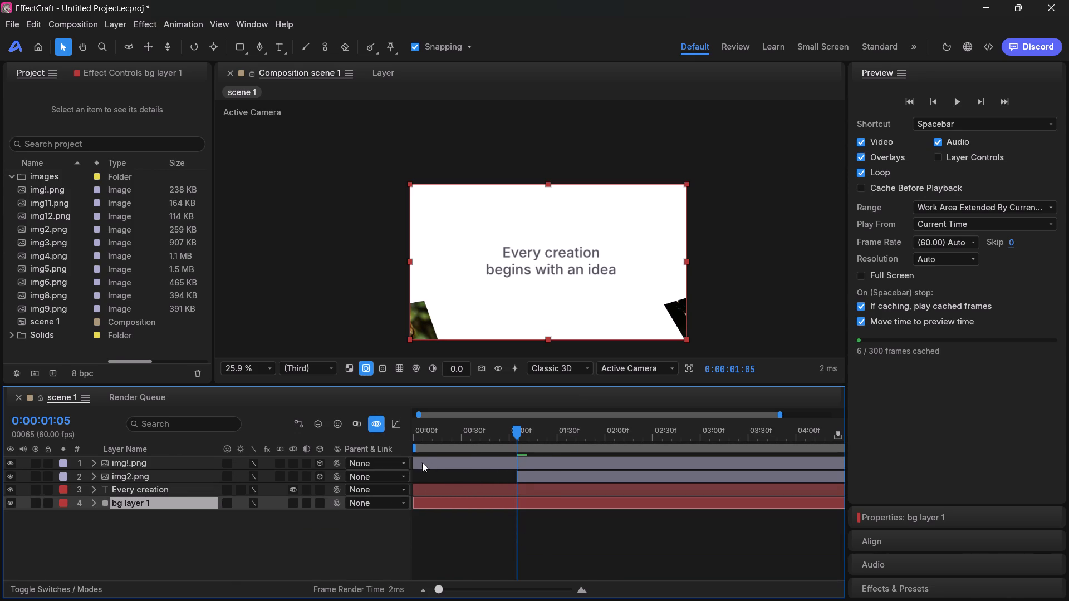
pyautogui.moveTo(415, 461); pyautogui.dragTo(521, 469)
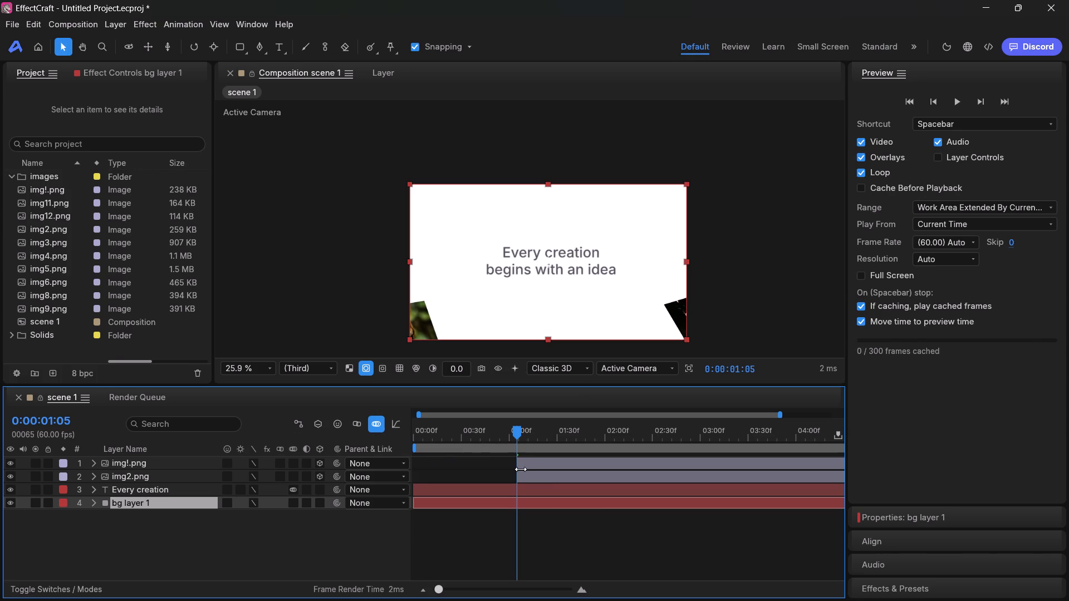
pyautogui.moveTo(521, 469); pyautogui.dragTo(519, 469)
# Preview the scene 1 animation from the beginning, stop playback, and return the current time to 0:00:00:00.
pyautogui.moveTo(519, 431); pyautogui.dragTo(366, 428)
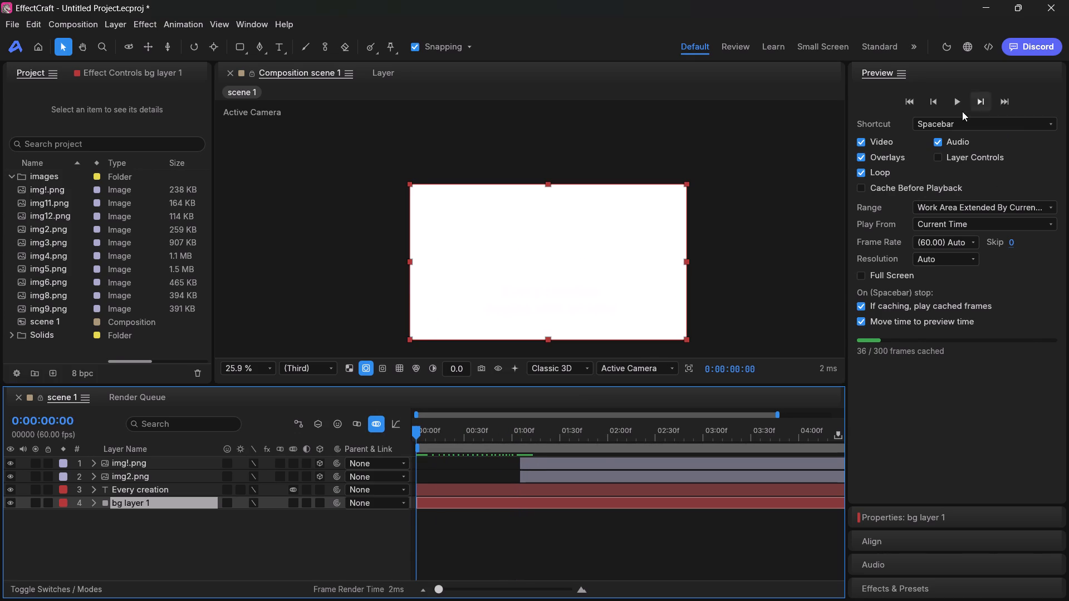
pyautogui.click(949, 102)
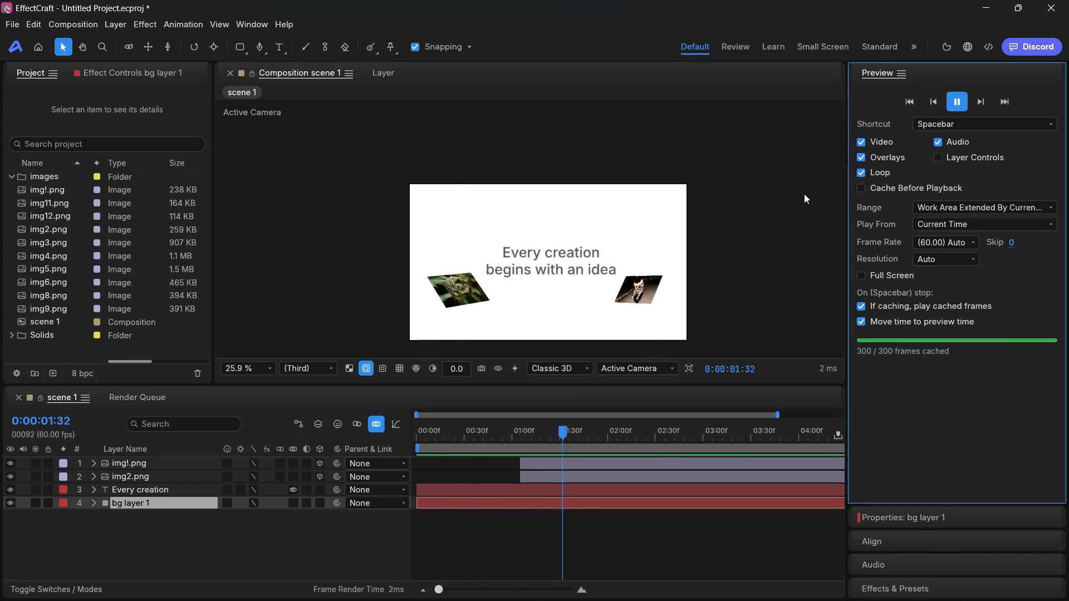
pyautogui.click(952, 103)
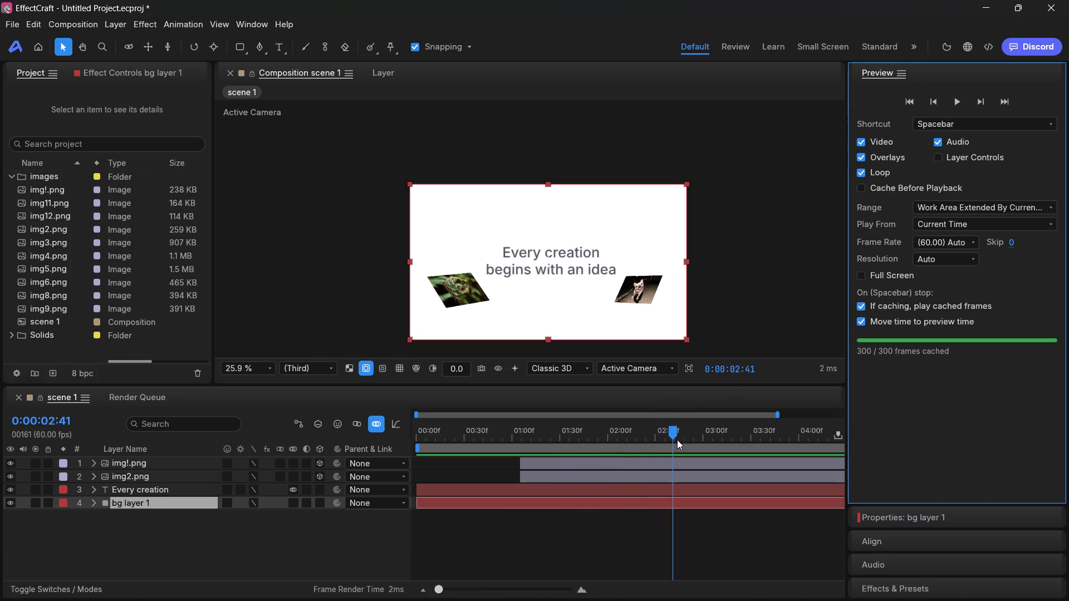
pyautogui.moveTo(672, 432); pyautogui.dragTo(326, 441)
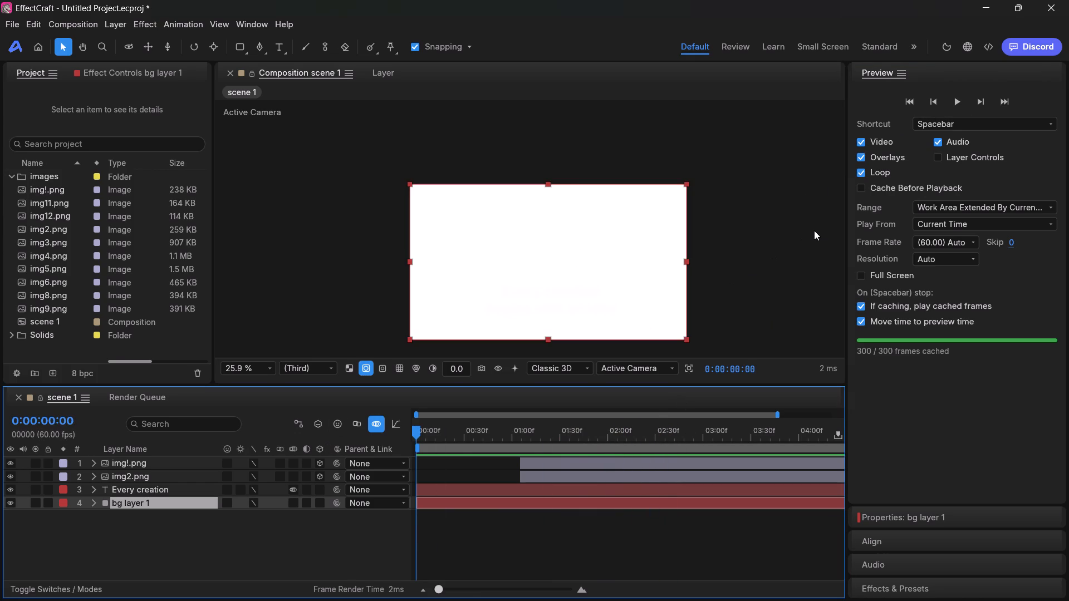
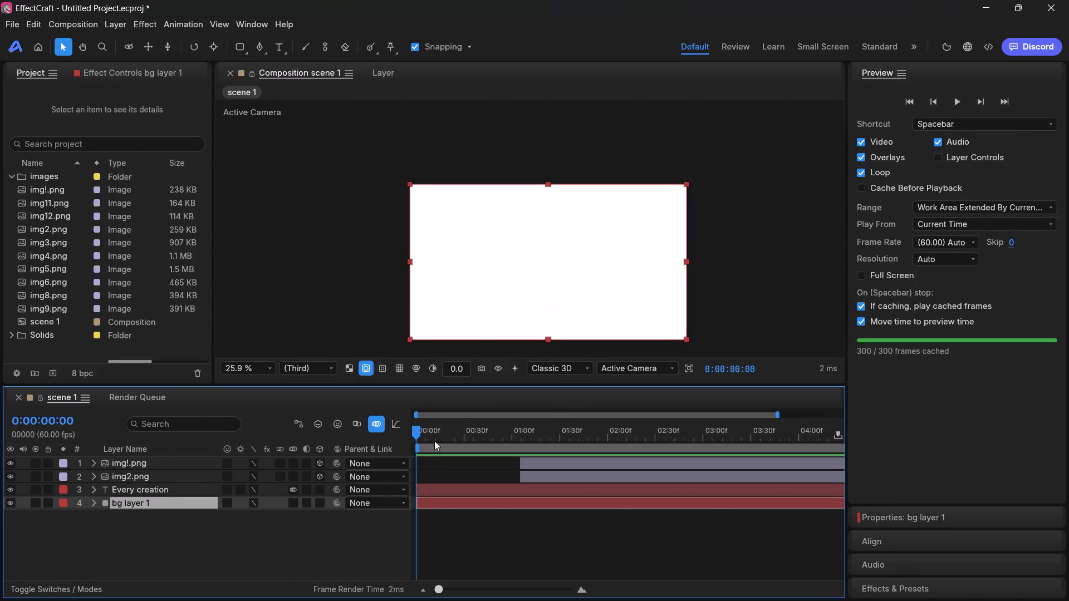
# Set the current time to 0:00:01:05 and add img3.png from the images folder as the top layer of scene 1.
pyautogui.moveTo(415, 432); pyautogui.dragTo(517, 434)
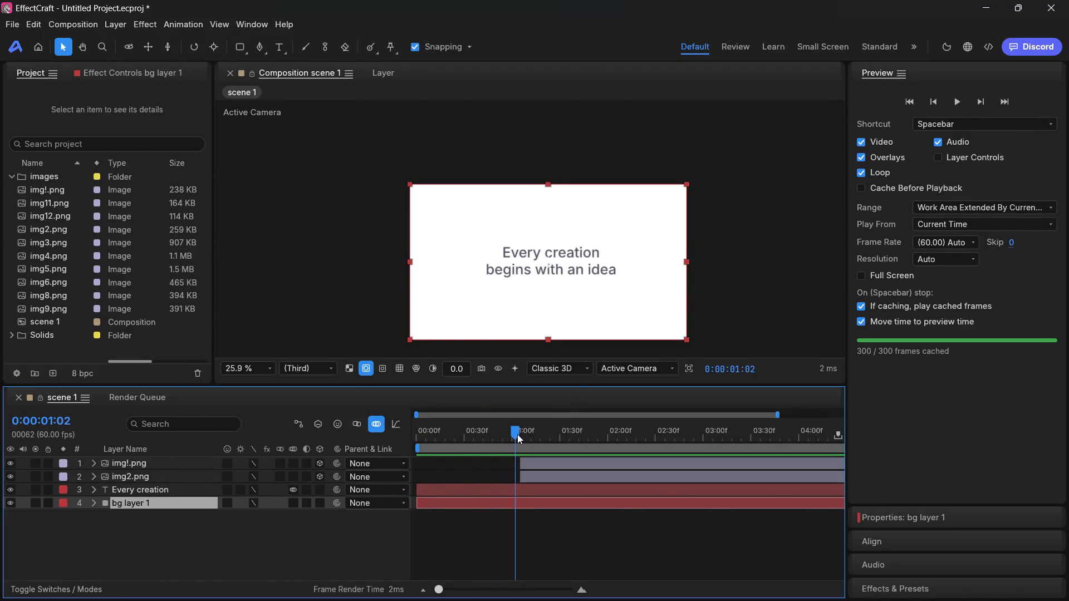
pyautogui.moveTo(517, 434); pyautogui.dragTo(522, 434)
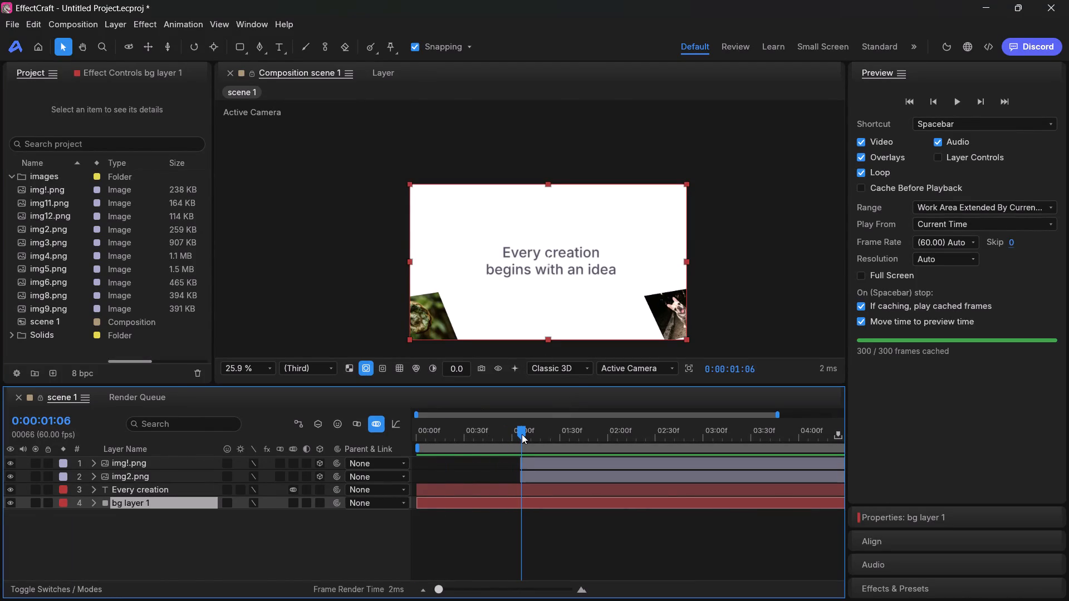
pyautogui.moveTo(522, 434); pyautogui.dragTo(523, 435)
pyautogui.keyDown('ctrl'); pyautogui.scroll(12, 517, 455); pyautogui.keyUp('ctrl')
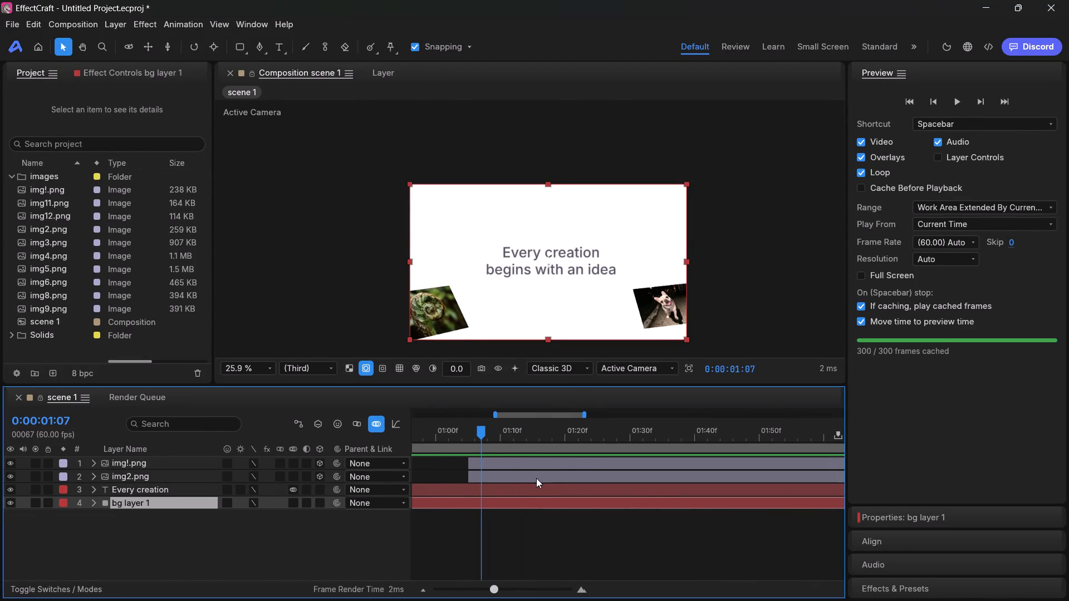
pyautogui.moveTo(482, 432); pyautogui.dragTo(473, 432)
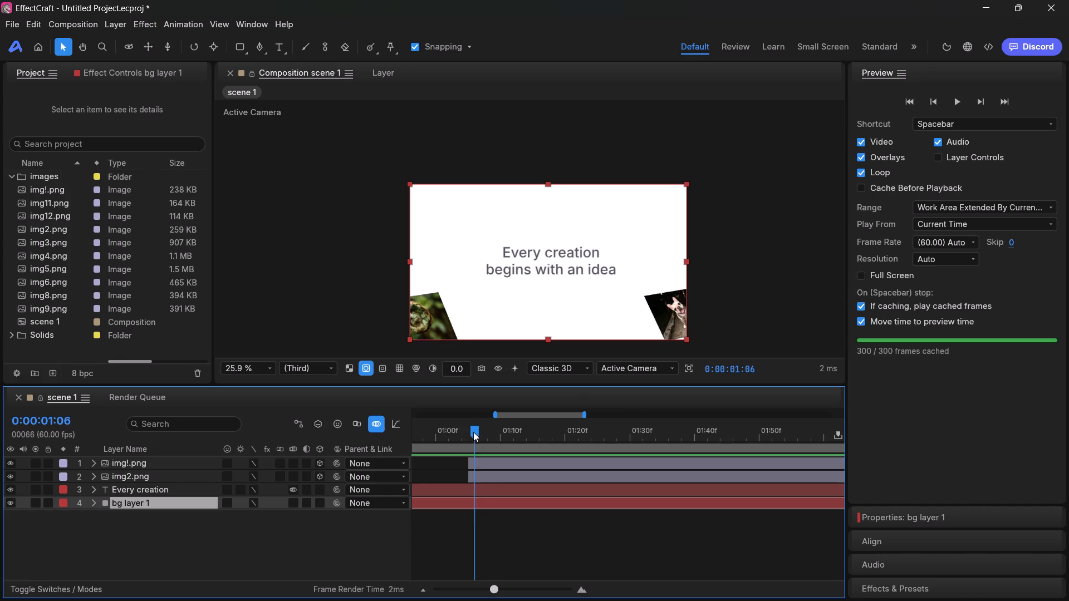
pyautogui.moveTo(473, 432); pyautogui.dragTo(470, 432)
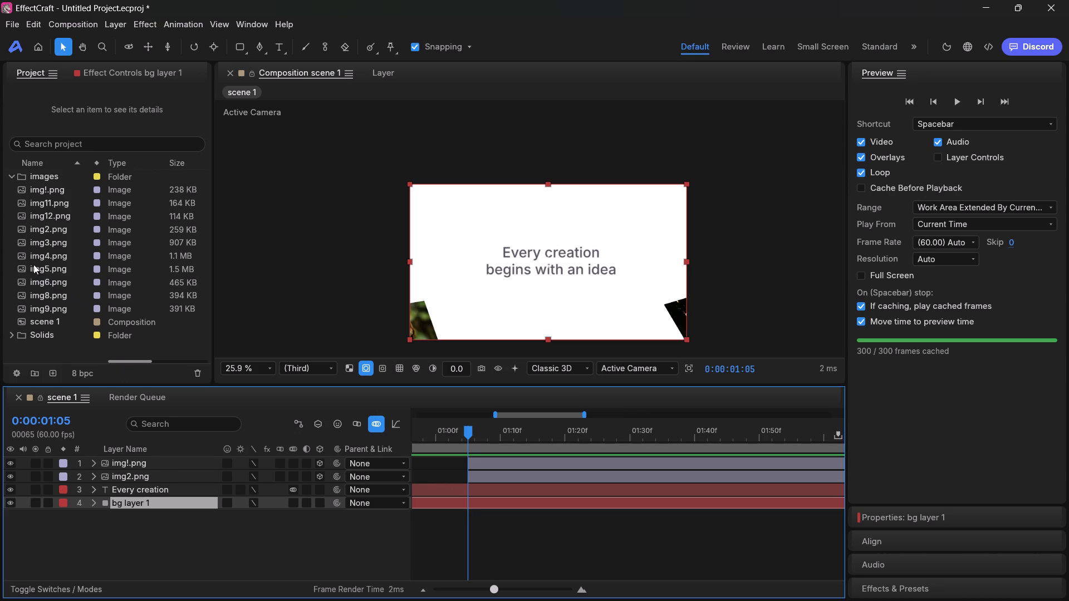
pyautogui.moveTo(17, 242); pyautogui.dragTo(92, 479)
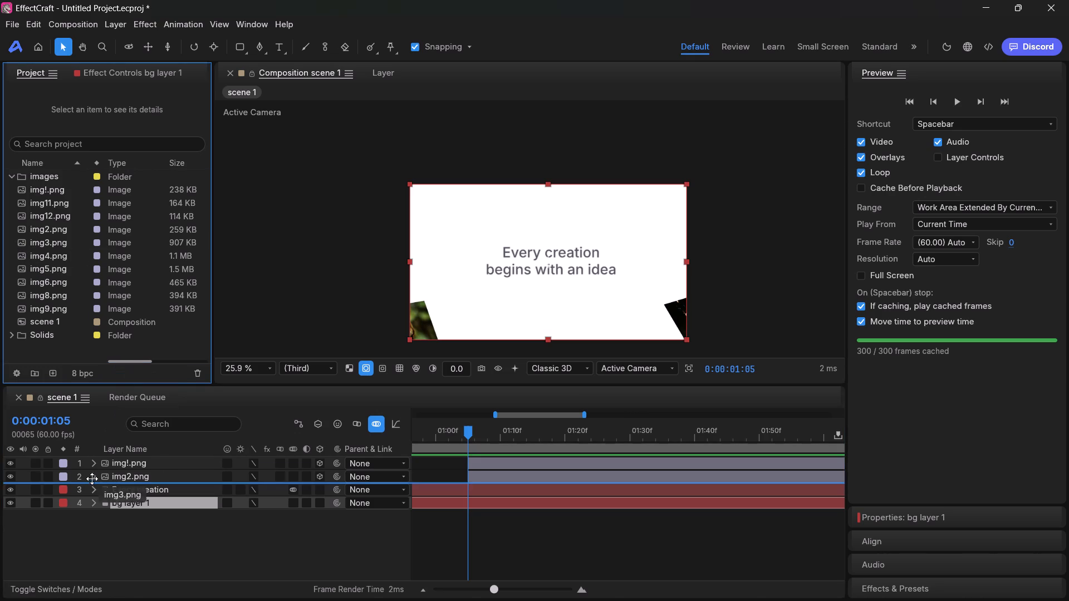
pyautogui.moveTo(92, 479); pyautogui.dragTo(104, 460)
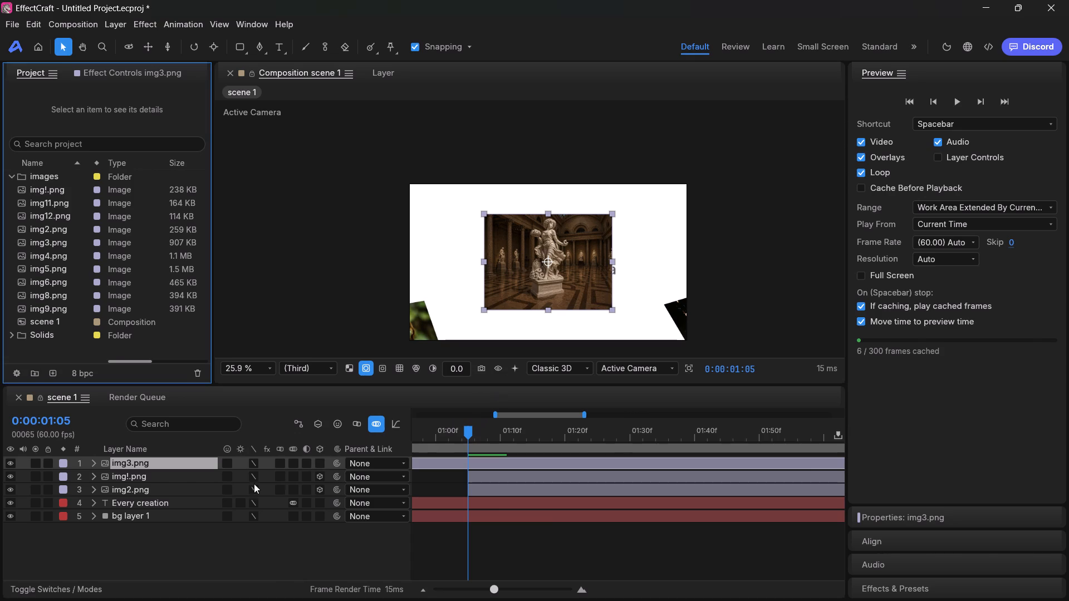
# Make img3.png a 3D layer and move it over the composition's upper-left corner, to about 0, 76.7, 0.
pyautogui.click(92, 464)
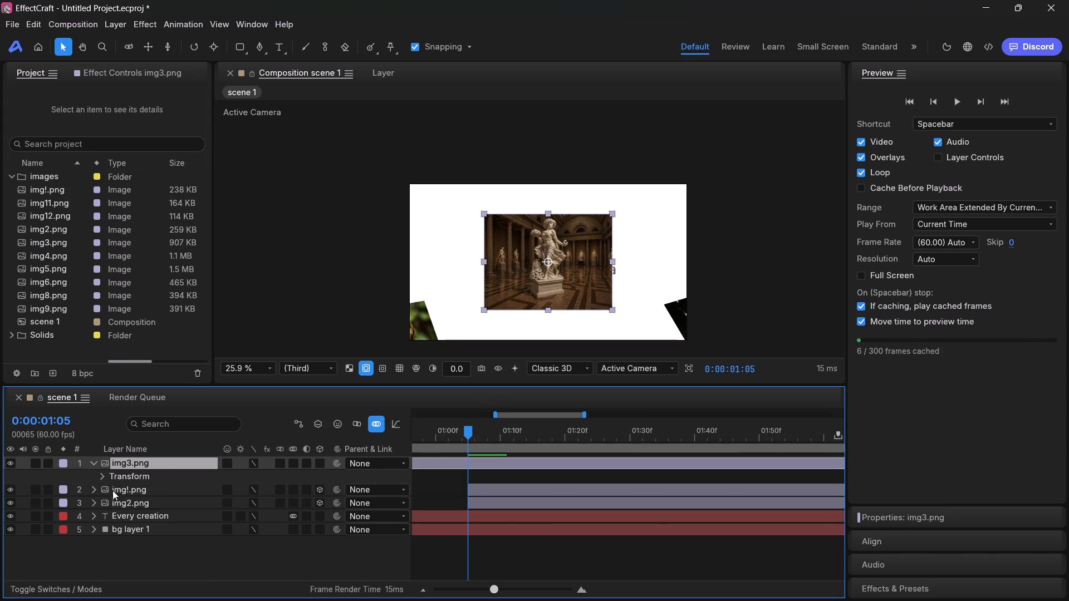
pyautogui.click(319, 459)
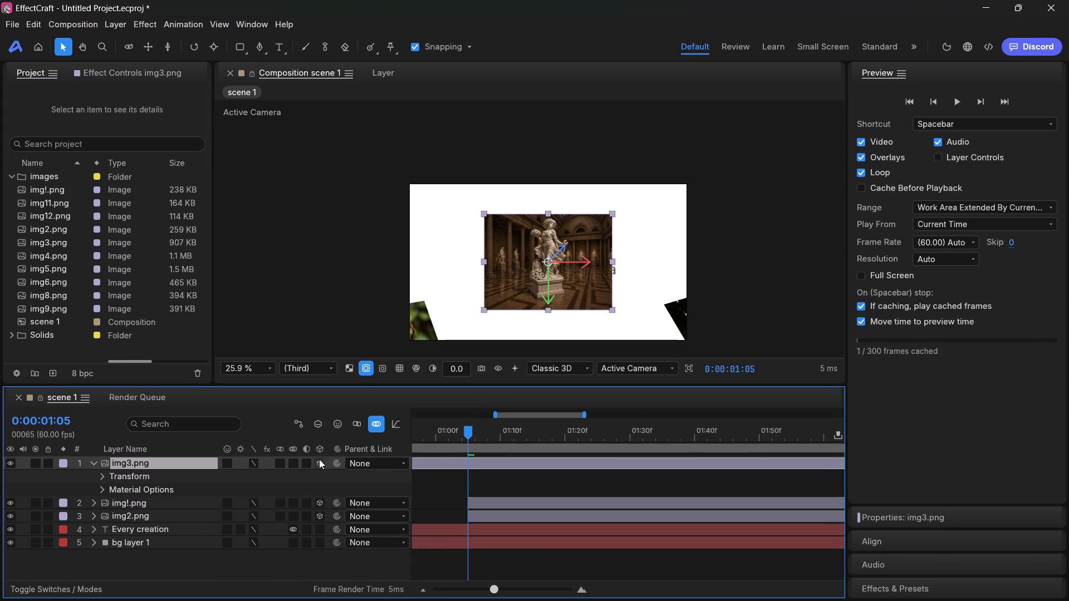
pyautogui.click(99, 474)
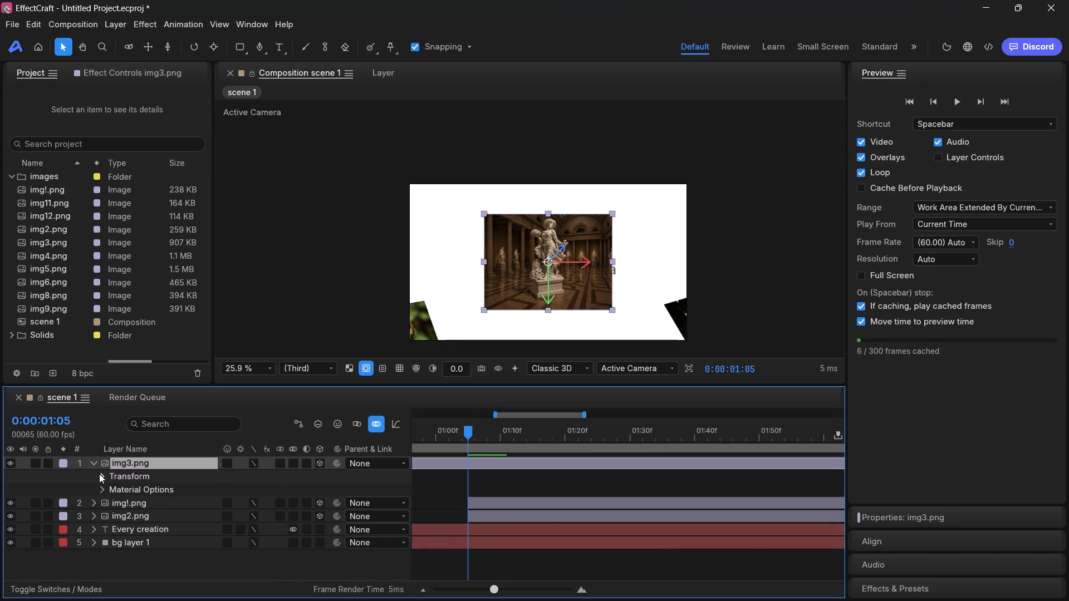
pyautogui.scroll(-1, 227, 513)
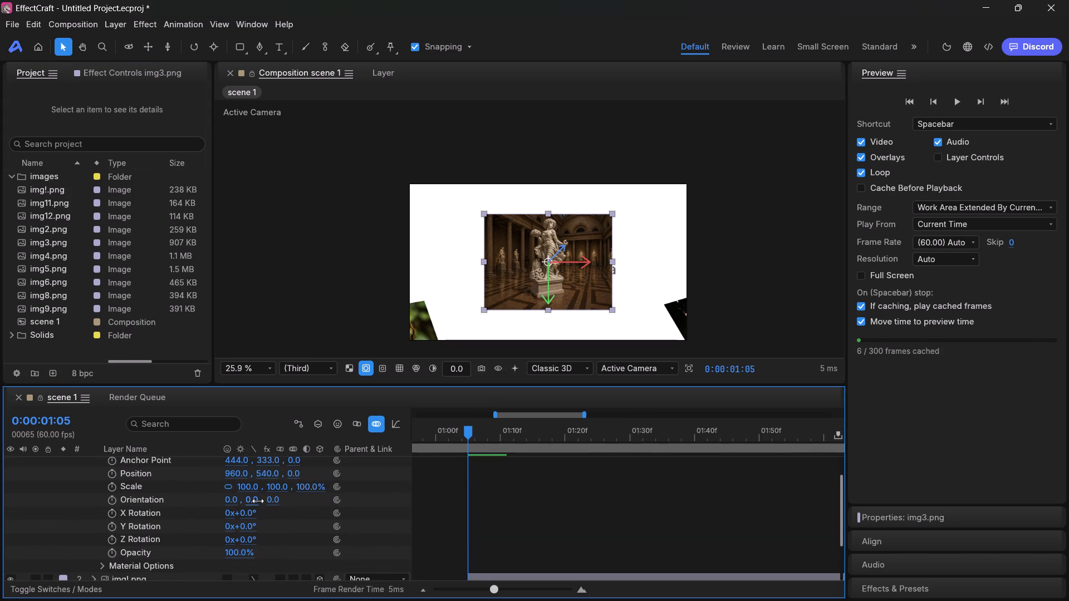
pyautogui.scroll(1, 173, 514)
pyautogui.moveTo(517, 256); pyautogui.dragTo(379, 188)
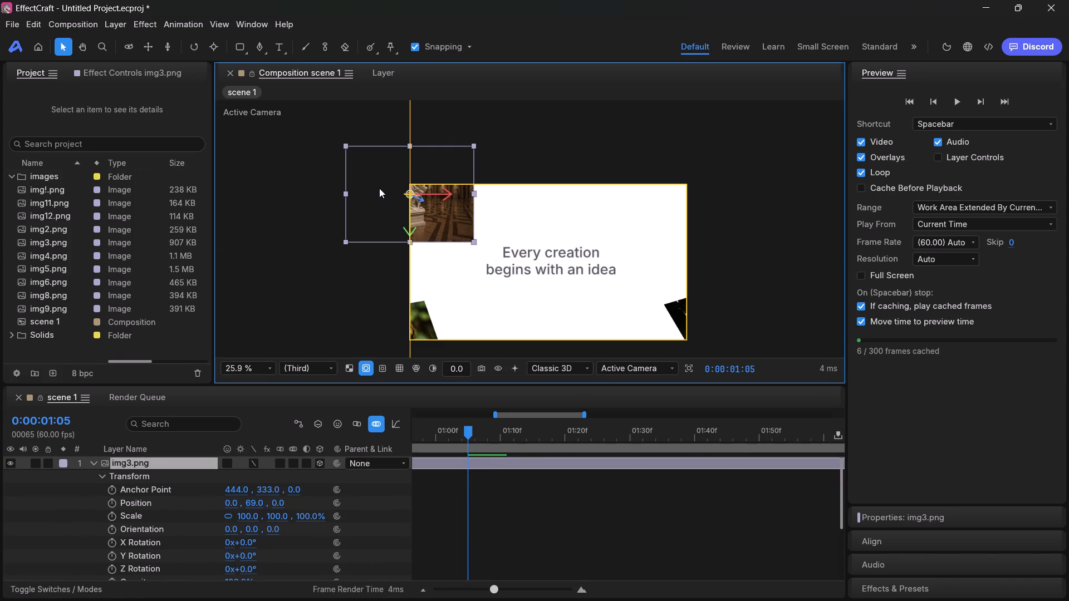
pyautogui.moveTo(379, 188); pyautogui.dragTo(375, 189)
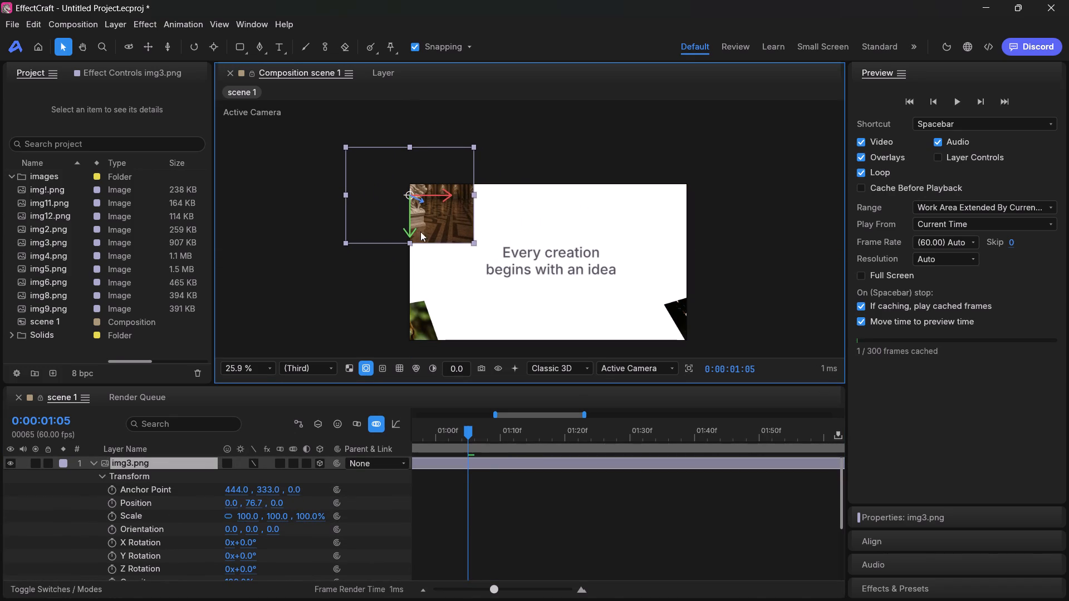
# Scale the img3.png layer uniformly down to 64.4%.
pyautogui.moveTo(316, 517); pyautogui.dragTo(299, 518)
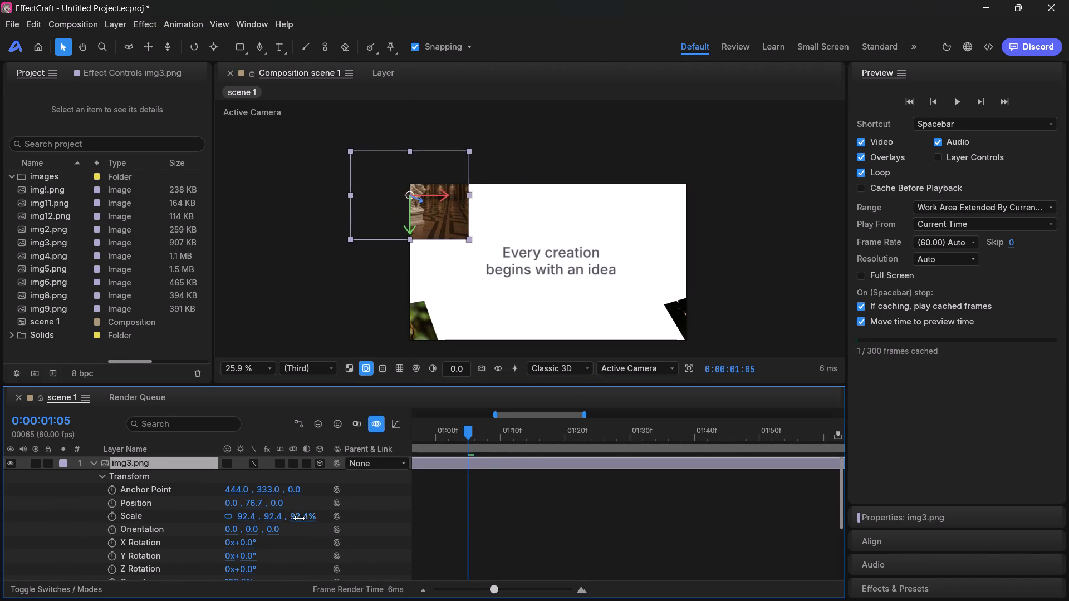
pyautogui.moveTo(299, 518); pyautogui.dragTo(272, 520)
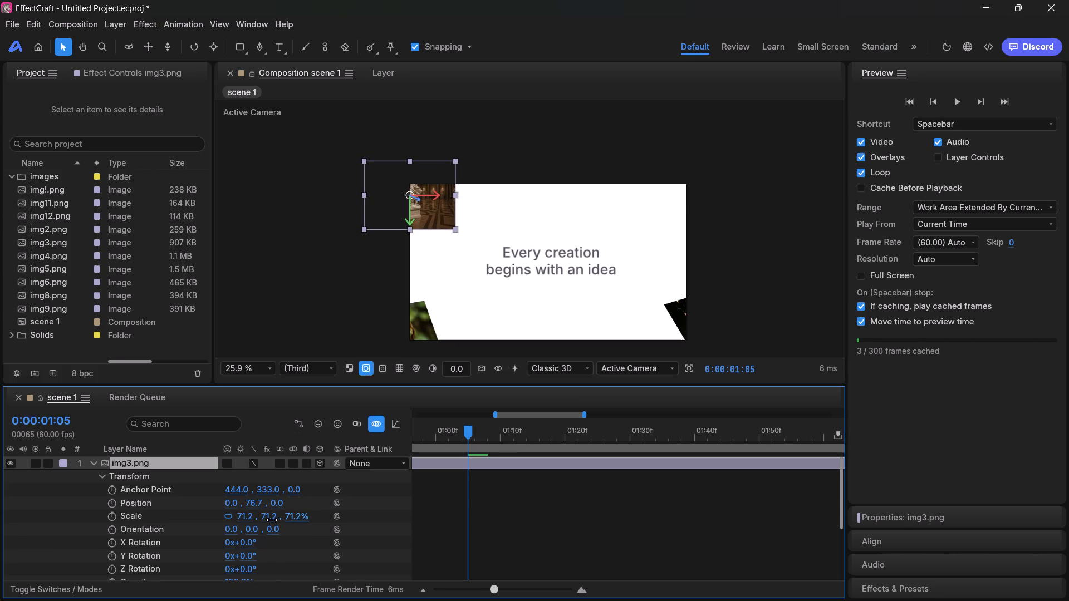
pyautogui.moveTo(272, 520); pyautogui.dragTo(261, 519)
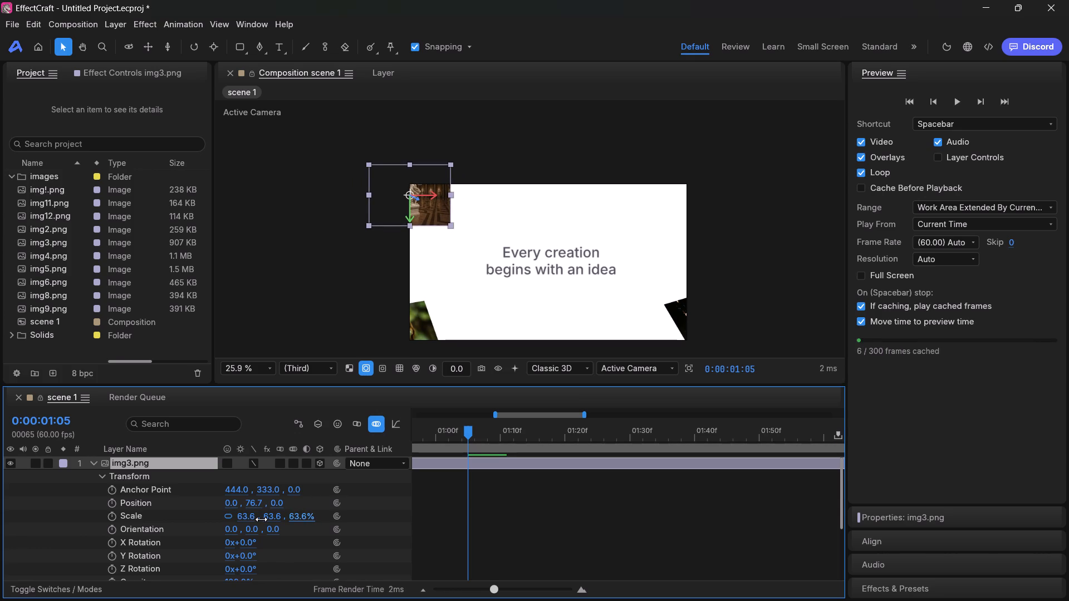
pyautogui.moveTo(261, 519); pyautogui.dragTo(262, 521)
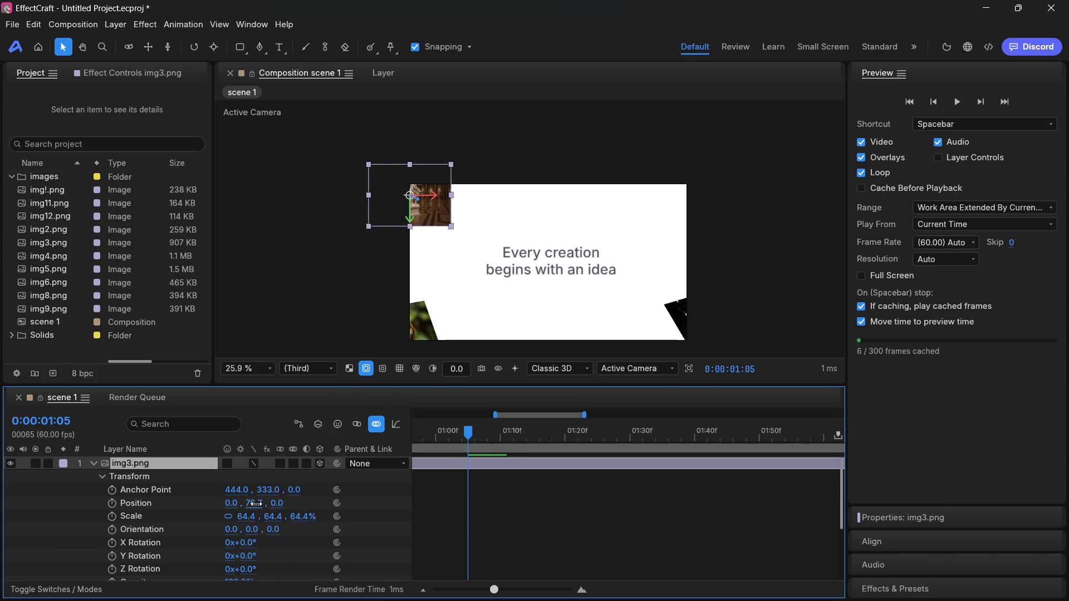
# Tilt the img3.png layer in 3D by setting its Orientation to 33.6, -46.4, 15.2.
pyautogui.moveTo(253, 529); pyautogui.dragTo(262, 527)
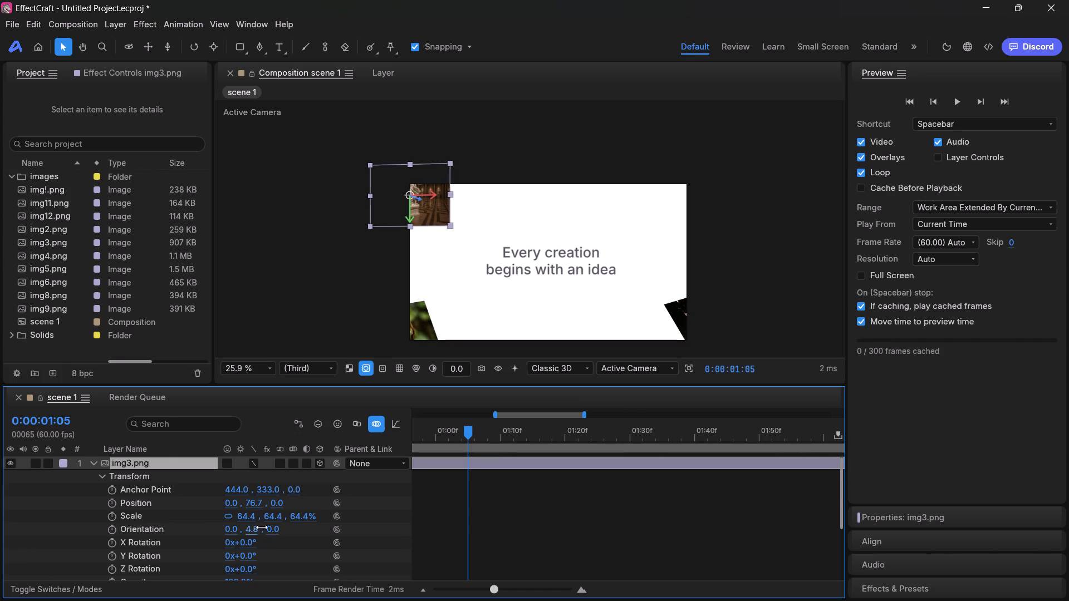
pyautogui.moveTo(262, 527); pyautogui.dragTo(223, 534)
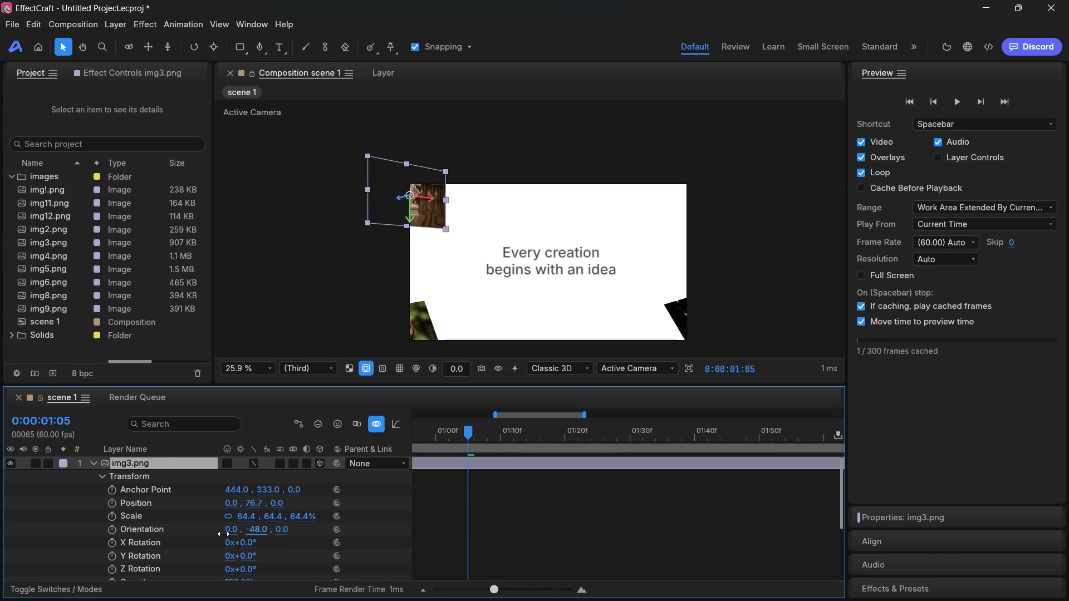
pyautogui.moveTo(223, 534); pyautogui.dragTo(224, 534)
pyautogui.moveTo(233, 529); pyautogui.dragTo(260, 523)
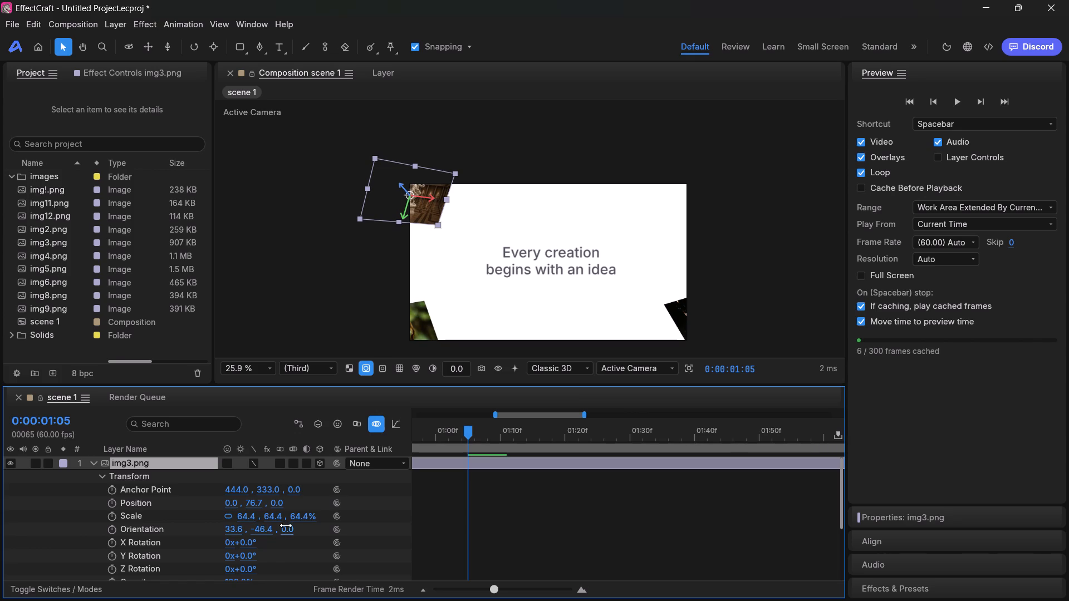
pyautogui.moveTo(286, 527); pyautogui.dragTo(305, 525)
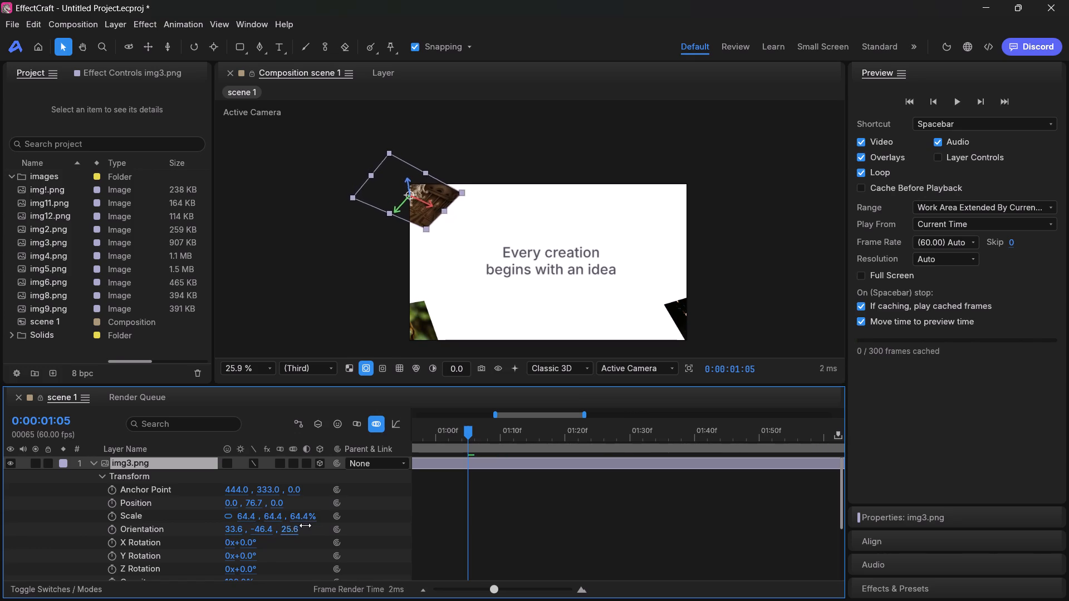
pyautogui.moveTo(305, 525); pyautogui.dragTo(300, 526)
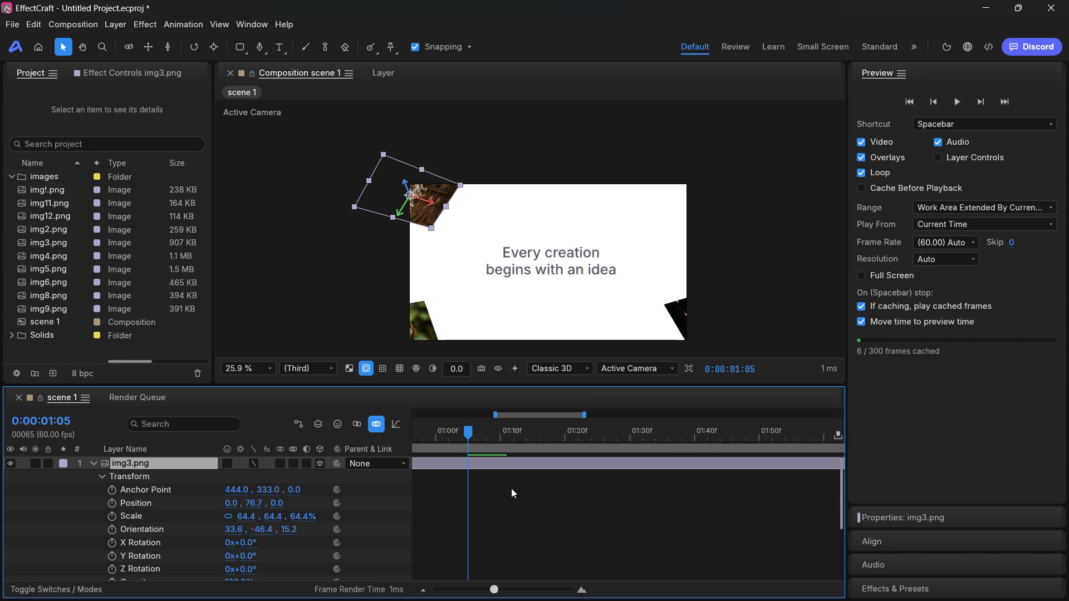
# Expand the img!.png layer's transform properties to check the timing of its keyframes.
pyautogui.scroll(2, 511, 488)
pyautogui.scroll(-2, 133, 504)
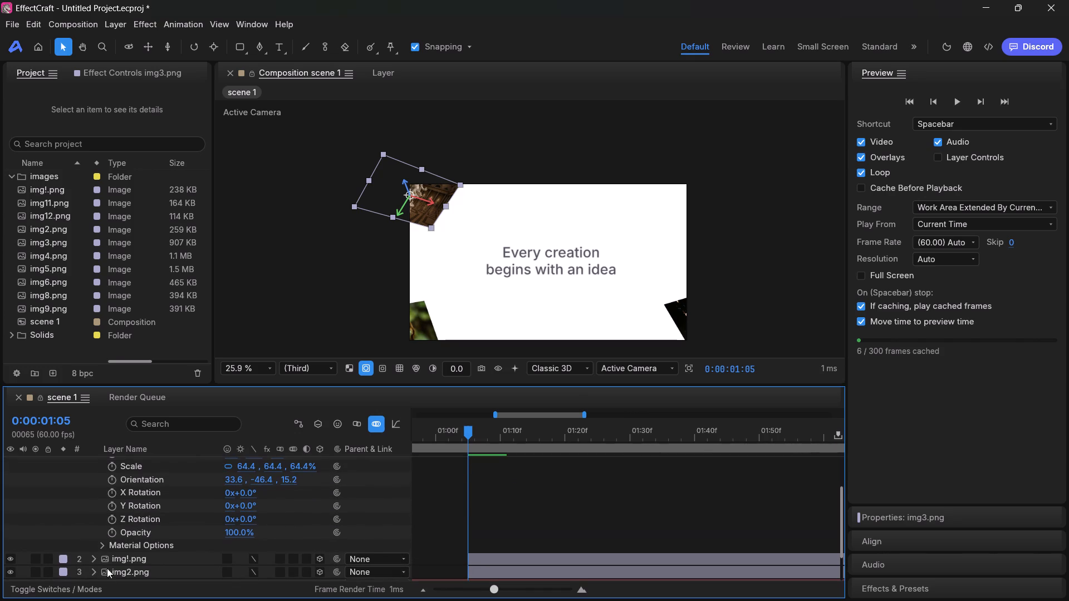
pyautogui.click(93, 559)
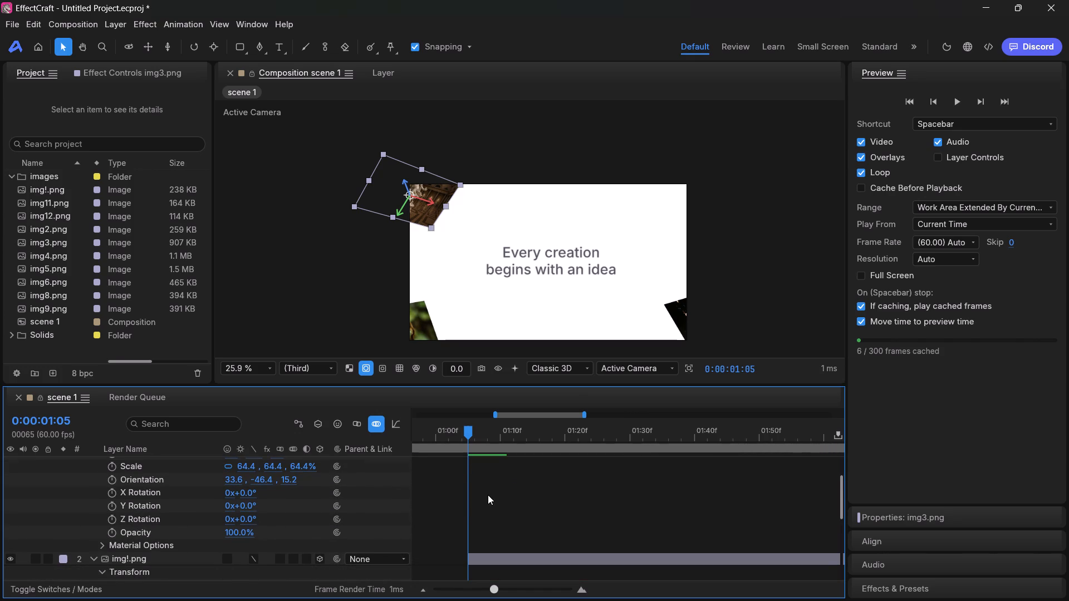
pyautogui.scroll(-2, 488, 495)
pyautogui.scroll(3, 488, 495)
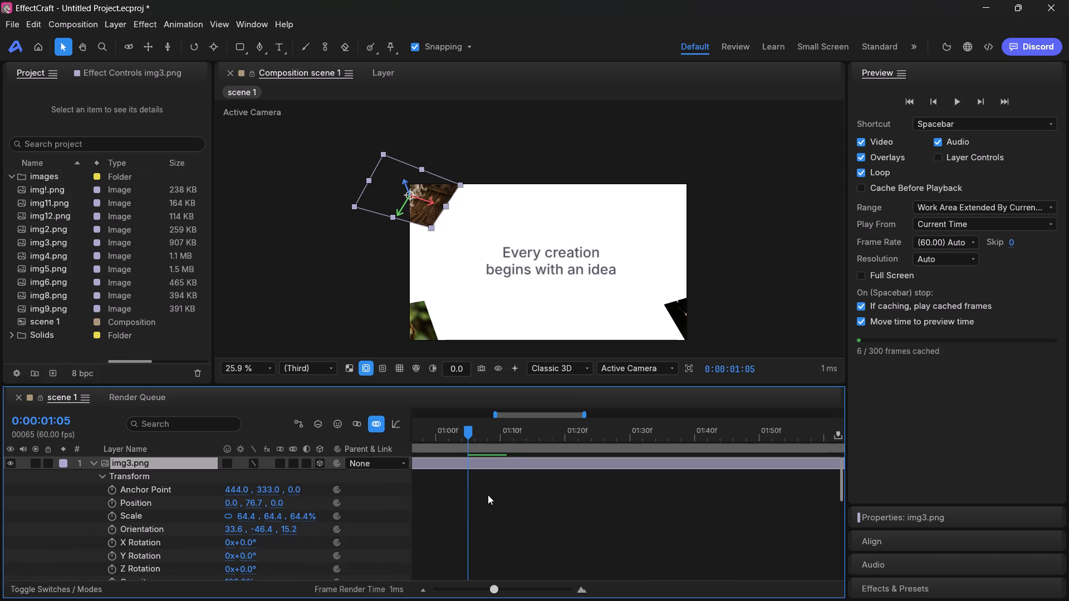
pyautogui.scroll(1, 488, 495)
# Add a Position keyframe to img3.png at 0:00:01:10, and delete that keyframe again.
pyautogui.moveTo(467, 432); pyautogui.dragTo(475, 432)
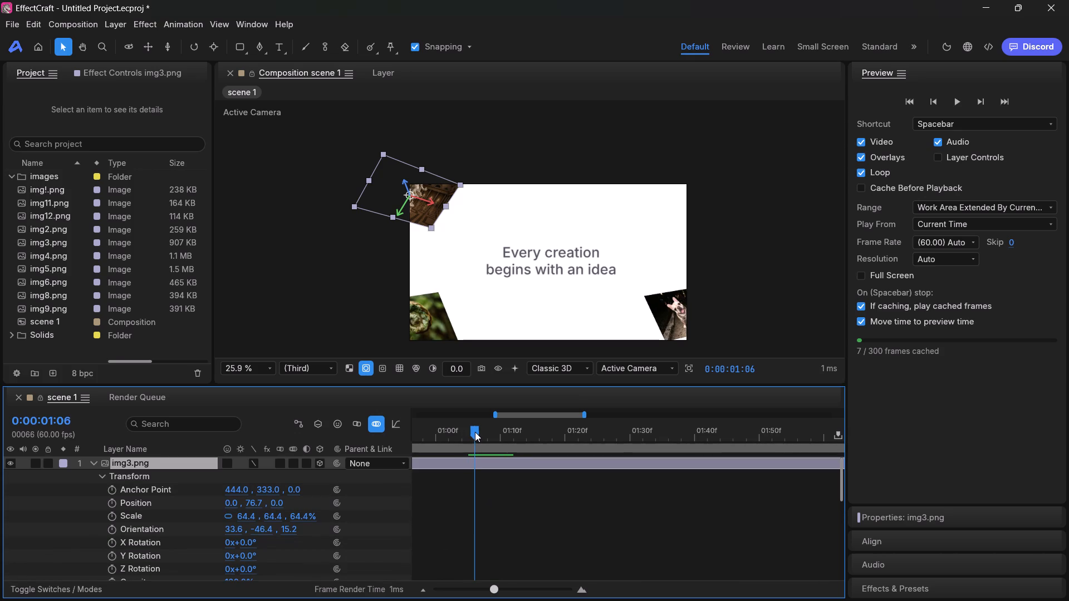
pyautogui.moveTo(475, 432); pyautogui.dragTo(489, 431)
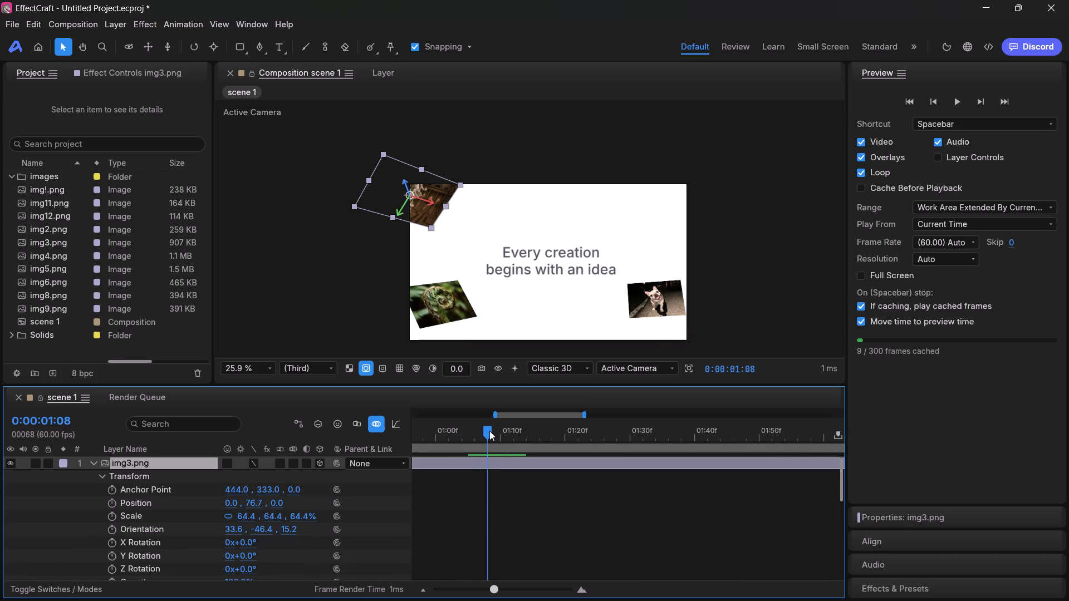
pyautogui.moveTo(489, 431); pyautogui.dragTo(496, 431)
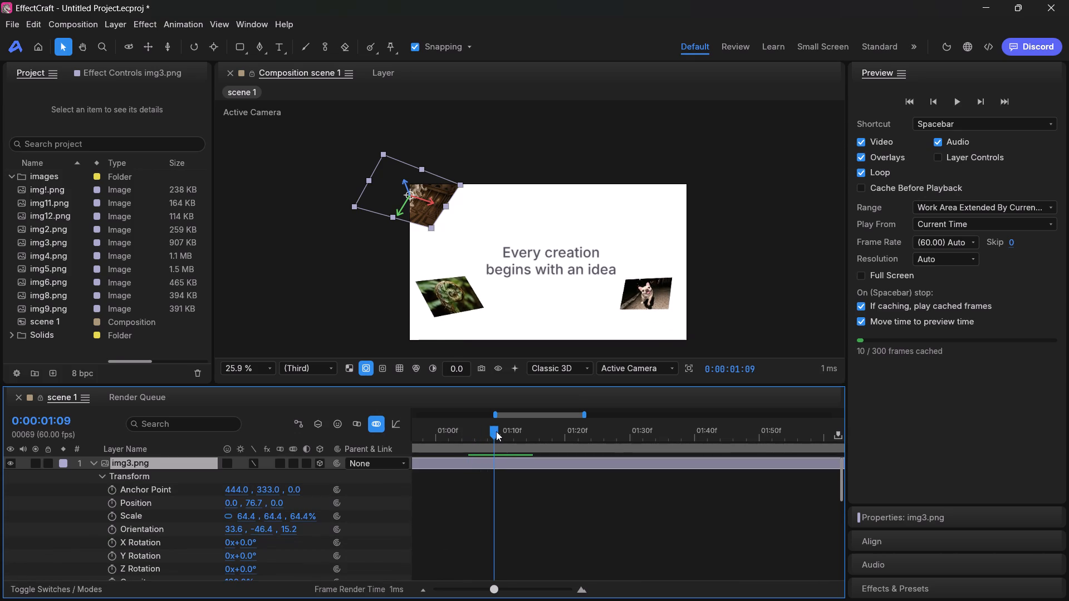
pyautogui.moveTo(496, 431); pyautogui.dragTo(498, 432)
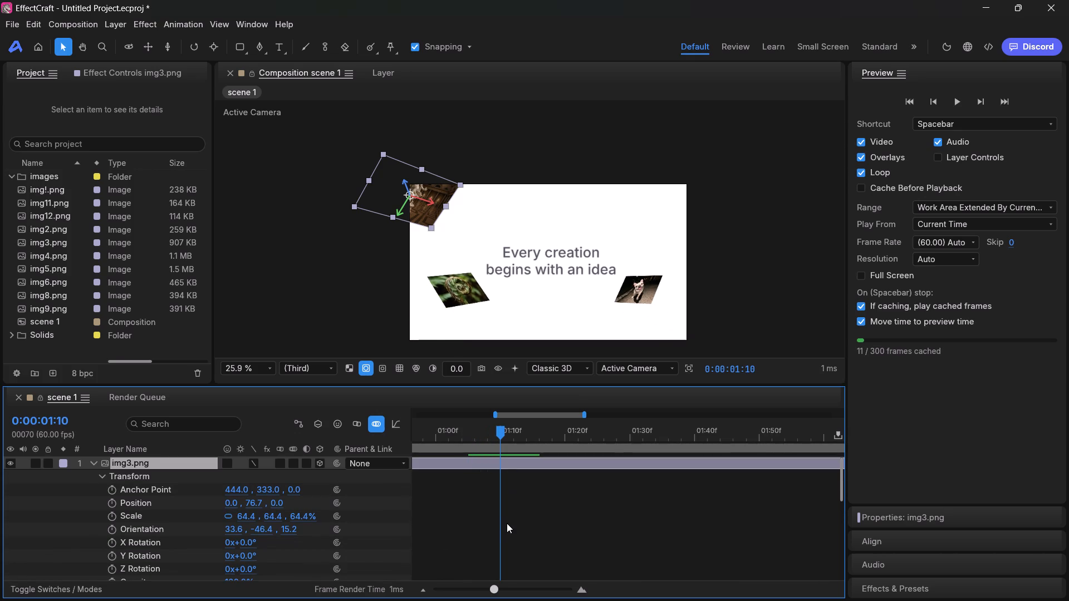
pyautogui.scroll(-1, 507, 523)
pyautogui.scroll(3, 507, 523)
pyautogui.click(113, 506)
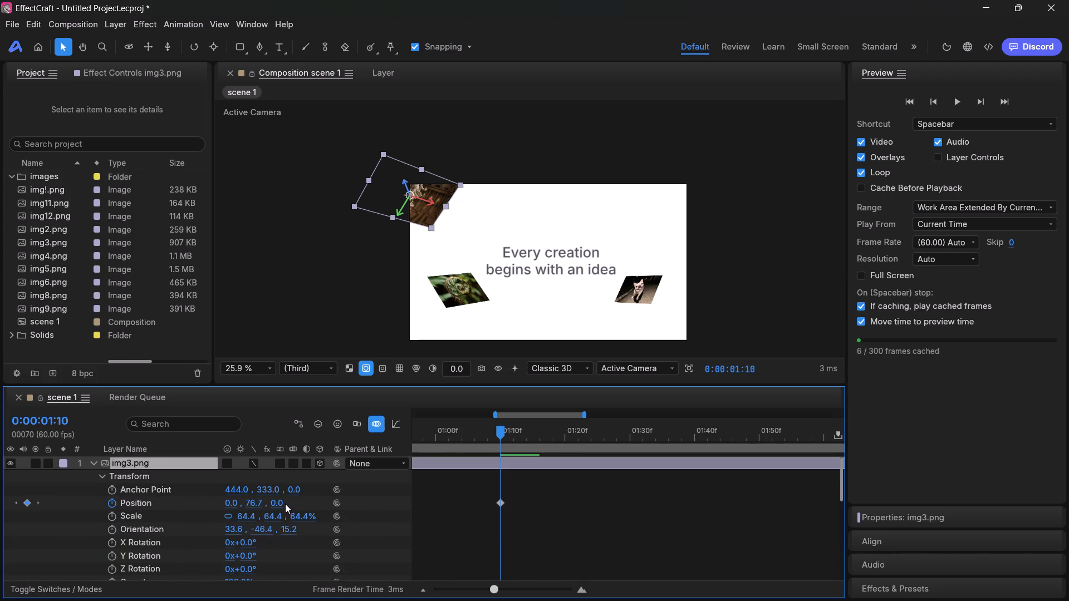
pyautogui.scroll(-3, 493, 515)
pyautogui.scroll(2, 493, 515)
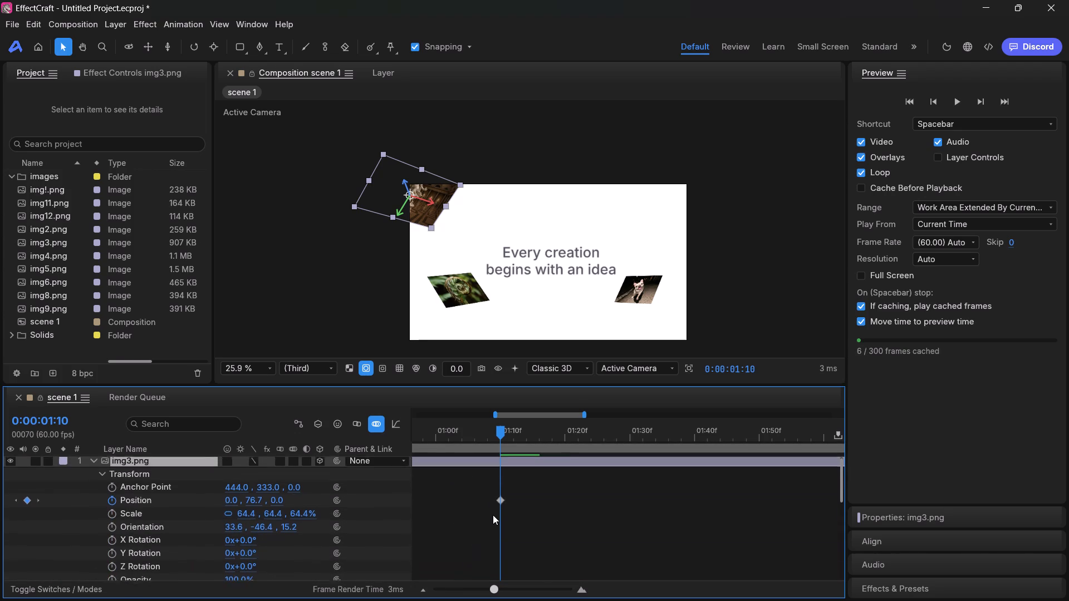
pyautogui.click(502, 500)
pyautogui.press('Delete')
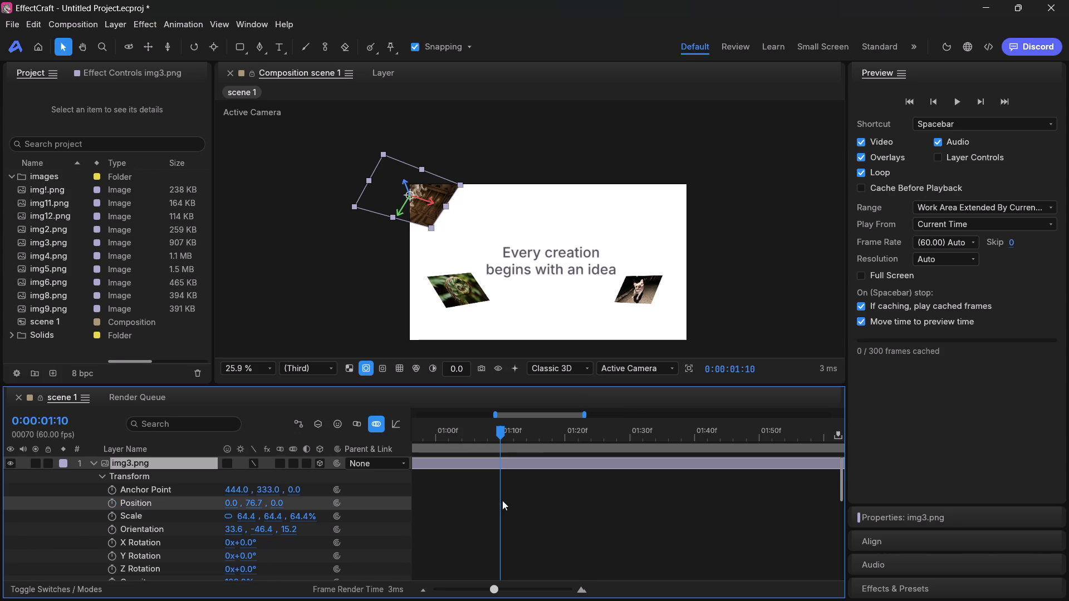
# Move the current time to 0:00:01:05, in line with the first keyframes of the img!.png layer.
pyautogui.moveTo(501, 431); pyautogui.dragTo(473, 435)
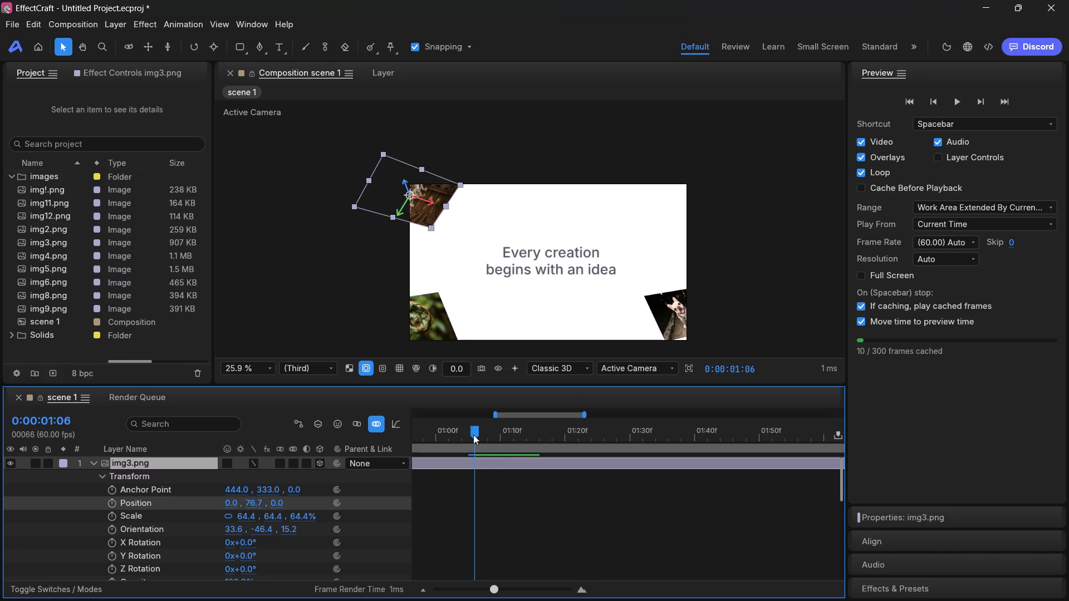
pyautogui.moveTo(473, 435); pyautogui.dragTo(478, 435)
pyautogui.scroll(-1, 498, 515)
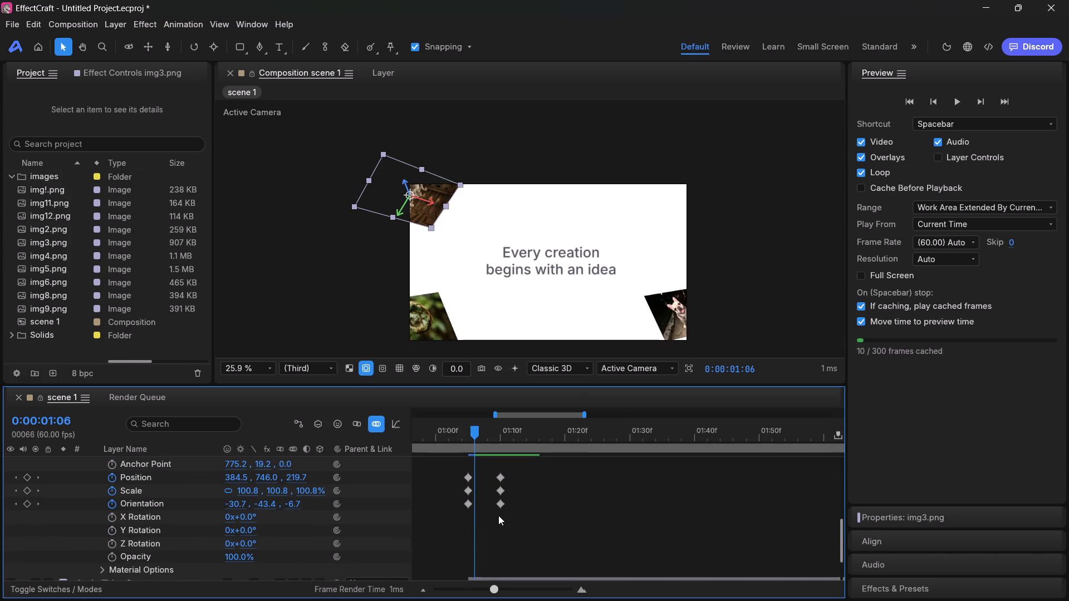
pyautogui.moveTo(474, 432); pyautogui.dragTo(469, 432)
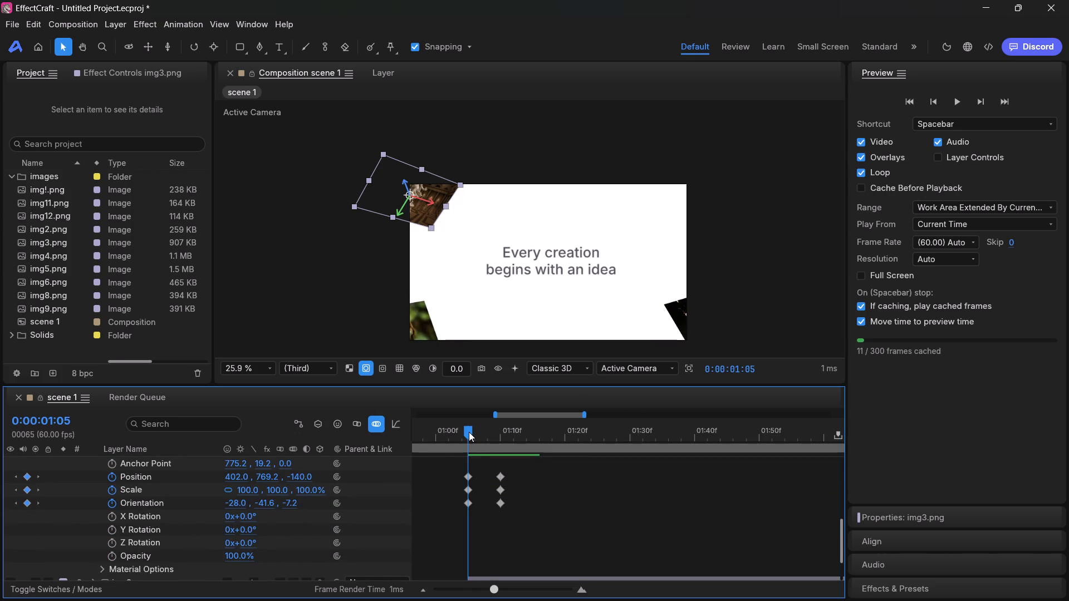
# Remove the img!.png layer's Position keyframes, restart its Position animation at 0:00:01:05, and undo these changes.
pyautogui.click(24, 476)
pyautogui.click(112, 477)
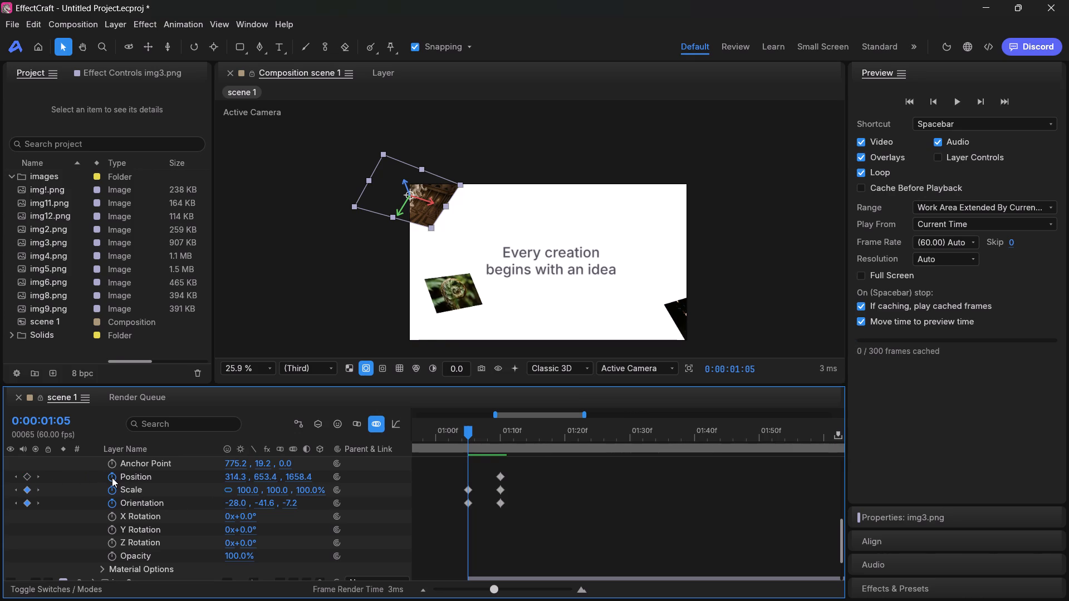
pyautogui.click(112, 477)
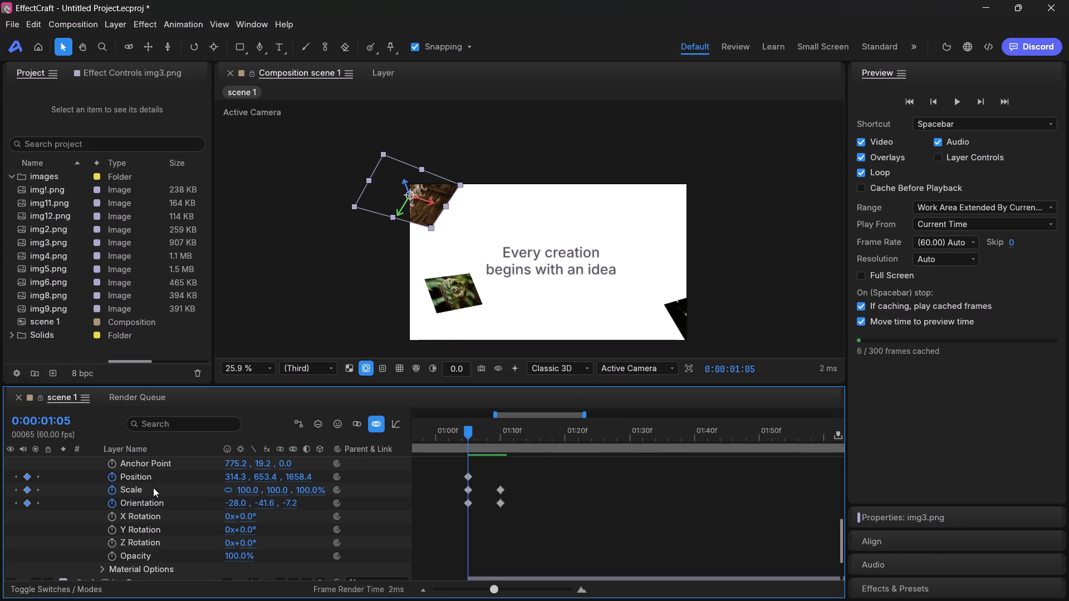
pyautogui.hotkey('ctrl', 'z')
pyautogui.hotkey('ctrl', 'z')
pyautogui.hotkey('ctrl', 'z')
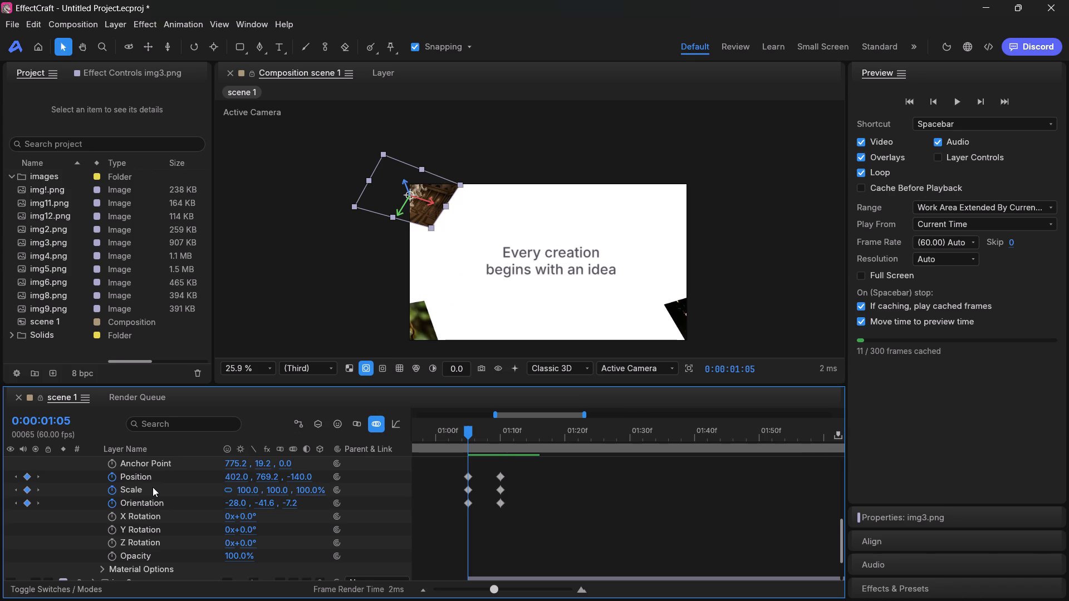
# Add a Position keyframe to the img3.png layer at 0:00:01:05.
pyautogui.scroll(5, 153, 487)
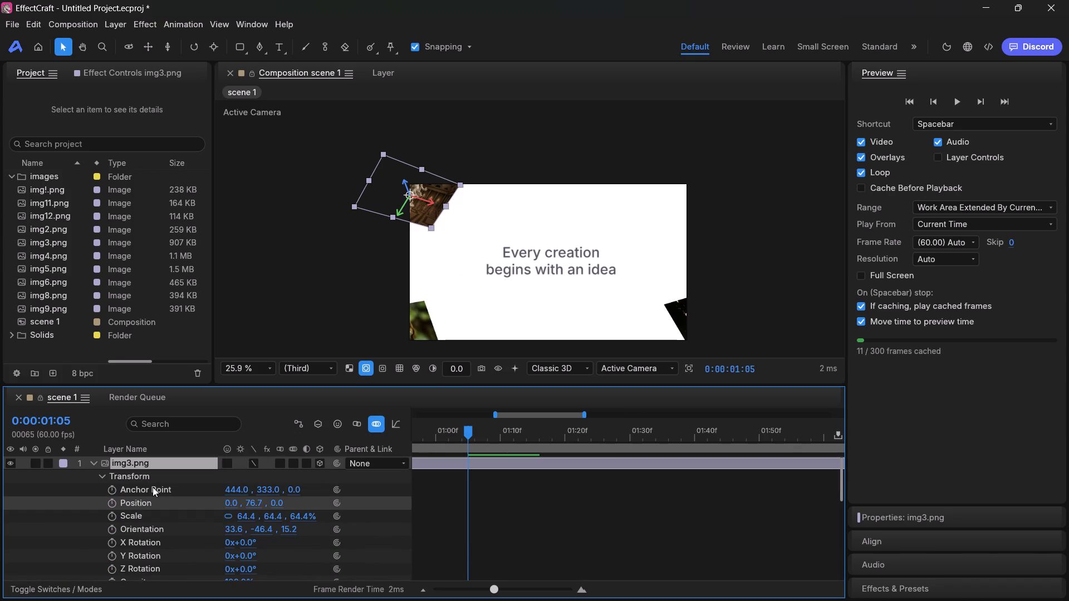
pyautogui.click(112, 504)
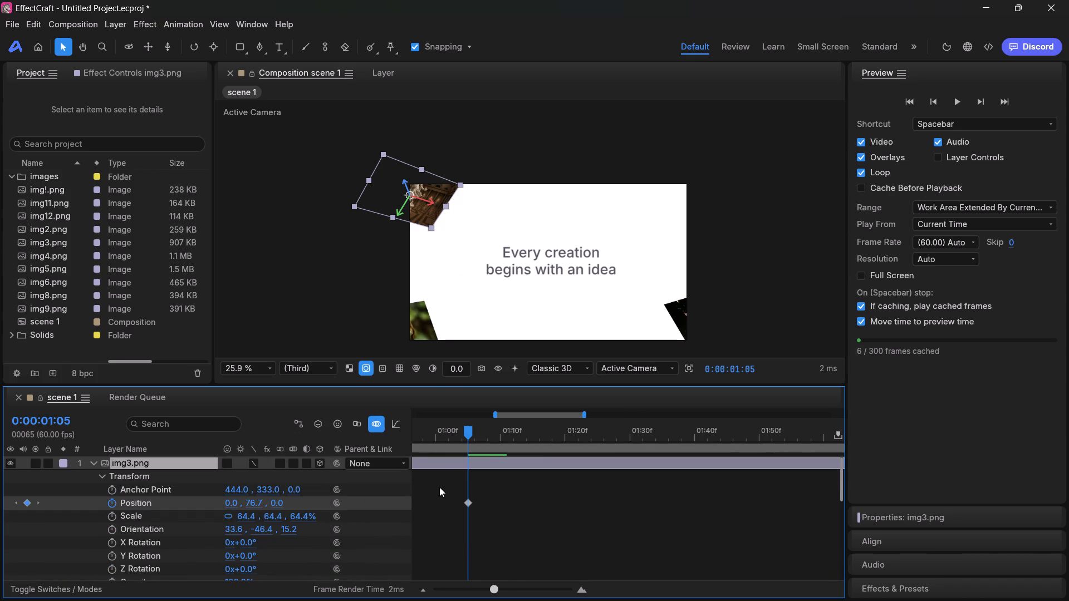
# At 0:00:01:10, push the img3.png layer back in depth by setting its Position Z value to 1545.6.
pyautogui.scroll(-3, 332, 508)
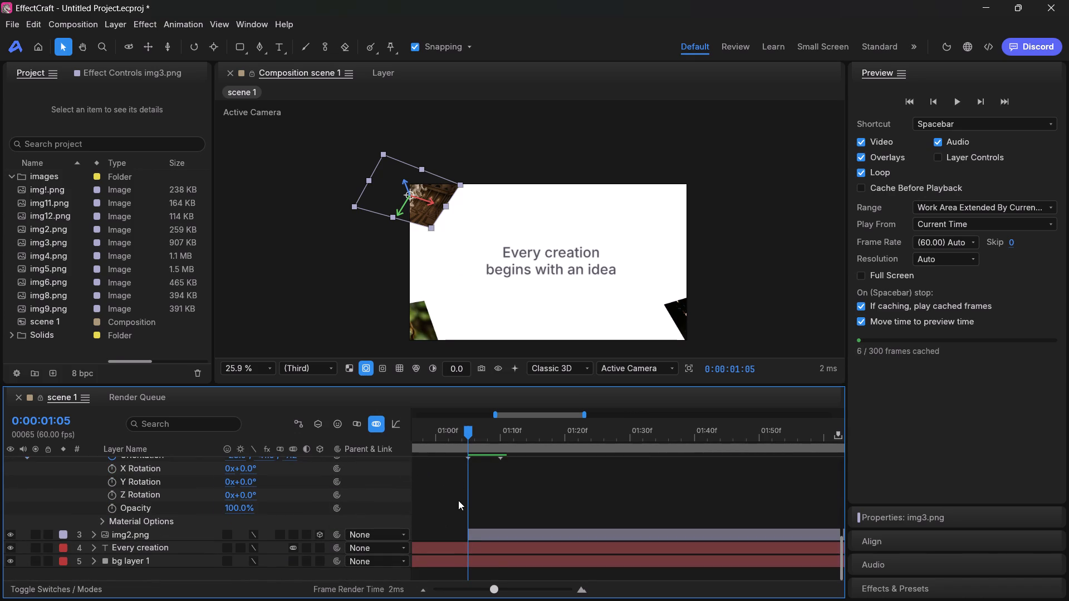
pyautogui.scroll(1, 351, 497)
pyautogui.scroll(-1, 314, 541)
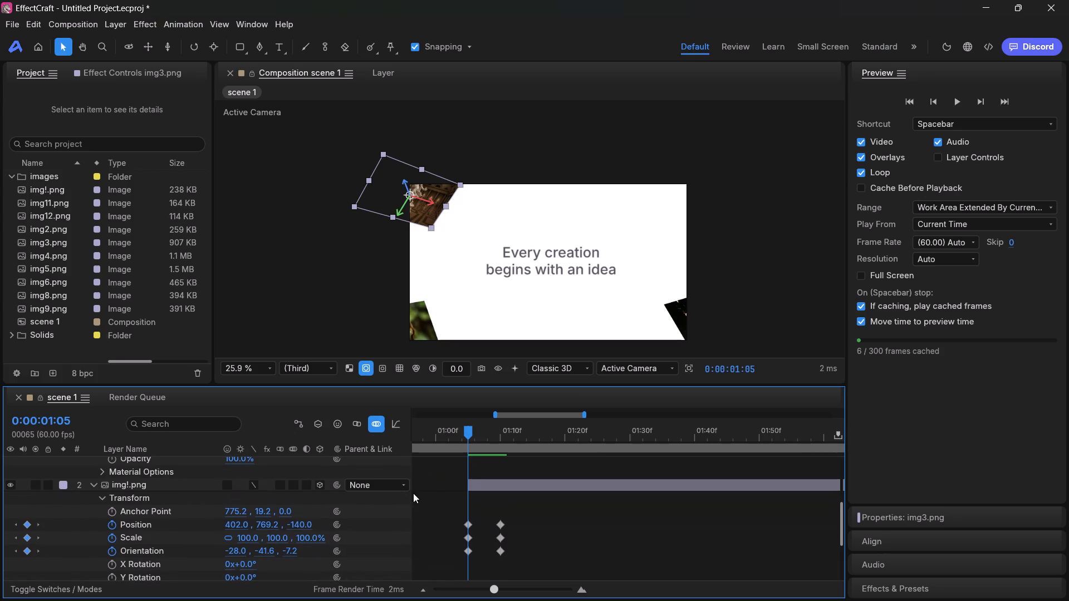
pyautogui.moveTo(472, 436); pyautogui.dragTo(498, 441)
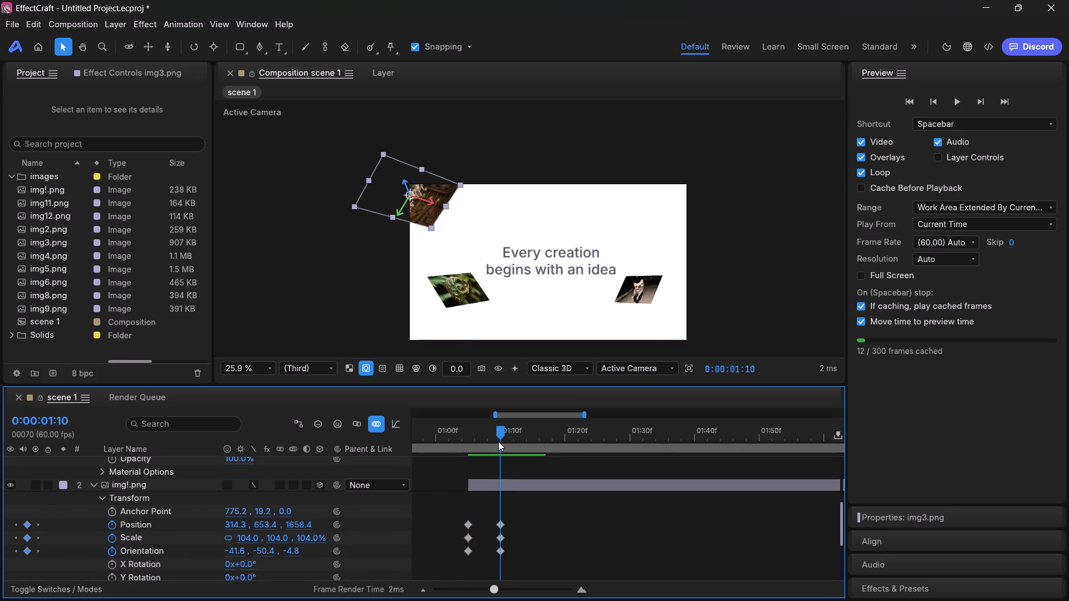
pyautogui.moveTo(498, 441); pyautogui.dragTo(499, 441)
pyautogui.scroll(8, 449, 502)
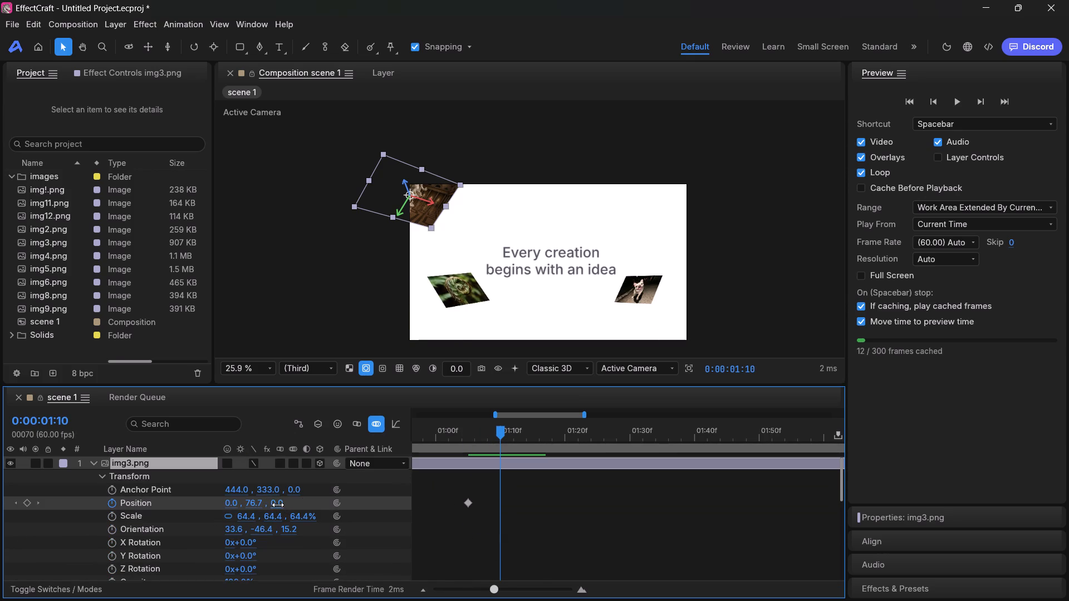
pyautogui.moveTo(278, 501); pyautogui.dragTo(720, 551)
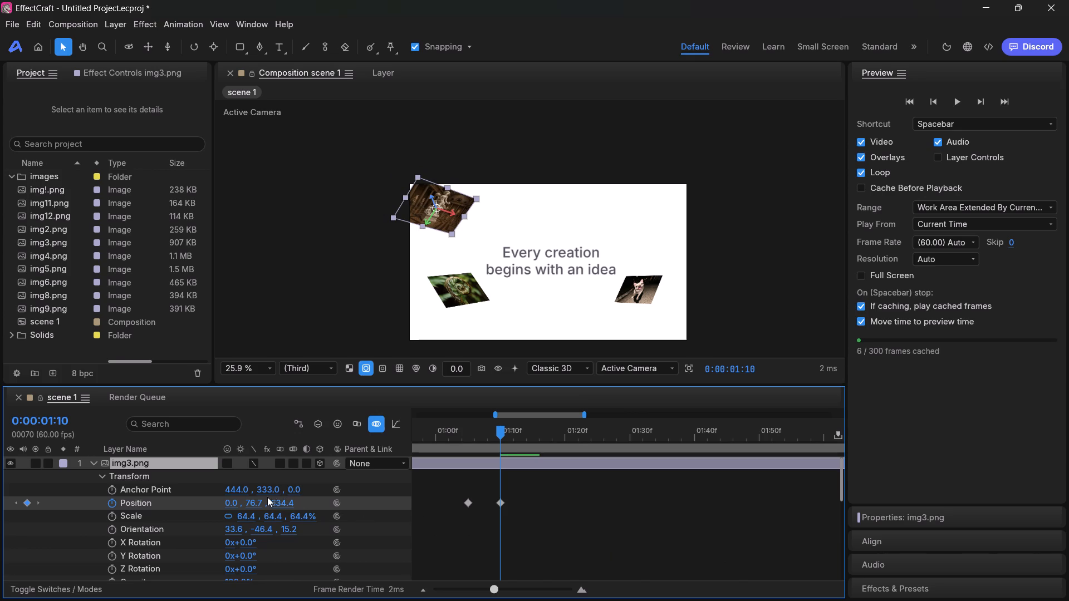
pyautogui.moveTo(273, 506); pyautogui.dragTo(919, 489)
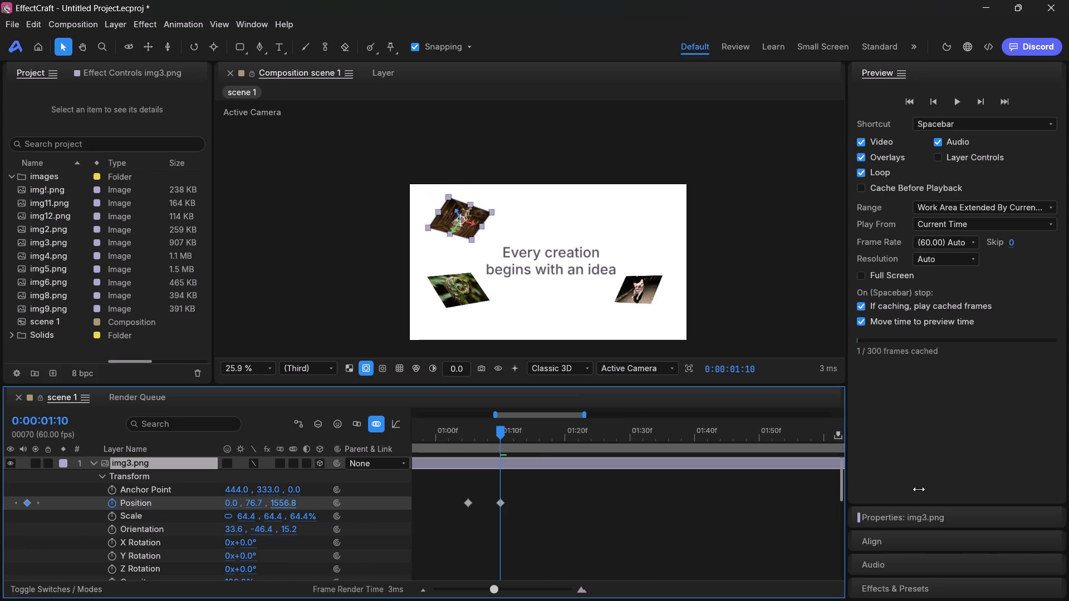
pyautogui.moveTo(919, 489); pyautogui.dragTo(918, 489)
pyautogui.moveTo(282, 505); pyautogui.dragTo(411, 505)
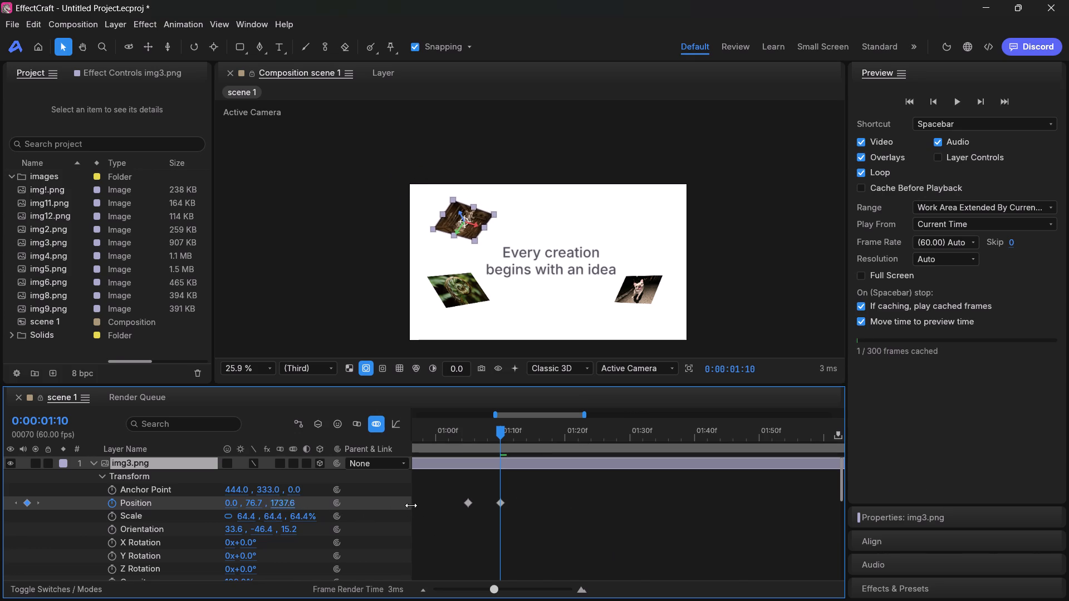
pyautogui.moveTo(411, 505); pyautogui.dragTo(277, 509)
pyautogui.click(621, 512)
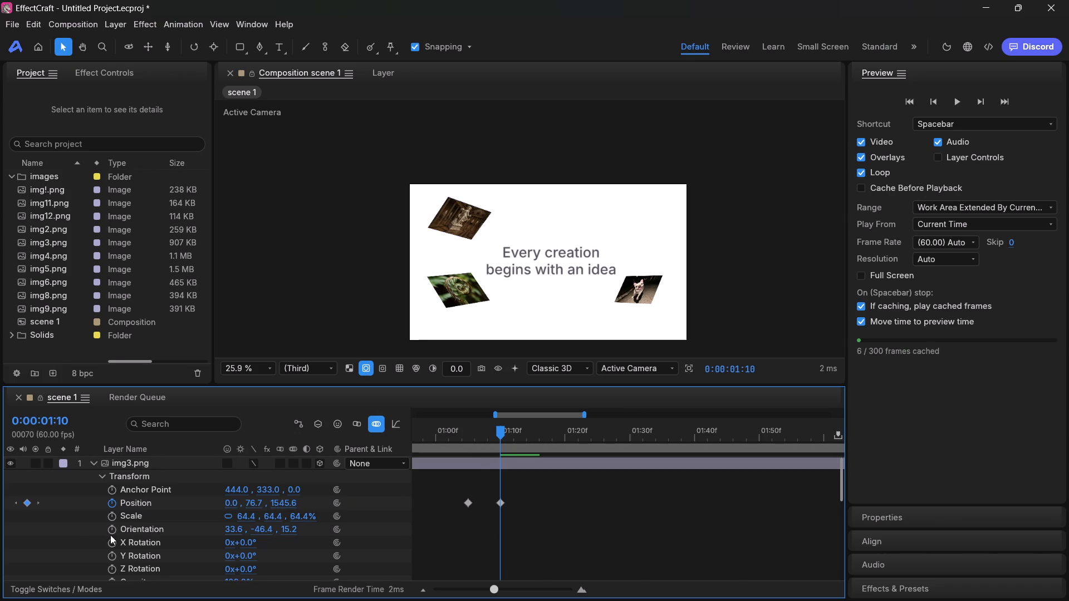
# Scrub between about 0:00:01:04 and 0:00:01:10 to check the img3.png layer's movement against the other images.
pyautogui.moveTo(502, 432); pyautogui.dragTo(494, 432)
pyautogui.moveTo(494, 432); pyautogui.dragTo(448, 444)
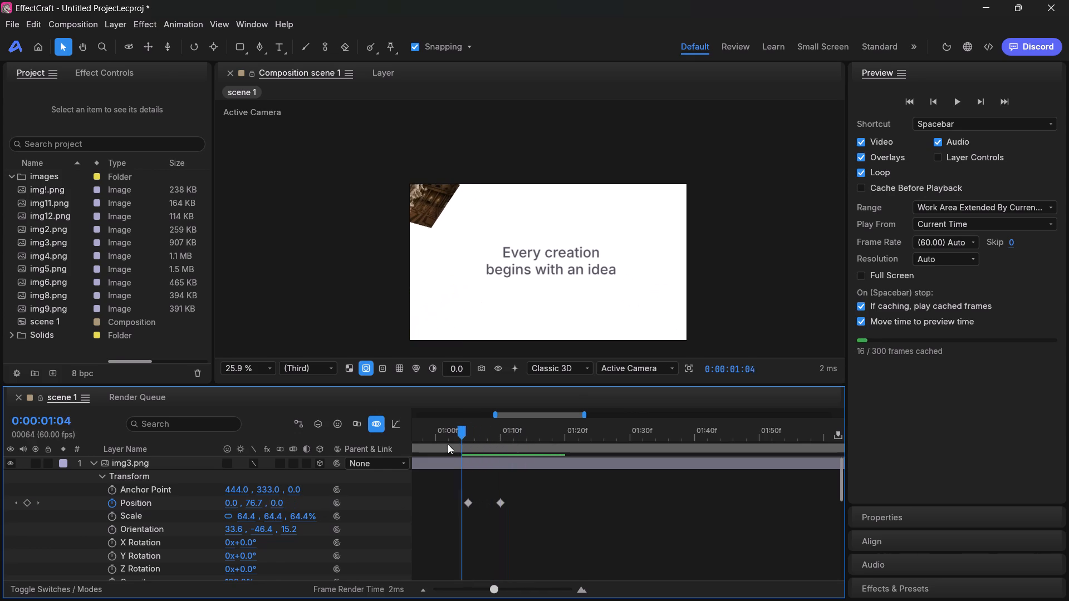
pyautogui.moveTo(448, 444); pyautogui.dragTo(499, 441)
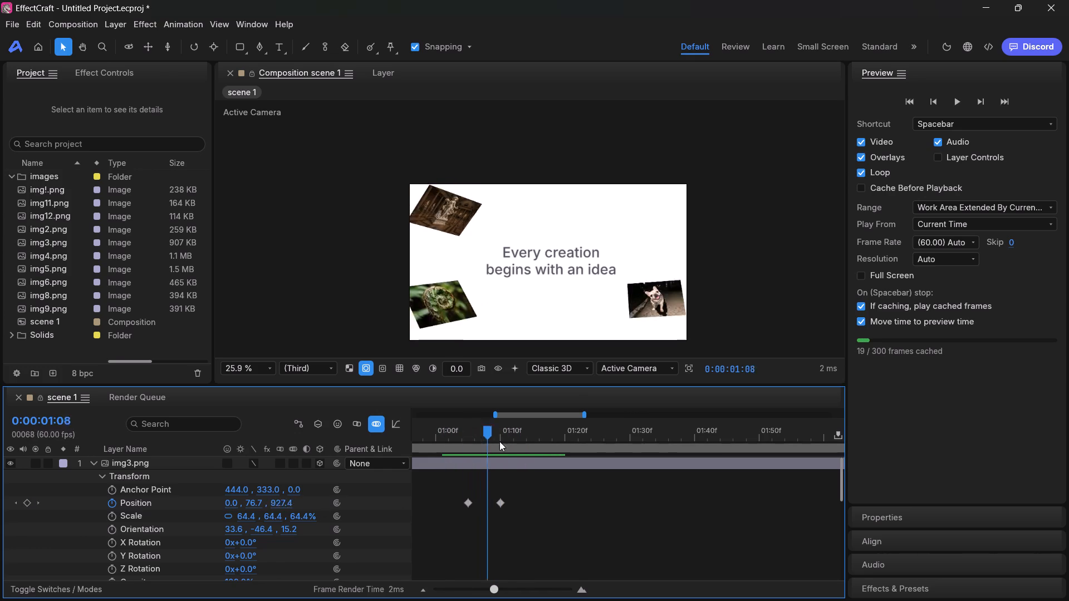
pyautogui.moveTo(499, 441); pyautogui.dragTo(489, 446)
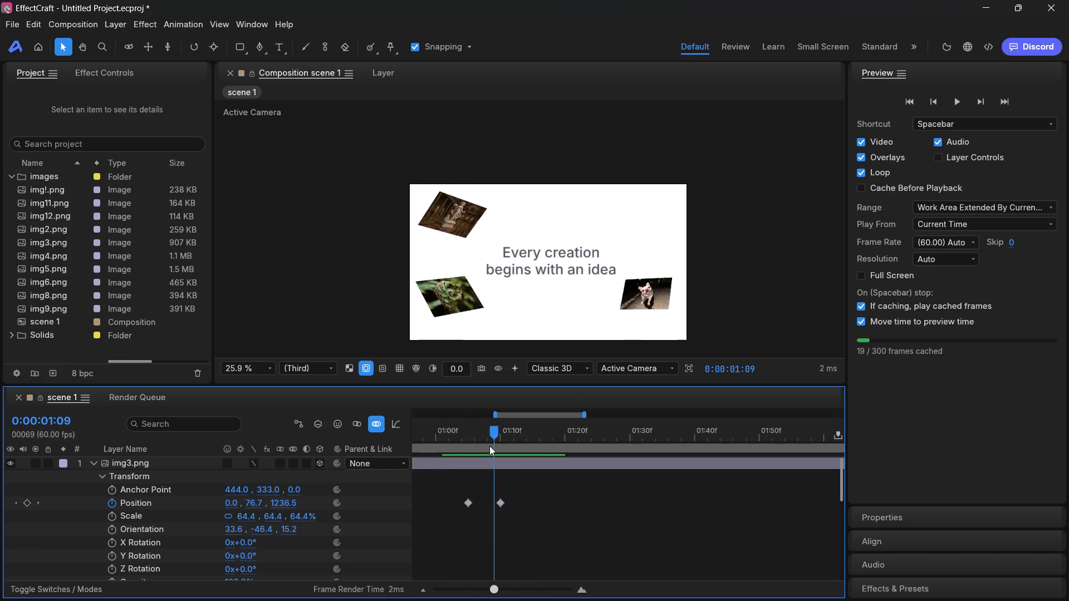
pyautogui.moveTo(489, 446); pyautogui.dragTo(454, 452)
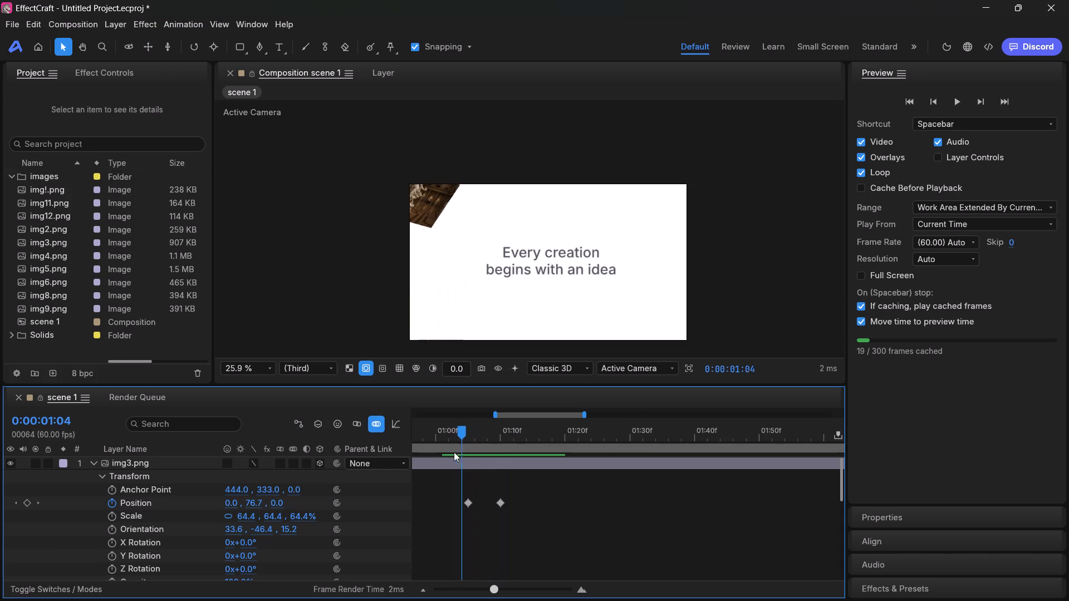
pyautogui.moveTo(454, 452); pyautogui.dragTo(472, 450)
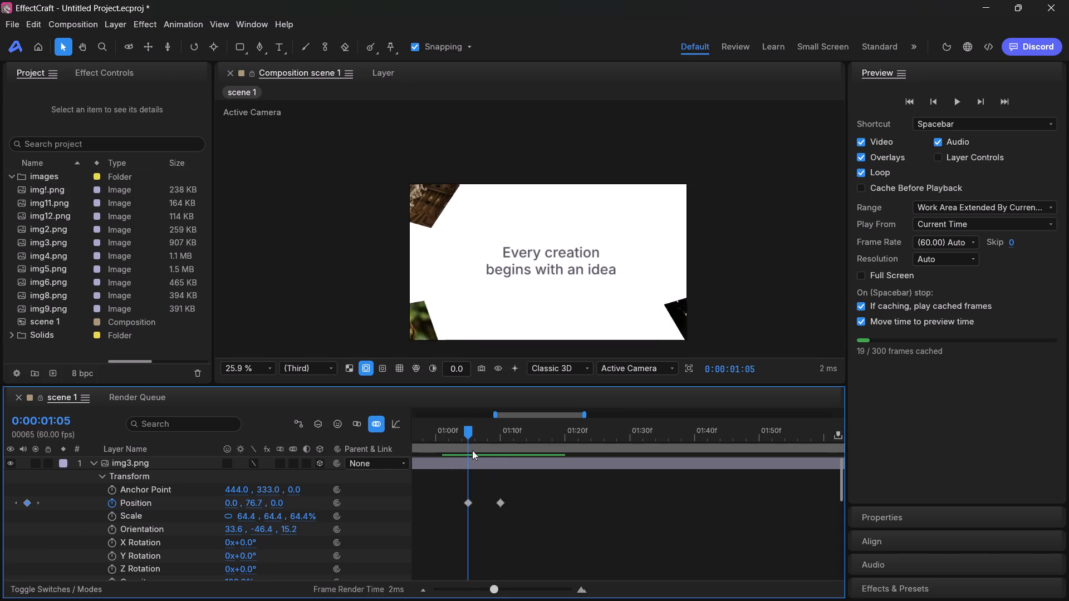
pyautogui.moveTo(472, 450); pyautogui.dragTo(472, 449)
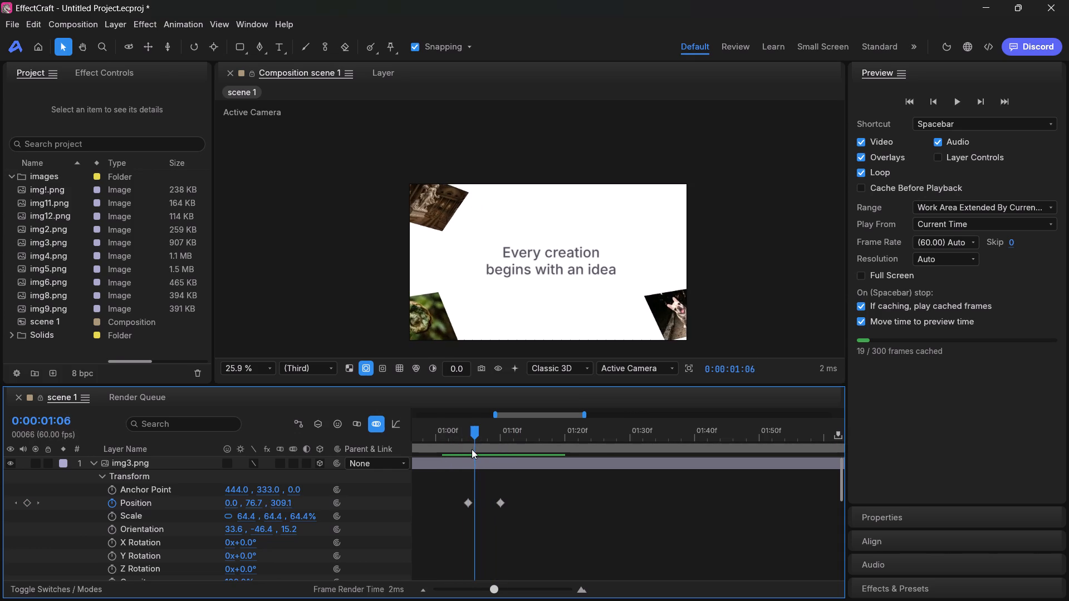
# Add an Orientation keyframe to the img3.png layer at 0:00:01:05.
pyautogui.moveTo(472, 449); pyautogui.dragTo(465, 452)
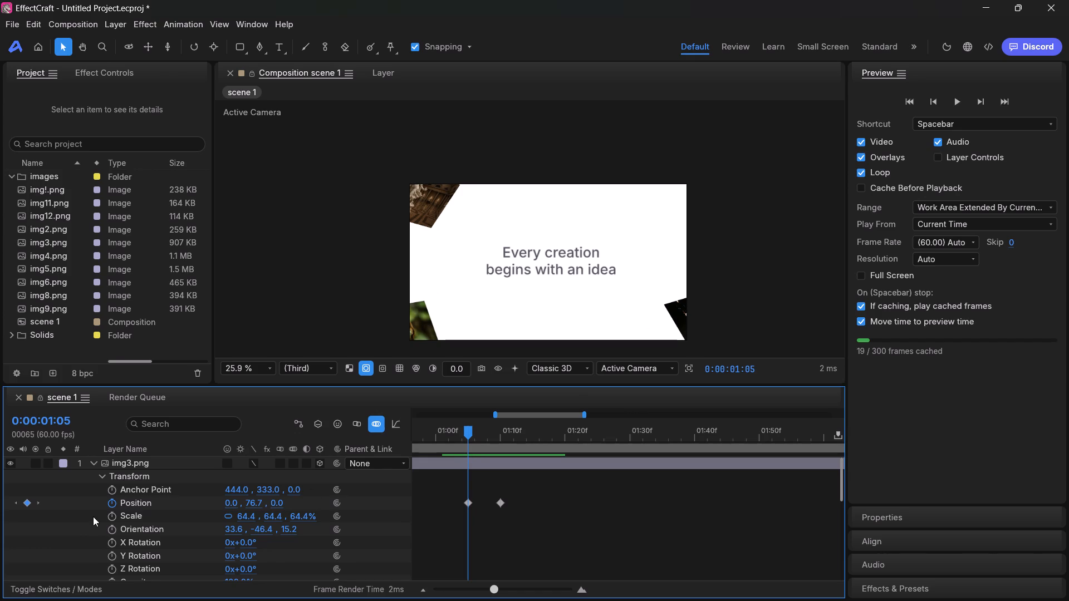
pyautogui.click(114, 530)
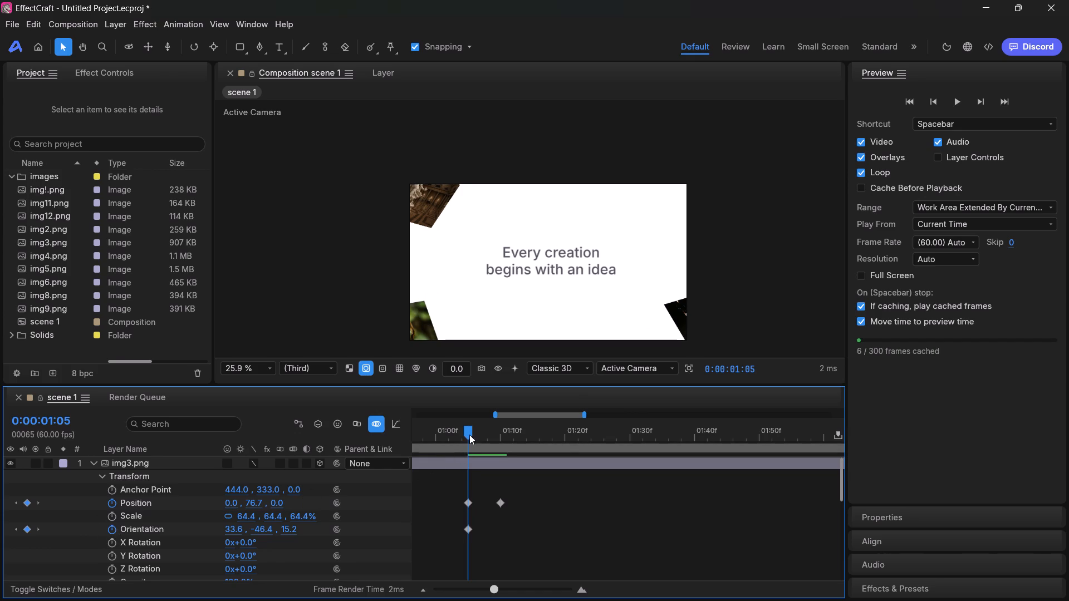
# At 0:00:01:10, set the img3.png layer's Orientation to 36.0, -46.4, 15.2.
pyautogui.moveTo(469, 435); pyautogui.dragTo(500, 434)
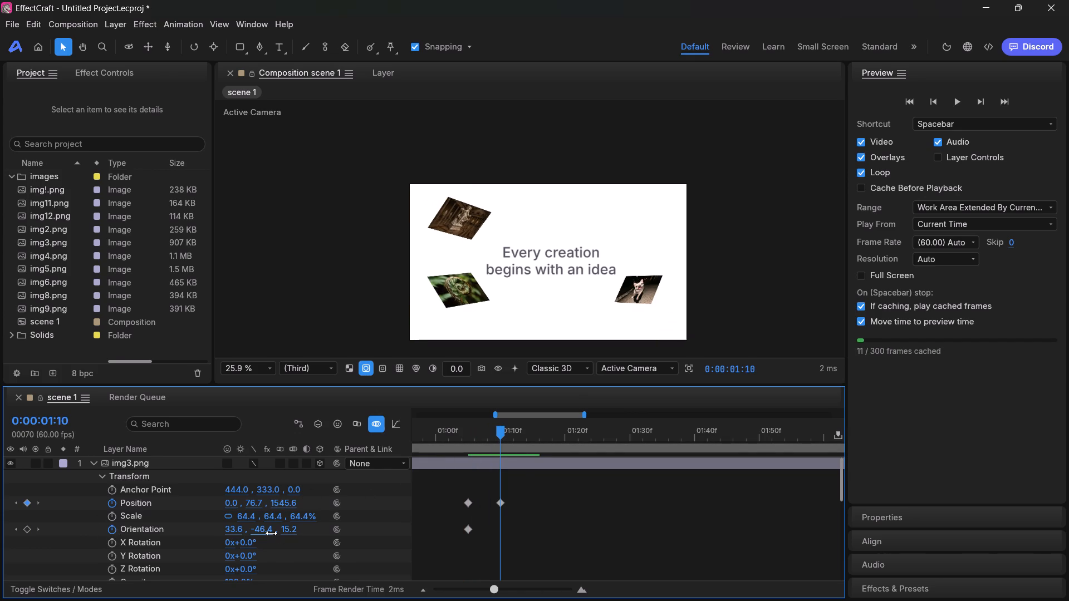
pyautogui.moveTo(264, 531); pyautogui.dragTo(284, 529)
pyautogui.hotkey('ctrl', 'z')
pyautogui.moveTo(230, 530); pyautogui.dragTo(239, 533)
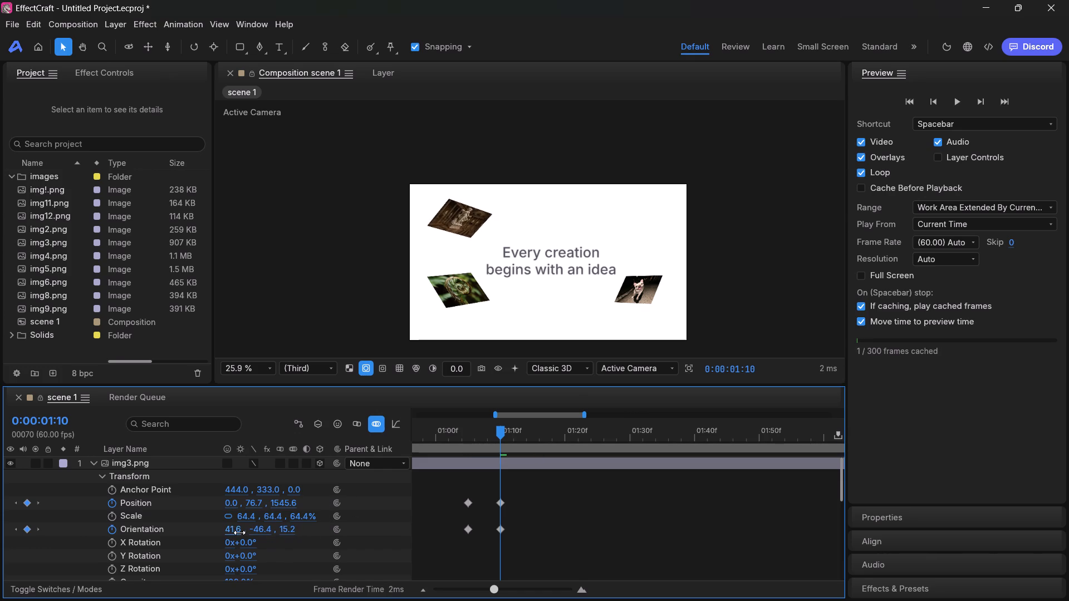
pyautogui.moveTo(239, 533); pyautogui.dragTo(236, 534)
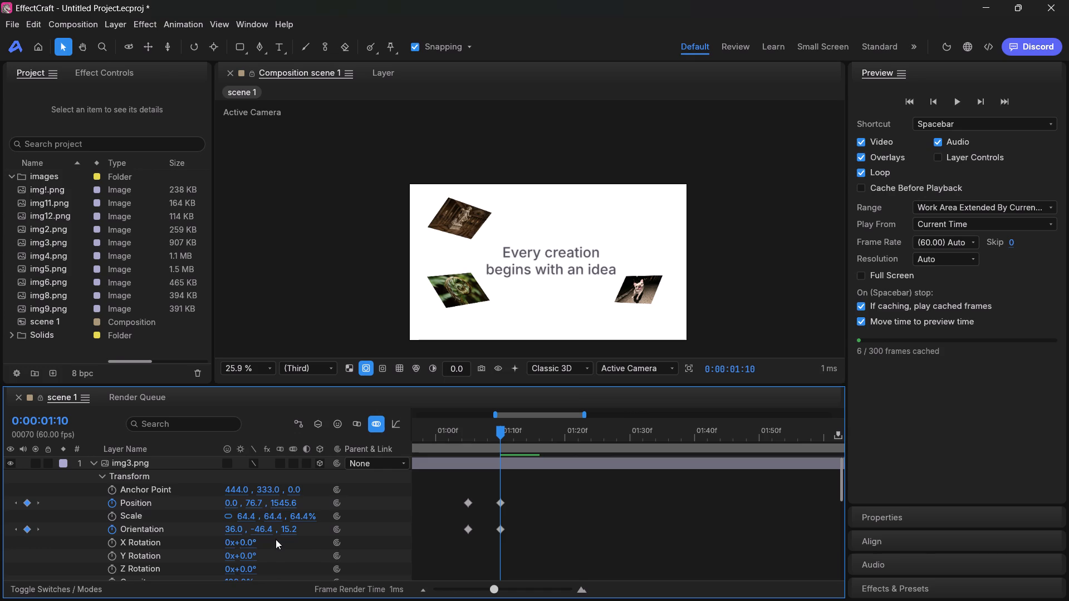
pyautogui.click(555, 515)
# Trim the start of the img3.png layer to 0:00:01:05, in line with its first keyframes.
pyautogui.moveTo(498, 430); pyautogui.dragTo(507, 441)
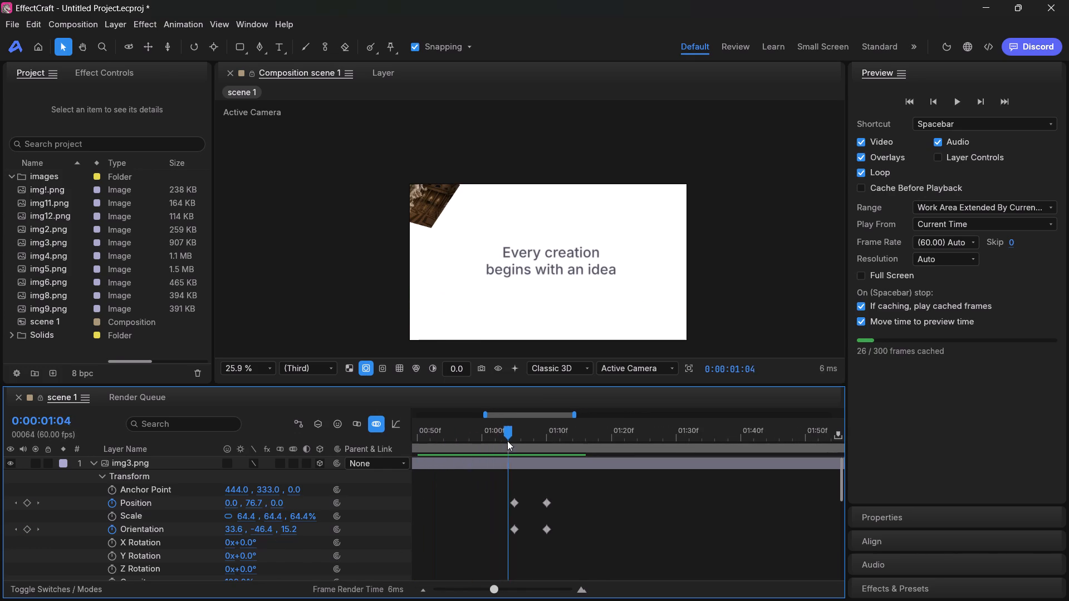
pyautogui.moveTo(507, 441); pyautogui.dragTo(420, 455)
pyautogui.moveTo(416, 434); pyautogui.dragTo(443, 433)
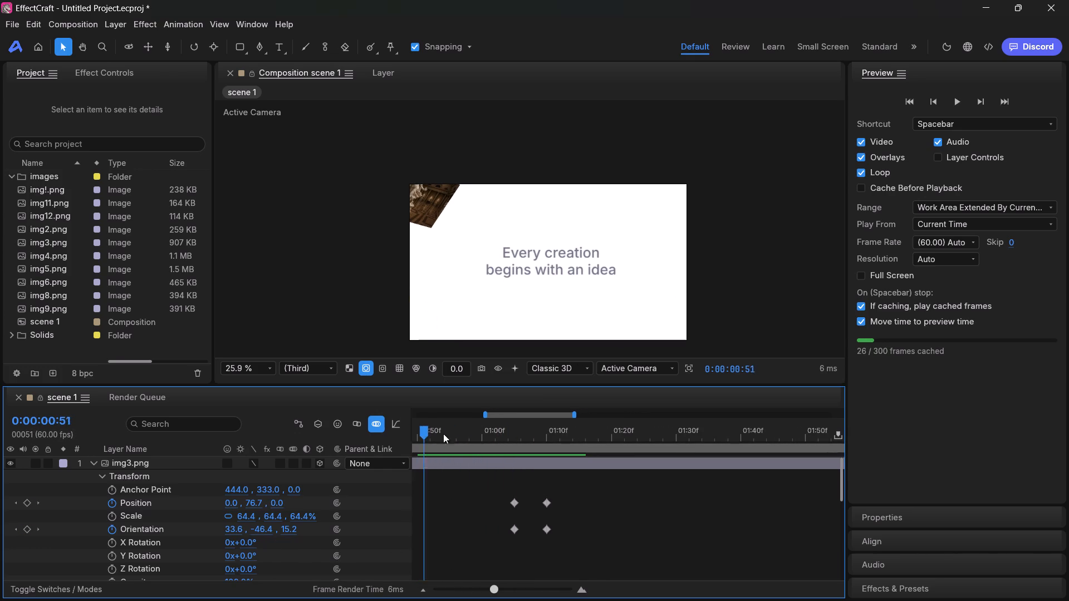
pyautogui.moveTo(443, 433); pyautogui.dragTo(515, 437)
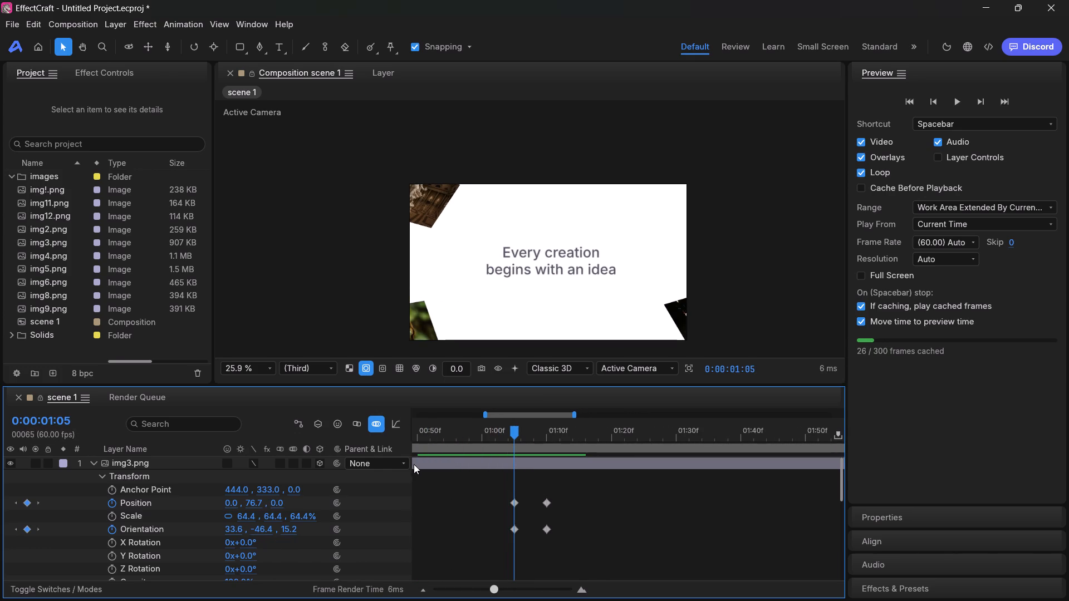
pyautogui.hscroll(20, 460, 497)
pyautogui.hscroll(20, 460, 497)
pyautogui.hscroll(1, 419, 469)
pyautogui.moveTo(419, 469); pyautogui.dragTo(430, 469)
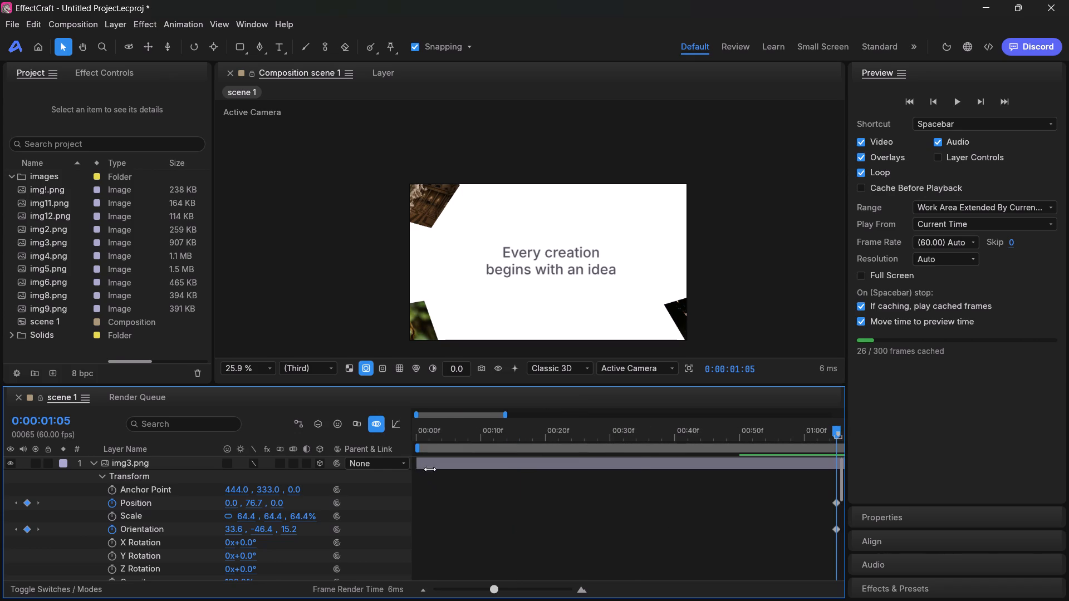
pyautogui.moveTo(430, 469); pyautogui.dragTo(803, 504)
pyautogui.hscroll(-2, 727, 517)
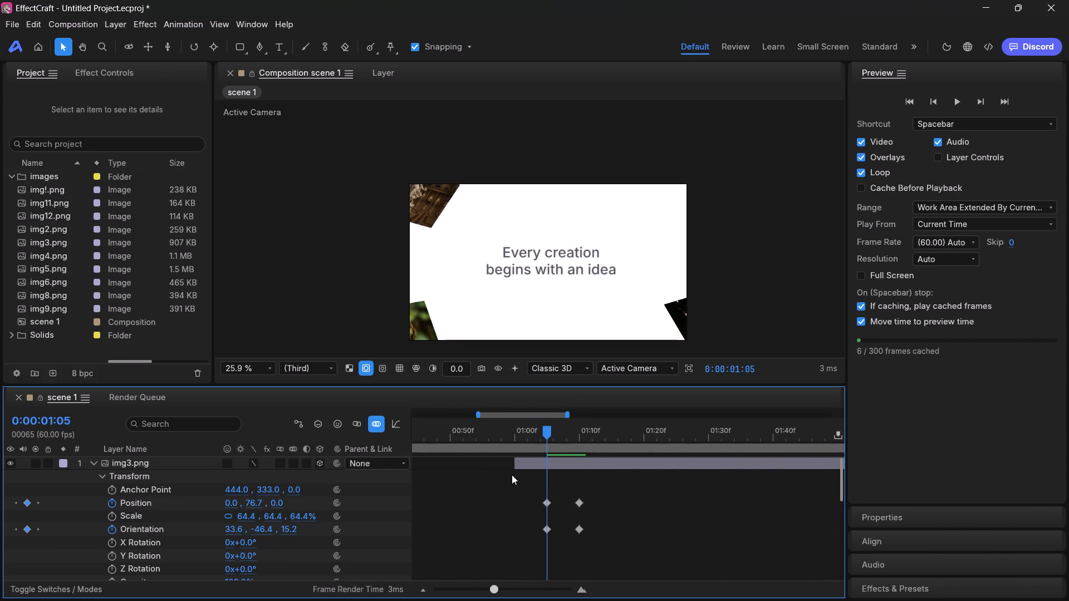
pyautogui.moveTo(514, 465); pyautogui.dragTo(550, 466)
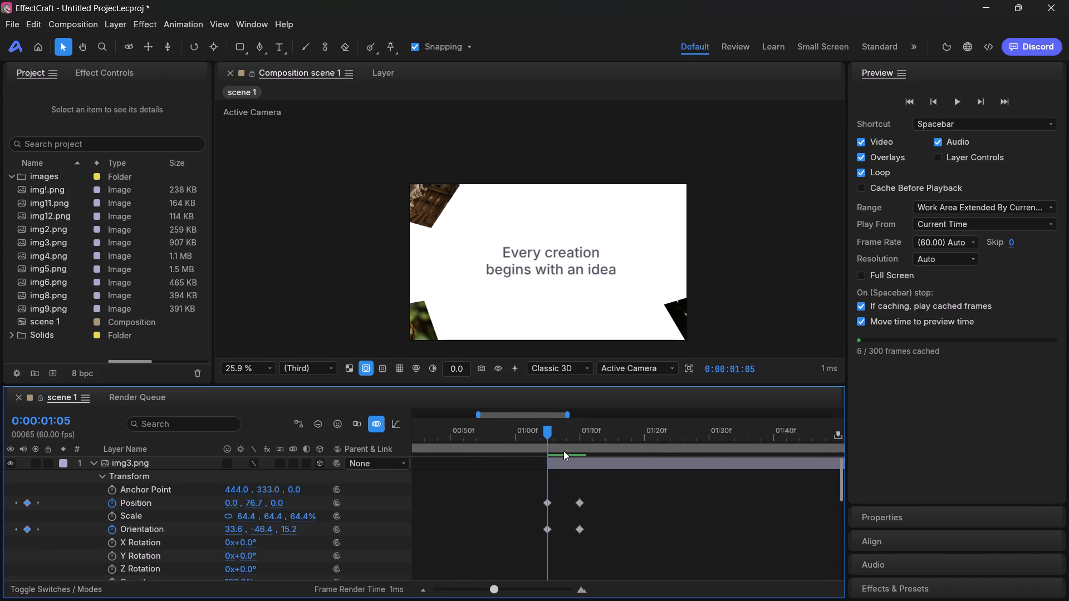
# Return to 0:00:00:00 with the full duration of scene 1 in view for playing back the animation.
pyautogui.moveTo(542, 431); pyautogui.dragTo(317, 425)
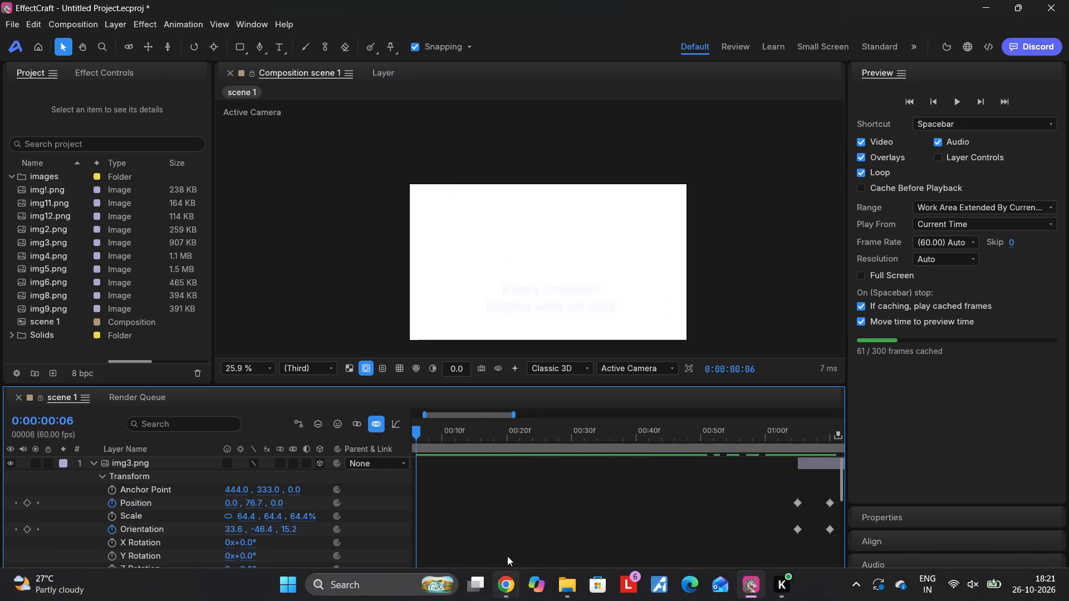
pyautogui.moveTo(496, 585); pyautogui.dragTo(331, 578)
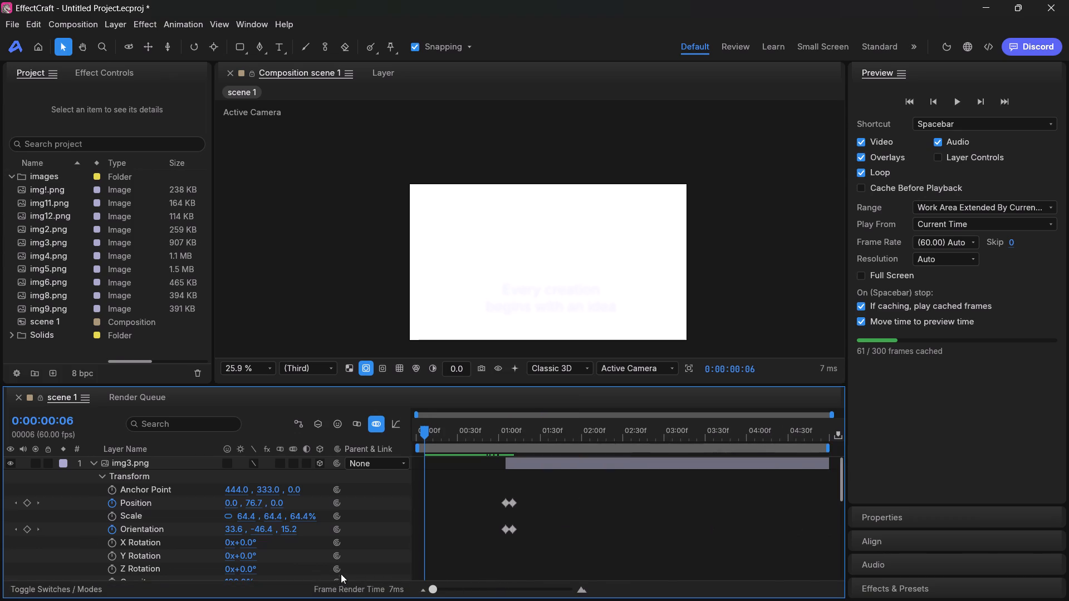
pyautogui.moveTo(423, 435); pyautogui.dragTo(379, 433)
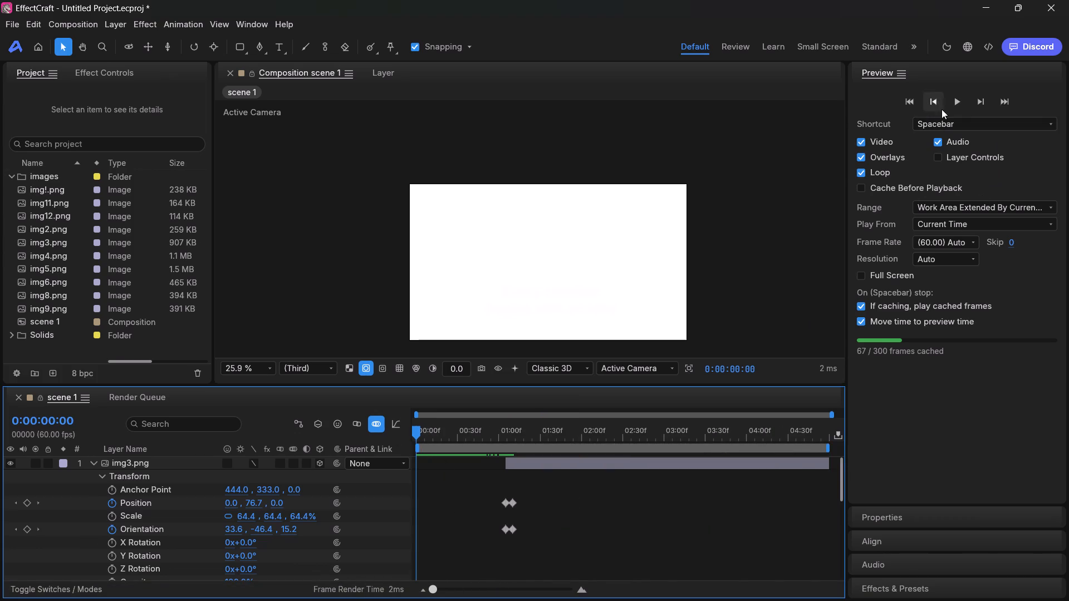
# Play back the scene 1 animation from the start, stop the preview and return the current time to 0:00:00:00.
pyautogui.click(949, 102)
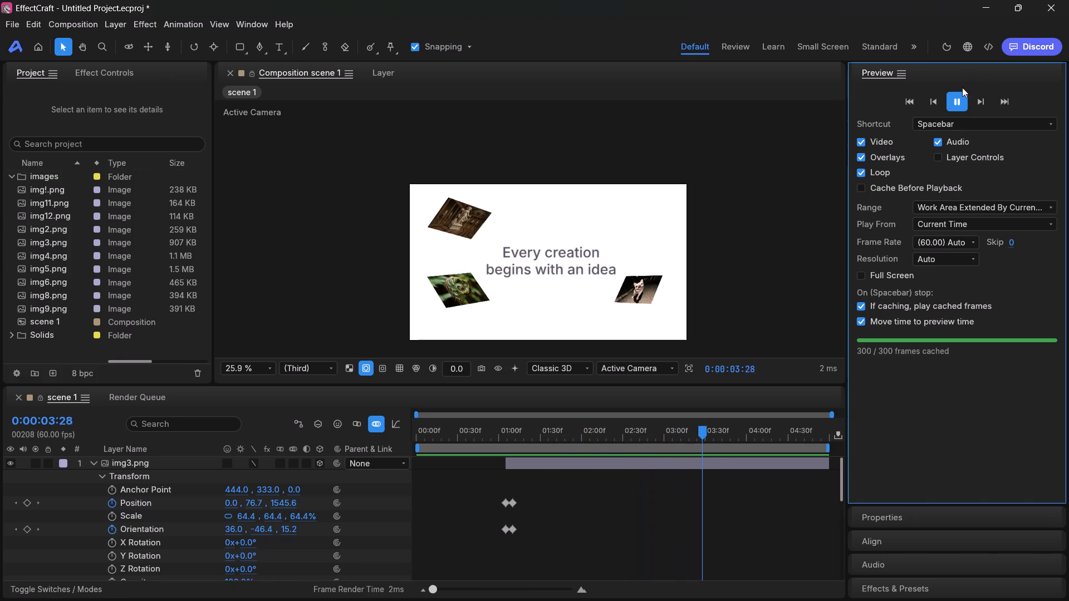
pyautogui.click(962, 104)
pyautogui.moveTo(739, 433); pyautogui.dragTo(408, 427)
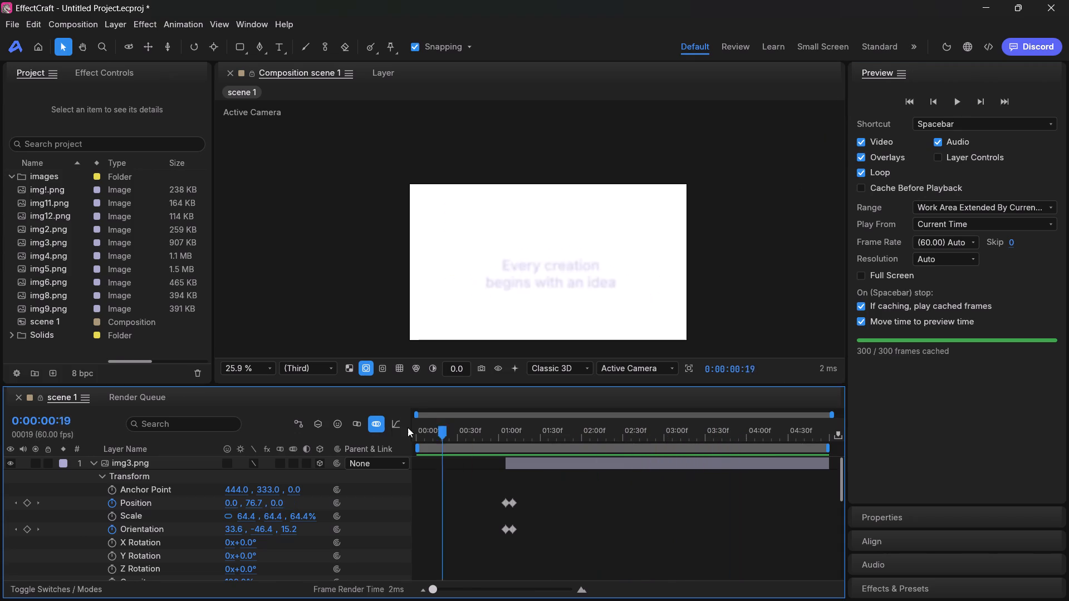
pyautogui.moveTo(408, 427); pyautogui.dragTo(374, 424)
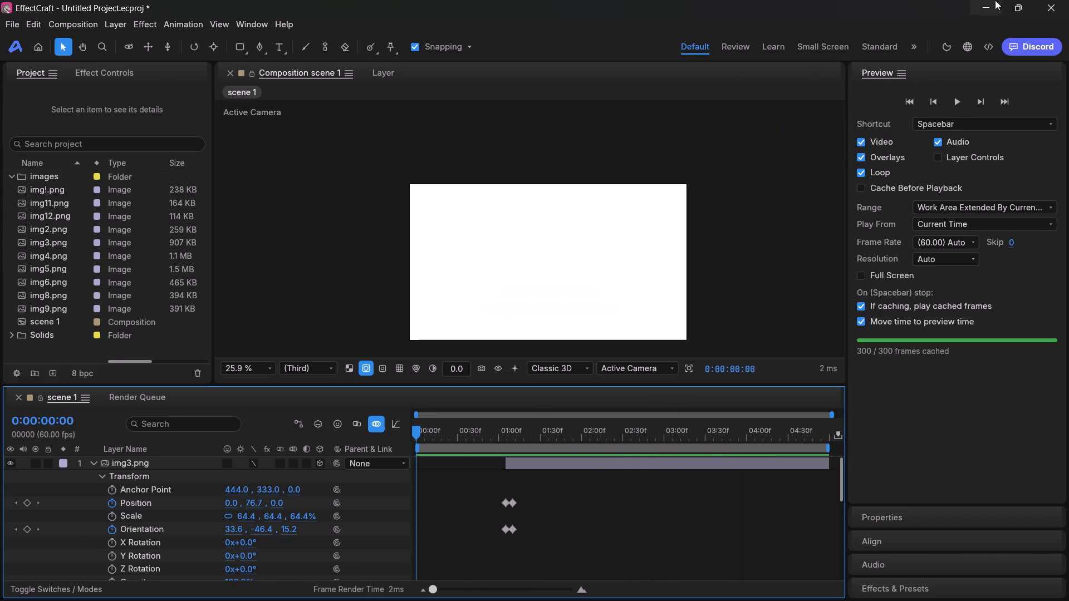
# Switch to Chrome, check refreshed view counts for the Short in YouTube Studio and the reels on Instagram, and return to EffectCraft.
pyautogui.click(987, 0)
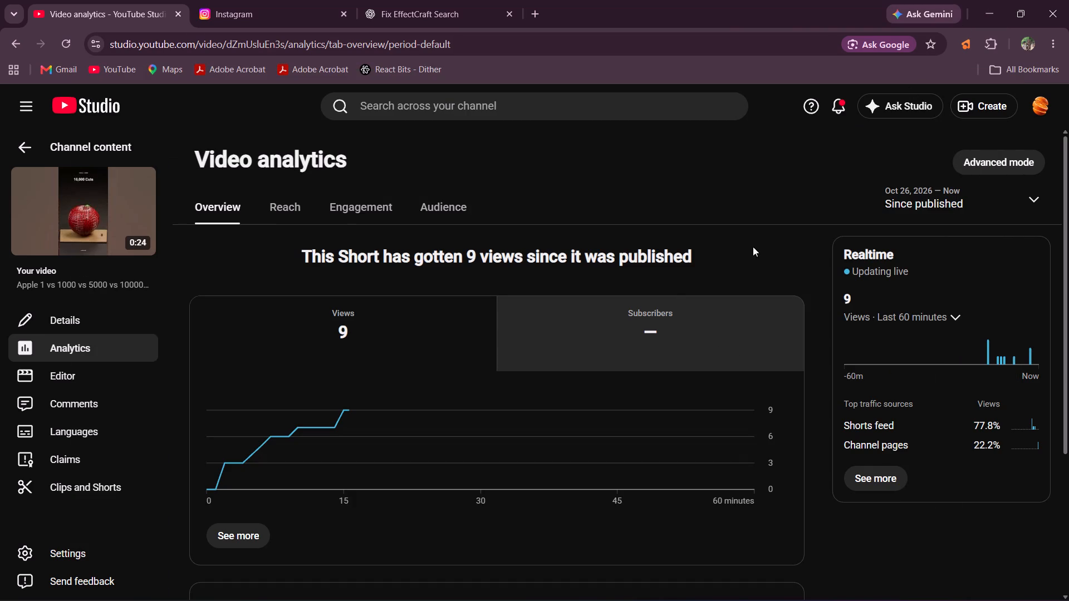
pyautogui.click(74, 43)
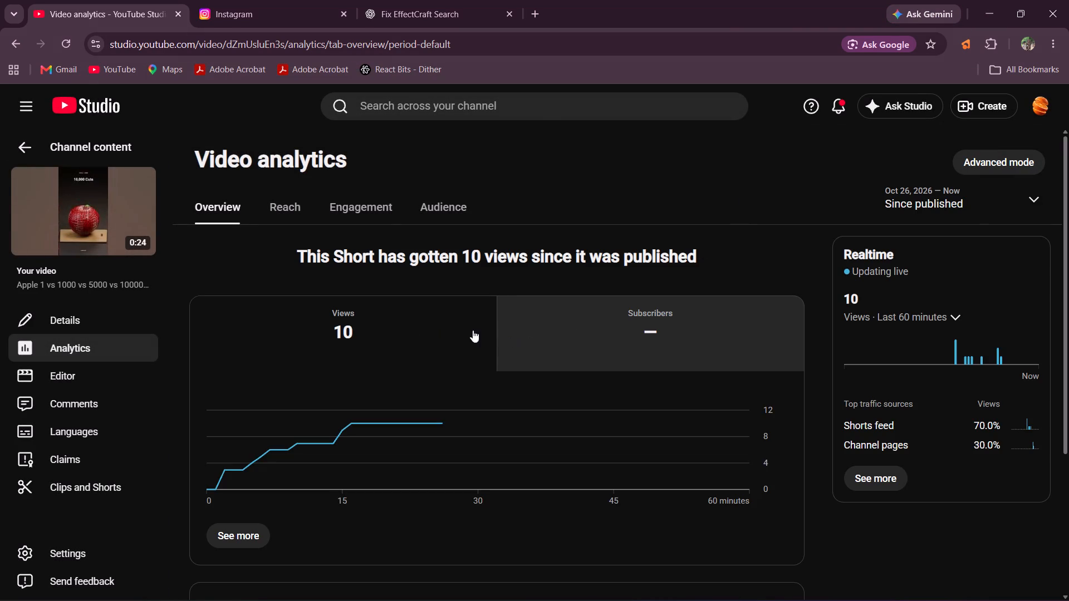
pyautogui.click(270, 0)
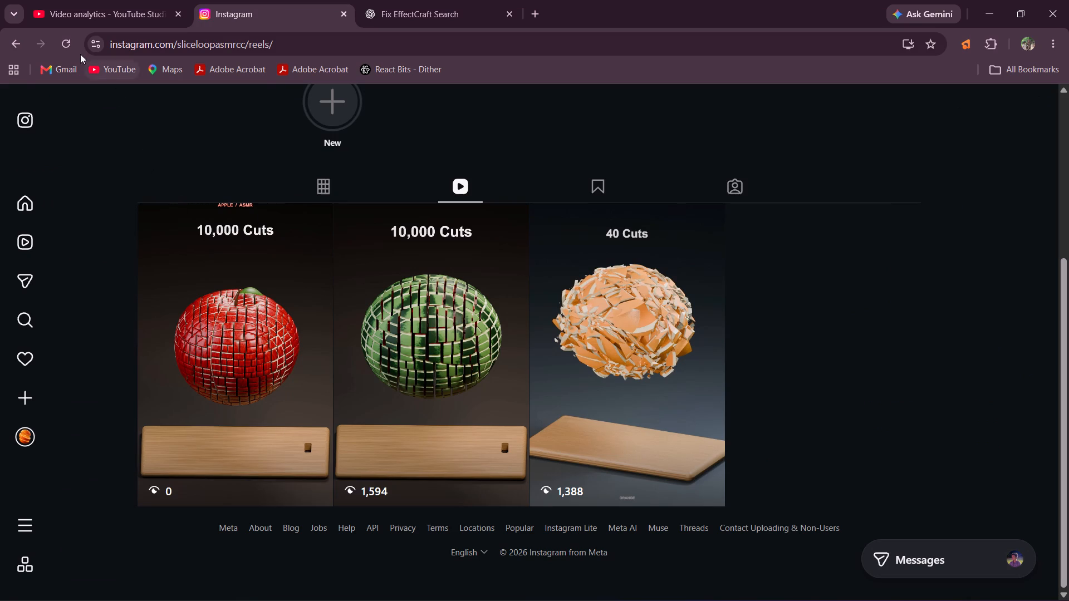
pyautogui.click(68, 45)
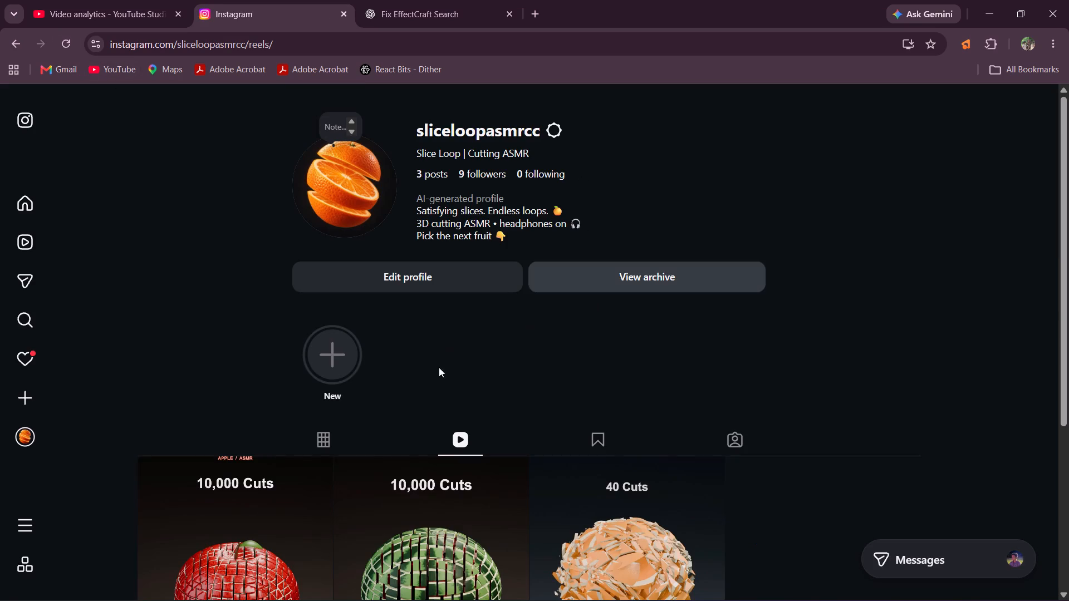
pyautogui.scroll(-4, 618, 295)
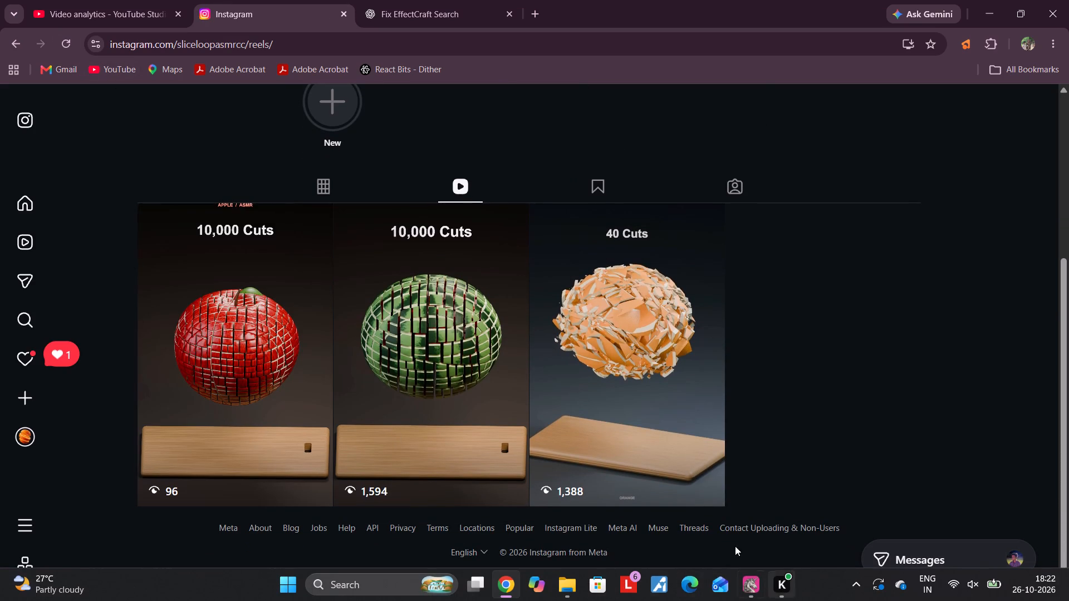
pyautogui.scroll(5, 592, 338)
pyautogui.click(145, 0)
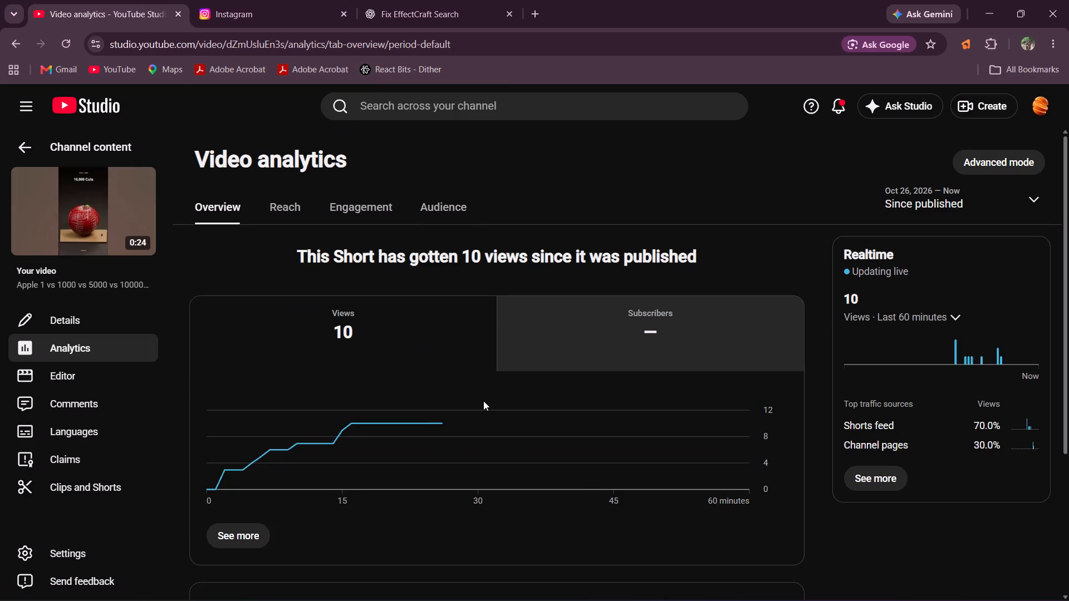
pyautogui.click(760, 583)
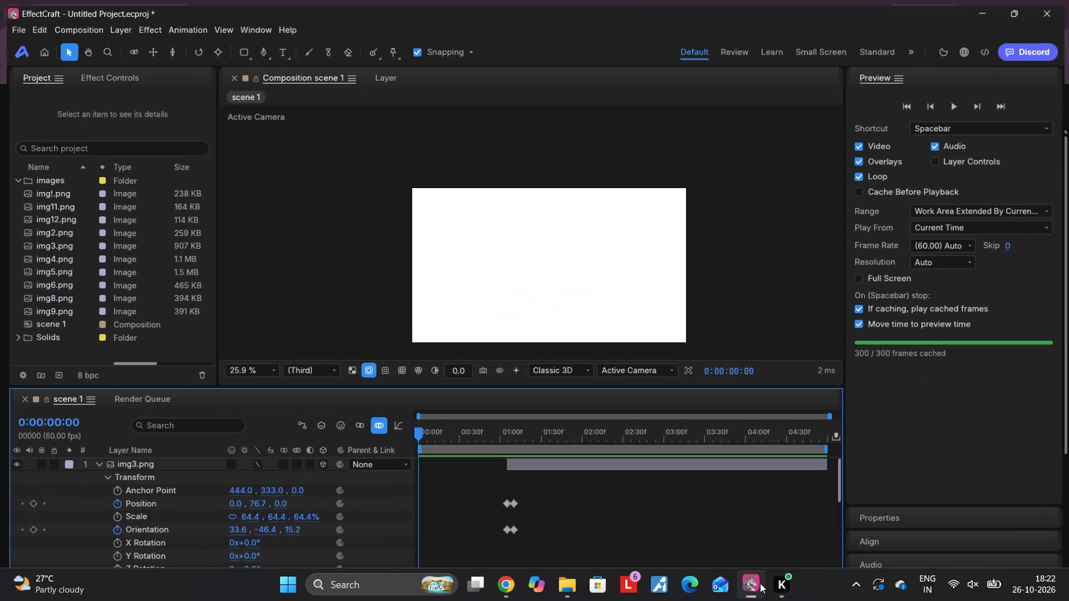
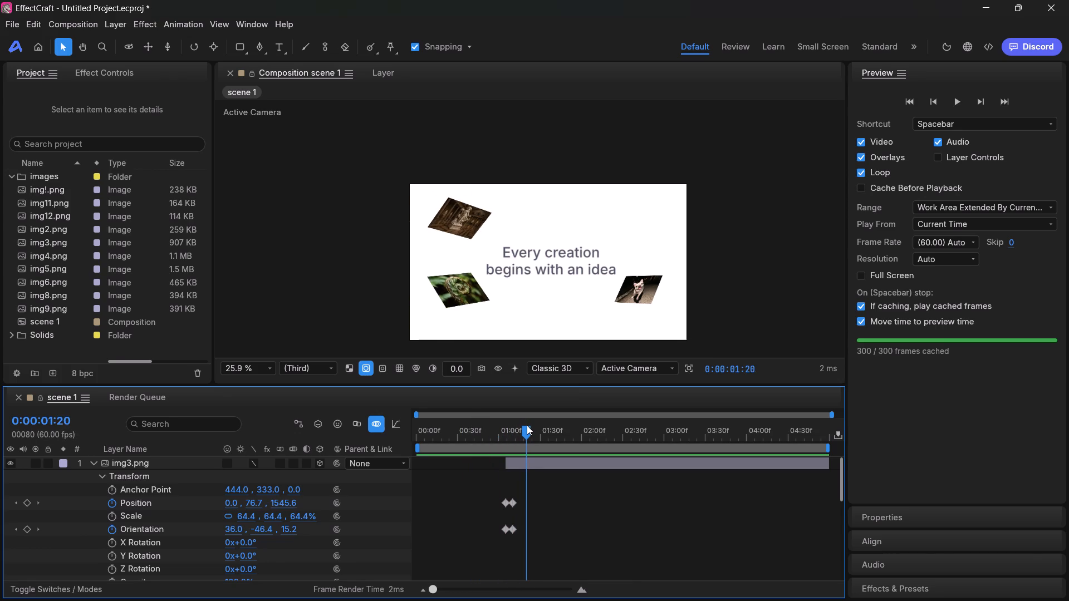
# Select the img2.png layer, the cat image at the lower right of the text in scene 1.
pyautogui.click(648, 293)
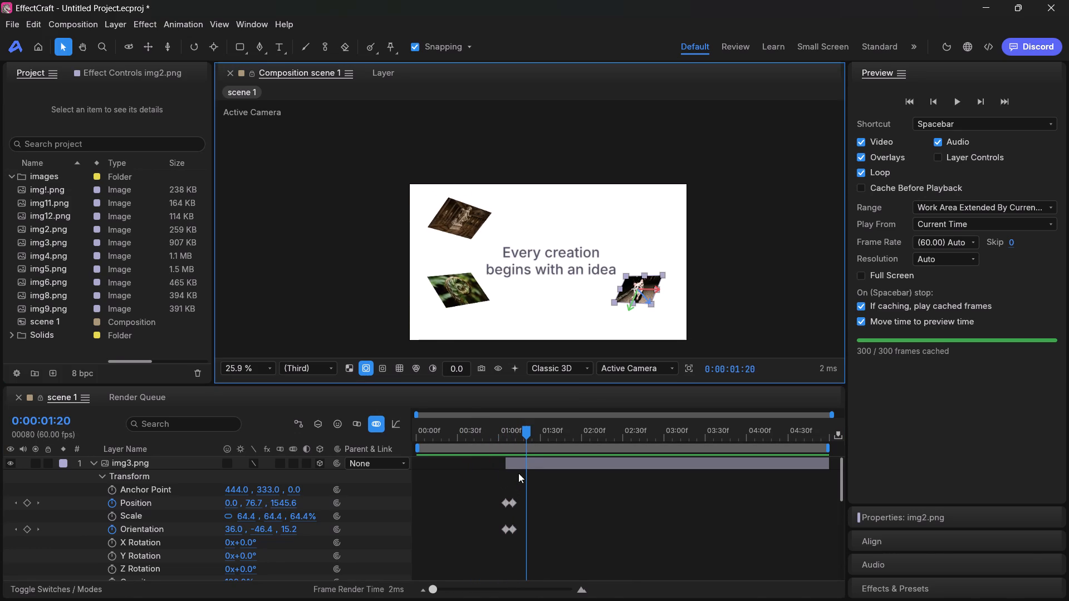
# Scale the img2.png layer to 114.4%.
pyautogui.scroll(2, 238, 520)
pyautogui.scroll(-3, 238, 520)
pyautogui.click(96, 536)
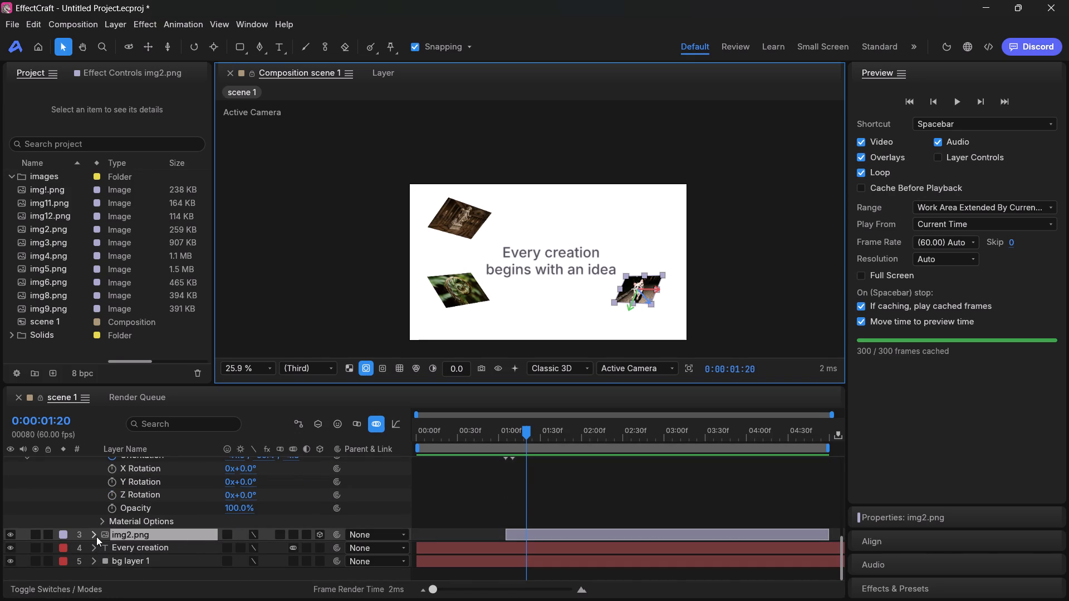
pyautogui.scroll(-1, 196, 544)
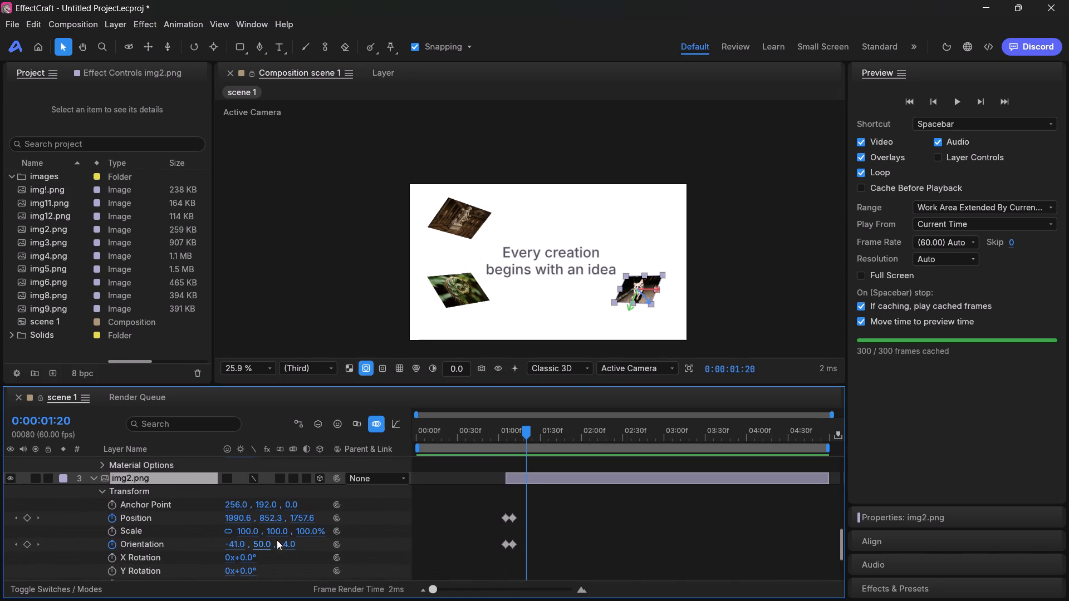
pyautogui.moveTo(307, 530); pyautogui.dragTo(322, 530)
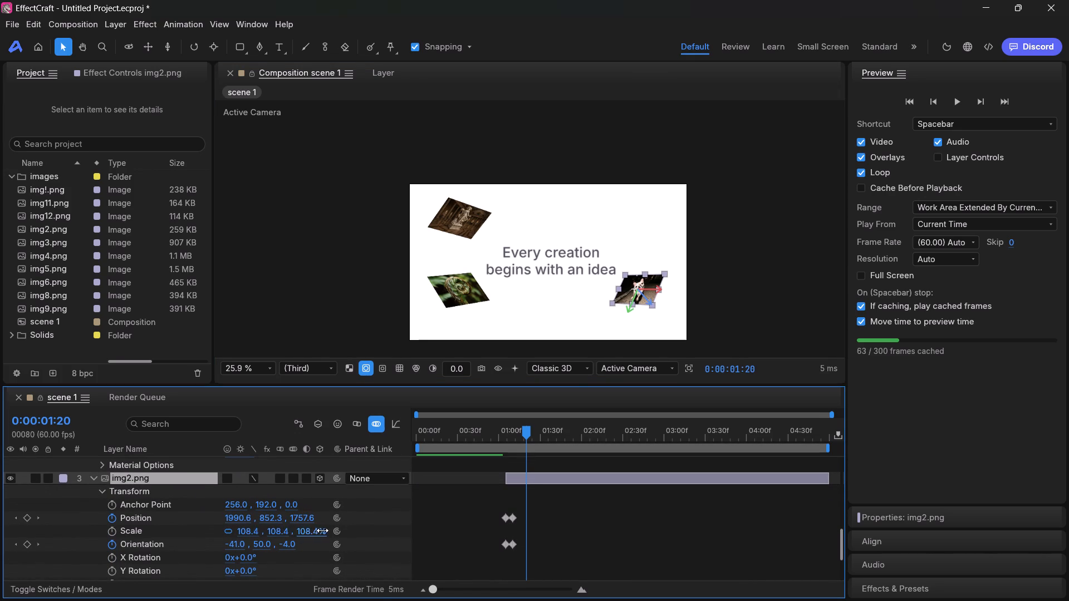
pyautogui.moveTo(322, 530); pyautogui.dragTo(330, 530)
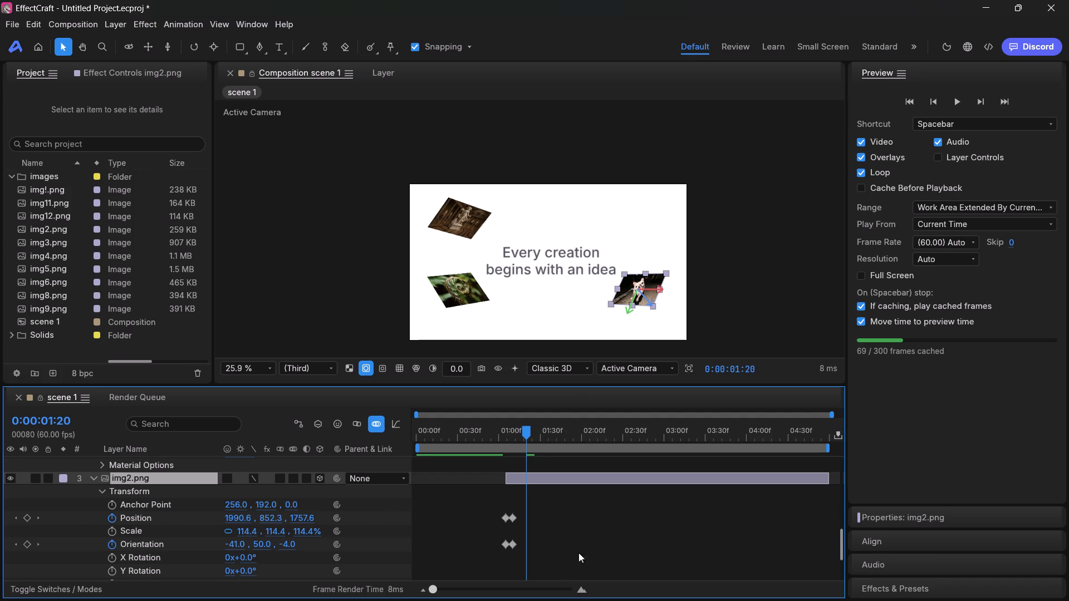
pyautogui.click(644, 514)
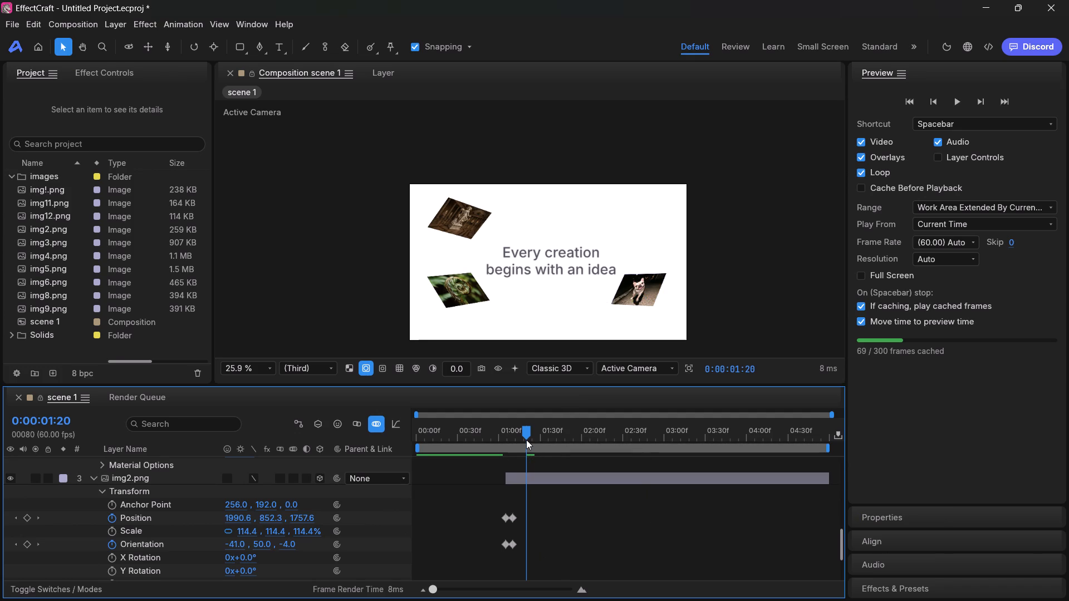
# Scrub through the first part of scene 1 to review the text and image entrances, stopping at 0:00:01:05.
pyautogui.moveTo(524, 430); pyautogui.dragTo(447, 412)
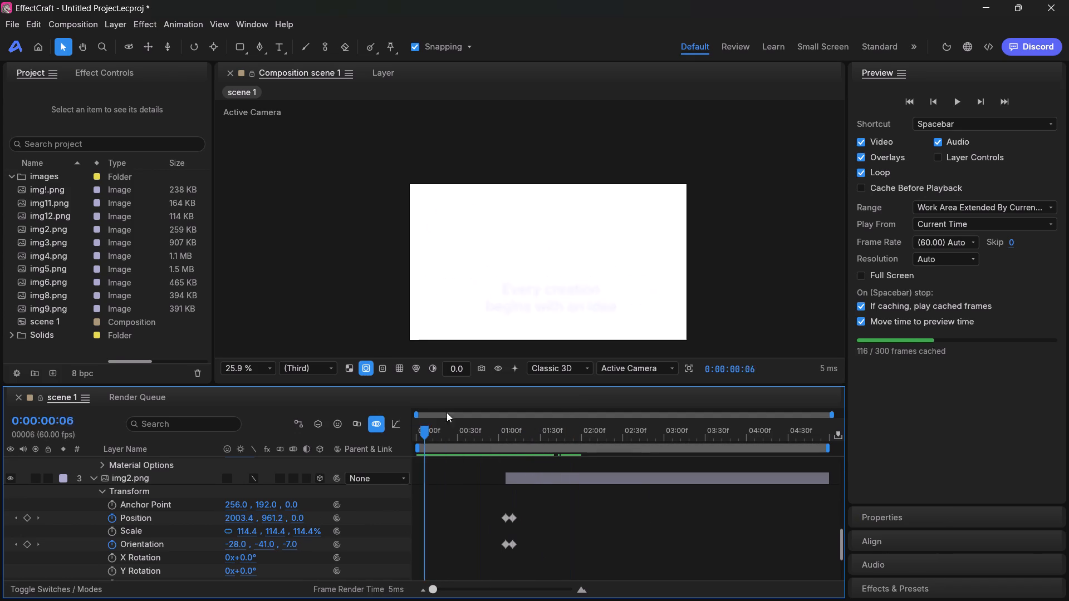
pyautogui.moveTo(447, 412); pyautogui.dragTo(548, 383)
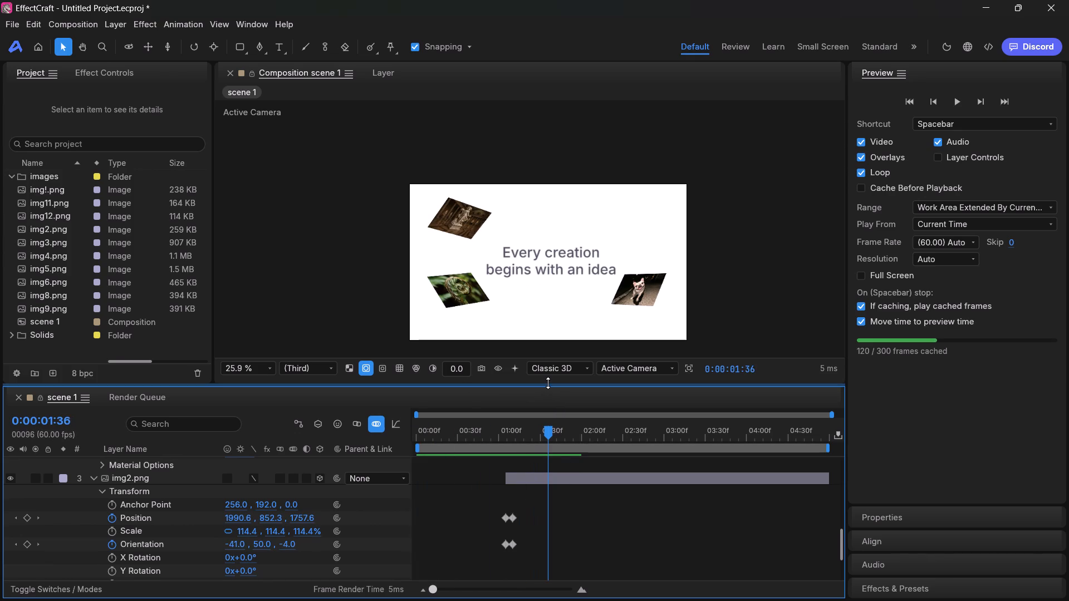
pyautogui.moveTo(548, 432); pyautogui.dragTo(512, 436)
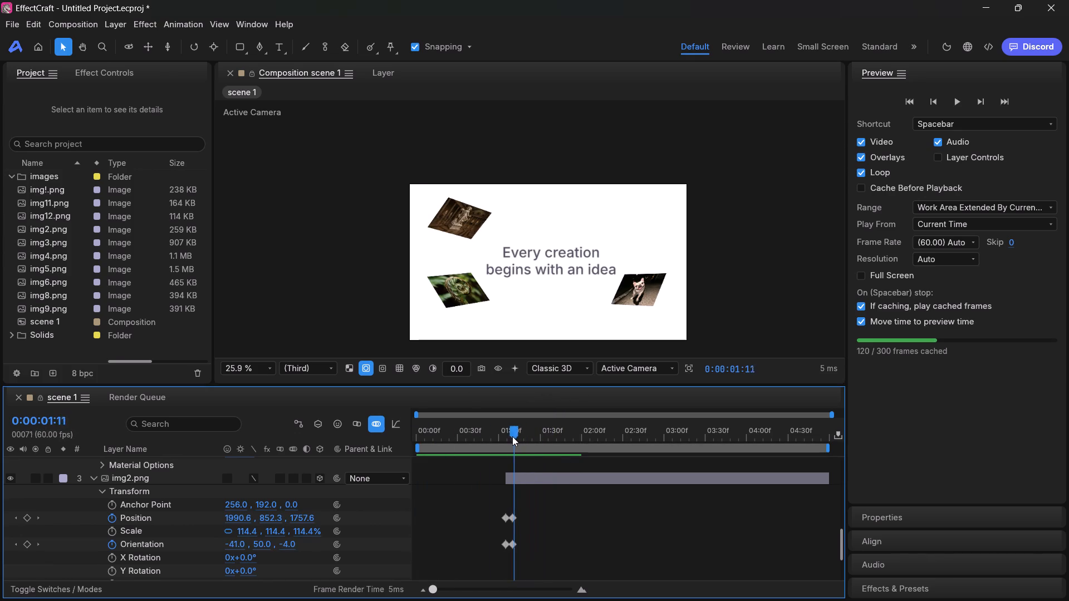
pyautogui.moveTo(512, 436); pyautogui.dragTo(505, 437)
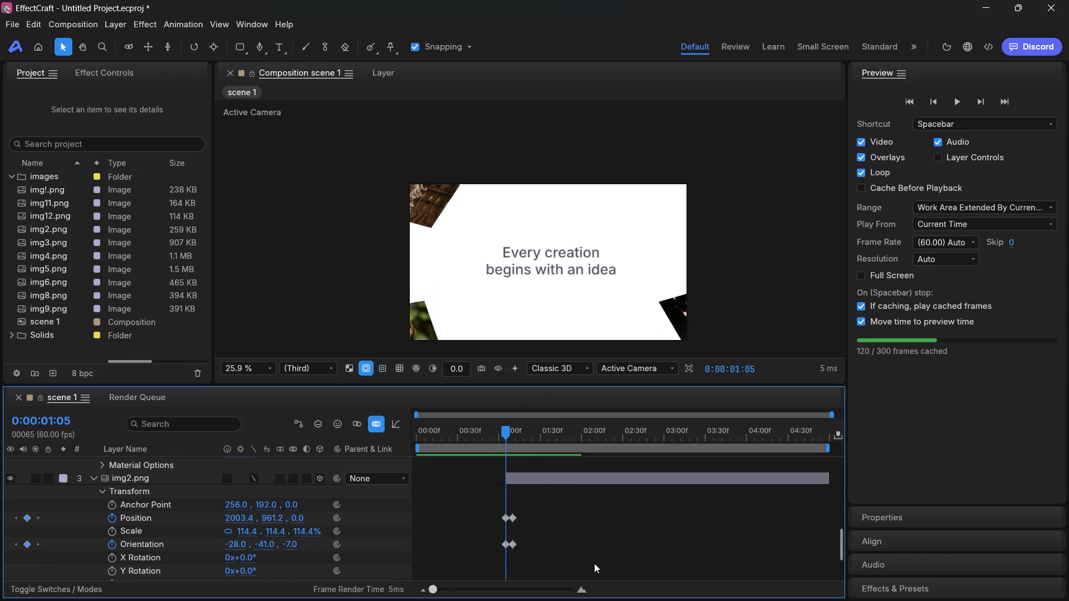
# Collapse the properties of the img!.png layer.
pyautogui.scroll(12, 594, 563)
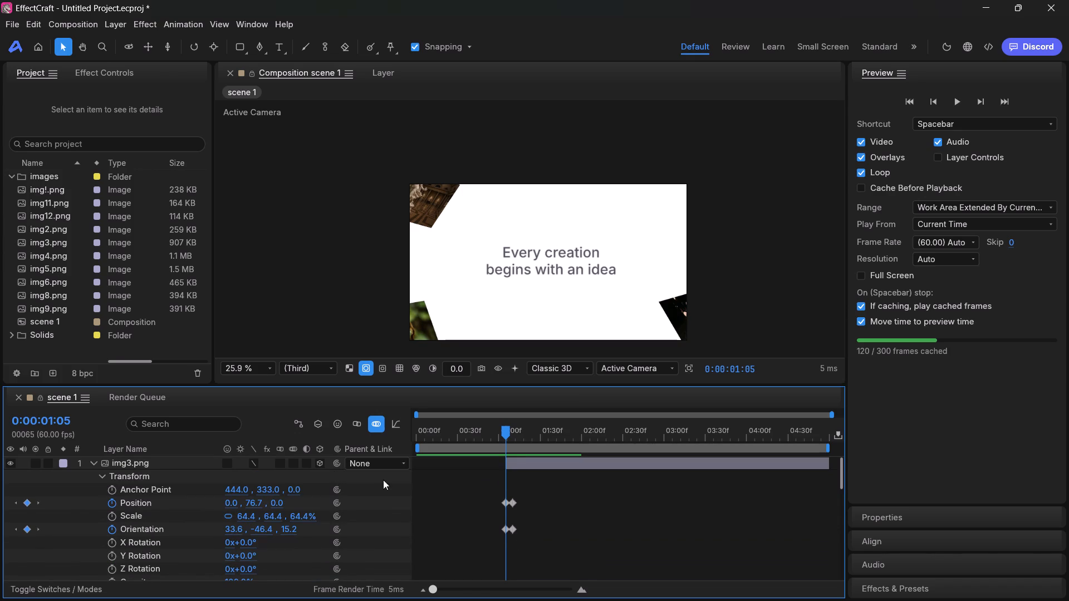
pyautogui.scroll(-1, 154, 555)
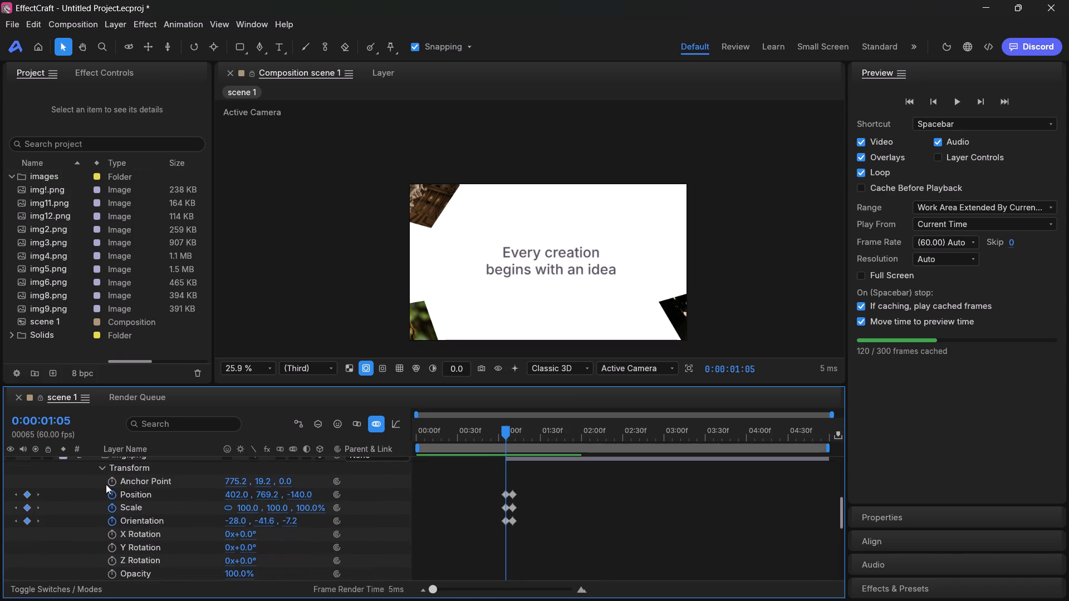
pyautogui.scroll(1, 106, 488)
pyautogui.click(93, 511)
# Move the img2.png layer below bg layer 1 in the layer stack and collapse its properties.
pyautogui.scroll(-2, 177, 558)
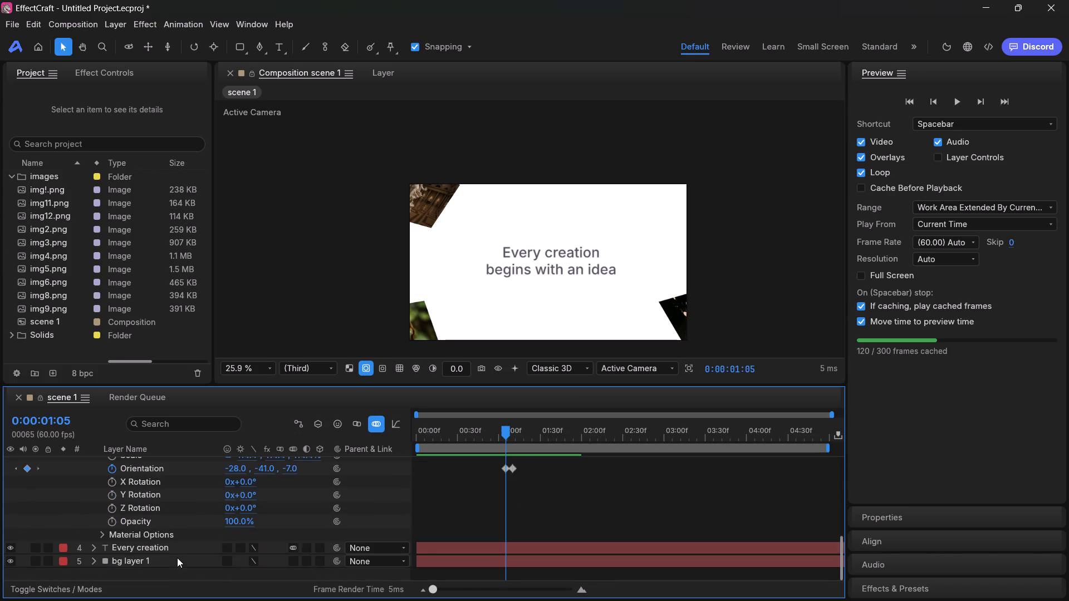
pyautogui.scroll(-1, 177, 558)
pyautogui.scroll(1, 121, 531)
pyautogui.moveTo(95, 480); pyautogui.dragTo(213, 548)
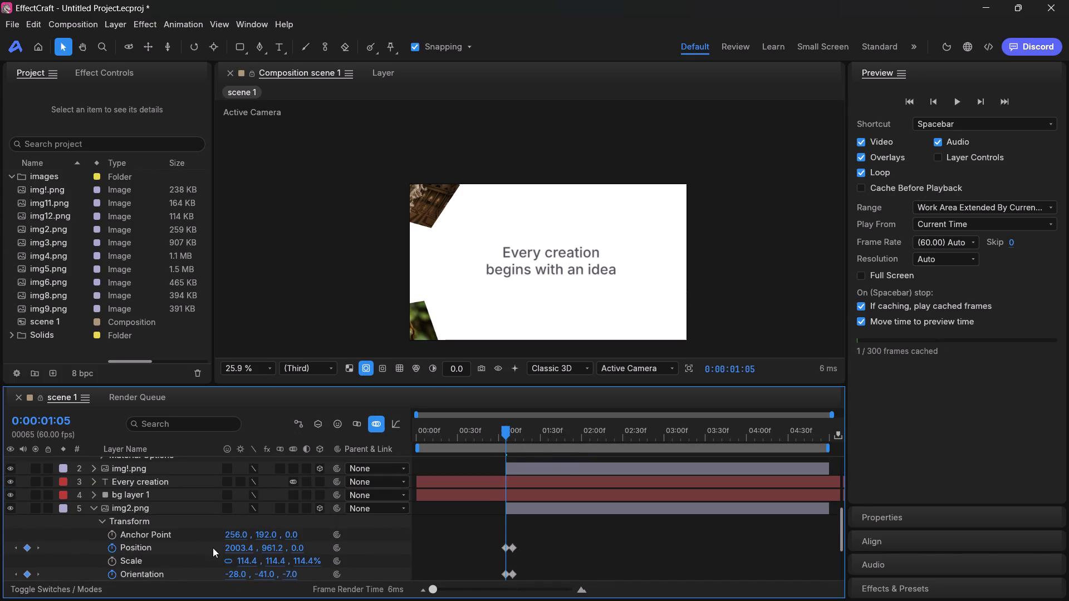
pyautogui.scroll(-1, 151, 548)
pyautogui.scroll(1, 119, 529)
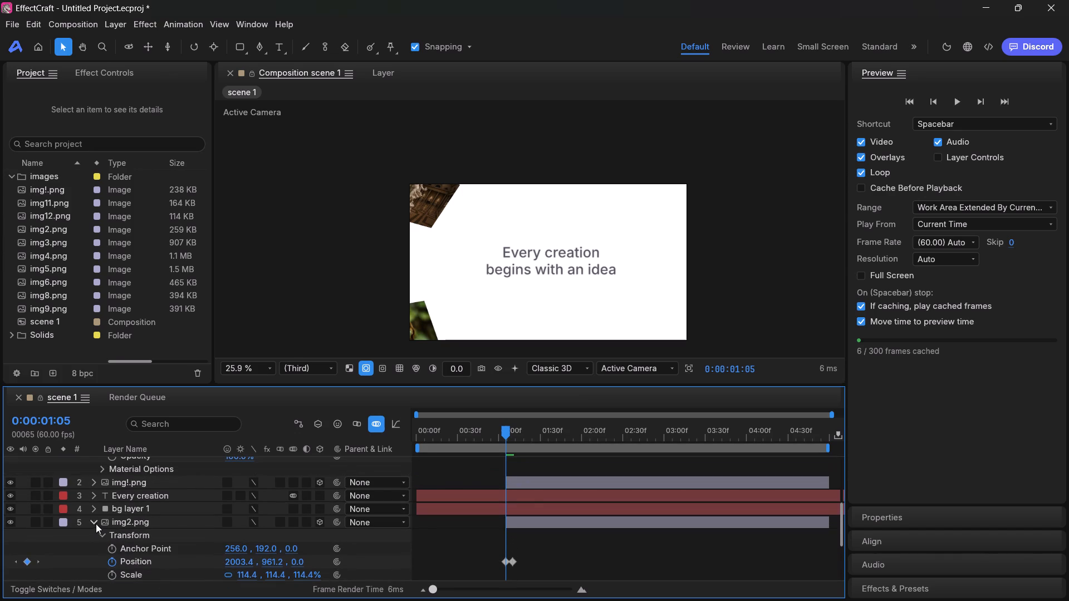
pyautogui.click(96, 522)
pyautogui.scroll(-2, 192, 556)
pyautogui.scroll(2, 192, 556)
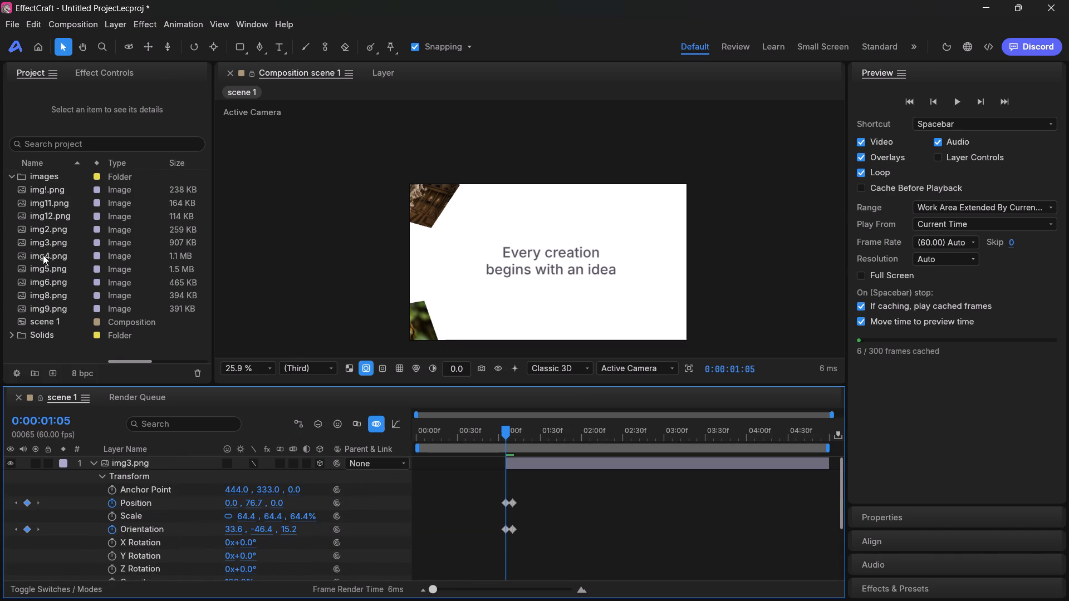
# Add img4.png to scene 1 as a 3D layer above img3.png and expand its Transform properties.
pyautogui.moveTo(43, 255); pyautogui.dragTo(117, 459)
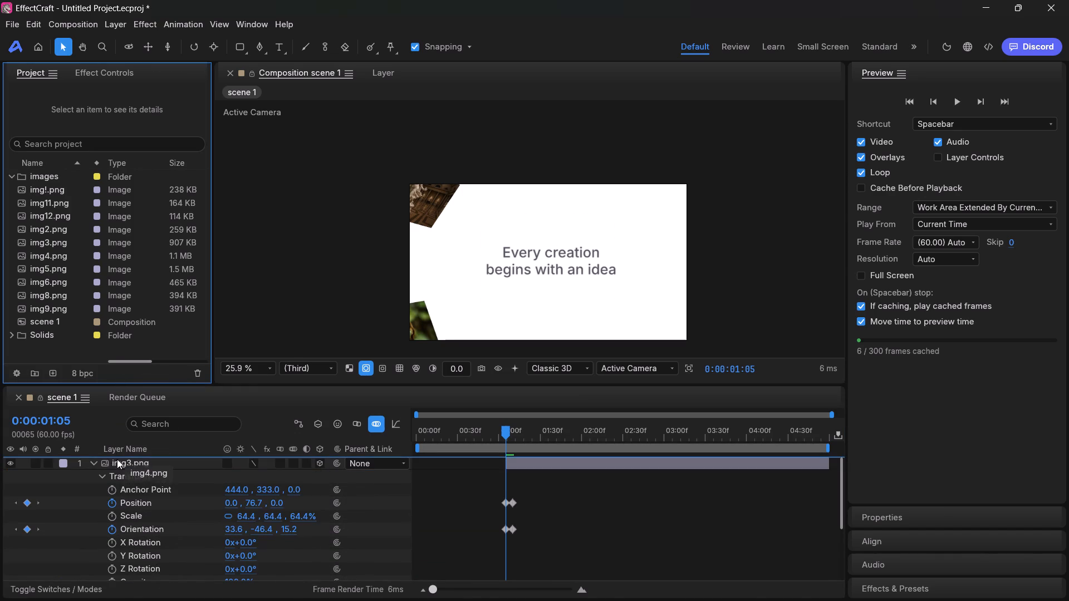
pyautogui.click(95, 464)
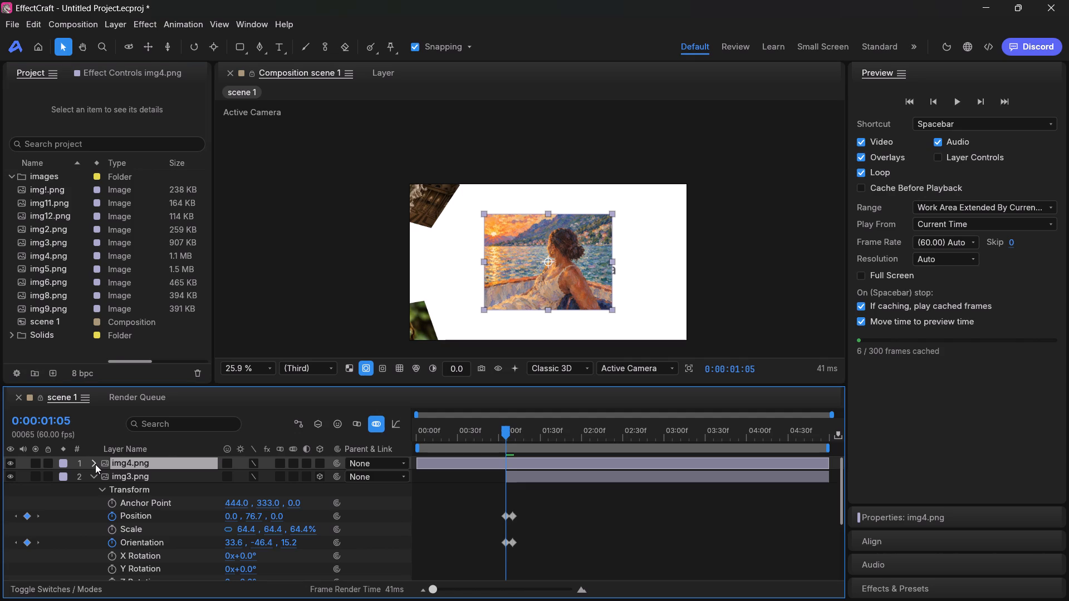
pyautogui.click(318, 465)
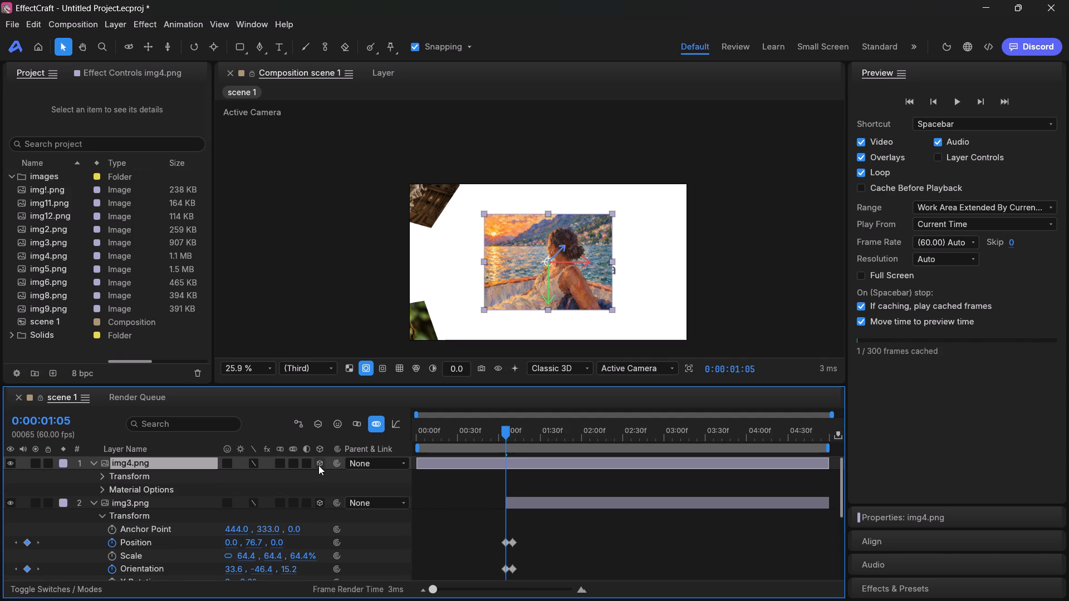
pyautogui.click(104, 476)
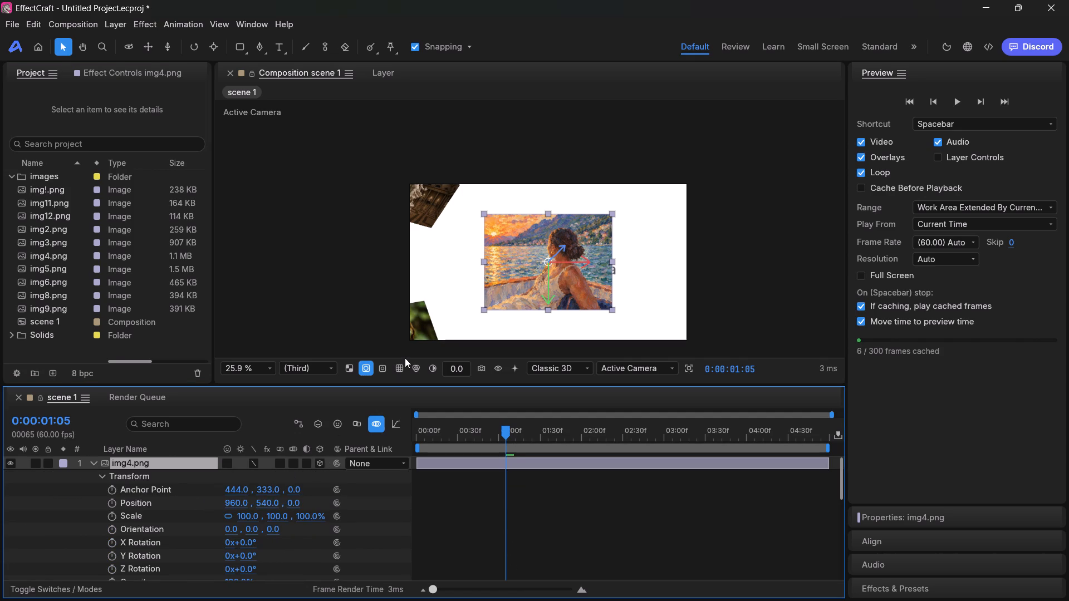
# Place the img4.png image over the frame's upper-right corner, at a position of about 1863.5, 61.2, 0.0.
pyautogui.moveTo(530, 267); pyautogui.dragTo(638, 210)
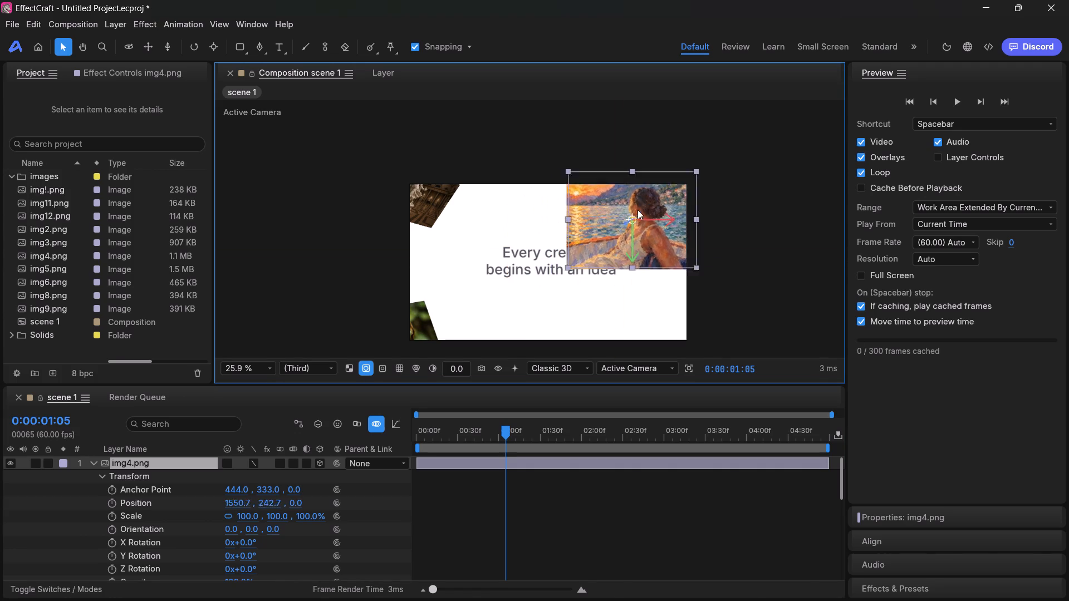
pyautogui.moveTo(638, 210); pyautogui.dragTo(659, 200)
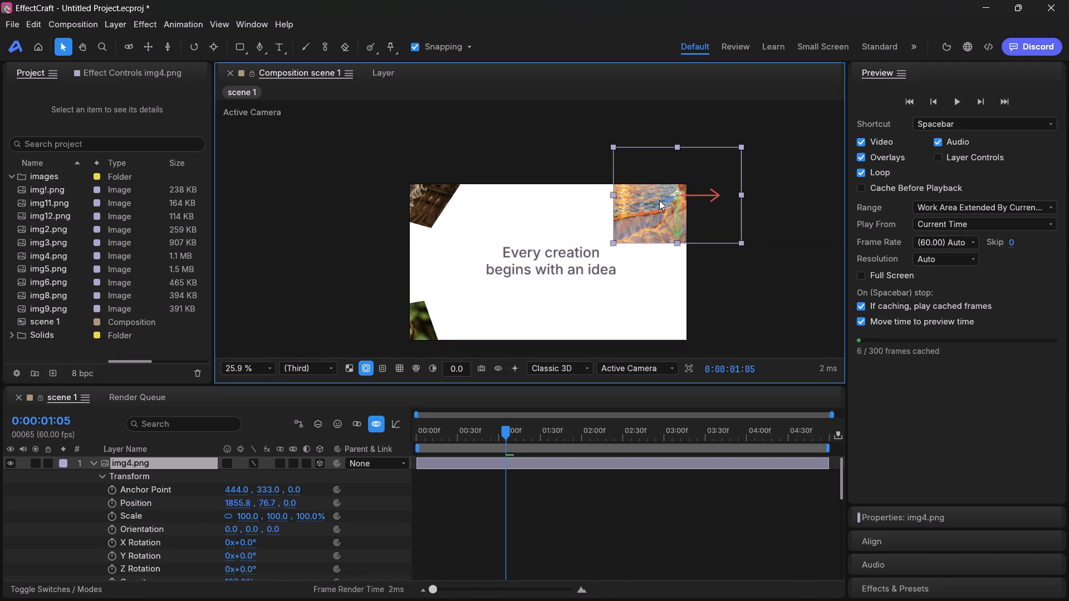
pyautogui.moveTo(659, 200); pyautogui.dragTo(666, 196)
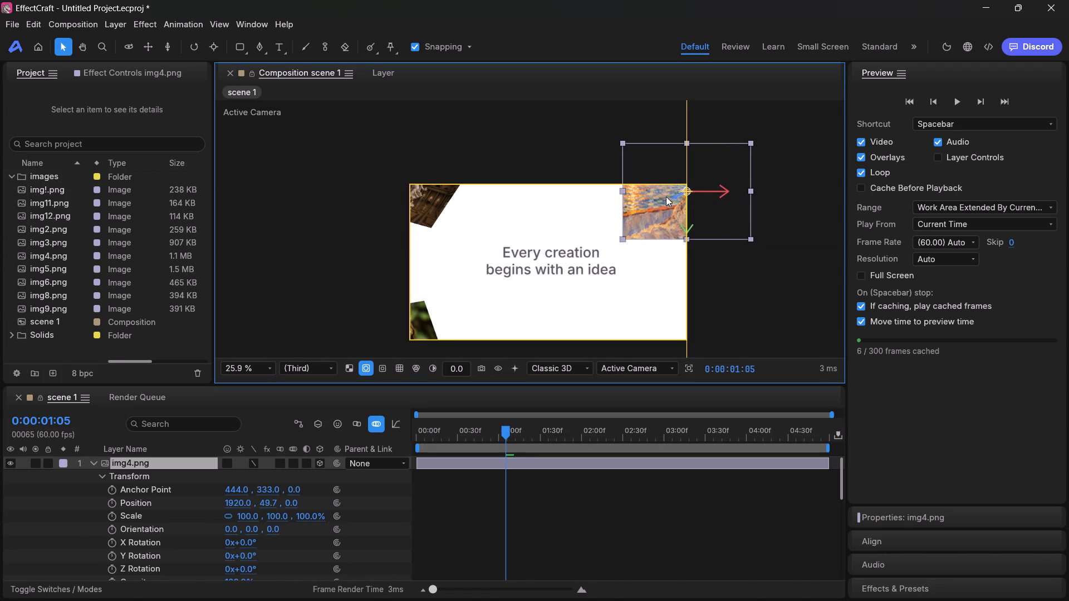
pyautogui.moveTo(666, 196); pyautogui.dragTo(660, 198)
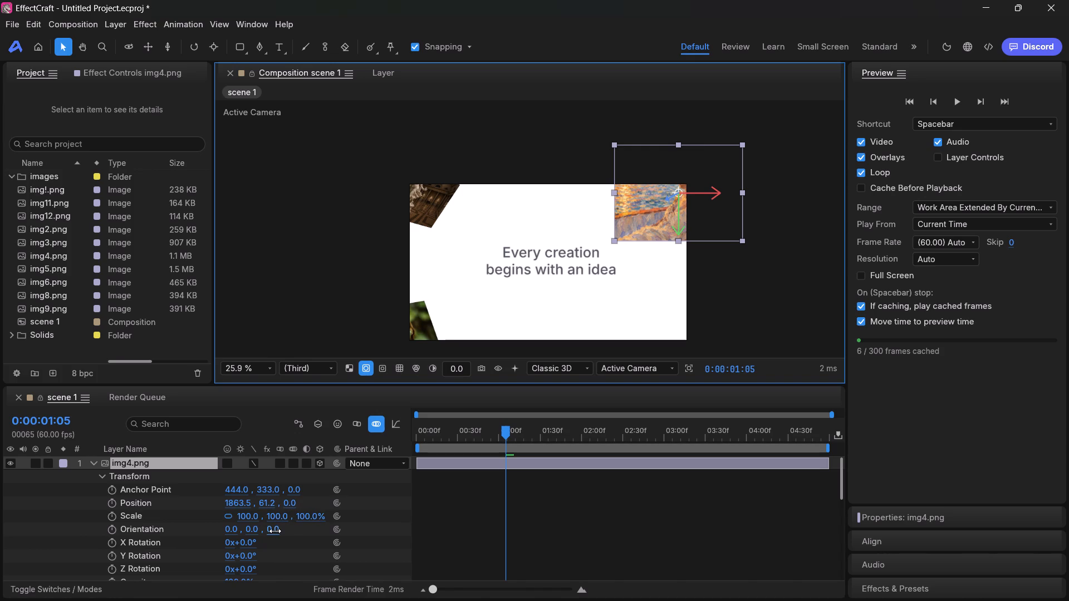
# Tilt the img4.png layer in 3D by setting its Orientation to 35.2, 48.0, -28.0.
pyautogui.moveTo(275, 531); pyautogui.dragTo(254, 540)
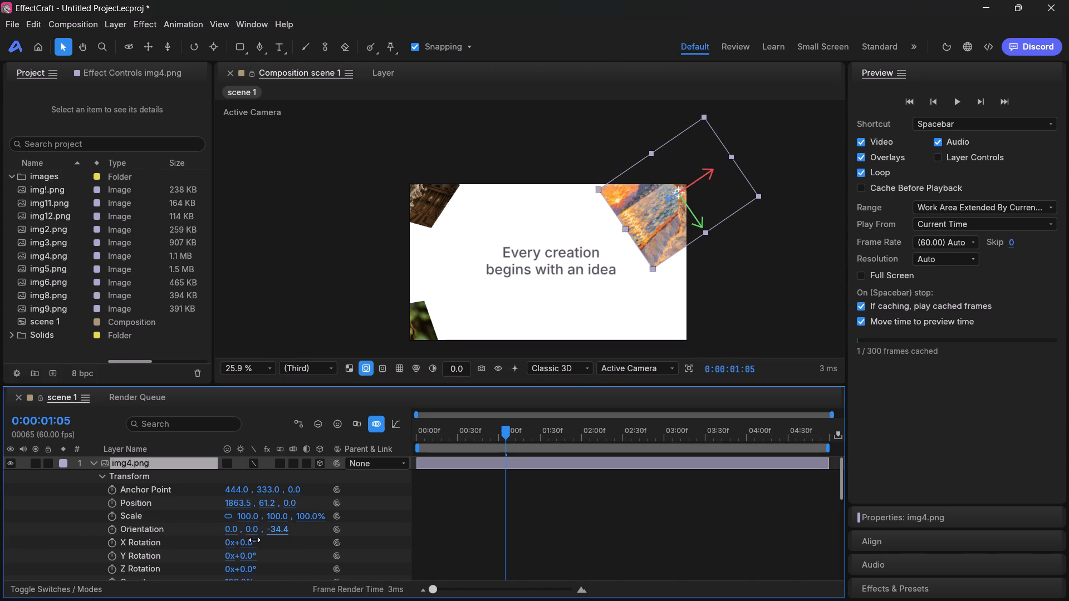
pyautogui.moveTo(254, 540); pyautogui.dragTo(259, 539)
pyautogui.moveTo(252, 531); pyautogui.dragTo(281, 529)
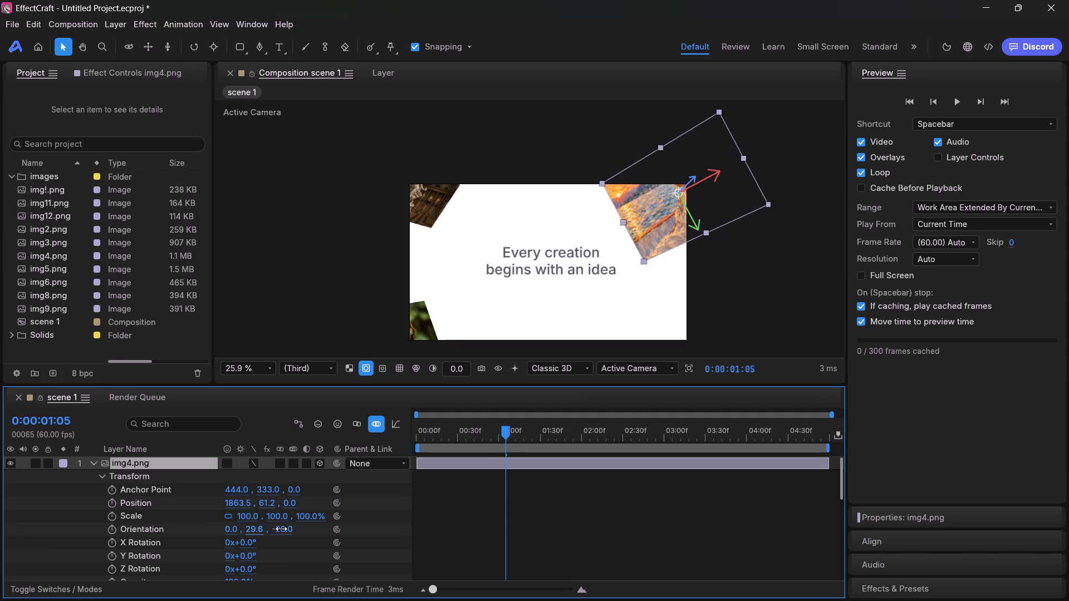
pyautogui.moveTo(281, 529); pyautogui.dragTo(290, 534)
pyautogui.moveTo(228, 531); pyautogui.dragTo(278, 528)
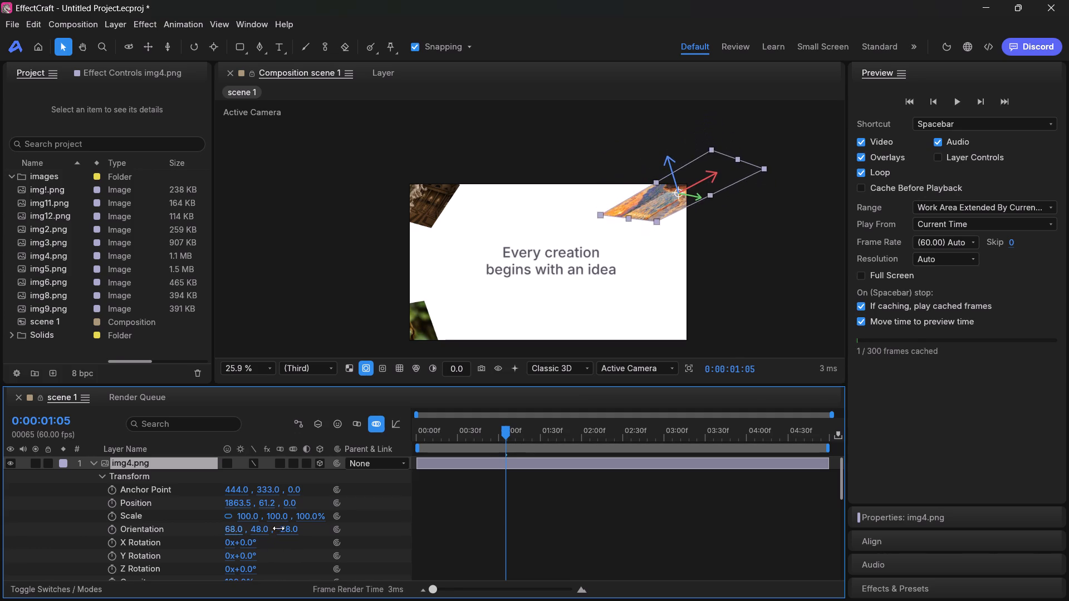
pyautogui.moveTo(278, 528); pyautogui.dragTo(256, 533)
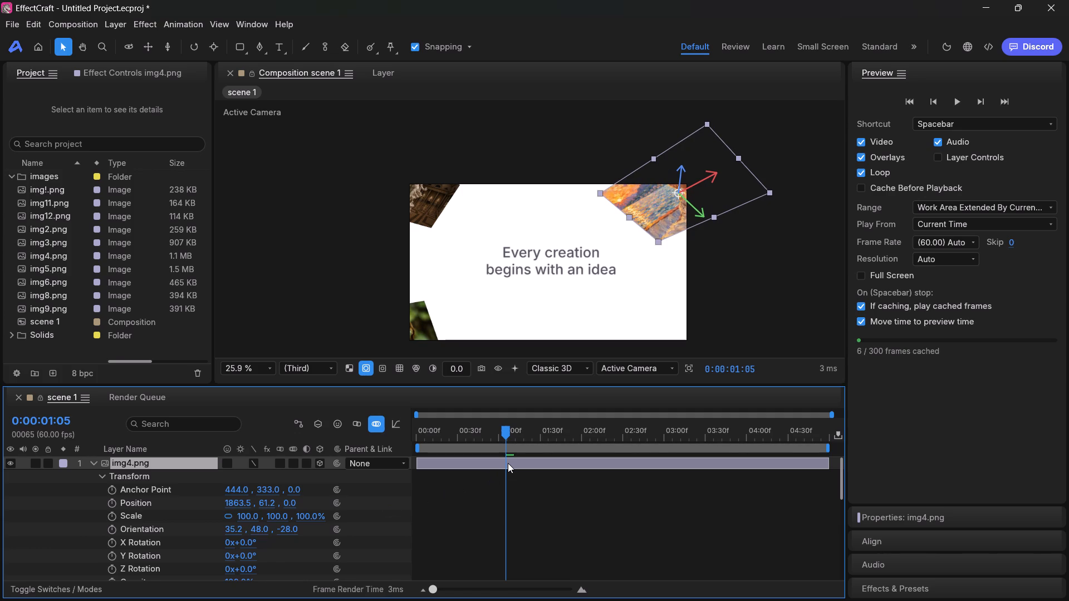
# Set the current time to 0:00:01:10, in line with the img3.png layer's second keyframes.
pyautogui.scroll(-5, 508, 463)
pyautogui.scroll(1, 508, 463)
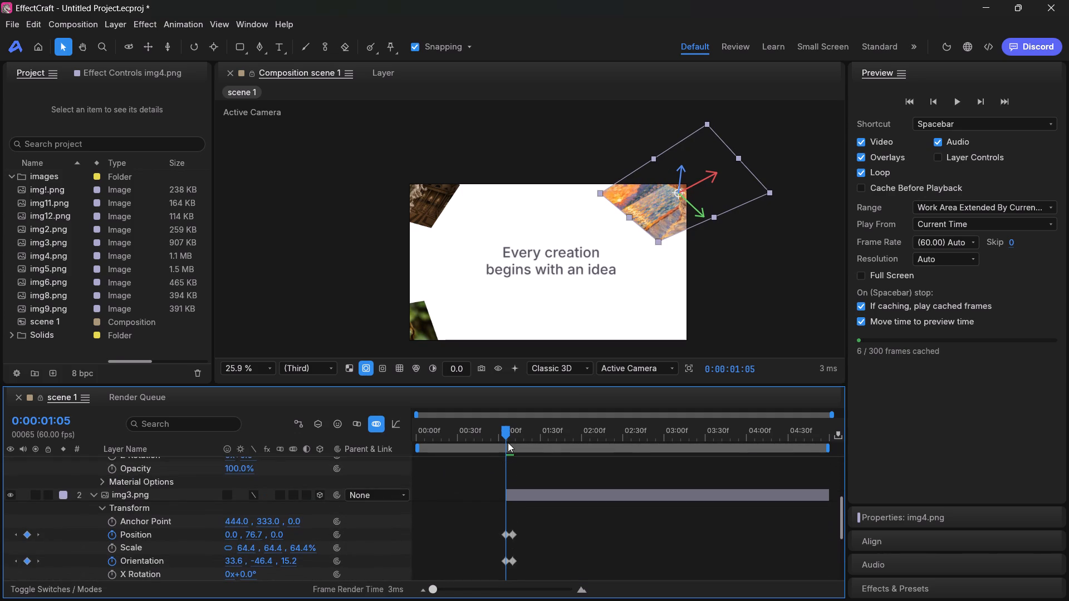
pyautogui.moveTo(508, 432); pyautogui.dragTo(513, 434)
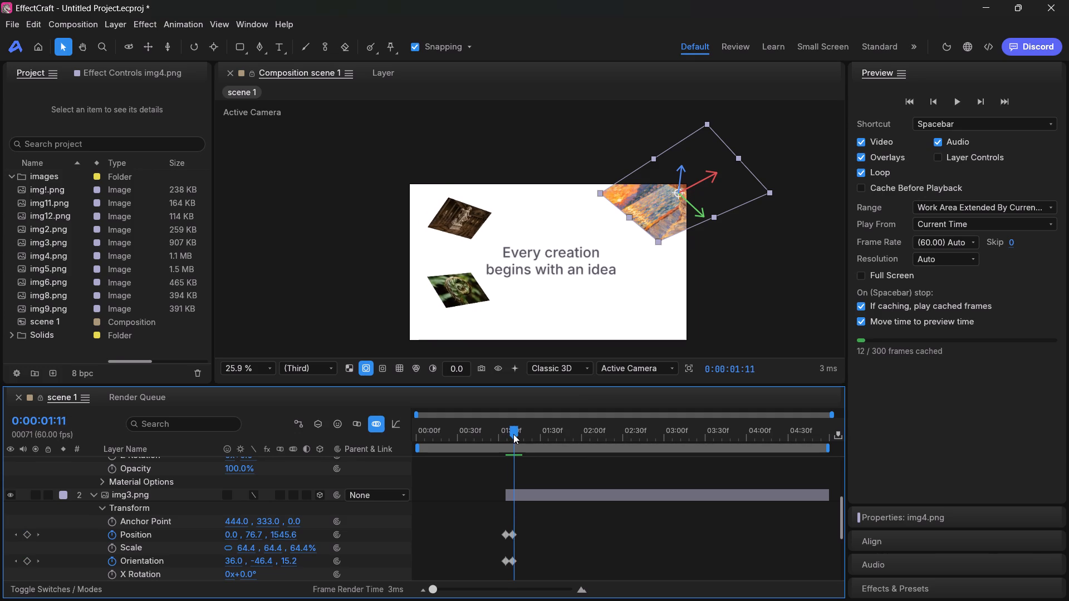
pyautogui.moveTo(513, 434); pyautogui.dragTo(513, 434)
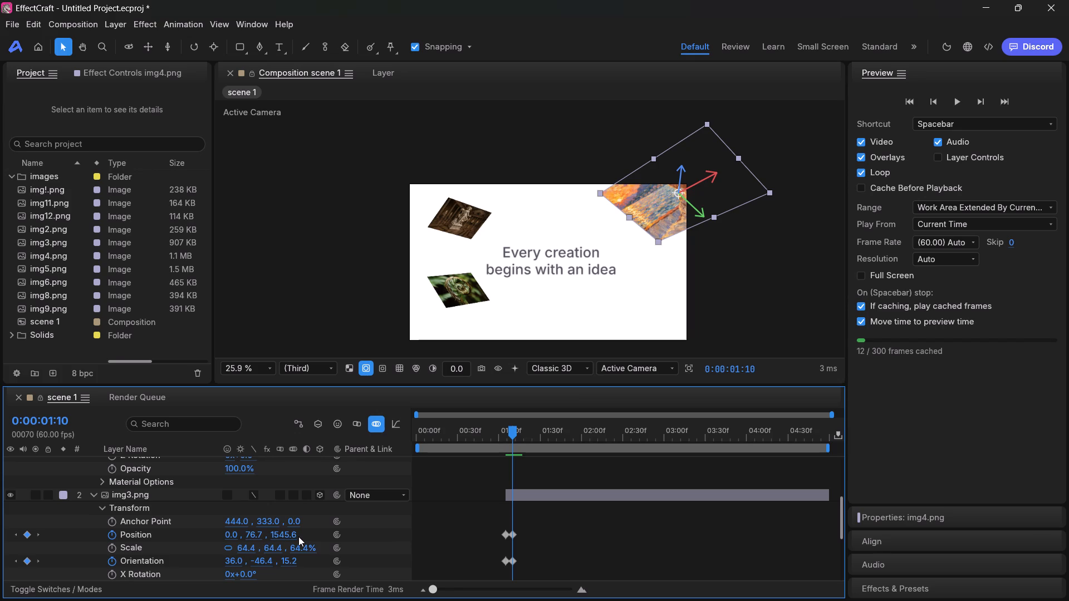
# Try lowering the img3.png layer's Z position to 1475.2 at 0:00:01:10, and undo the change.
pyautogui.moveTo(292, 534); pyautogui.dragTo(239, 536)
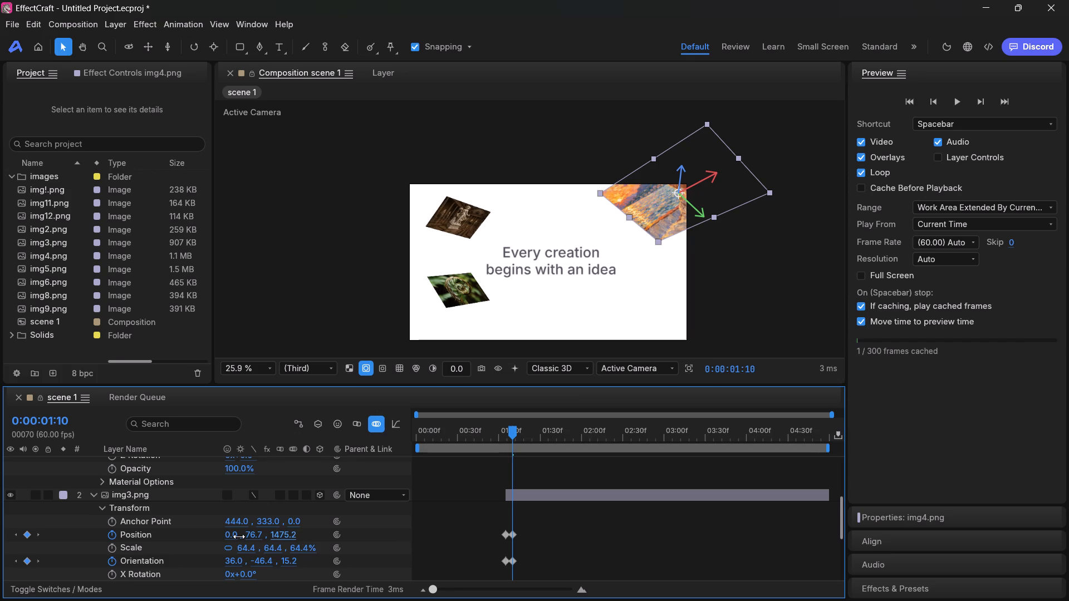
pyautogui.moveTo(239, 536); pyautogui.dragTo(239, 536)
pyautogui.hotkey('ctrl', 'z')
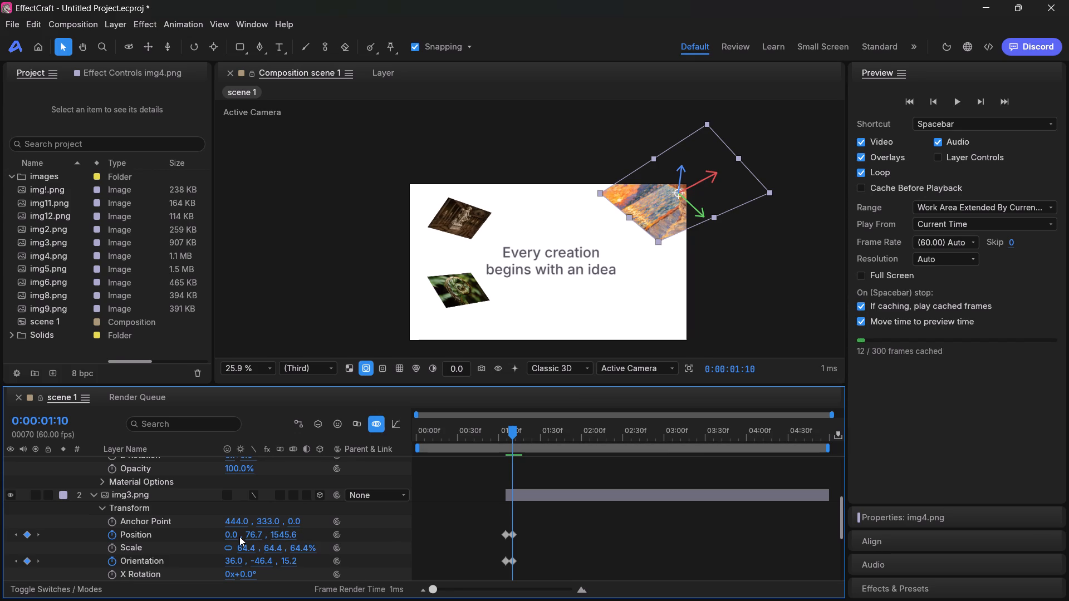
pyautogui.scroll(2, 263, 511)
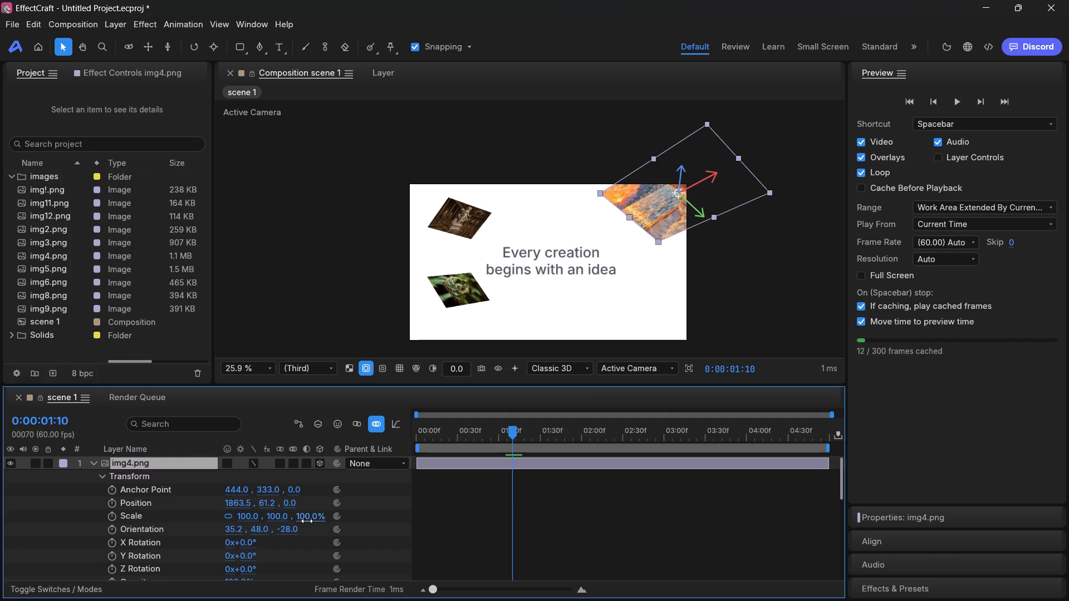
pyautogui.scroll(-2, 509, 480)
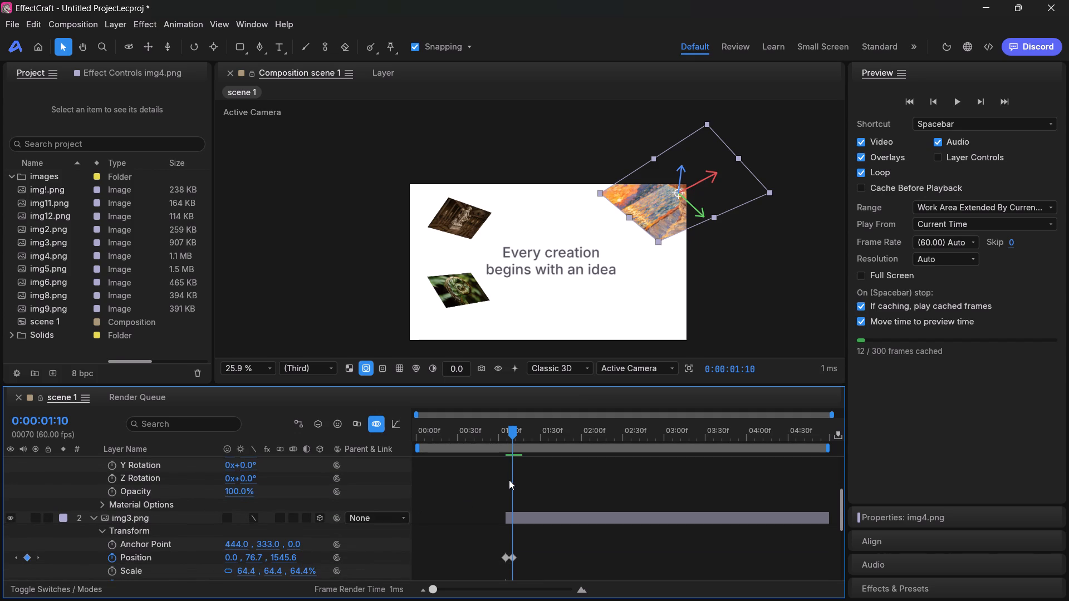
# Add the first Position keyframe to the img4.png layer at 0:00:01:05.
pyautogui.moveTo(513, 431); pyautogui.dragTo(505, 433)
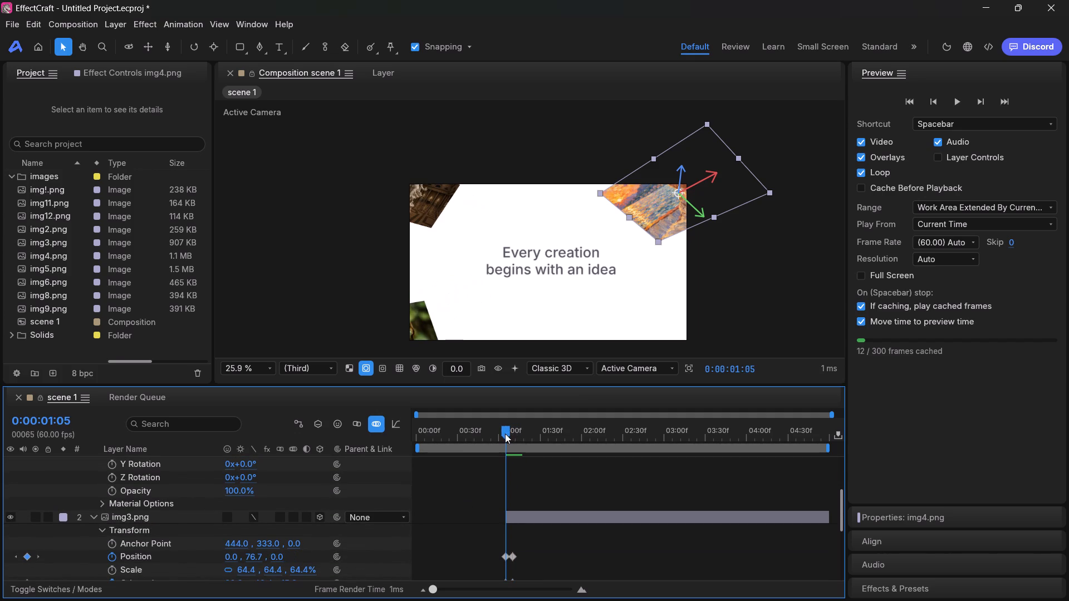
pyautogui.moveTo(505, 433); pyautogui.dragTo(506, 433)
pyautogui.scroll(1, 117, 501)
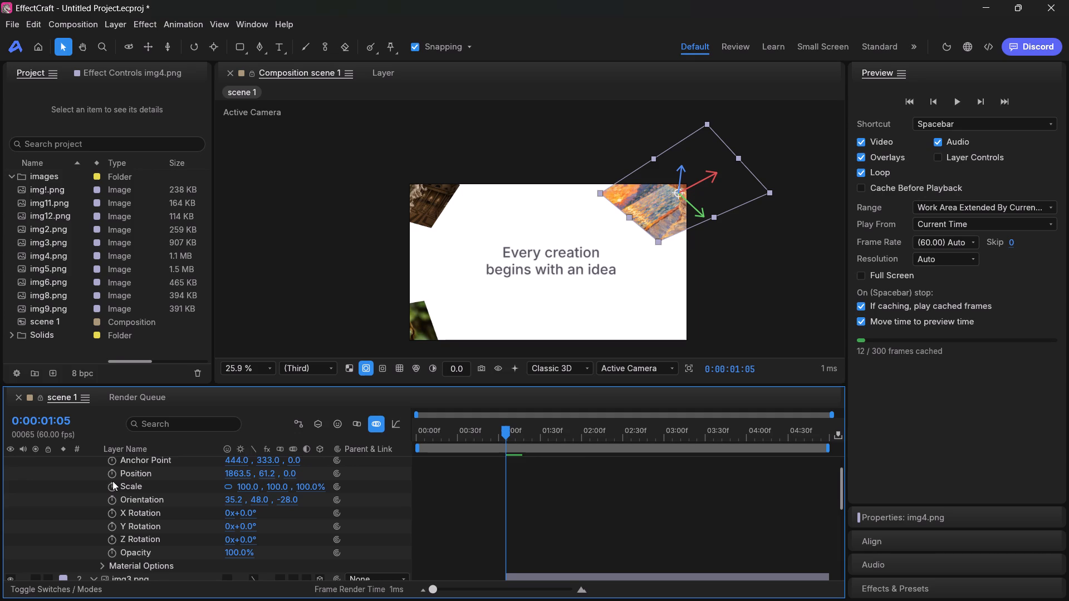
pyautogui.click(112, 477)
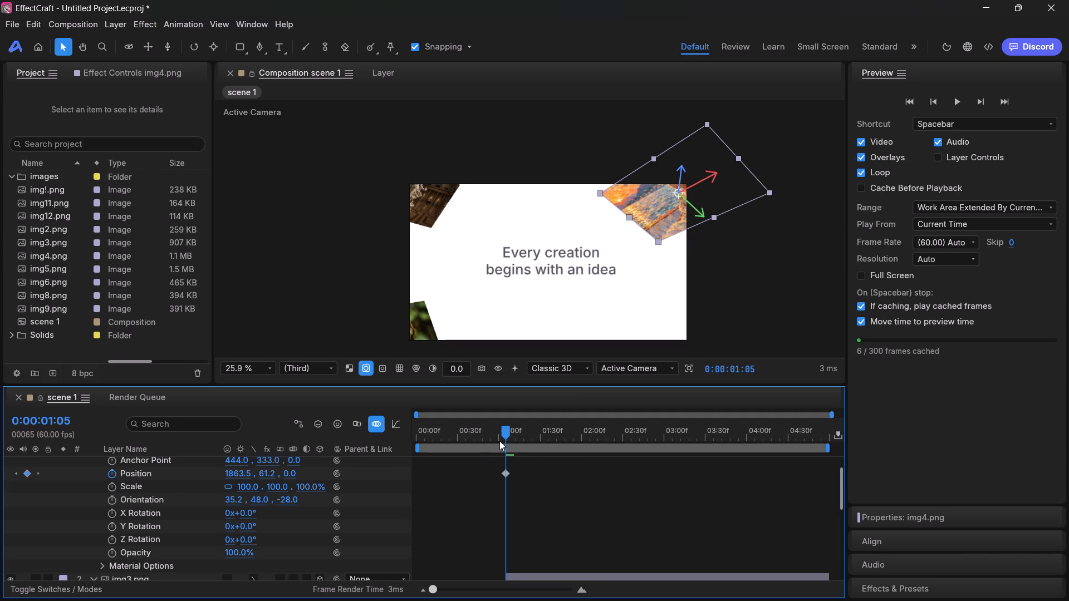
# Set the current time to 0:00:01:10, in line with the img3.png layer's second keyframes.
pyautogui.scroll(-1, 468, 517)
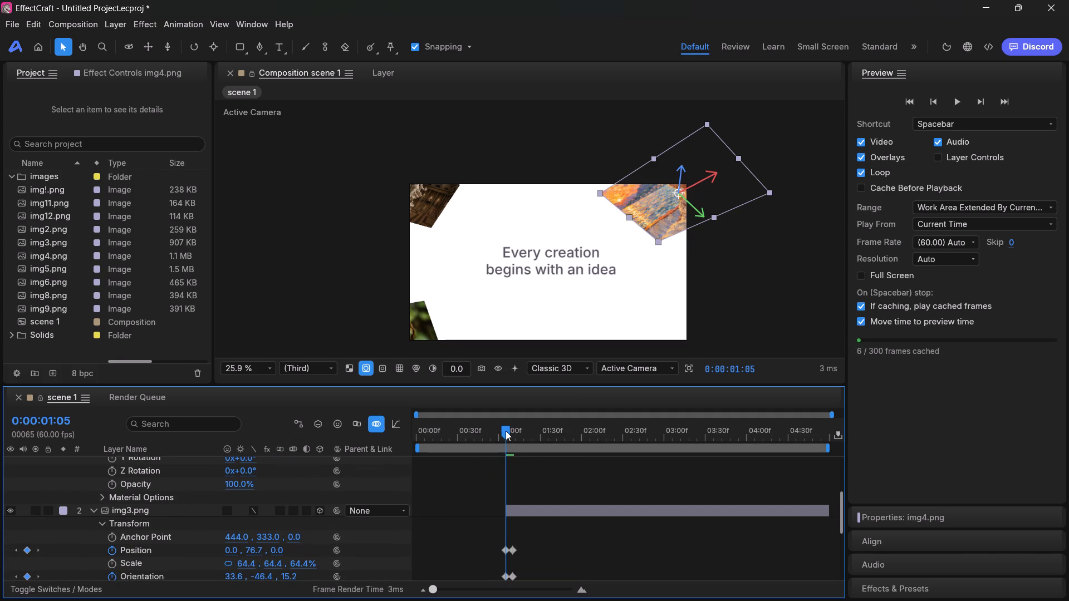
pyautogui.moveTo(506, 431); pyautogui.dragTo(513, 432)
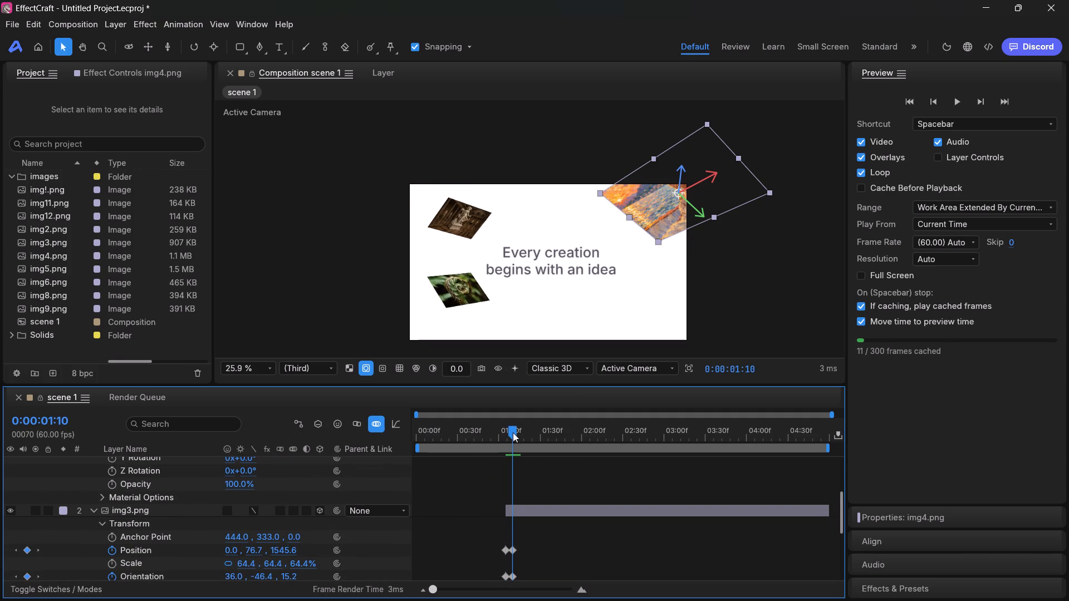
pyautogui.moveTo(513, 432); pyautogui.dragTo(512, 432)
pyautogui.scroll(1, 179, 510)
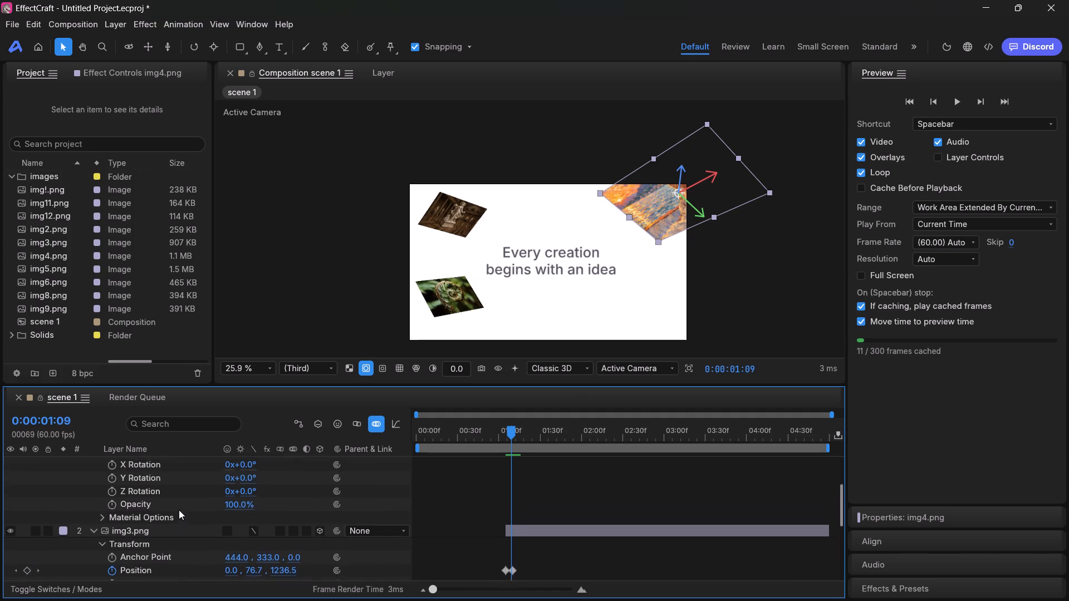
pyautogui.scroll(1, 179, 510)
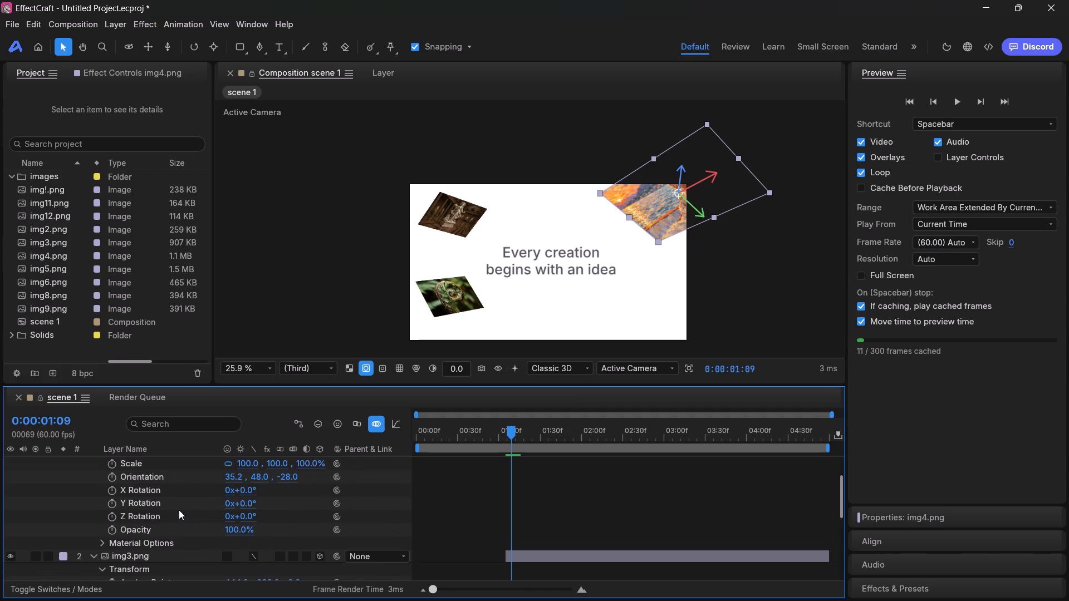
pyautogui.scroll(-1, 458, 503)
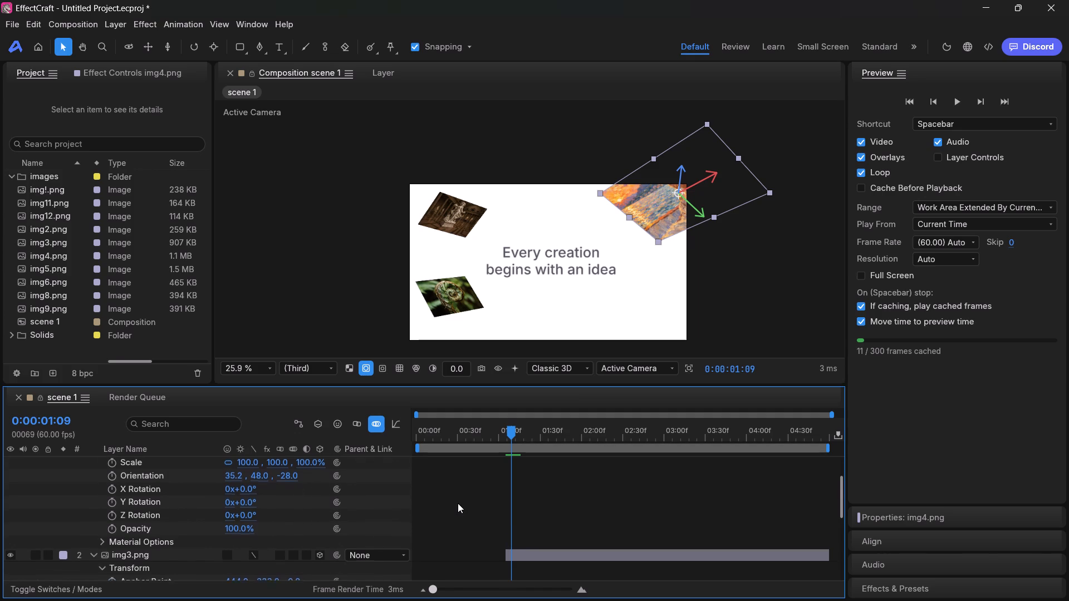
pyautogui.scroll(-1, 458, 503)
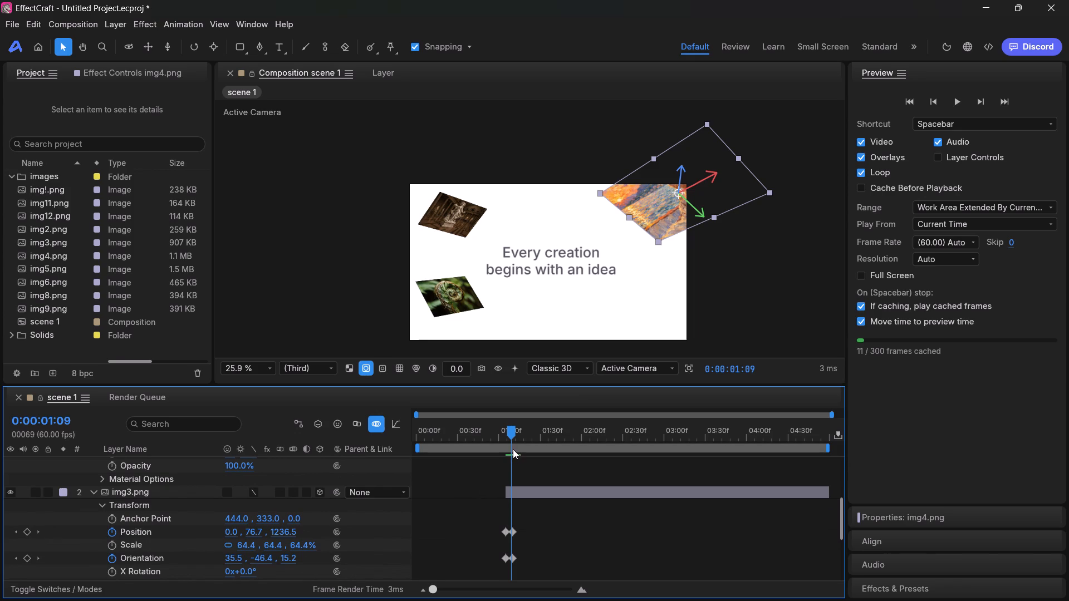
pyautogui.click(511, 431)
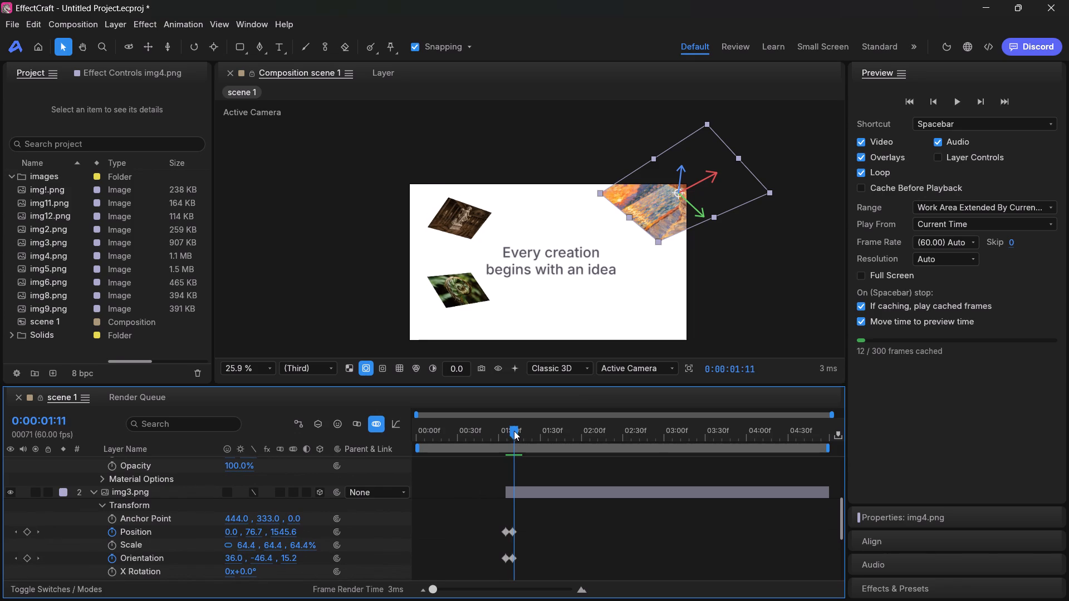
pyautogui.scroll(4, 480, 502)
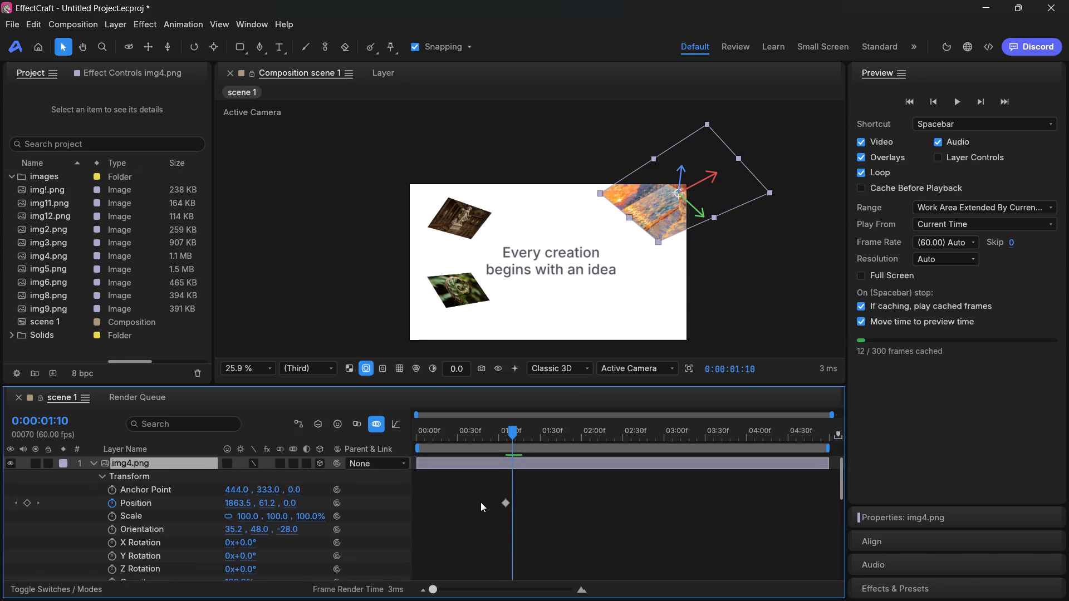
pyautogui.scroll(1, 480, 502)
# Move the img2.png layer up the stack to sit between img!.png and the Every creation text layer.
pyautogui.scroll(-6, 480, 502)
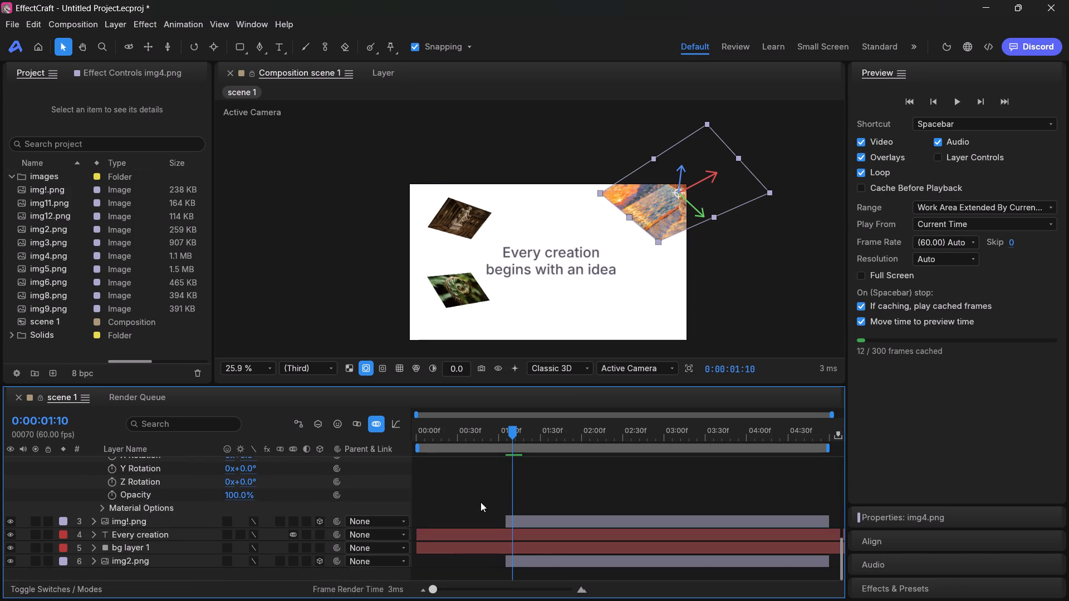
pyautogui.moveTo(154, 562); pyautogui.dragTo(154, 560)
pyautogui.moveTo(154, 560); pyautogui.dragTo(145, 532)
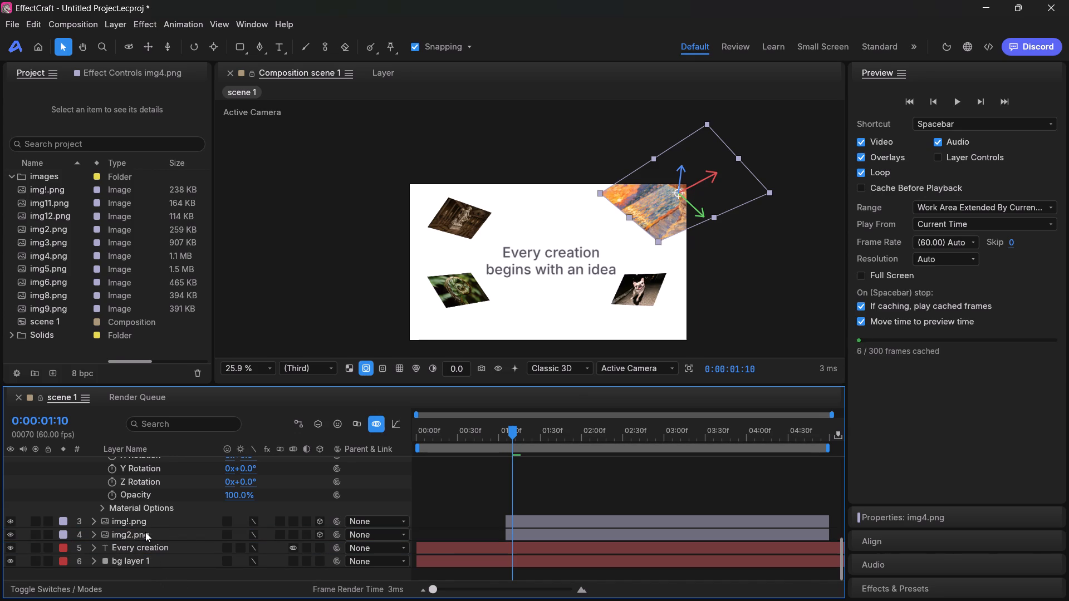
# Push the img4.png layer back in depth at 0:00:01:10 by setting its Z position to 1766.4.
pyautogui.scroll(4, 264, 516)
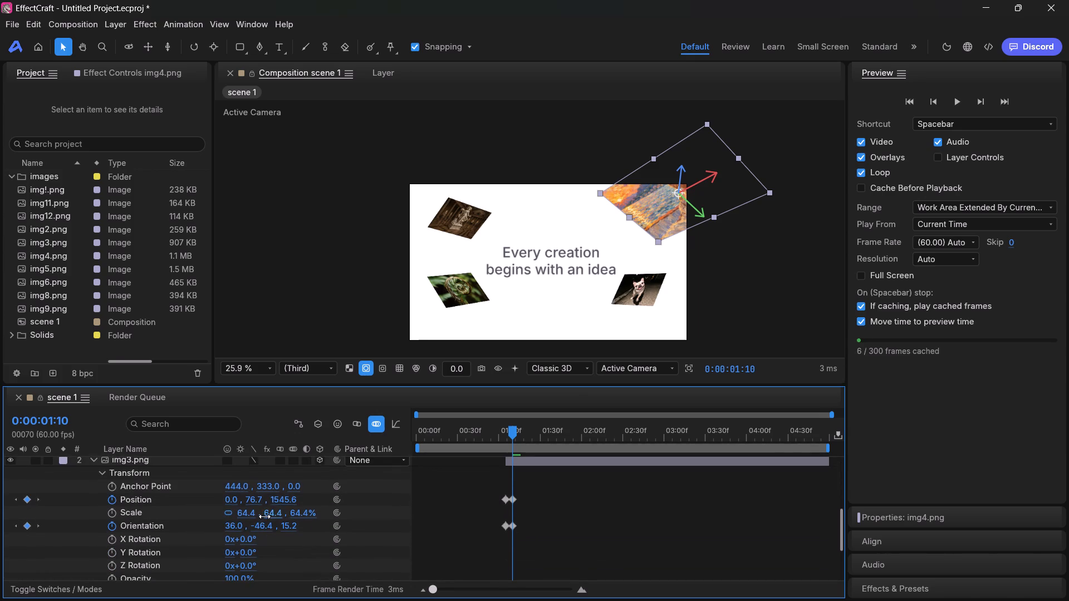
pyautogui.scroll(1, 264, 516)
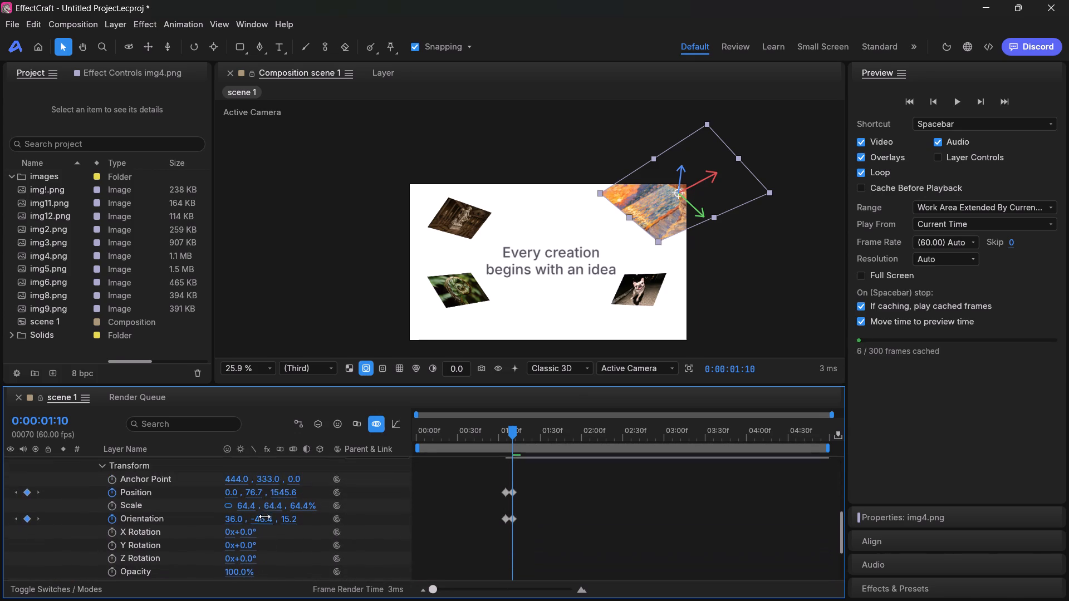
pyautogui.scroll(1, 264, 516)
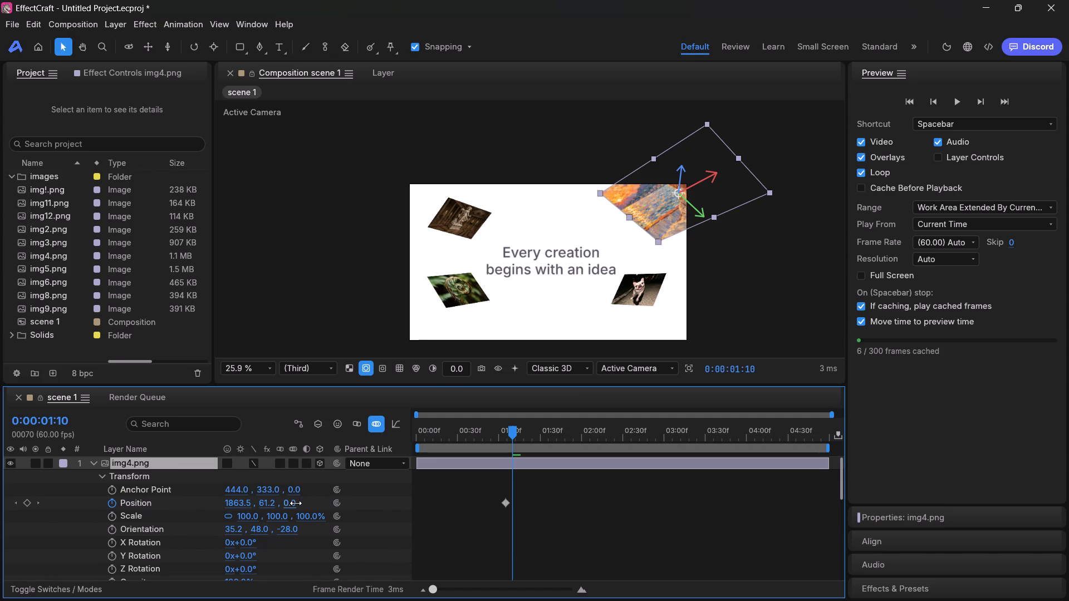
pyautogui.moveTo(296, 503); pyautogui.dragTo(612, 450)
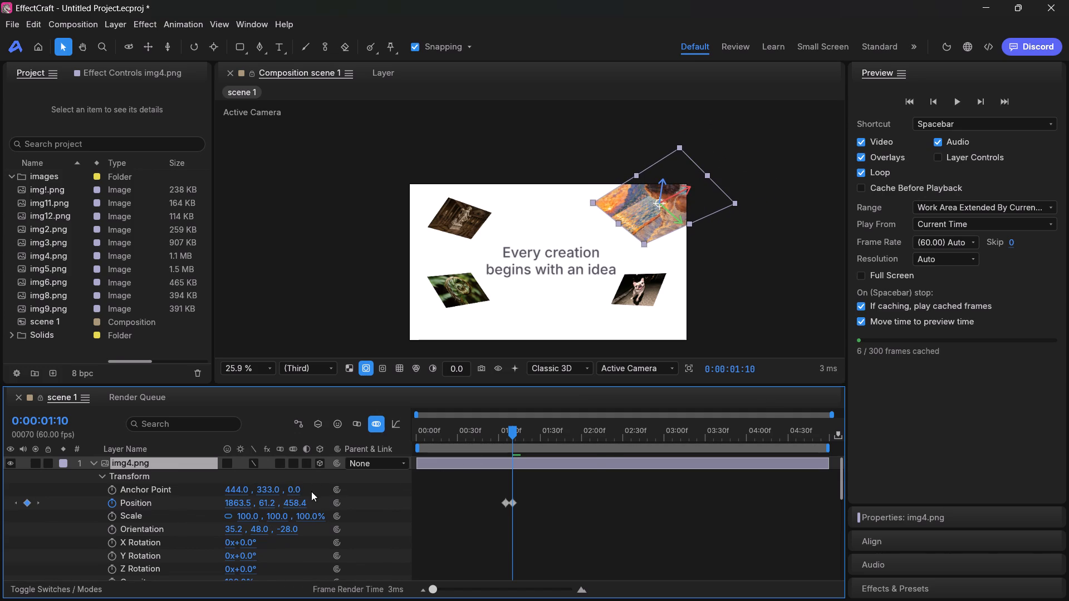
pyautogui.moveTo(293, 504); pyautogui.dragTo(722, 515)
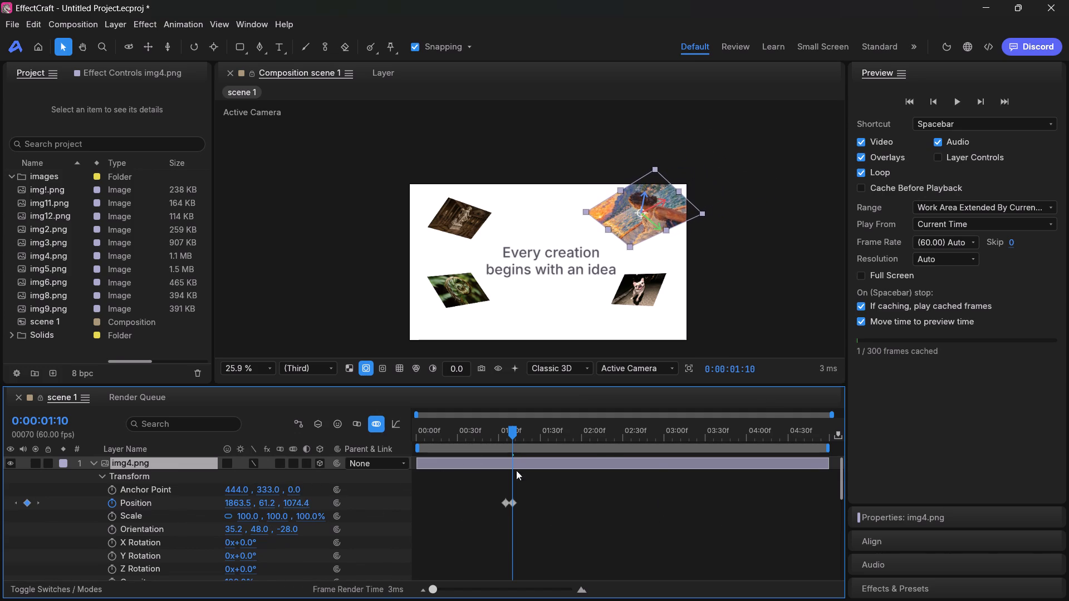
pyautogui.moveTo(295, 504); pyautogui.dragTo(504, 489)
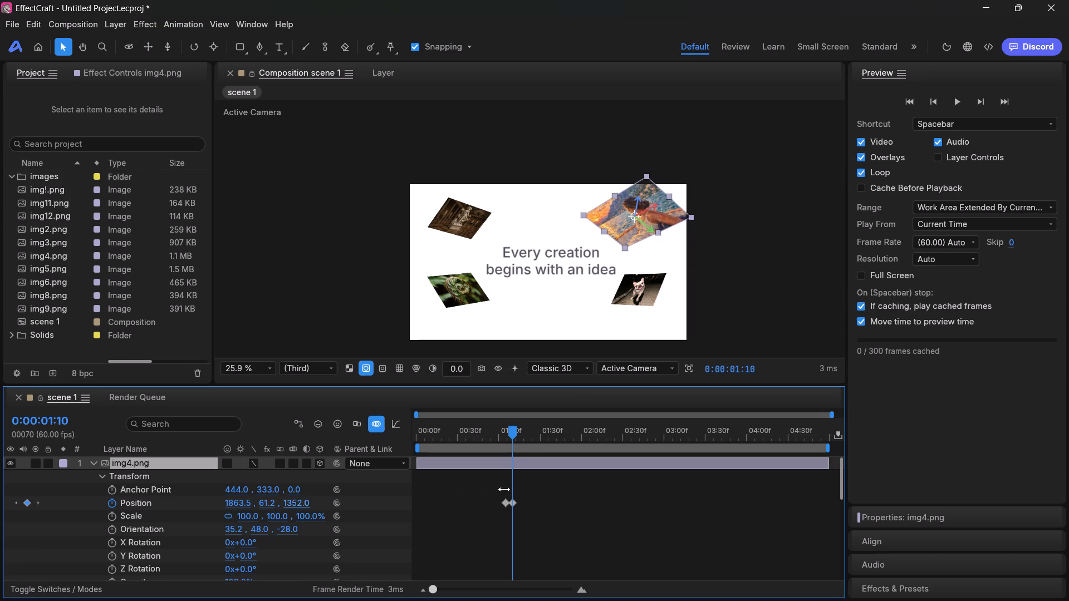
pyautogui.moveTo(504, 489); pyautogui.dragTo(777, 513)
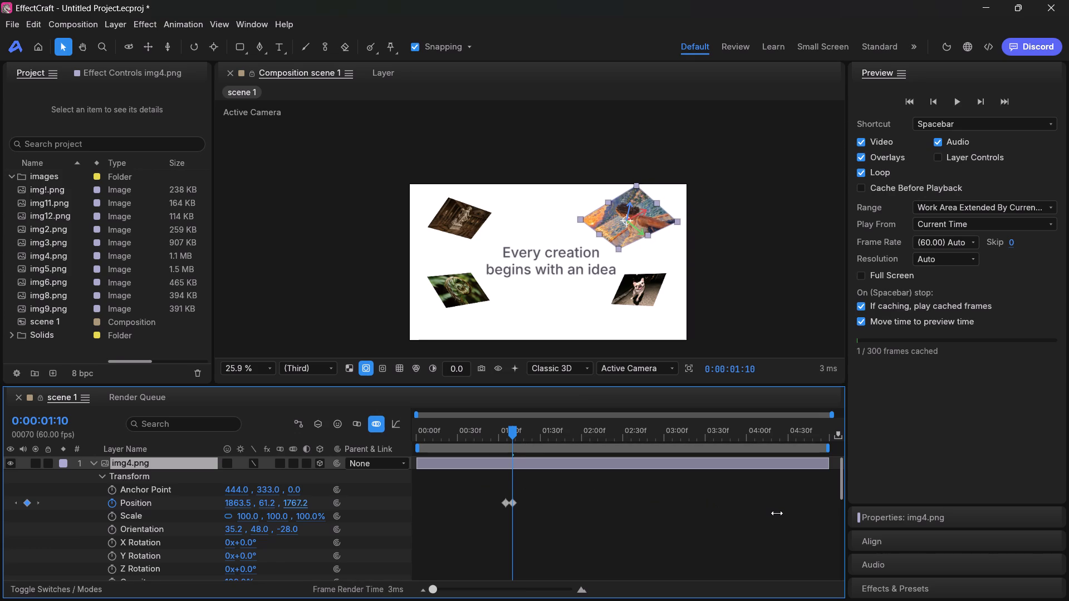
pyautogui.moveTo(777, 513); pyautogui.dragTo(776, 513)
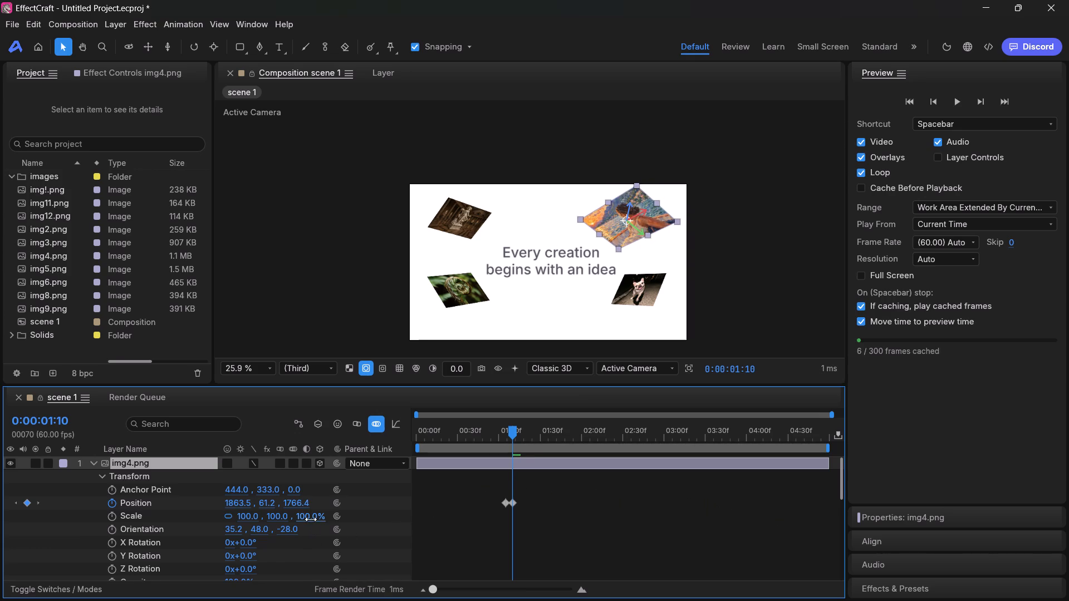
# Shrink the img4.png layer to a scale of 72.0% and refine its Z position to 1816.0 at 0:00:01:10.
pyautogui.moveTo(311, 518); pyautogui.dragTo(275, 520)
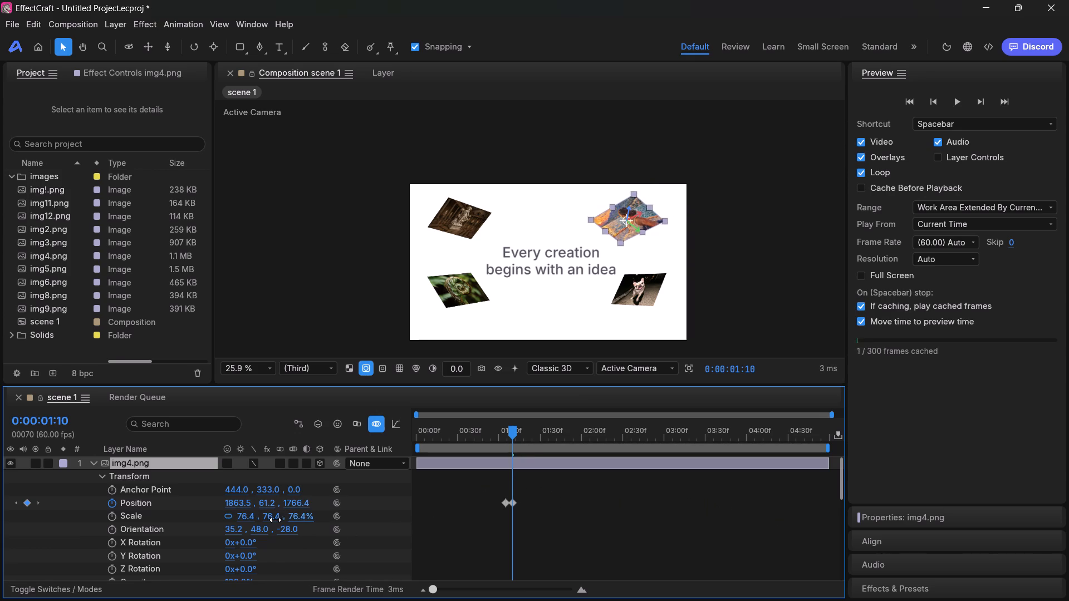
pyautogui.moveTo(275, 520); pyautogui.dragTo(278, 521)
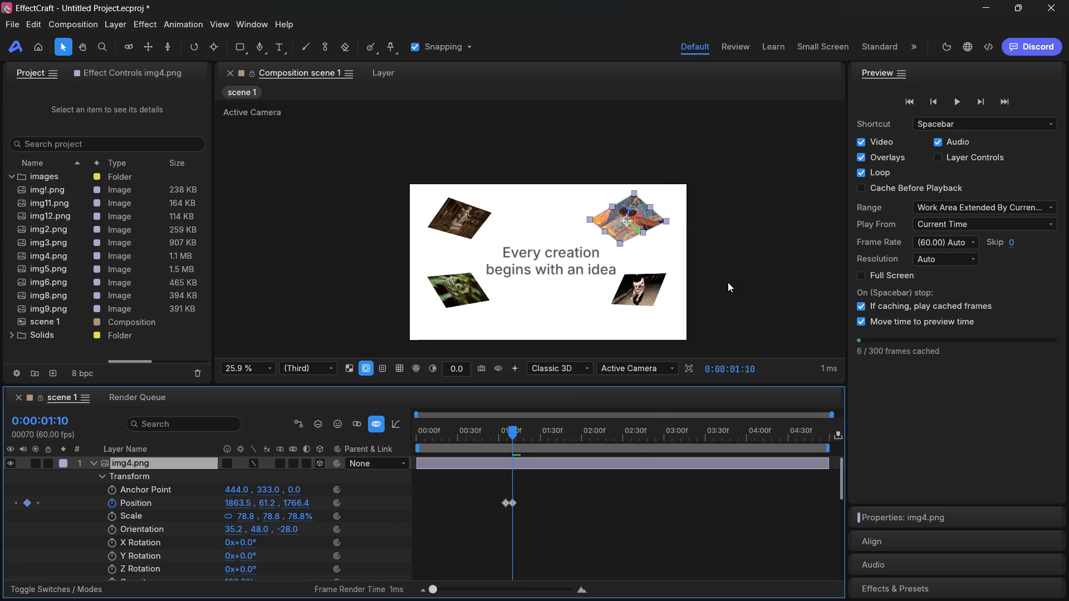
pyautogui.click(728, 282)
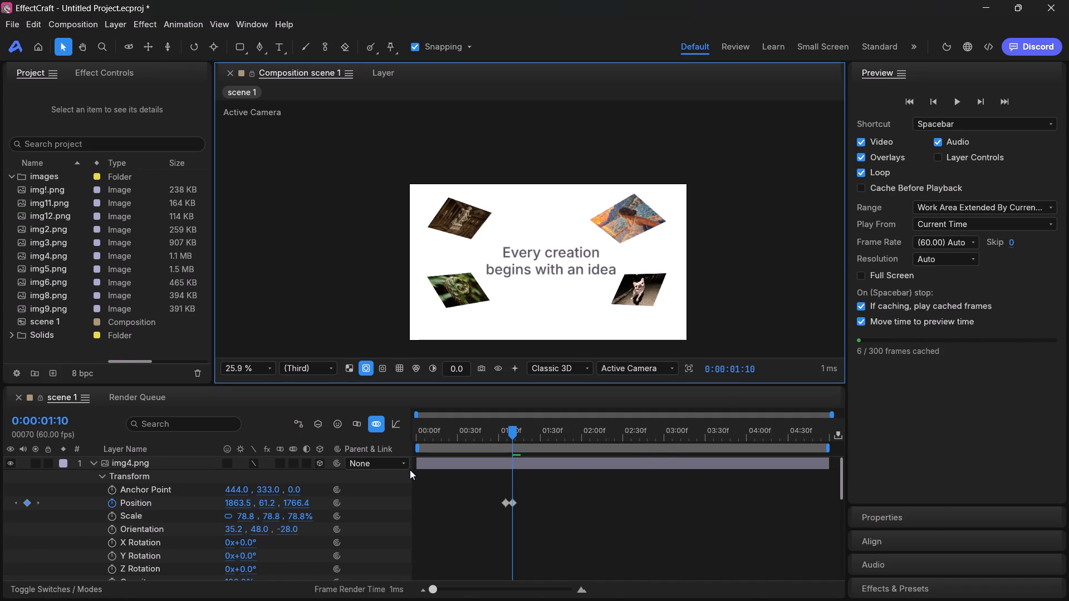
pyautogui.moveTo(304, 503); pyautogui.dragTo(355, 502)
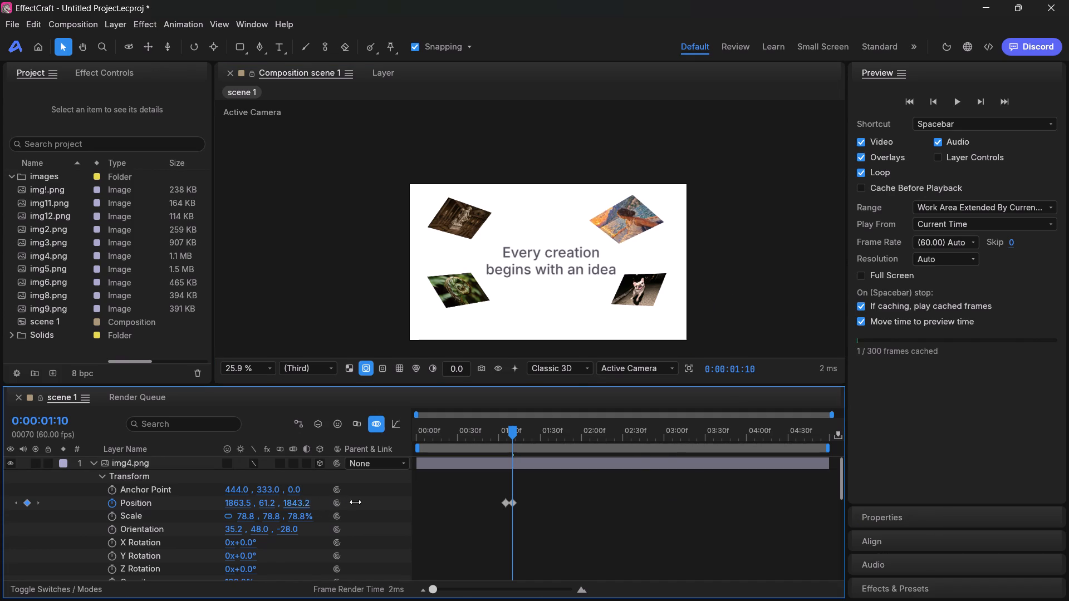
pyautogui.moveTo(355, 502); pyautogui.dragTo(335, 504)
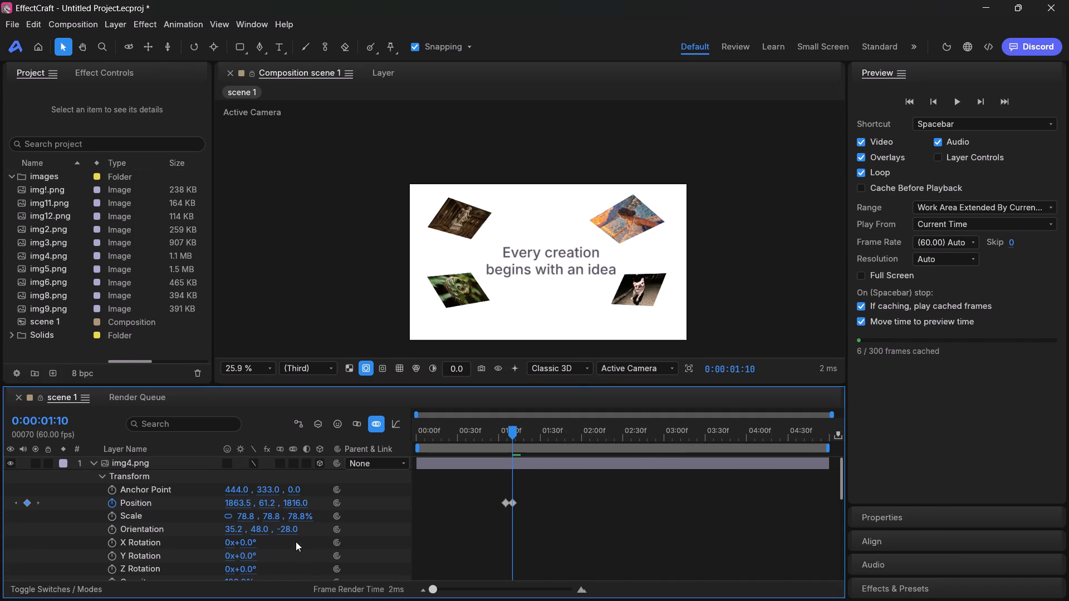
pyautogui.moveTo(304, 519); pyautogui.dragTo(303, 519)
pyautogui.moveTo(303, 519); pyautogui.dragTo(290, 519)
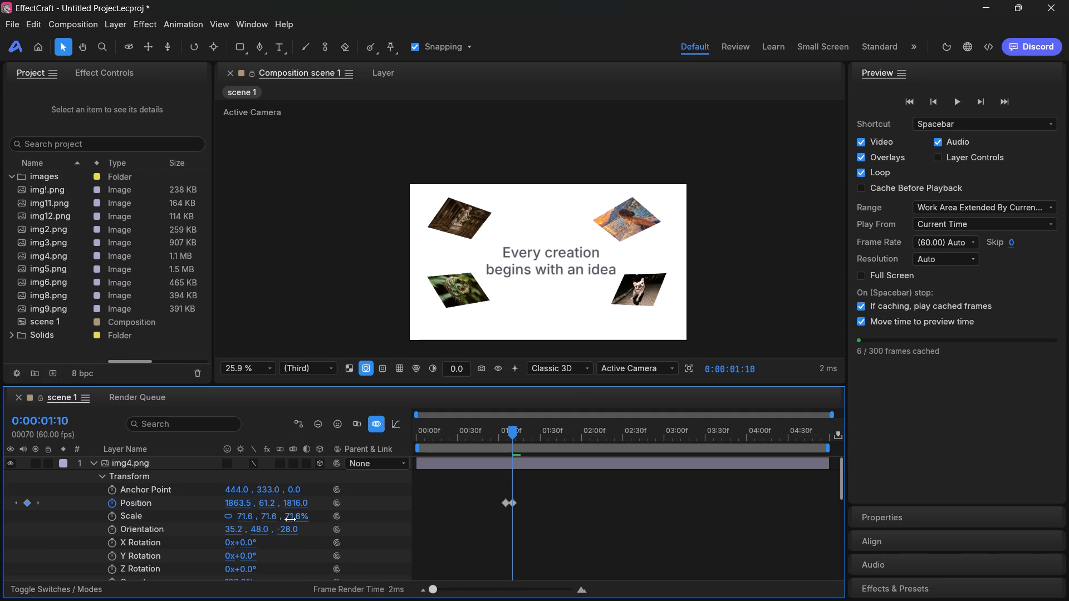
pyautogui.moveTo(290, 519); pyautogui.dragTo(291, 519)
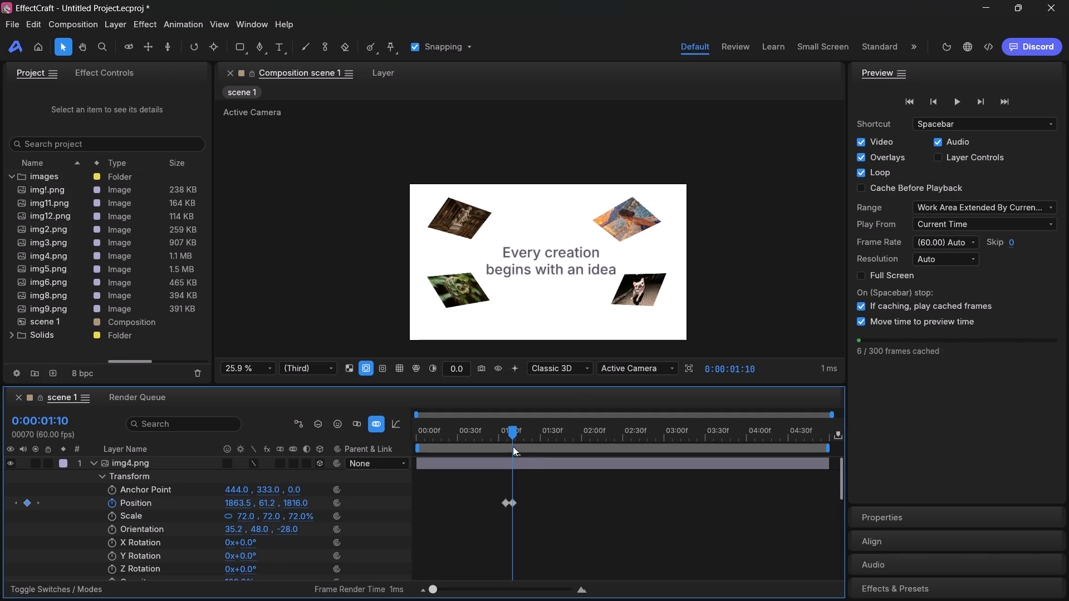
# Add the first Orientation keyframe to the img4.png layer at 0:00:01:05.
pyautogui.moveTo(512, 437); pyautogui.dragTo(506, 439)
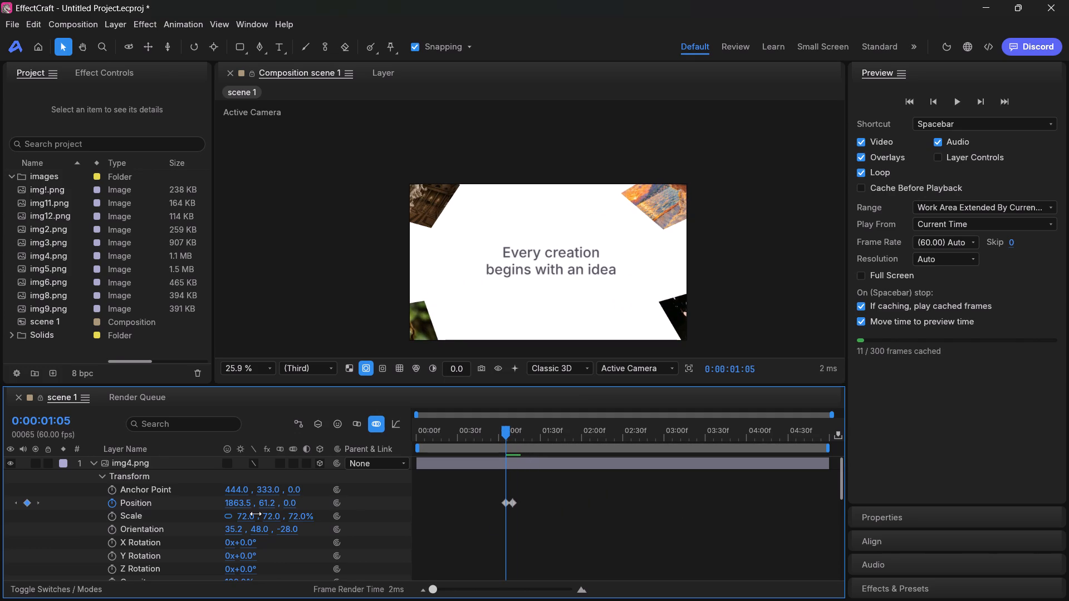
pyautogui.click(112, 531)
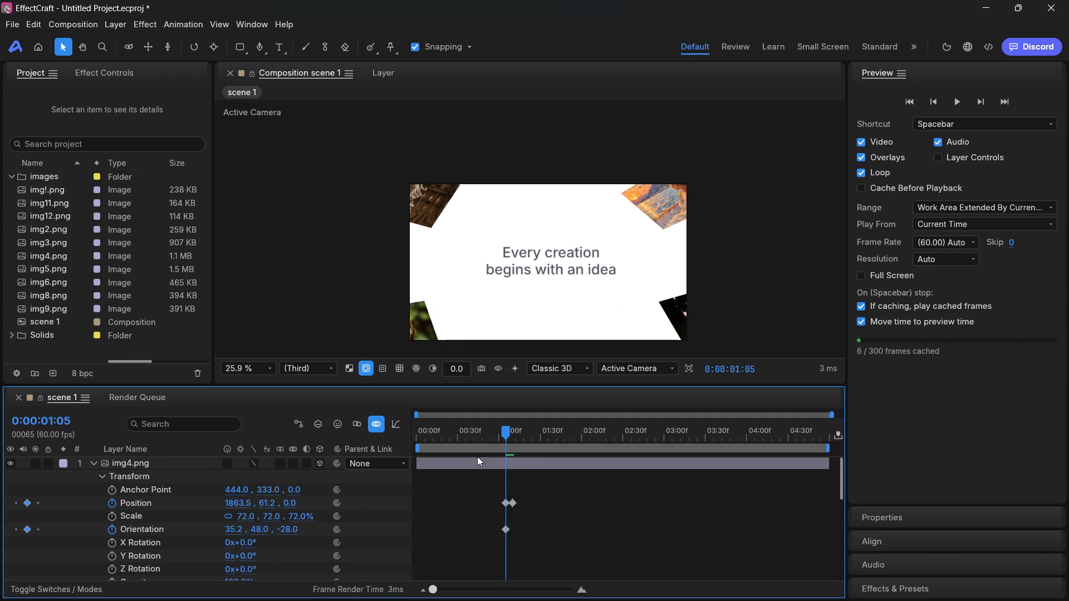
# Keyframe the img4.png layer's Orientation at 0:00:01:10 with values 36.0, 48.0, -12.8.
pyautogui.moveTo(504, 431); pyautogui.dragTo(512, 432)
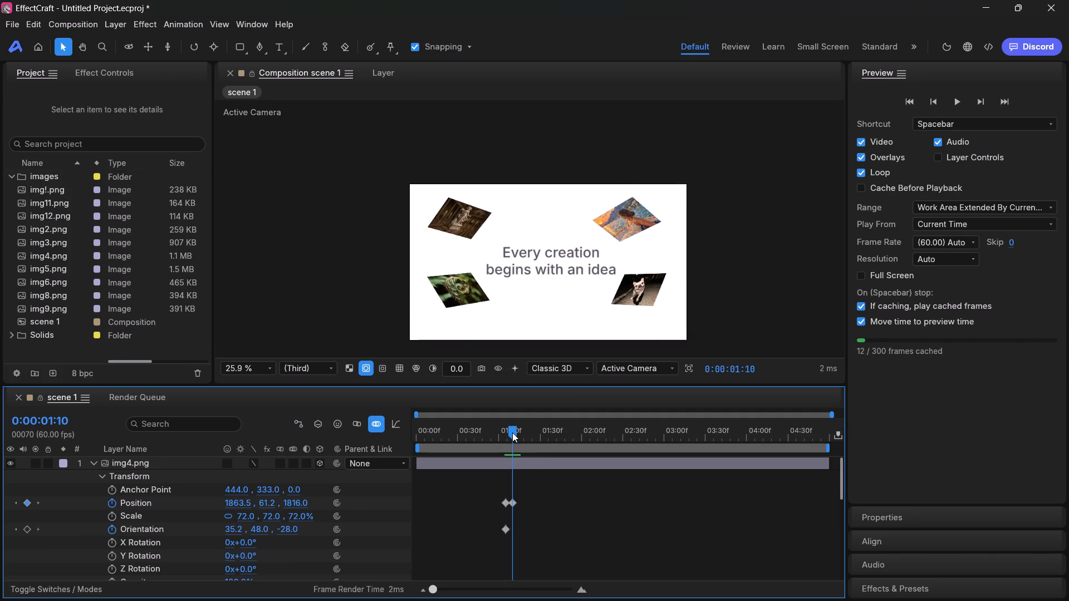
pyautogui.moveTo(512, 432); pyautogui.dragTo(512, 433)
pyautogui.moveTo(255, 529); pyautogui.dragTo(266, 530)
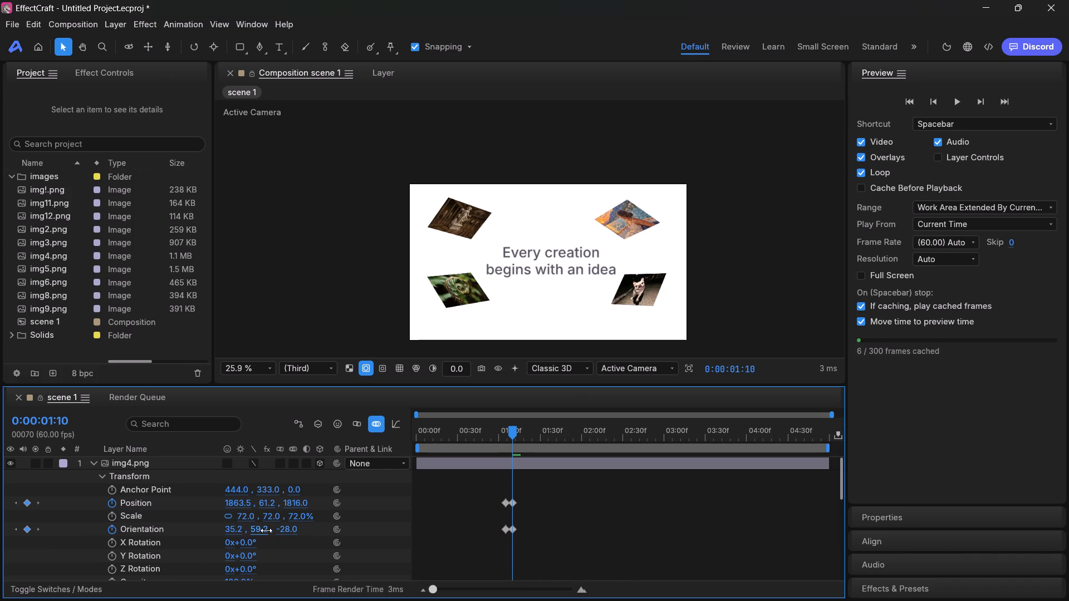
pyautogui.hotkey('ctrl', 'z')
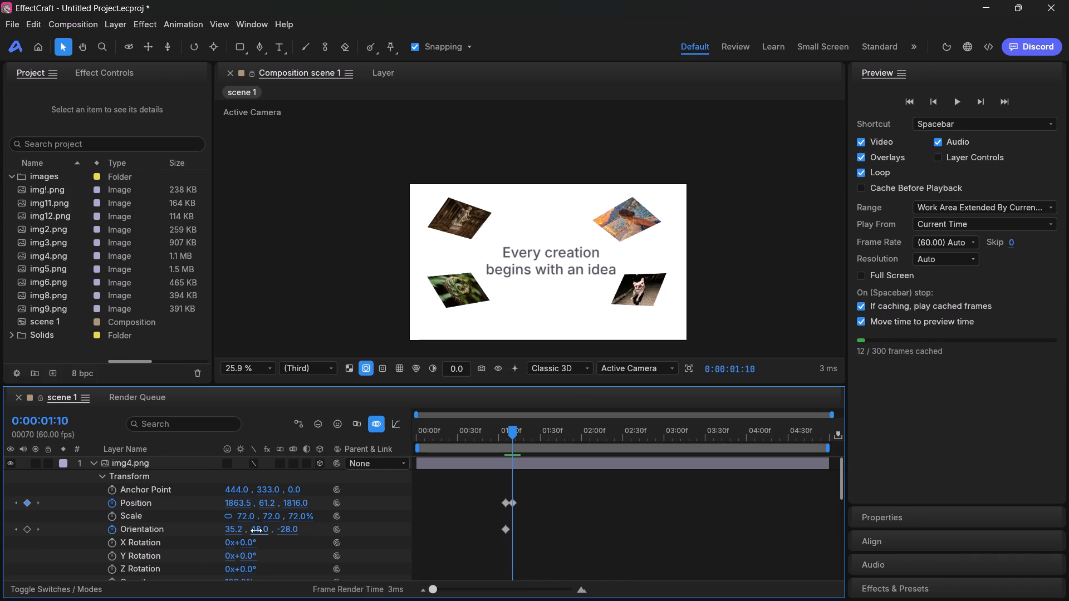
pyautogui.click(232, 529)
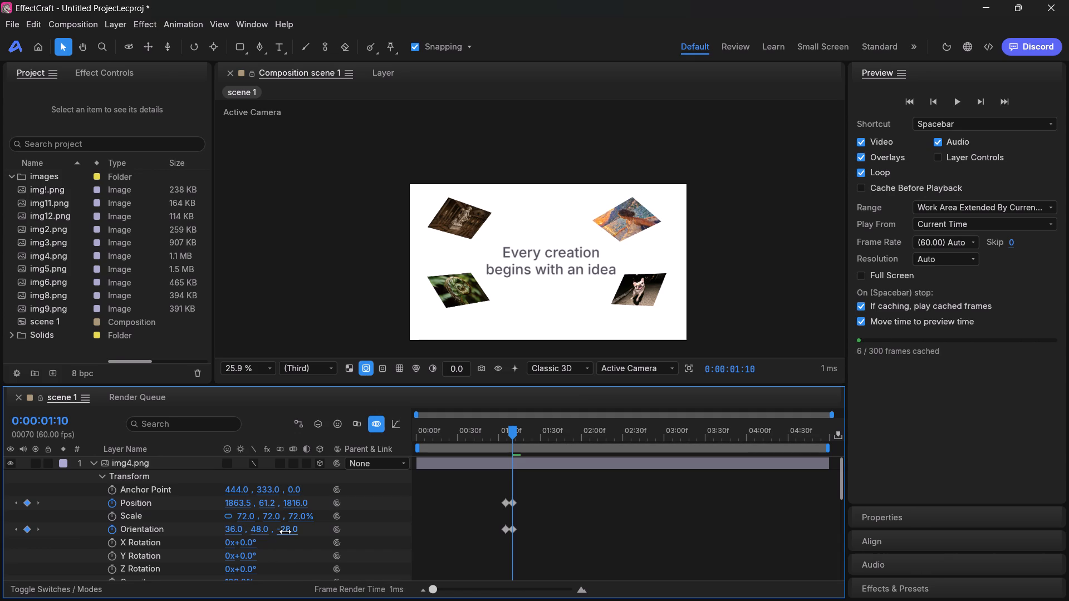
pyautogui.moveTo(285, 531); pyautogui.dragTo(297, 531)
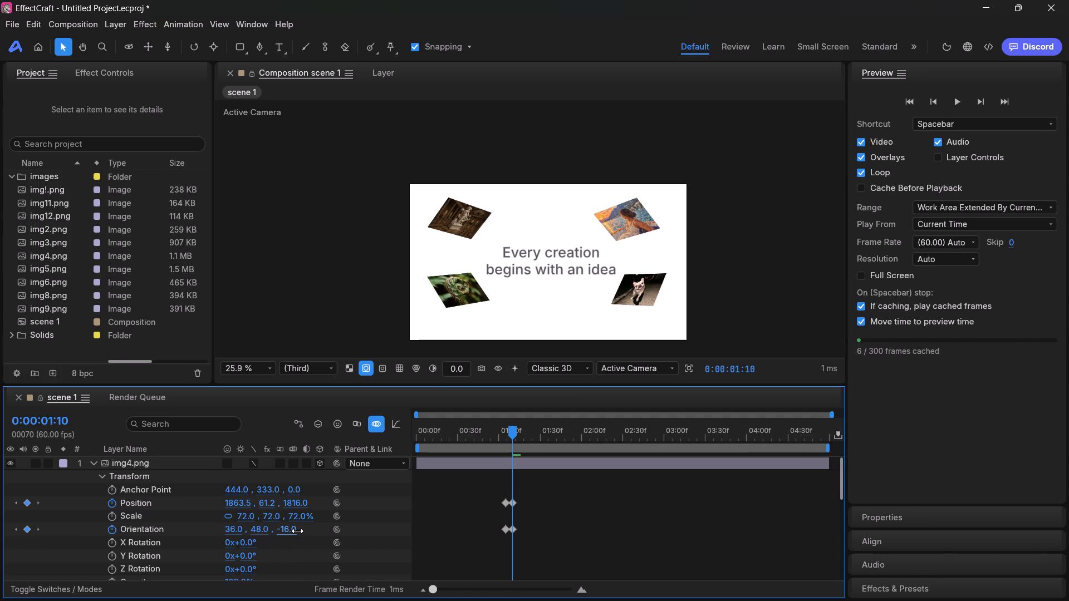
pyautogui.moveTo(297, 531); pyautogui.dragTo(294, 531)
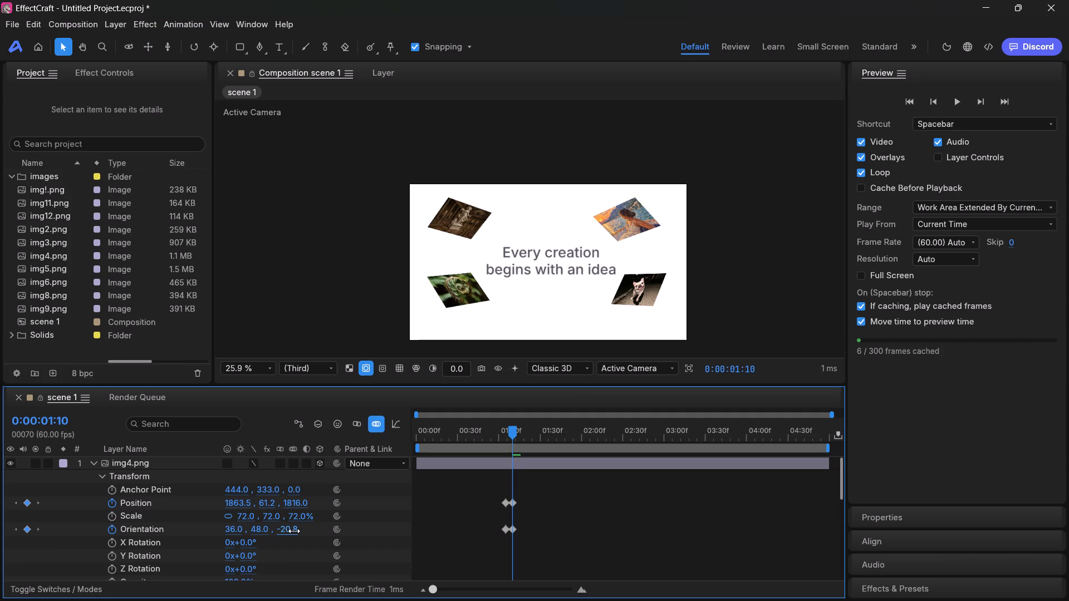
pyautogui.moveTo(294, 531); pyautogui.dragTo(295, 531)
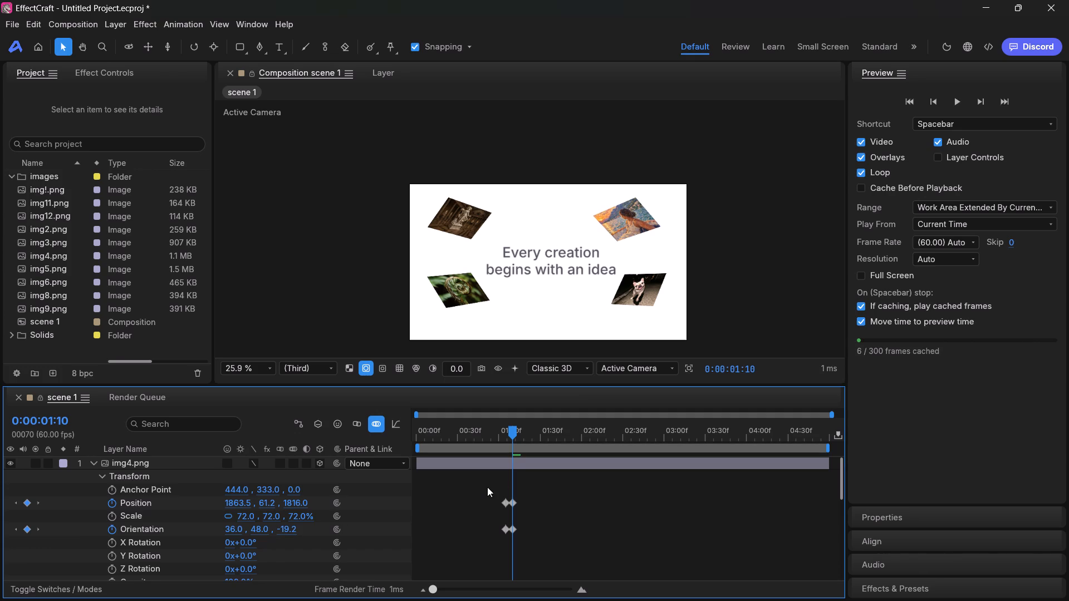
pyautogui.click(296, 532)
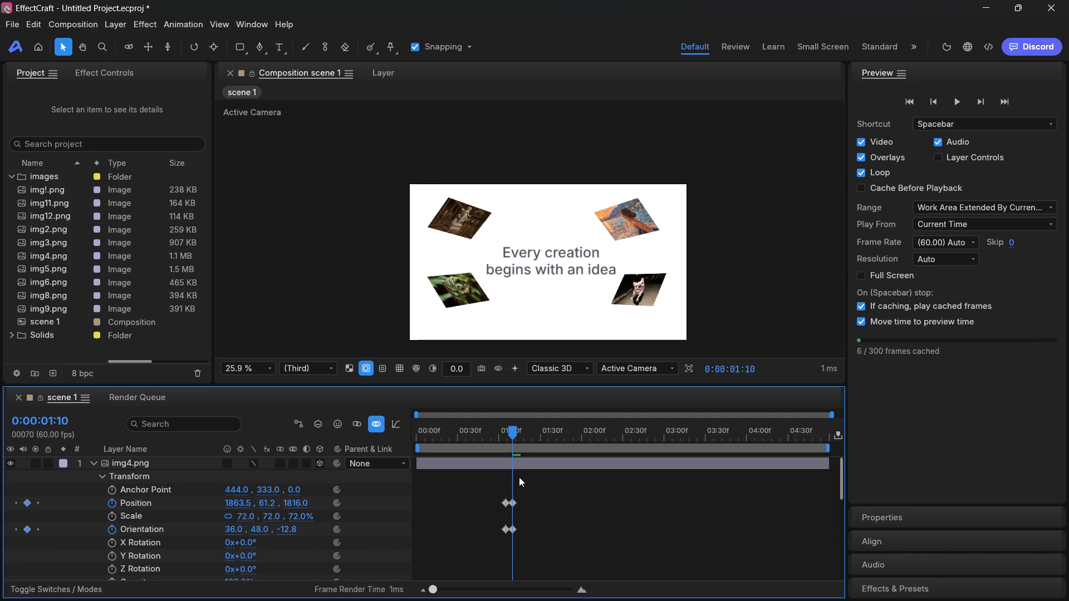
# Trim the start of the img4.png layer to 0:00:01:05, where its first keyframes sit.
pyautogui.click(510, 432)
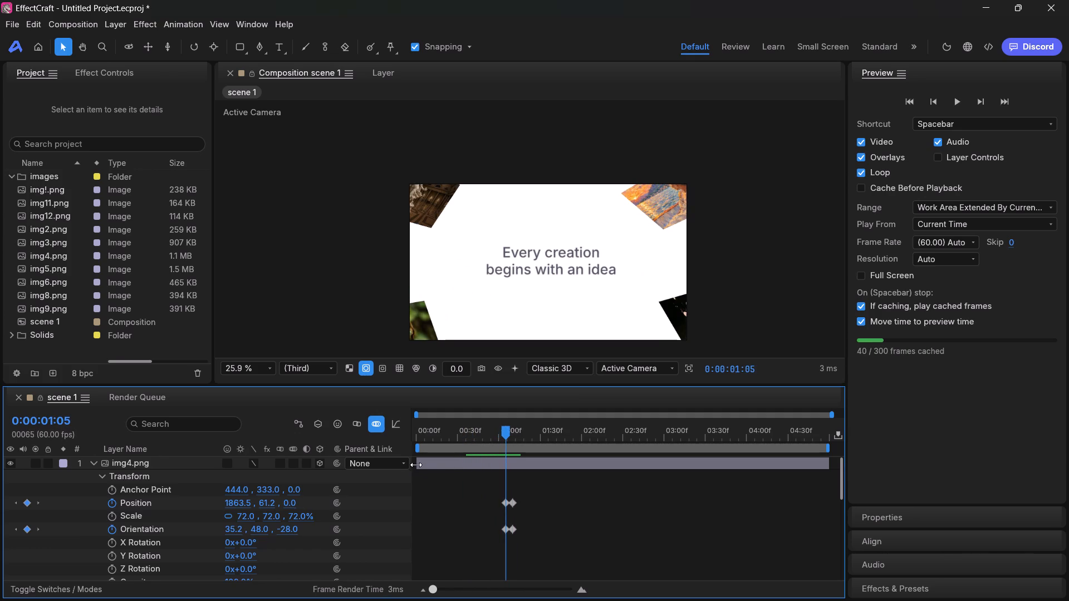
pyautogui.moveTo(418, 463); pyautogui.dragTo(508, 471)
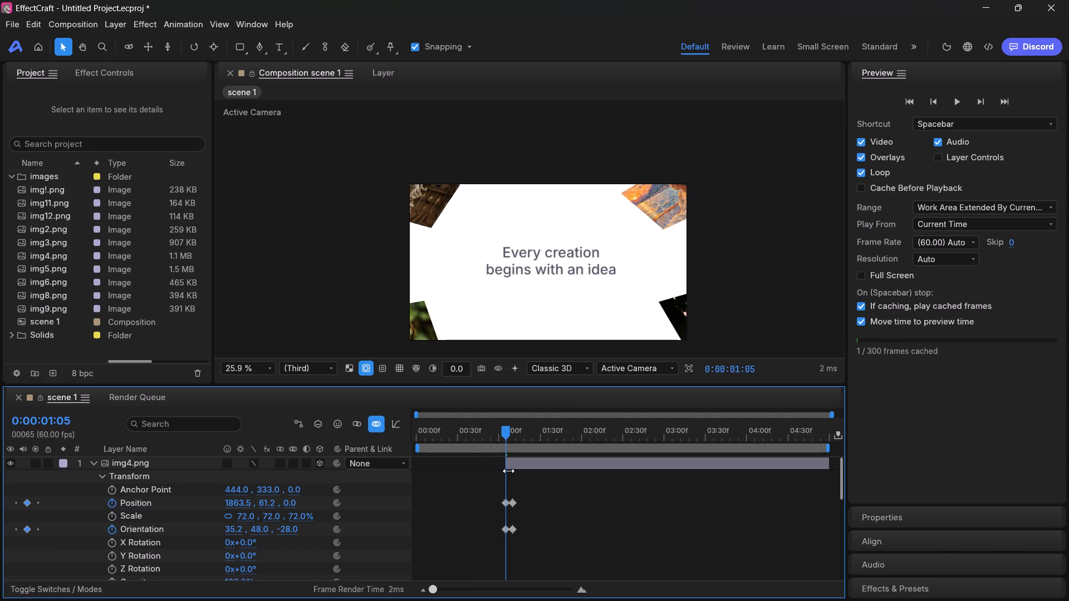
pyautogui.moveTo(508, 471); pyautogui.dragTo(508, 470)
# Scrub and play back scene 1 to review the entrance of the four images around the text.
pyautogui.moveTo(503, 435); pyautogui.dragTo(412, 437)
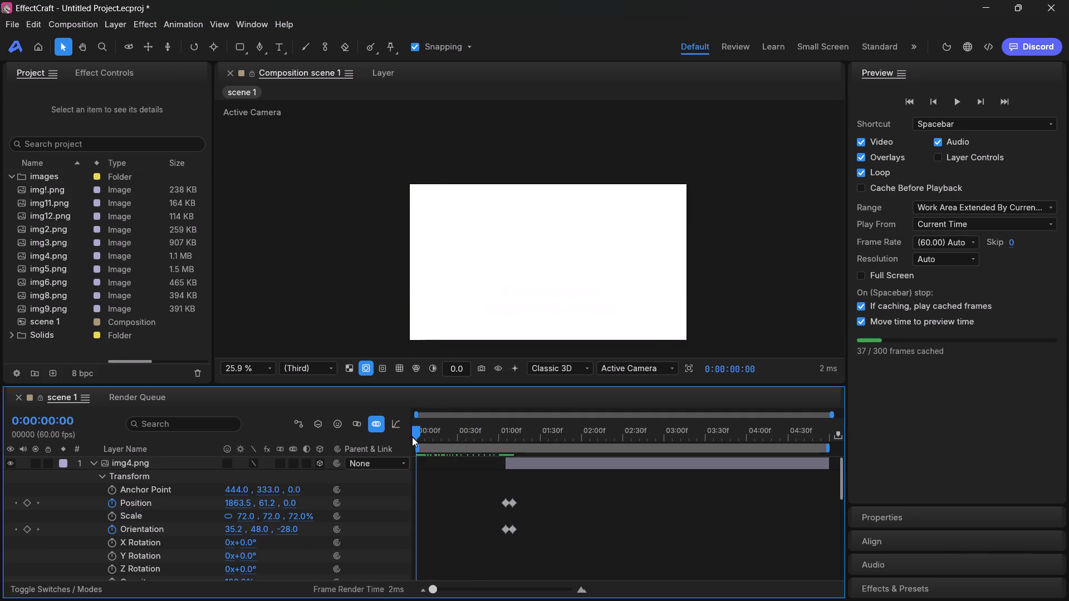
pyautogui.moveTo(412, 437); pyautogui.dragTo(544, 439)
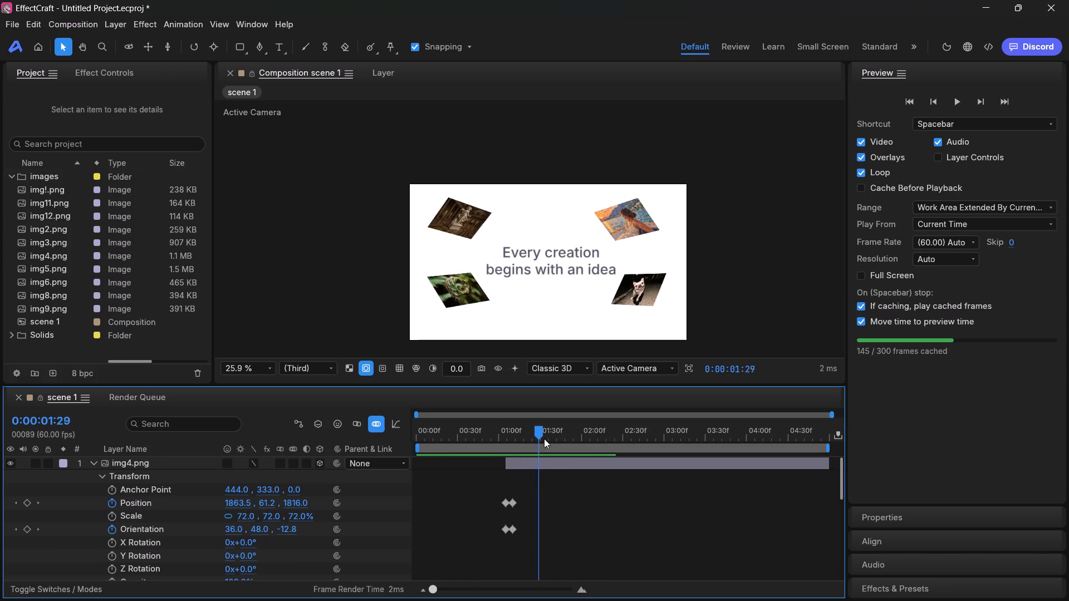
pyautogui.moveTo(544, 439); pyautogui.dragTo(513, 434)
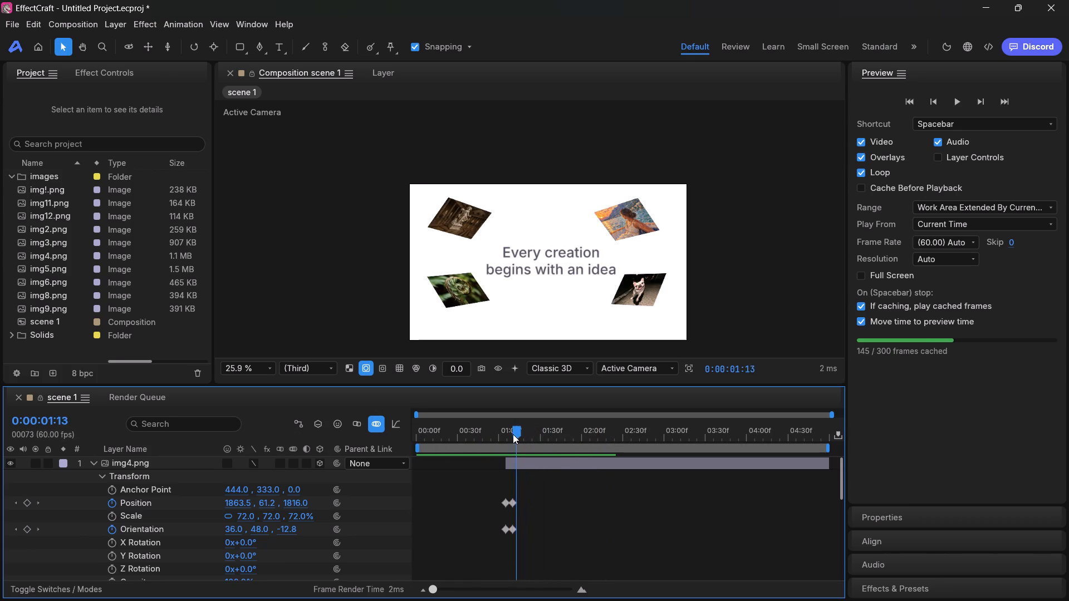
pyautogui.moveTo(513, 434); pyautogui.dragTo(519, 431)
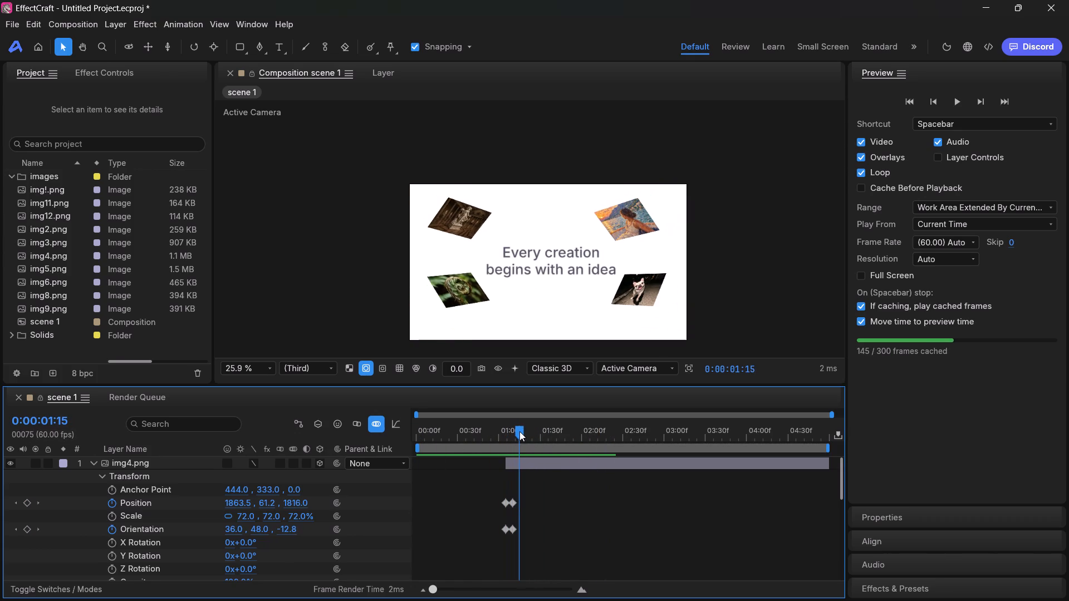
pyautogui.moveTo(519, 431); pyautogui.dragTo(516, 431)
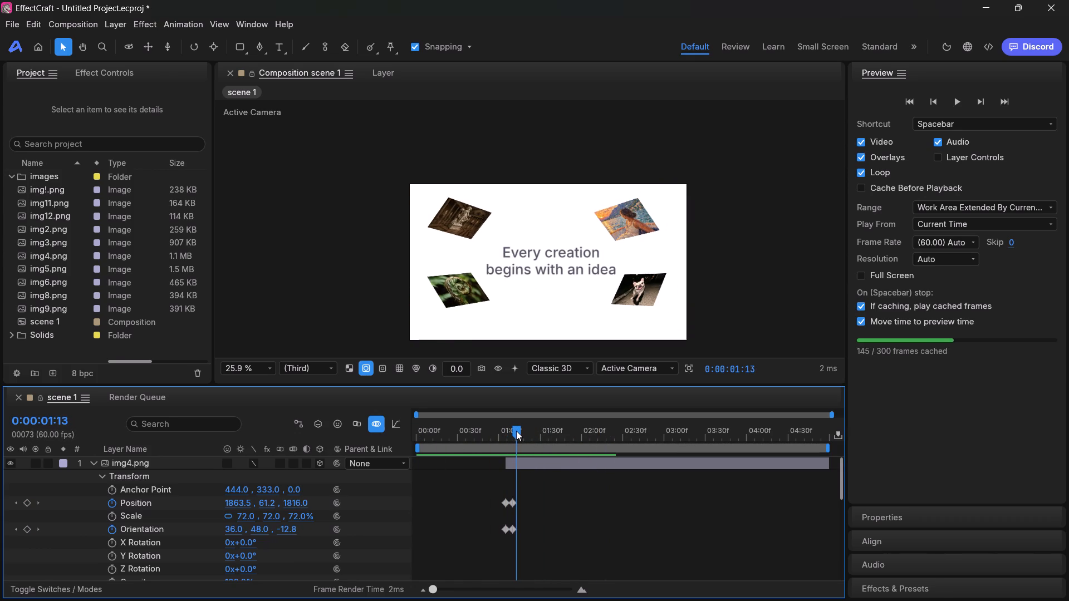
pyautogui.moveTo(516, 431); pyautogui.dragTo(494, 436)
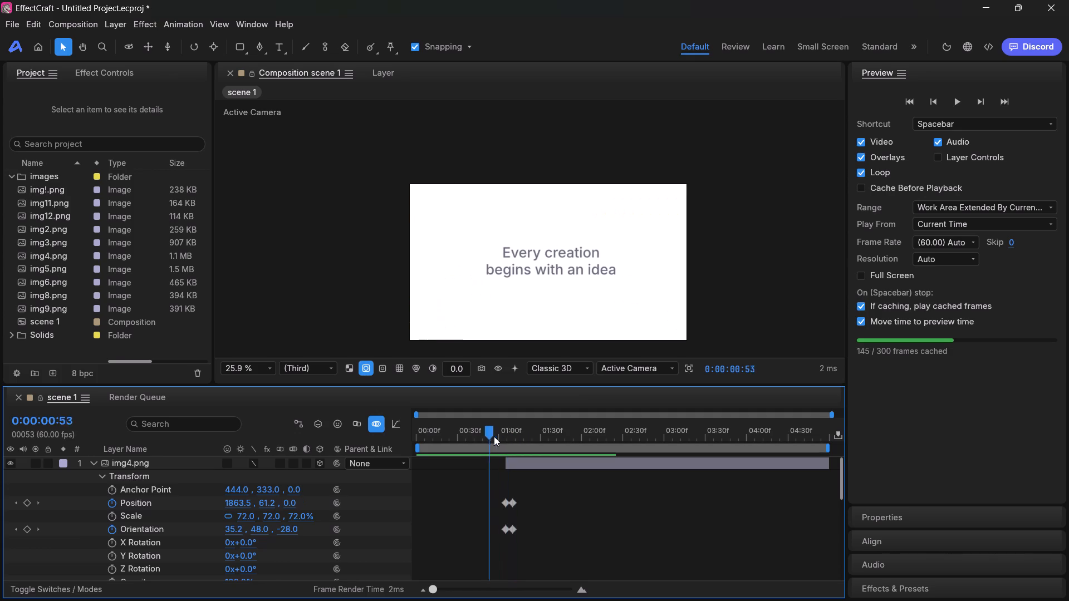
pyautogui.moveTo(494, 436); pyautogui.dragTo(457, 432)
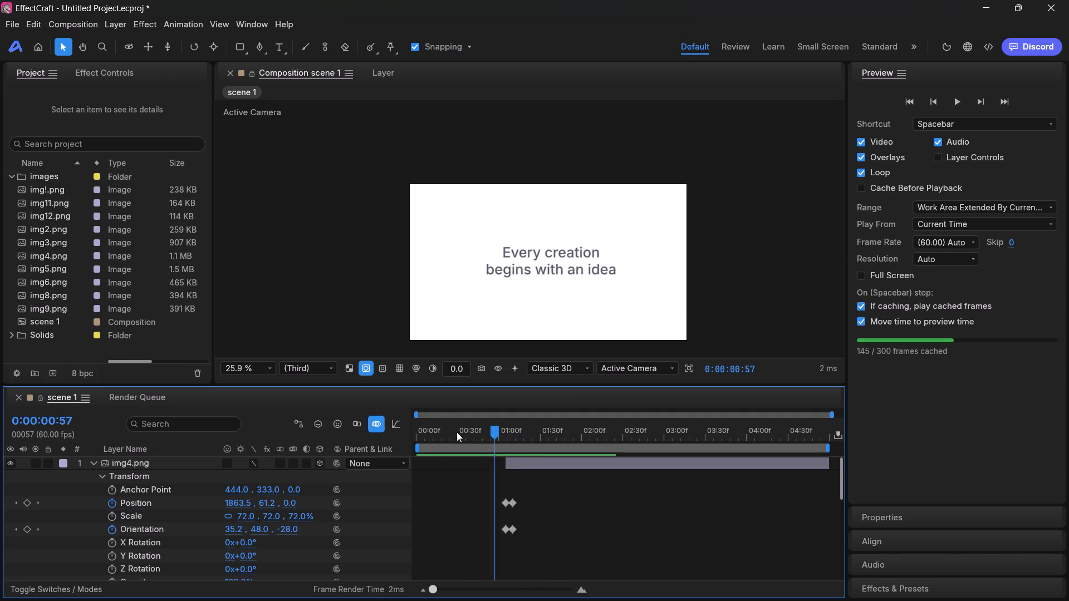
pyautogui.moveTo(457, 432); pyautogui.dragTo(372, 429)
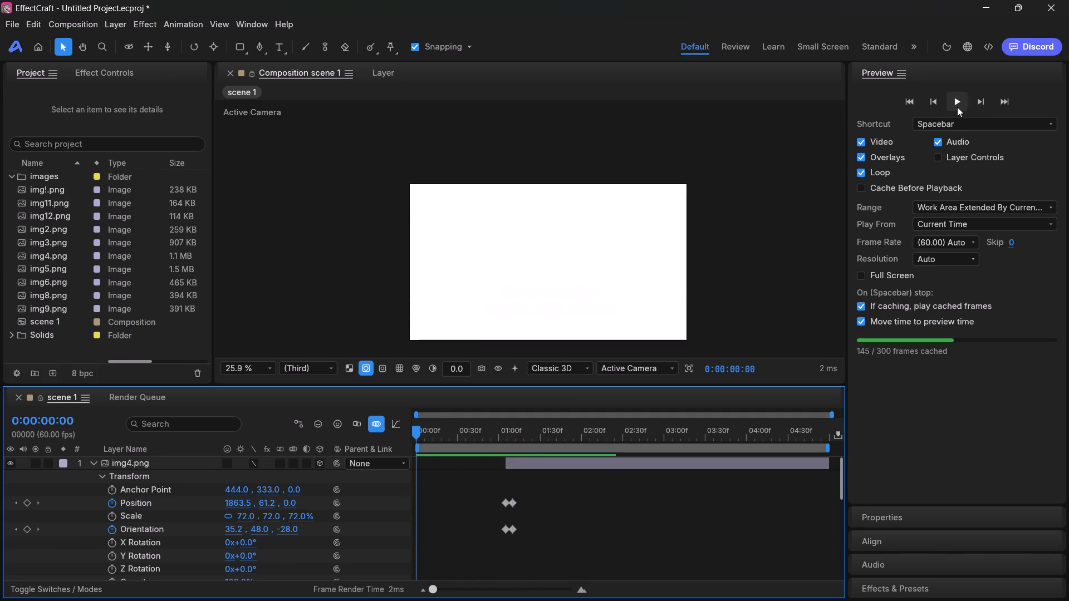
pyautogui.click(957, 107)
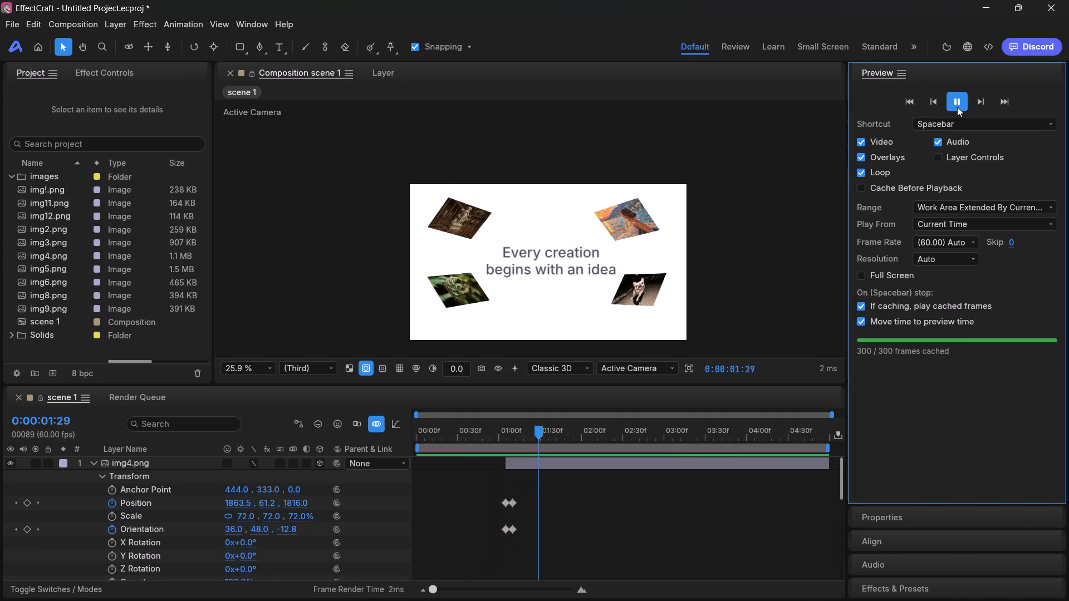
pyautogui.click(957, 107)
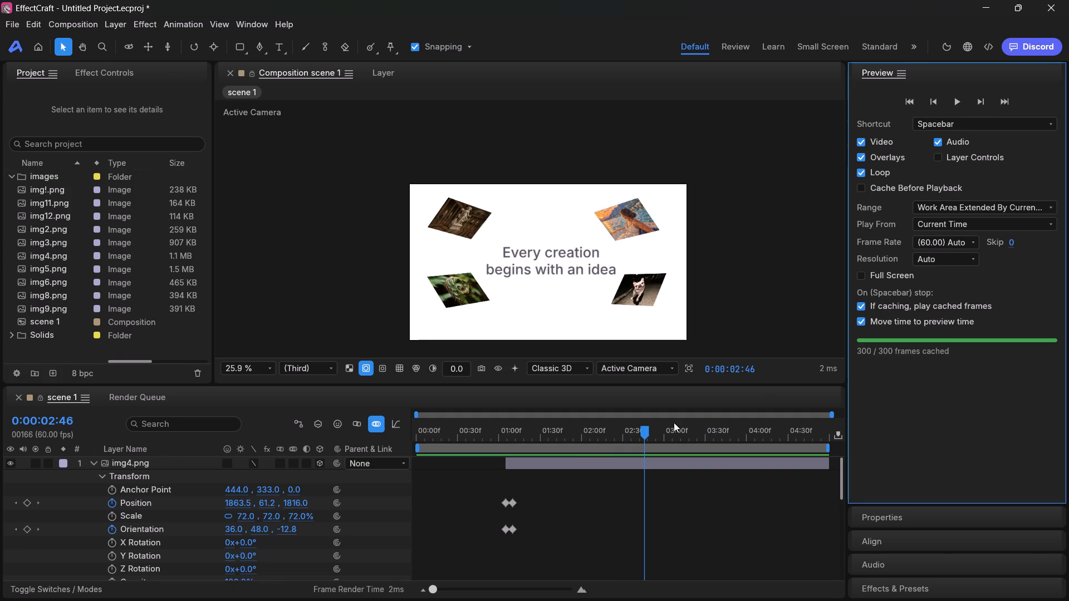
pyautogui.moveTo(643, 429); pyautogui.dragTo(516, 434)
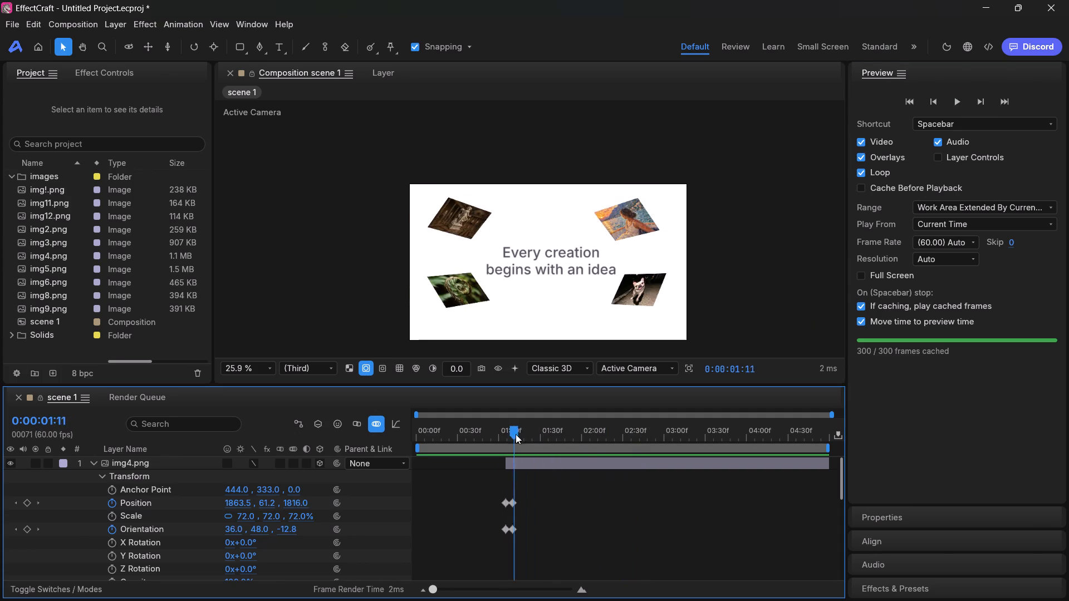
pyautogui.moveTo(516, 434); pyautogui.dragTo(499, 436)
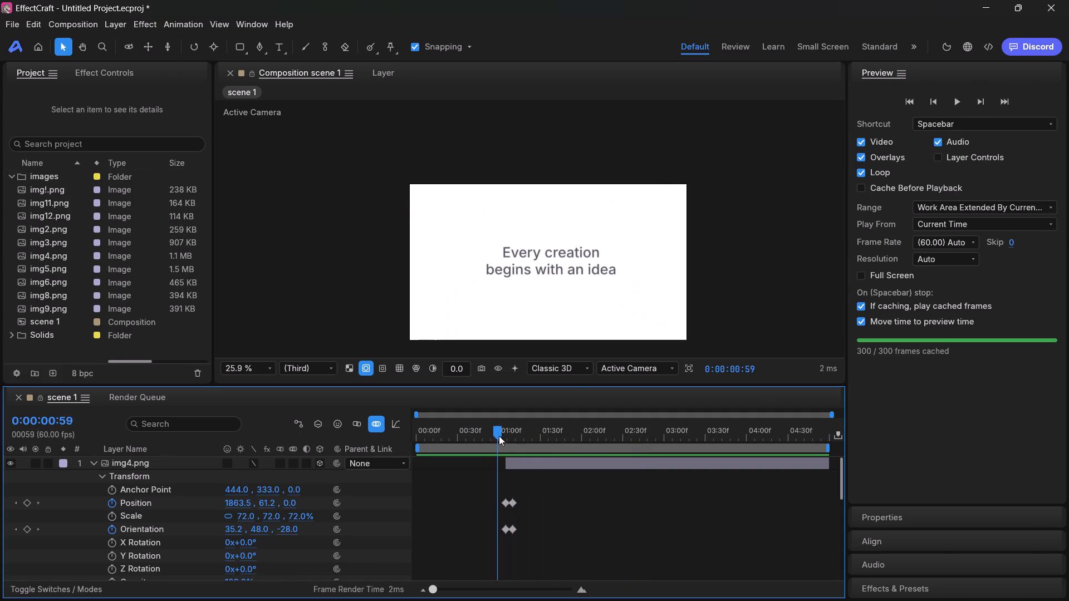
pyautogui.moveTo(499, 436); pyautogui.dragTo(511, 439)
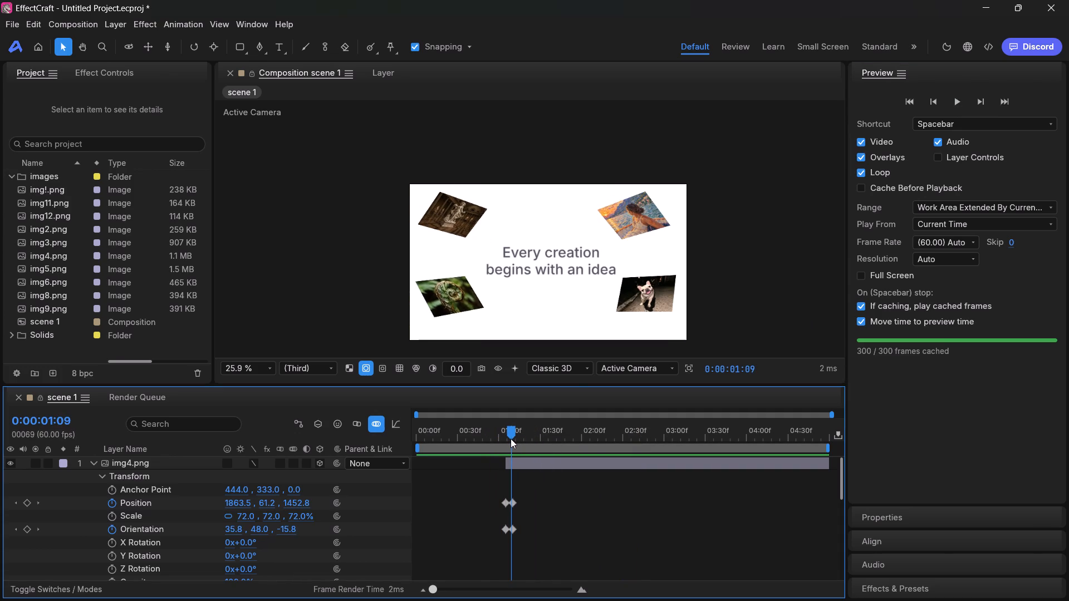
pyautogui.moveTo(511, 439); pyautogui.dragTo(511, 439)
# Set the Z orientation of the img2.png layer to 5.6 on its keyframe at 0:00:01:10.
pyautogui.click(649, 283)
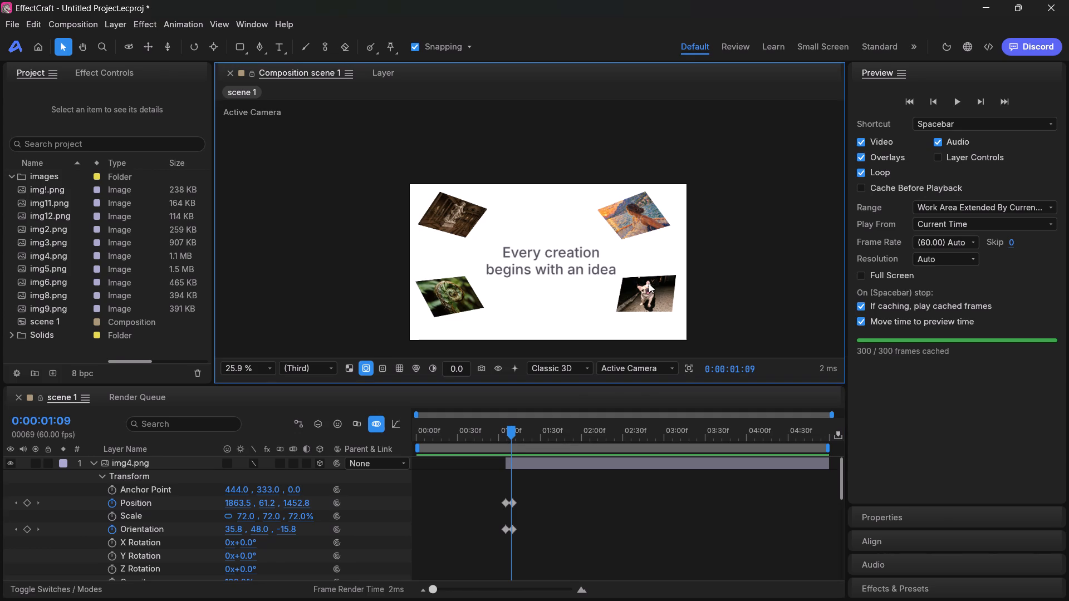
pyautogui.scroll(-5, 312, 536)
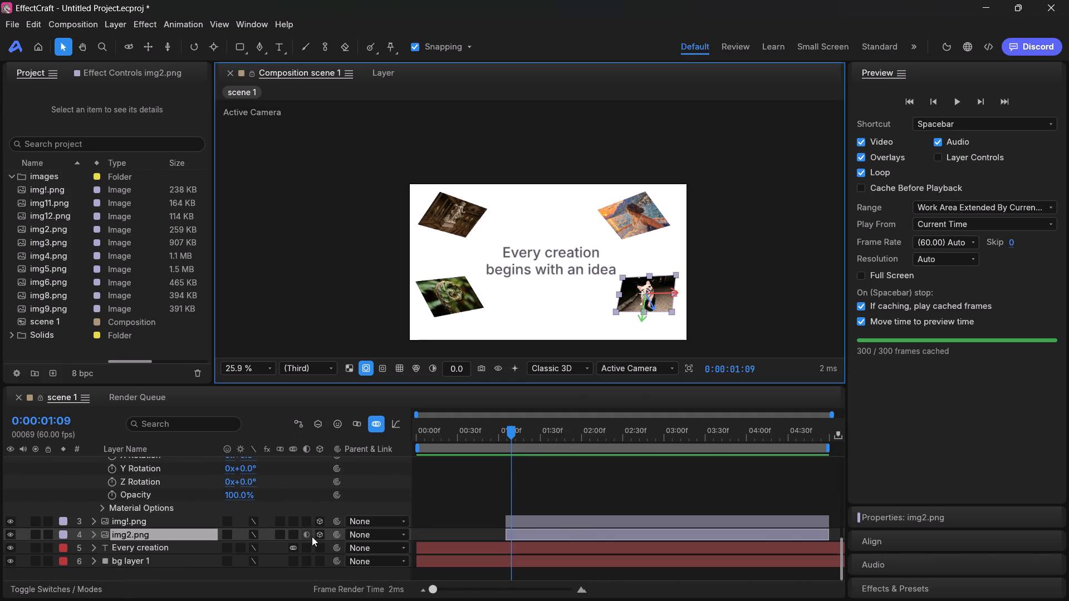
pyautogui.scroll(-1, 312, 536)
pyautogui.click(96, 534)
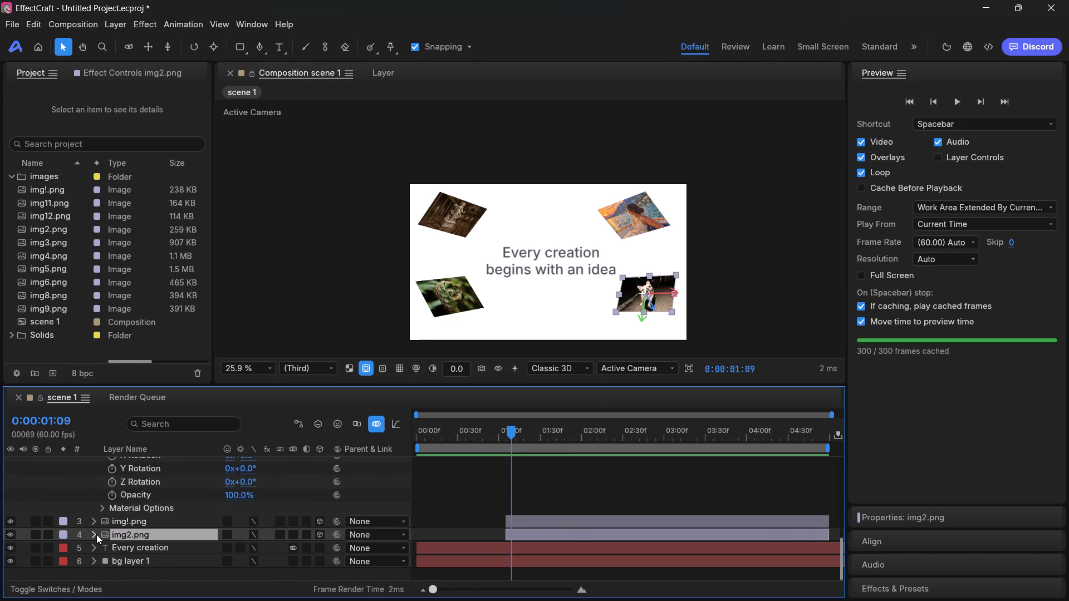
pyautogui.scroll(-1, 282, 541)
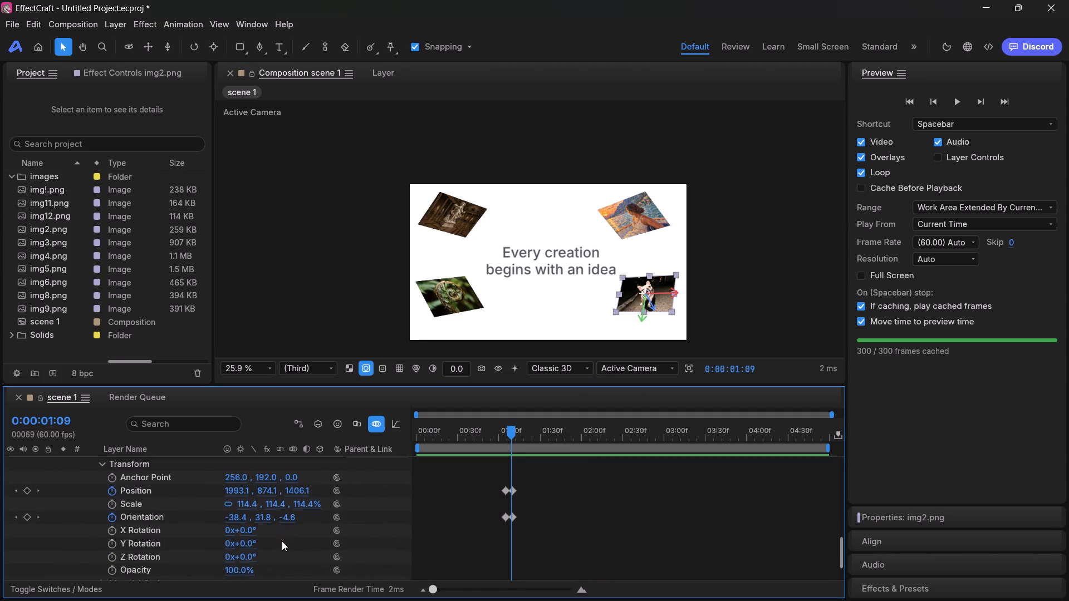
pyautogui.scroll(-1, 282, 541)
pyautogui.click(512, 430)
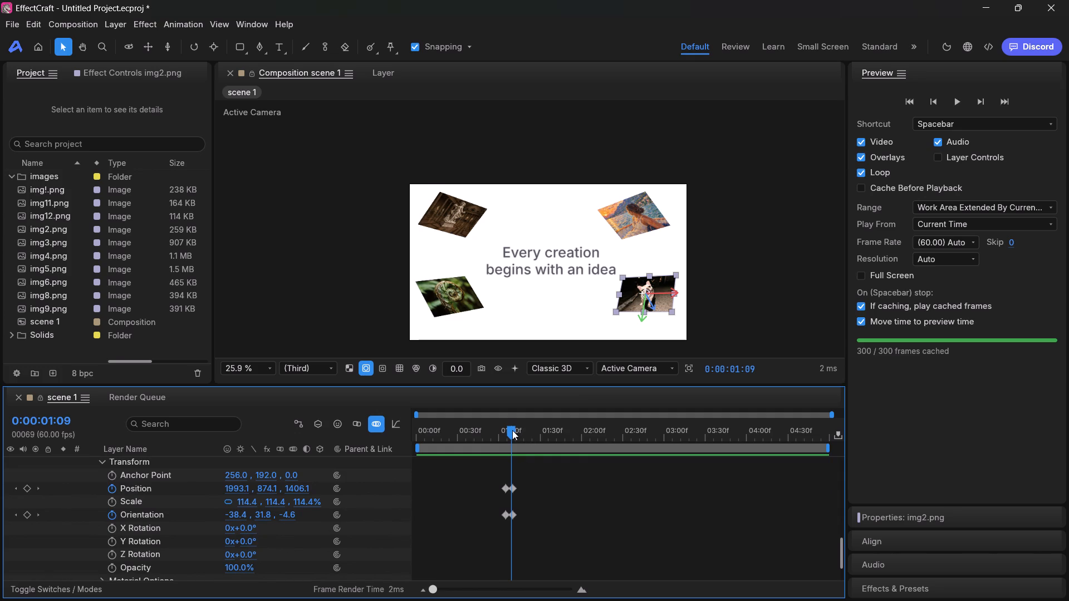
pyautogui.click(513, 431)
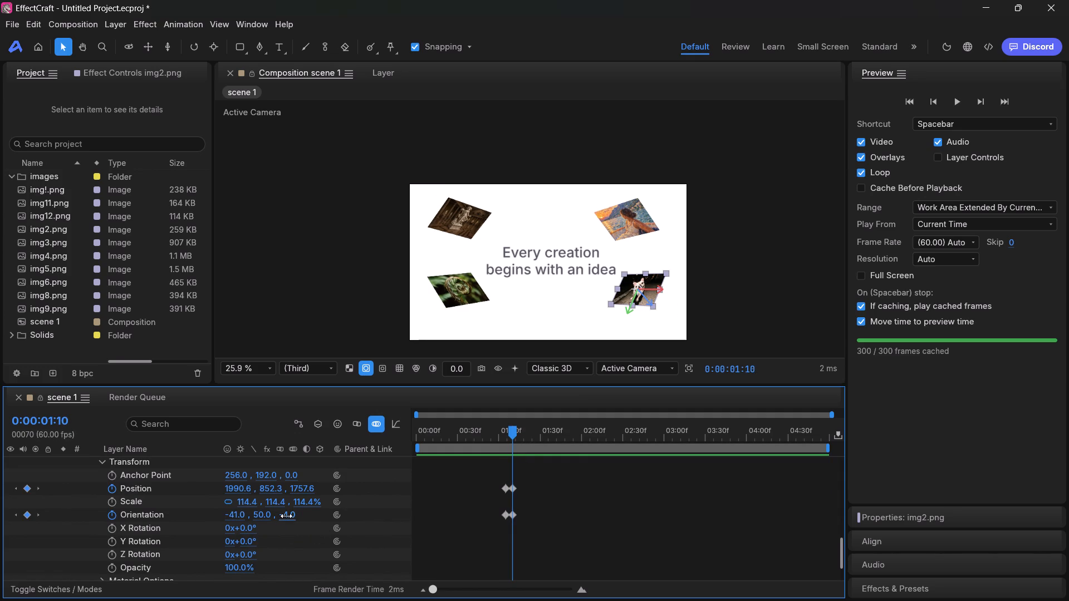
pyautogui.moveTo(286, 515); pyautogui.dragTo(297, 514)
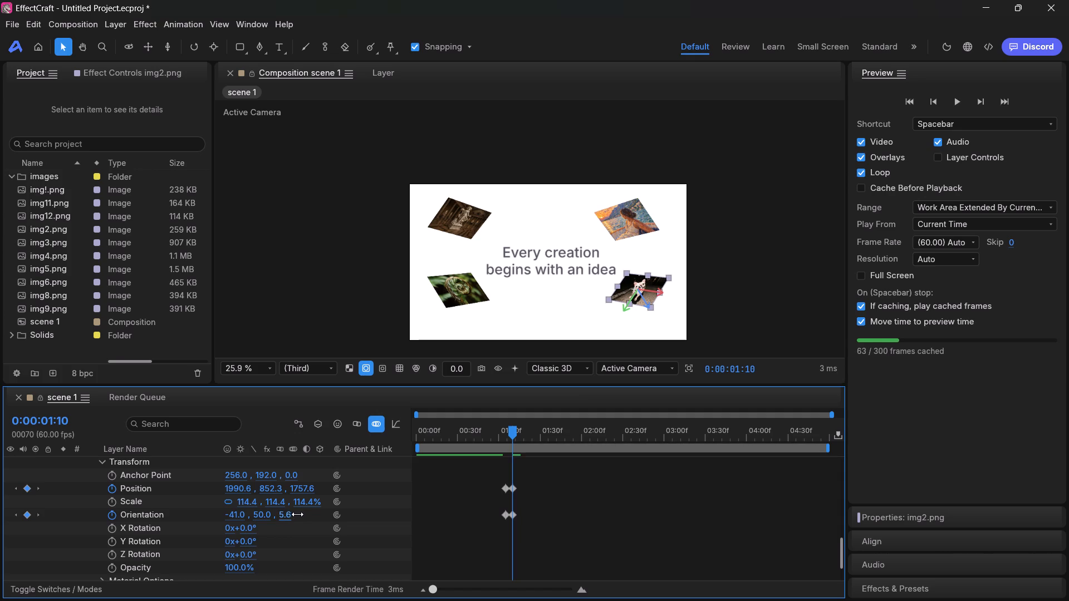
pyautogui.moveTo(297, 514); pyautogui.dragTo(297, 515)
pyautogui.click(631, 479)
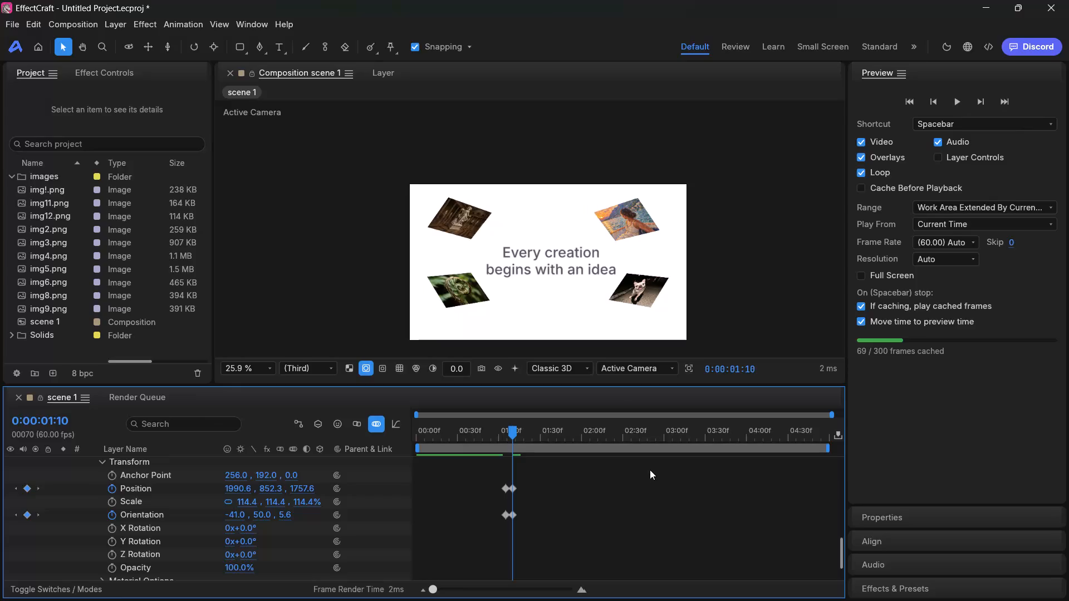
# Nudge the four images around the text at 0:00:01:10, moving img2.png to about 2010, 897 and img3.png and img4.png slightly inward.
pyautogui.click(459, 285)
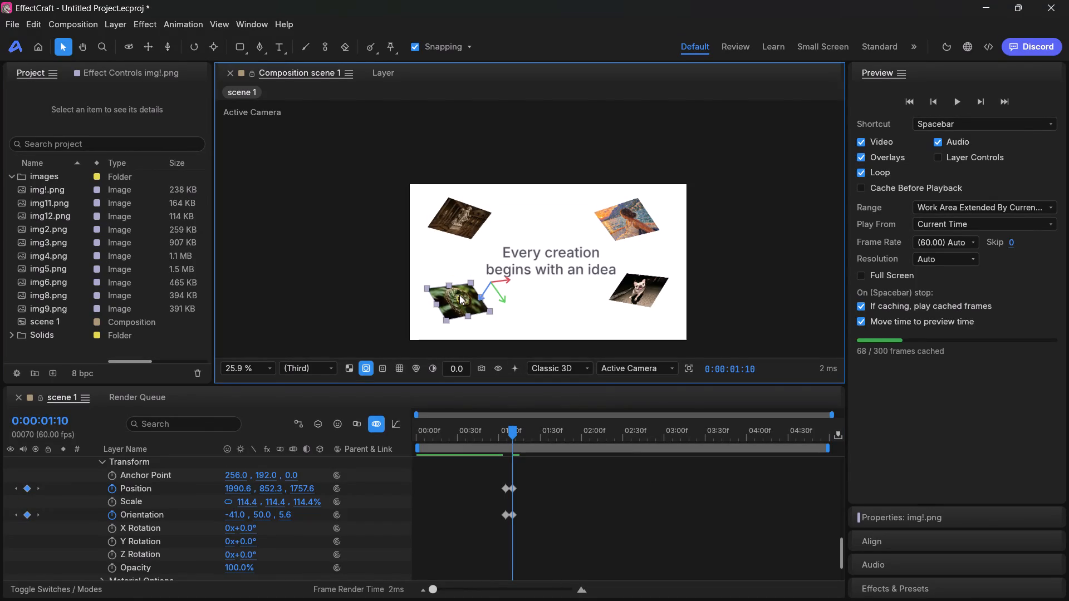
pyautogui.click(641, 288)
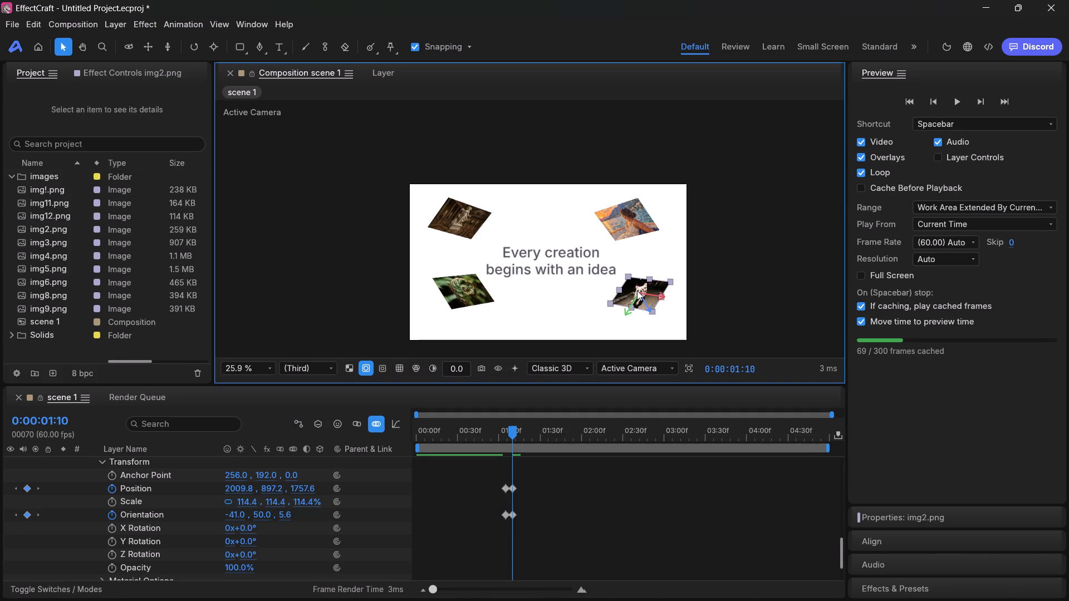
pyautogui.moveTo(469, 221); pyautogui.dragTo(478, 219)
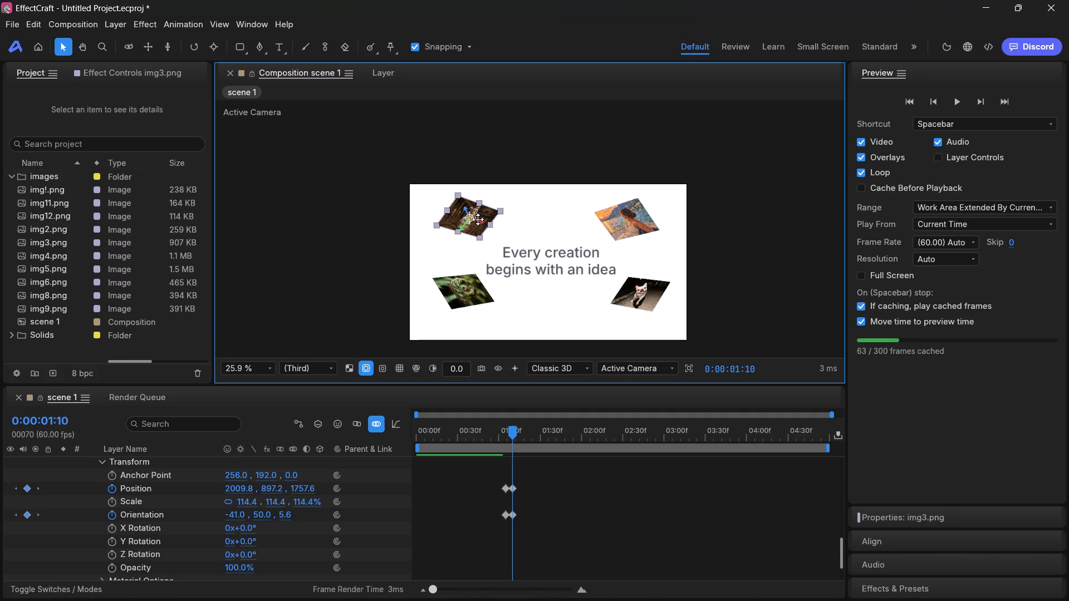
pyautogui.moveTo(478, 219); pyautogui.dragTo(477, 225)
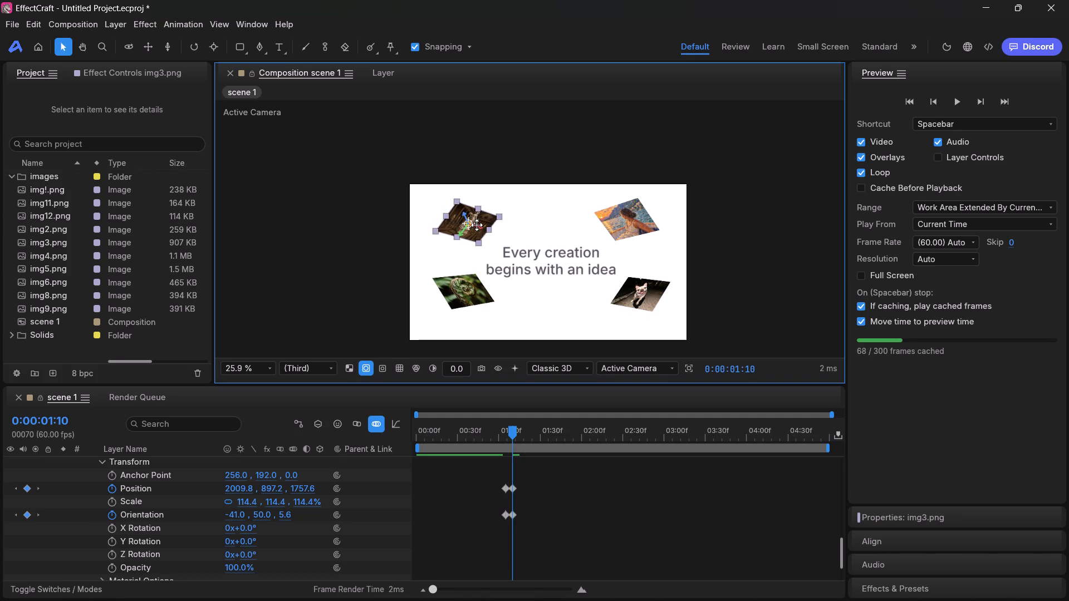
pyautogui.moveTo(477, 225); pyautogui.dragTo(477, 225)
pyautogui.moveTo(626, 220); pyautogui.dragTo(627, 226)
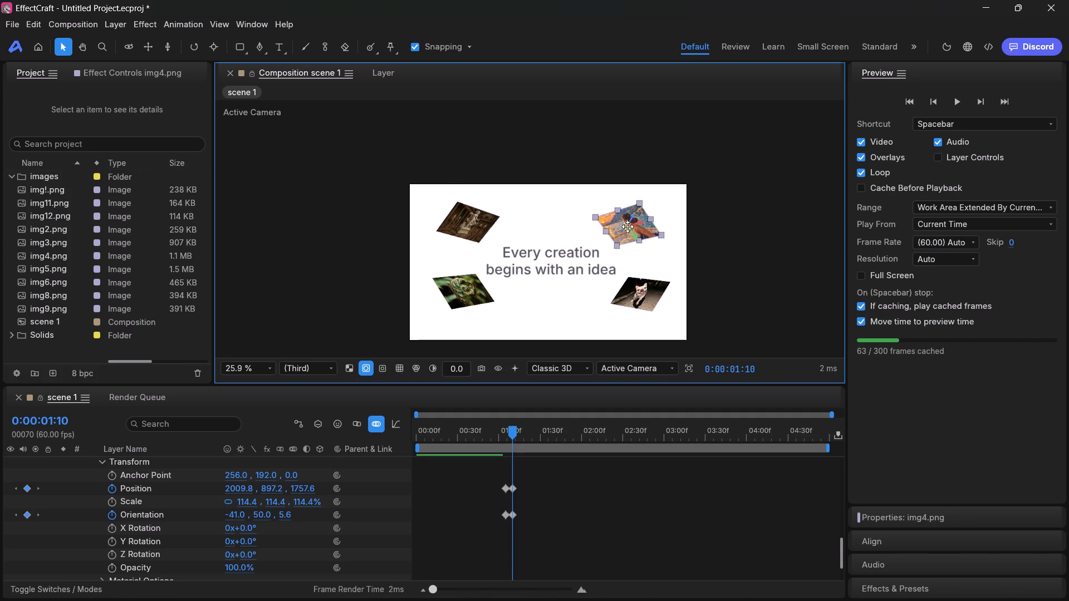
pyautogui.moveTo(627, 226); pyautogui.dragTo(632, 223)
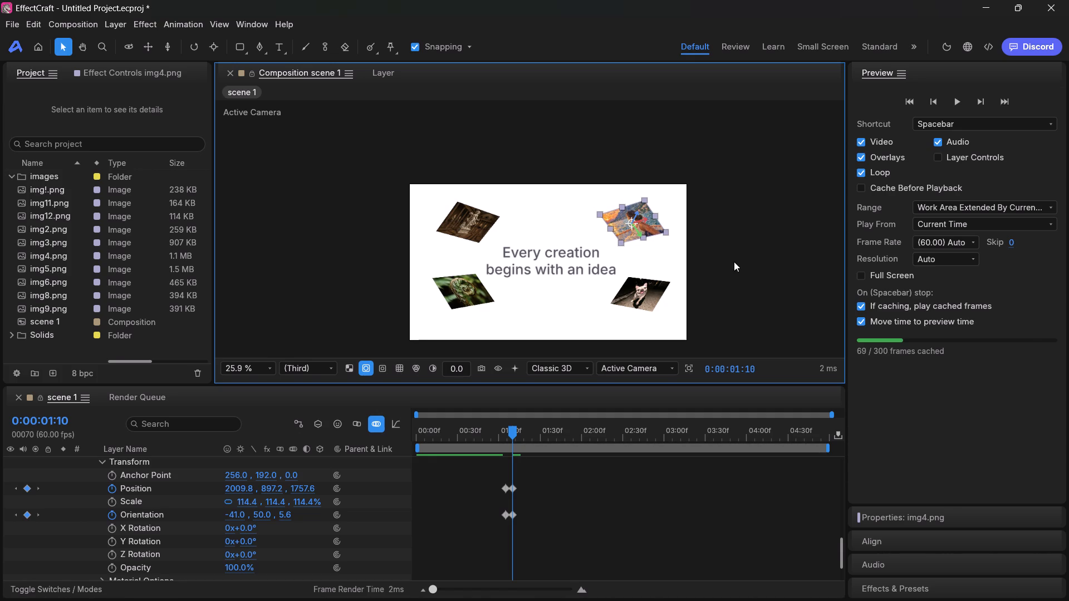
pyautogui.click(734, 262)
# Lower the img!.png and img2.png layers at 0:00:01:10, with img2.png at about 2010, 942, and shift img3.png slightly outward.
pyautogui.click(470, 292)
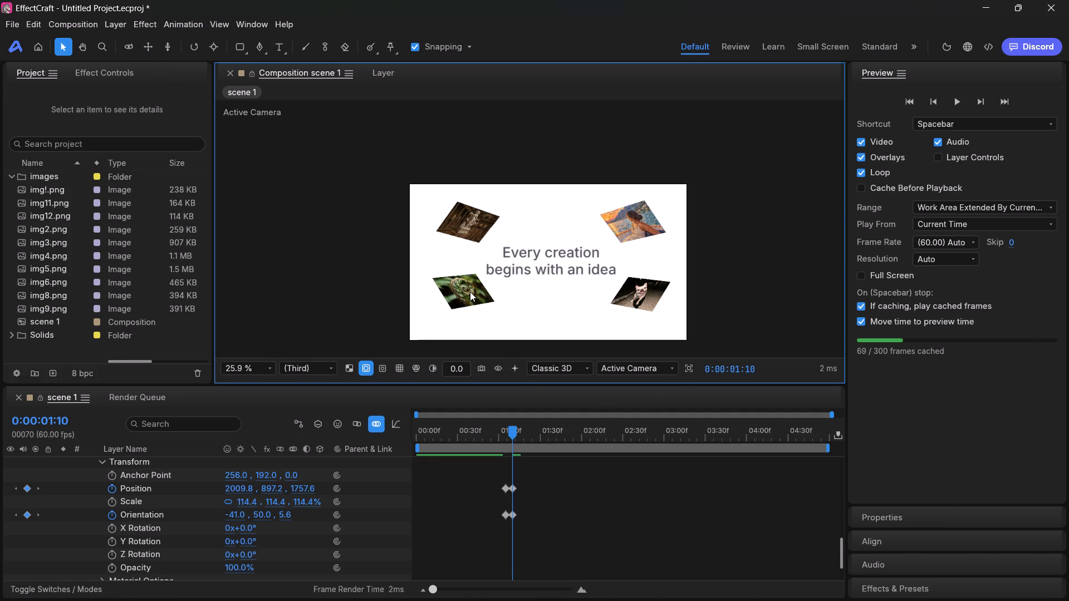
pyautogui.moveTo(470, 289); pyautogui.dragTo(470, 299)
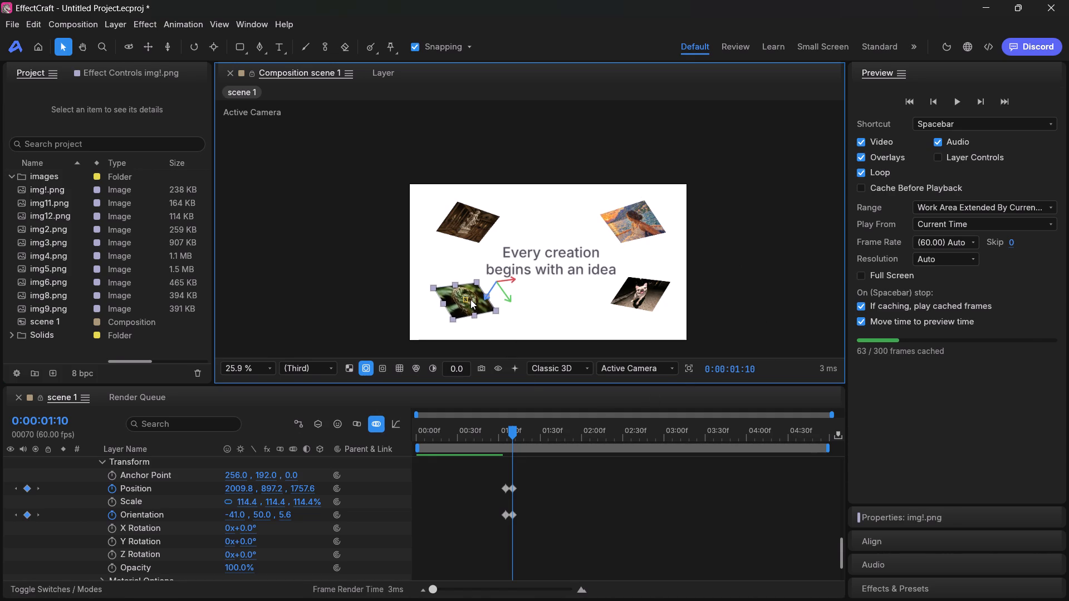
pyautogui.moveTo(470, 299); pyautogui.dragTo(473, 295)
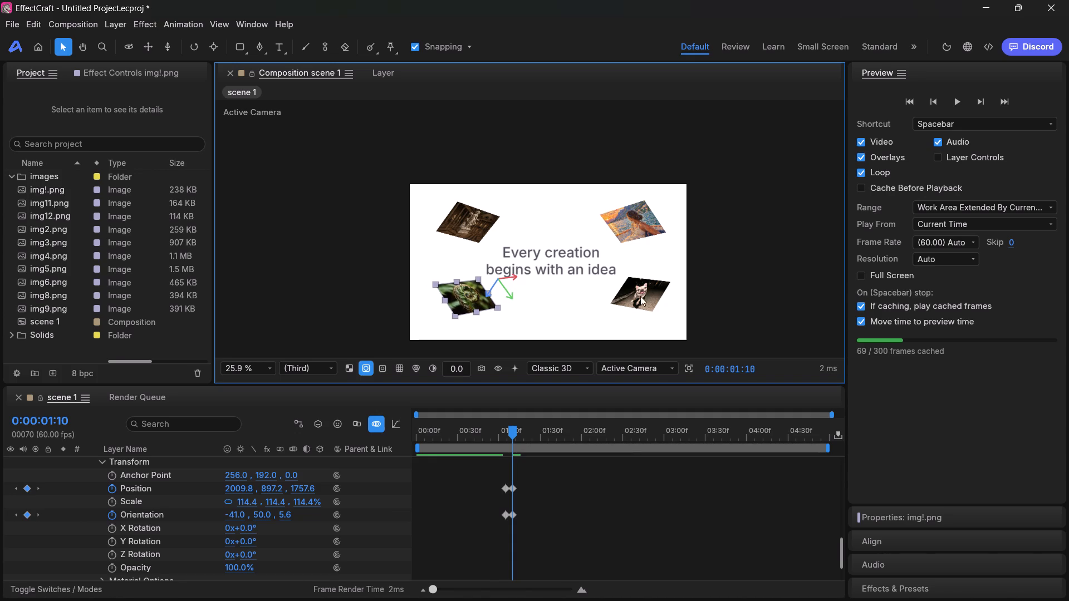
pyautogui.click(641, 291)
pyautogui.click(639, 292)
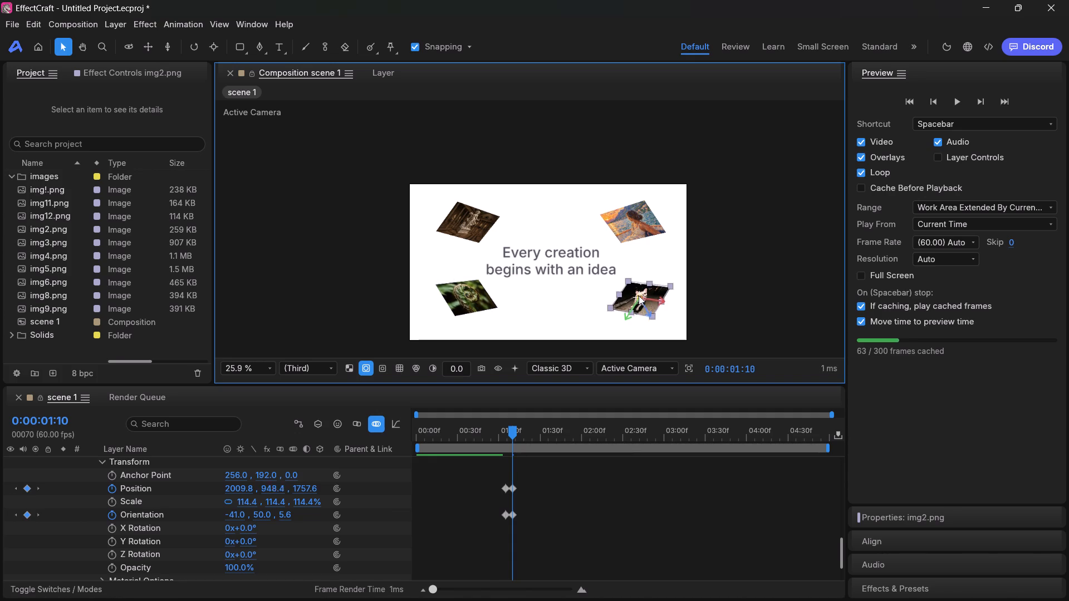
pyautogui.click(745, 293)
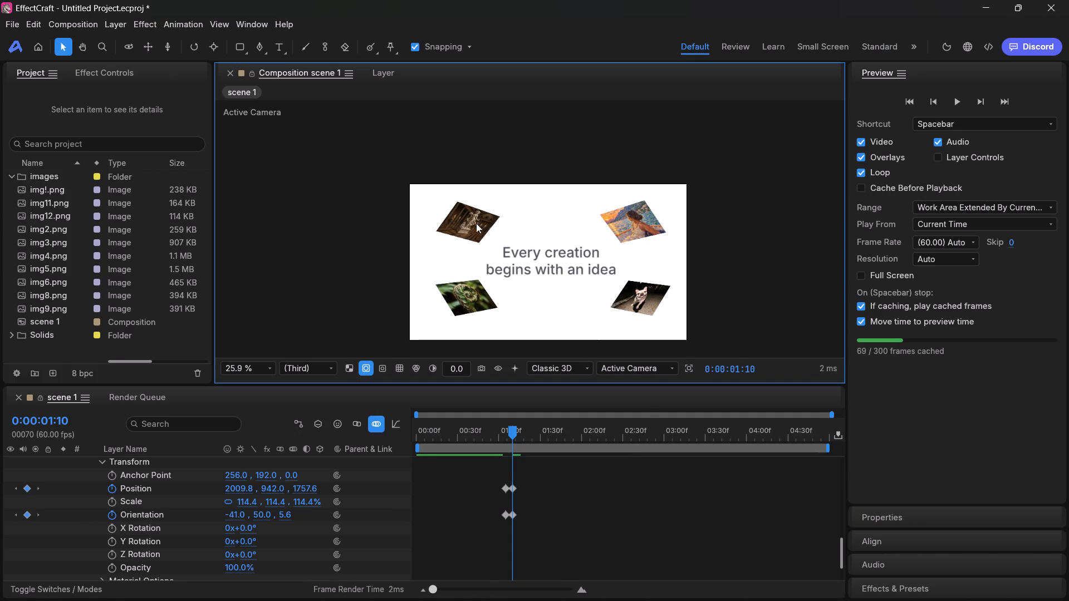
pyautogui.click(476, 223)
pyautogui.click(457, 218)
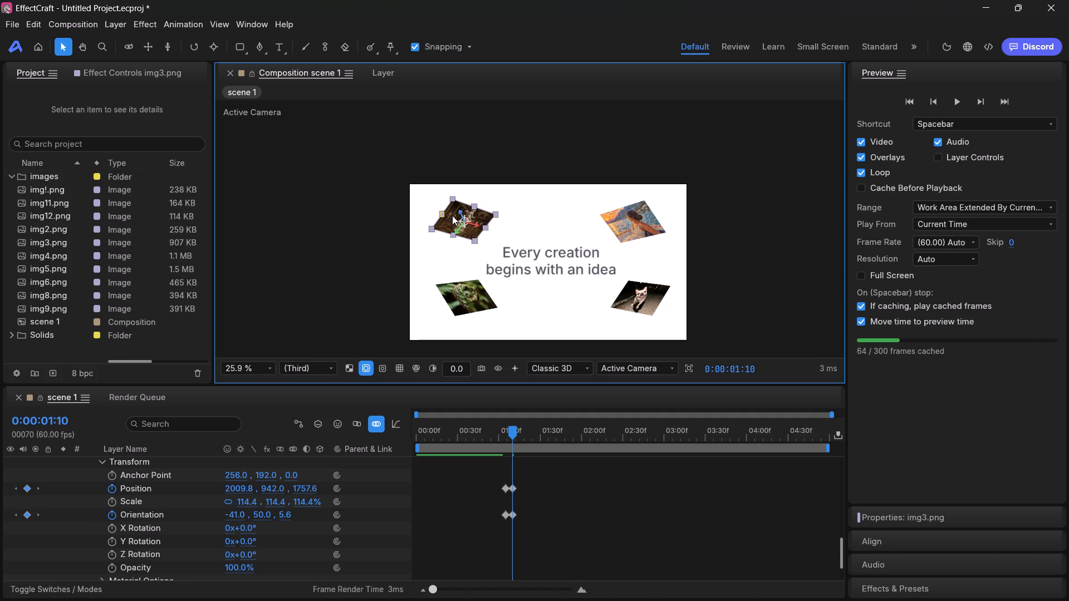
pyautogui.click(748, 268)
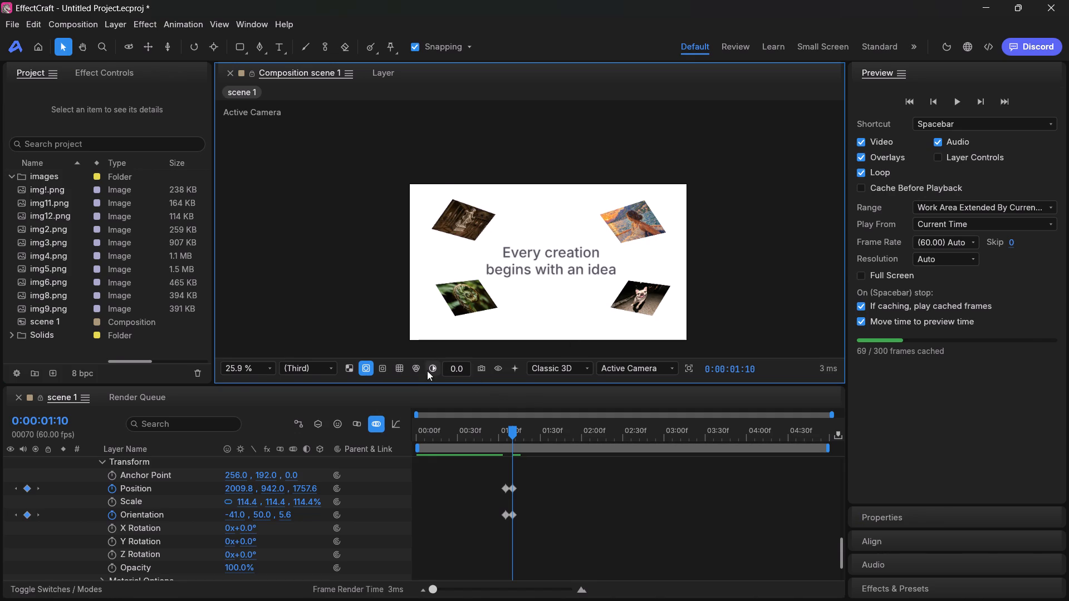
# Turn on the grid overlay in the composition view.
pyautogui.click(404, 361)
pyautogui.click(436, 281)
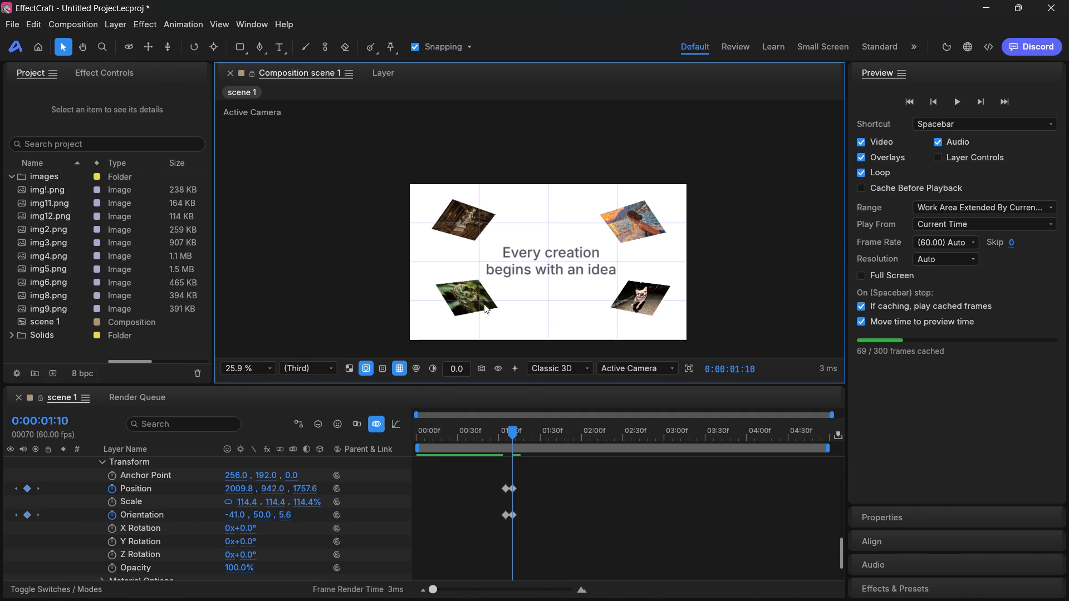
# Align the four images with the grid around the text, placing img3.png at about 61, 46 and img2.png at about 1991, 980.
pyautogui.moveTo(470, 293); pyautogui.dragTo(464, 294)
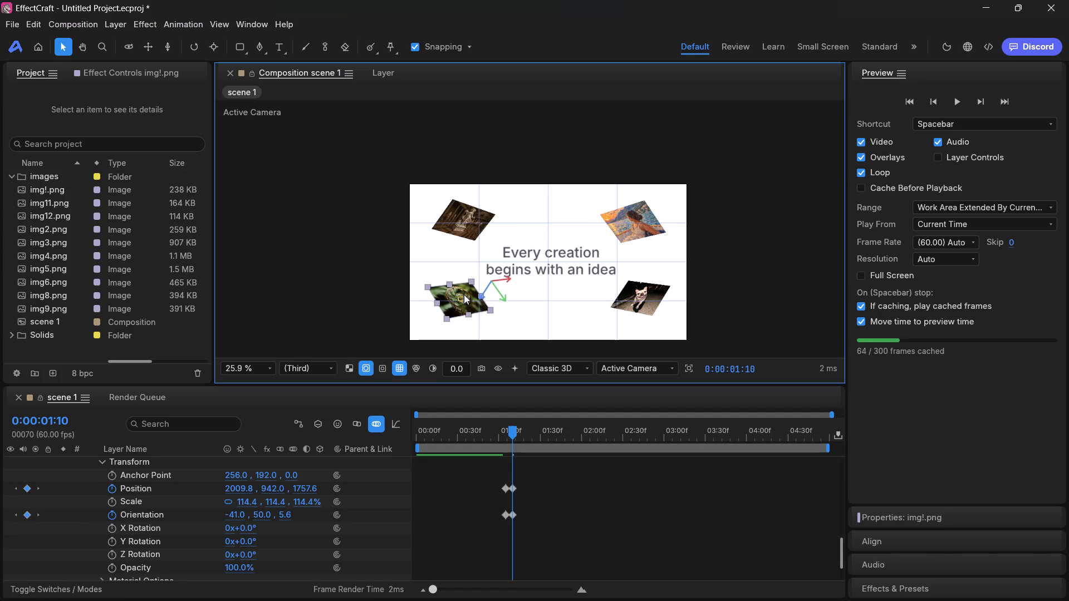
pyautogui.moveTo(464, 294); pyautogui.dragTo(464, 294)
pyautogui.click(720, 271)
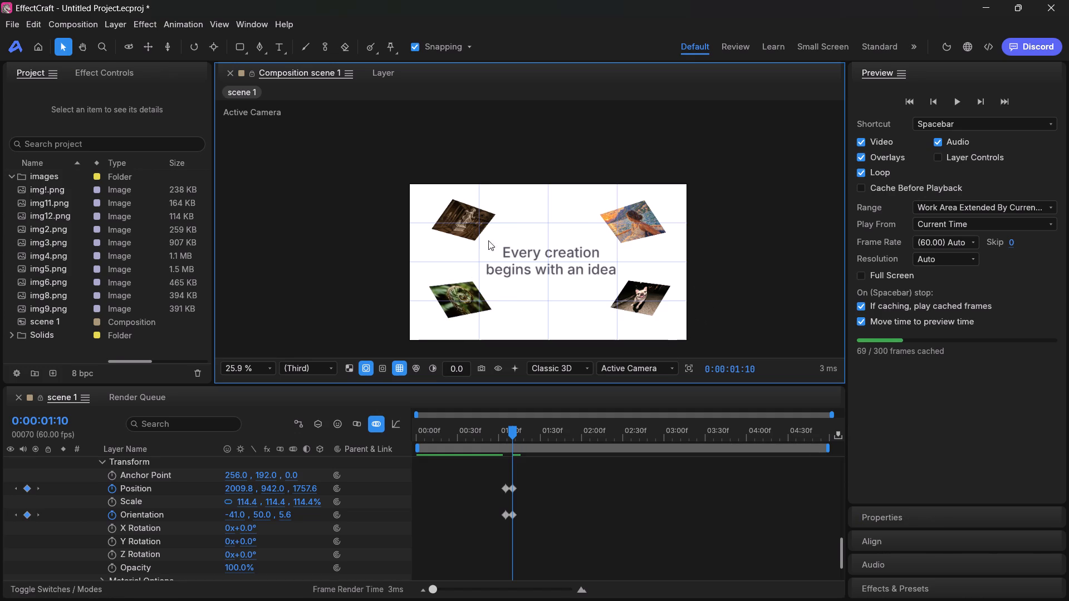
pyautogui.click(467, 222)
pyautogui.click(449, 218)
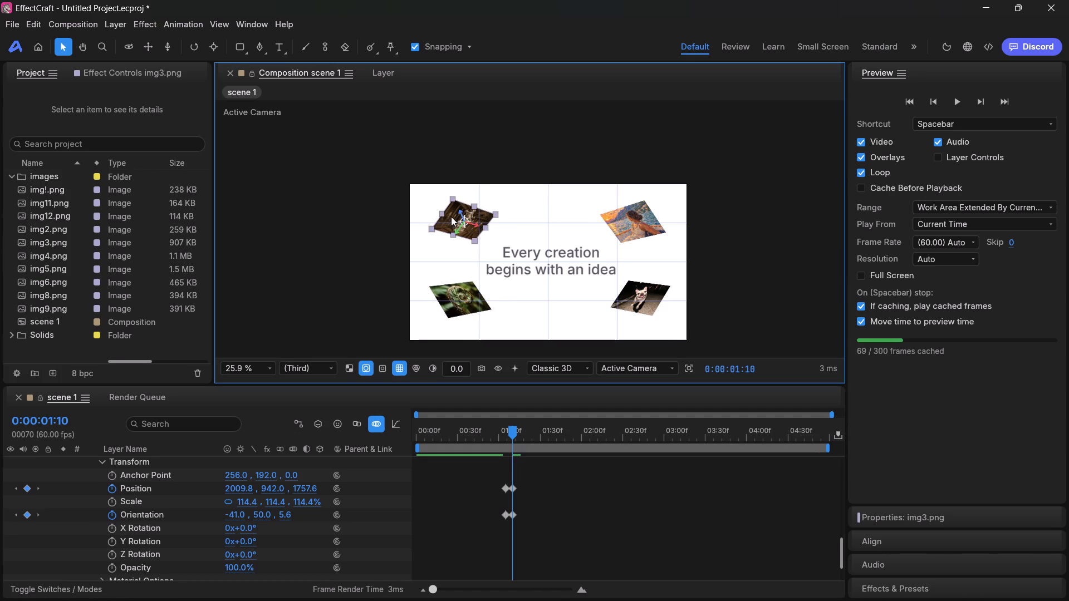
pyautogui.click(718, 239)
pyautogui.click(626, 221)
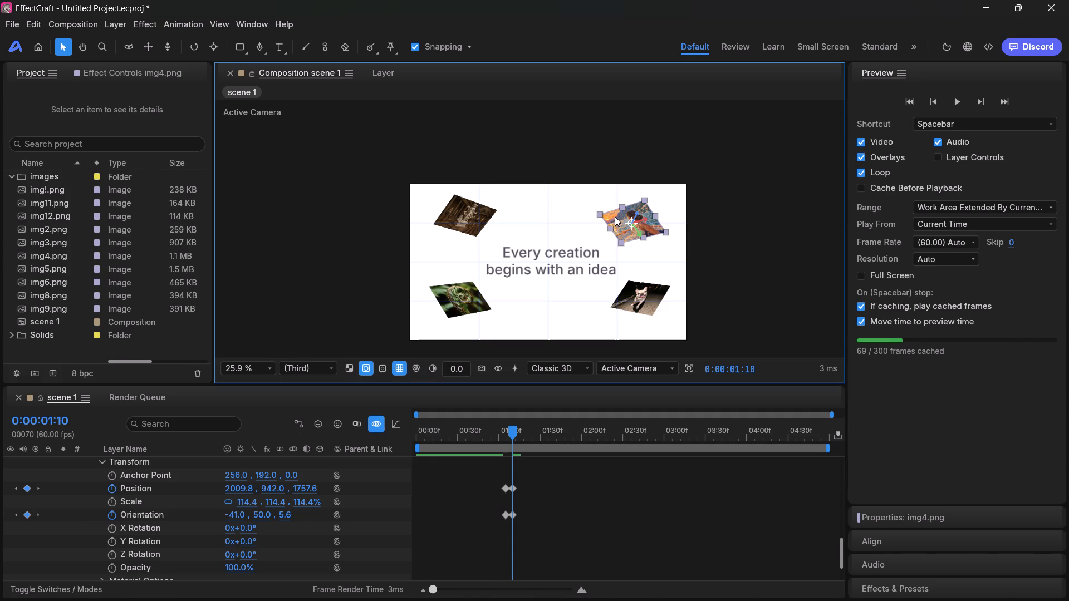
pyautogui.moveTo(615, 216); pyautogui.dragTo(617, 211)
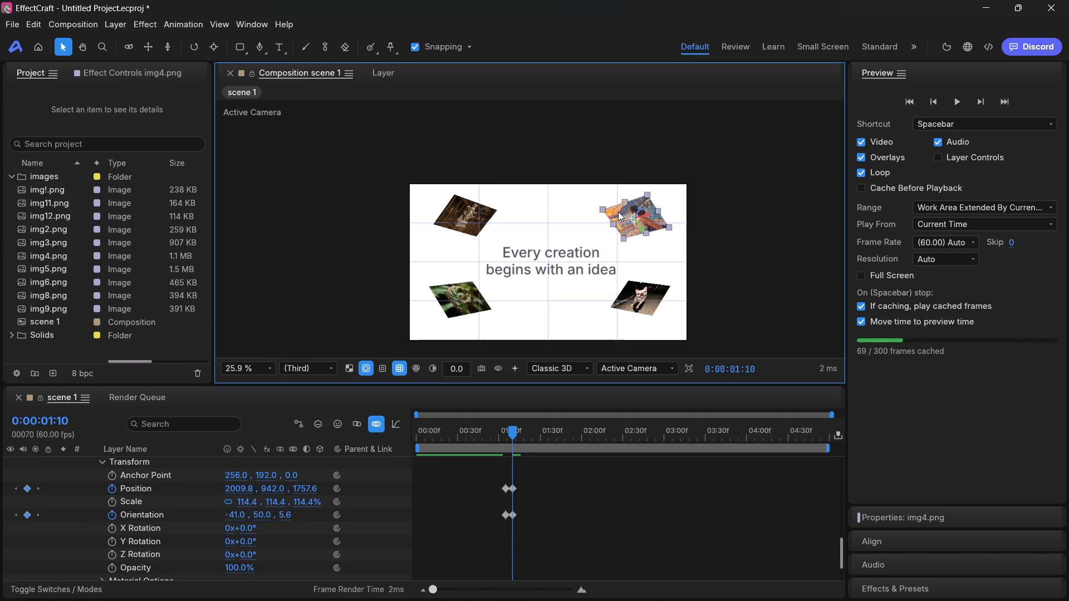
pyautogui.click(732, 232)
pyautogui.click(635, 292)
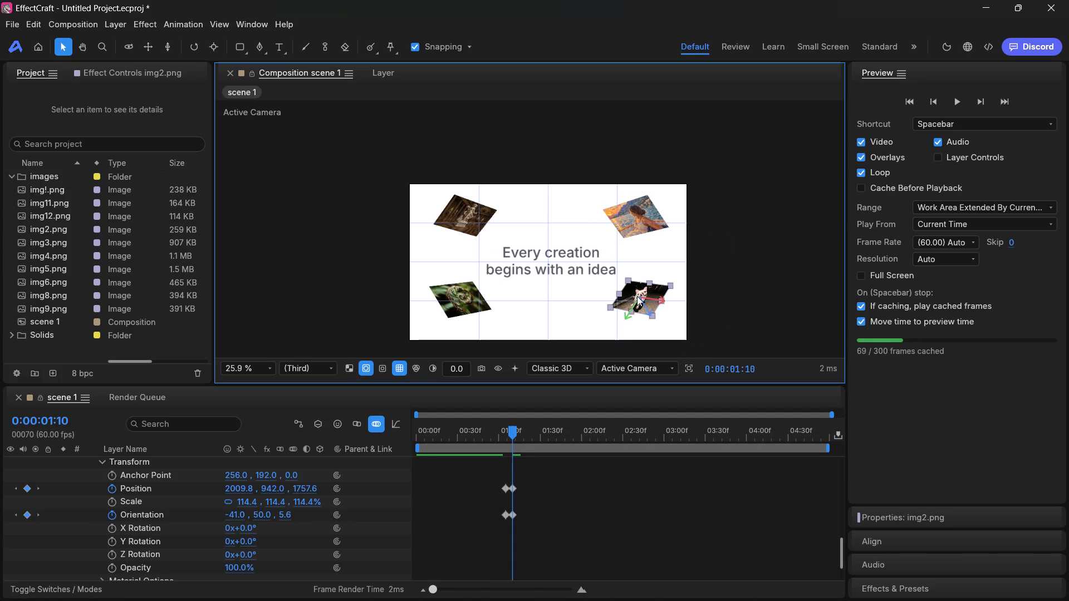
pyautogui.click(630, 292)
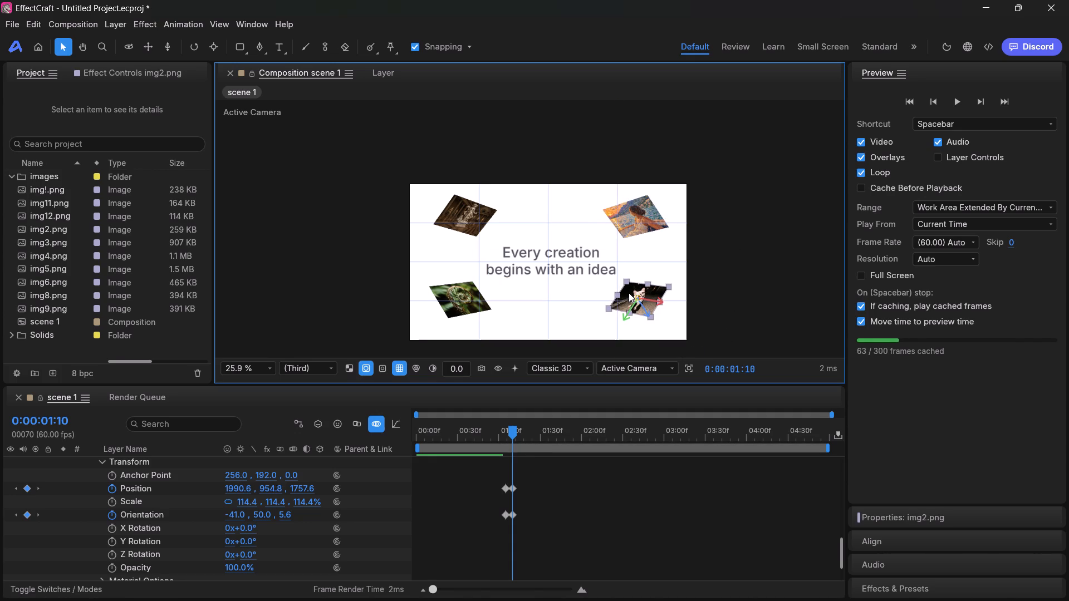
pyautogui.click(762, 296)
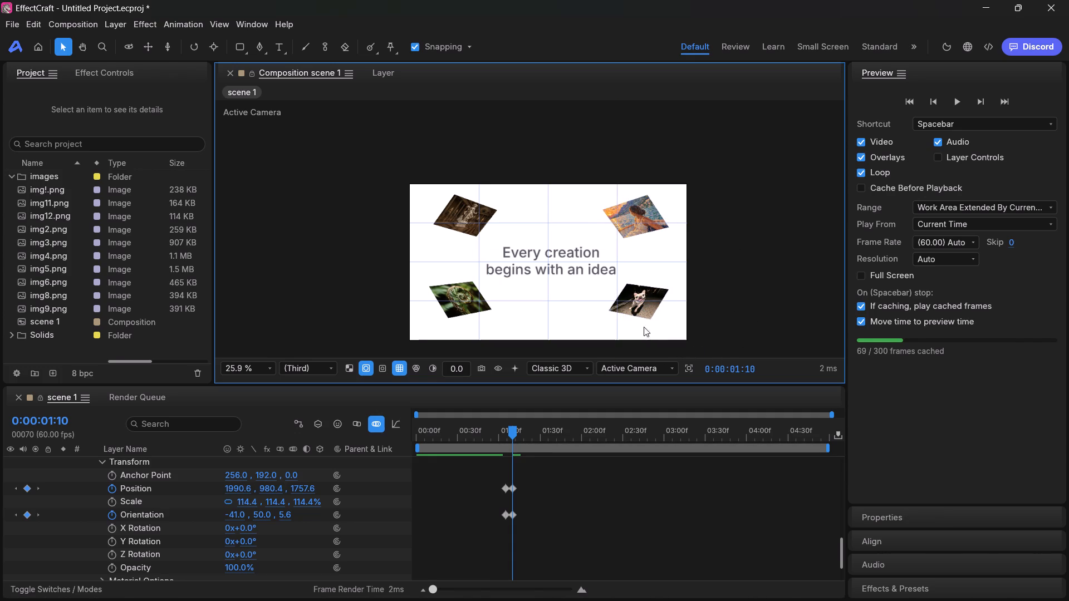
# Set the scale of the img2.png layer to 122.0%.
pyautogui.click(644, 303)
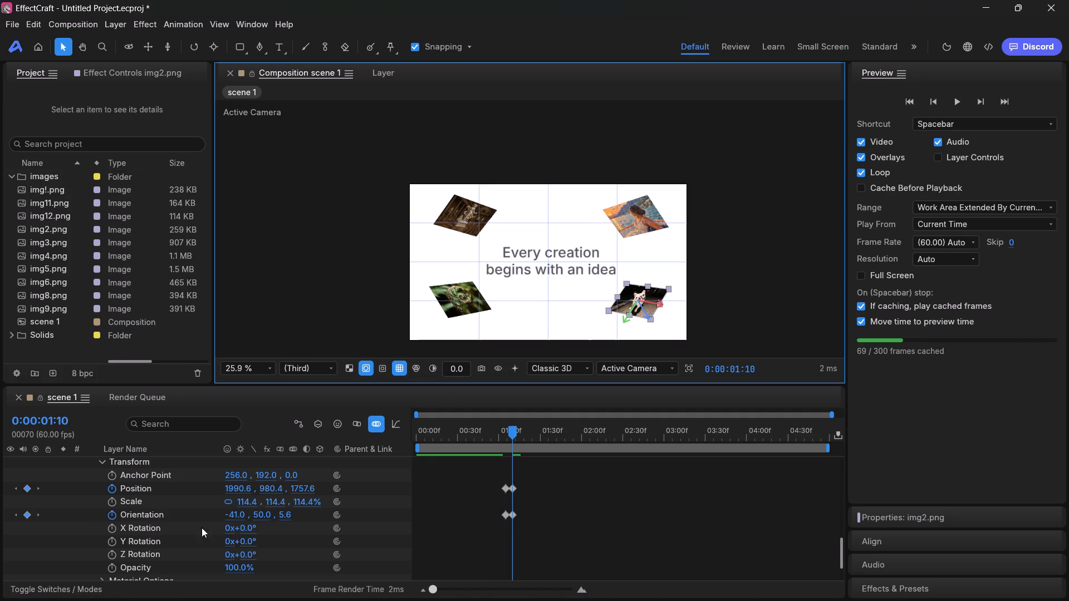
pyautogui.scroll(-1, 181, 547)
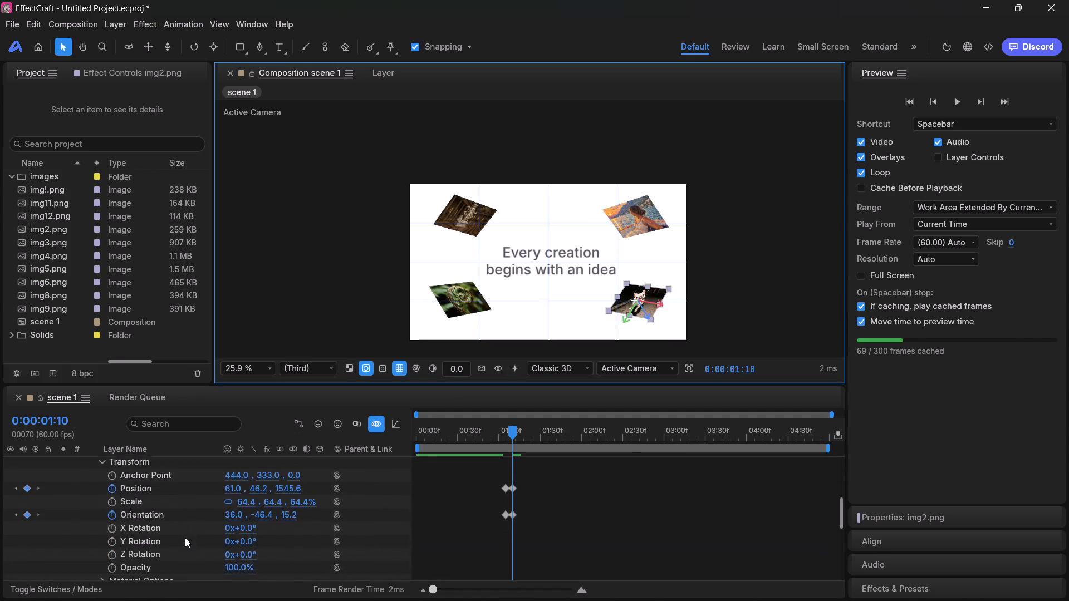
pyautogui.scroll(-2, 185, 538)
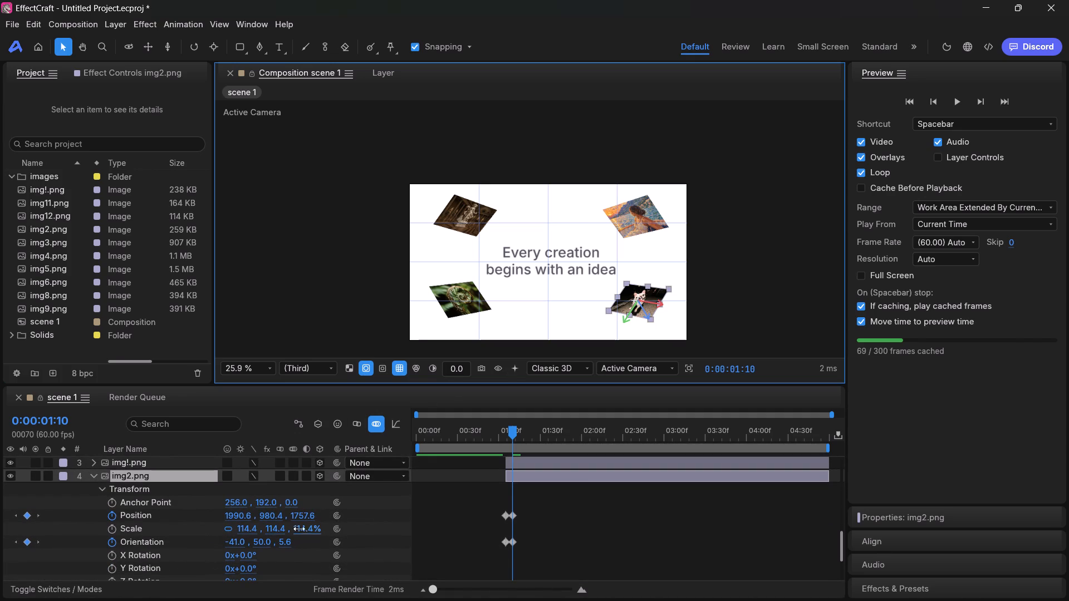
pyautogui.moveTo(307, 529); pyautogui.dragTo(322, 524)
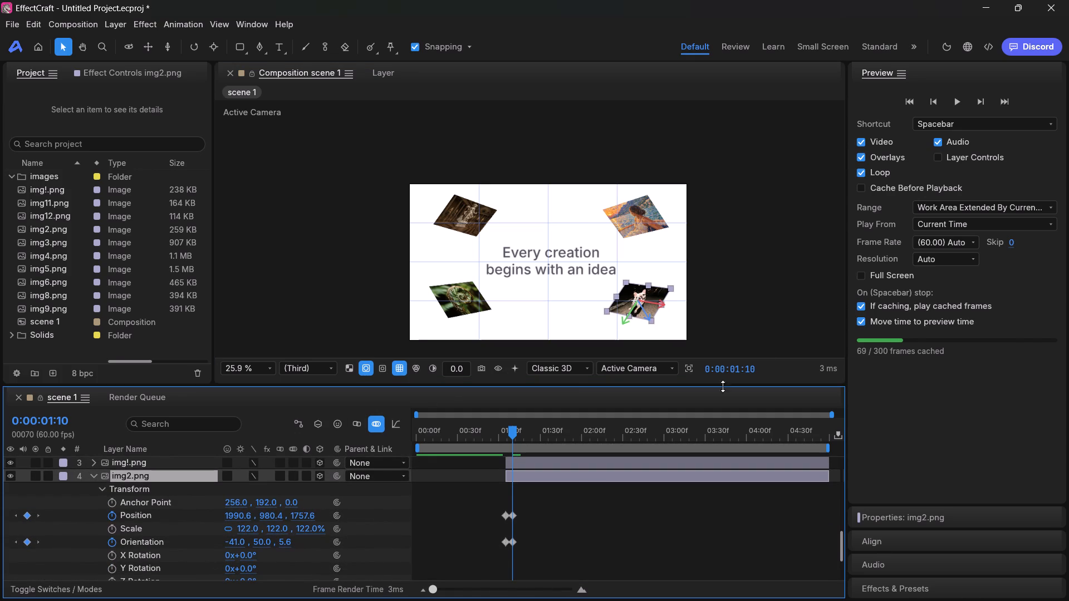
pyautogui.click(771, 333)
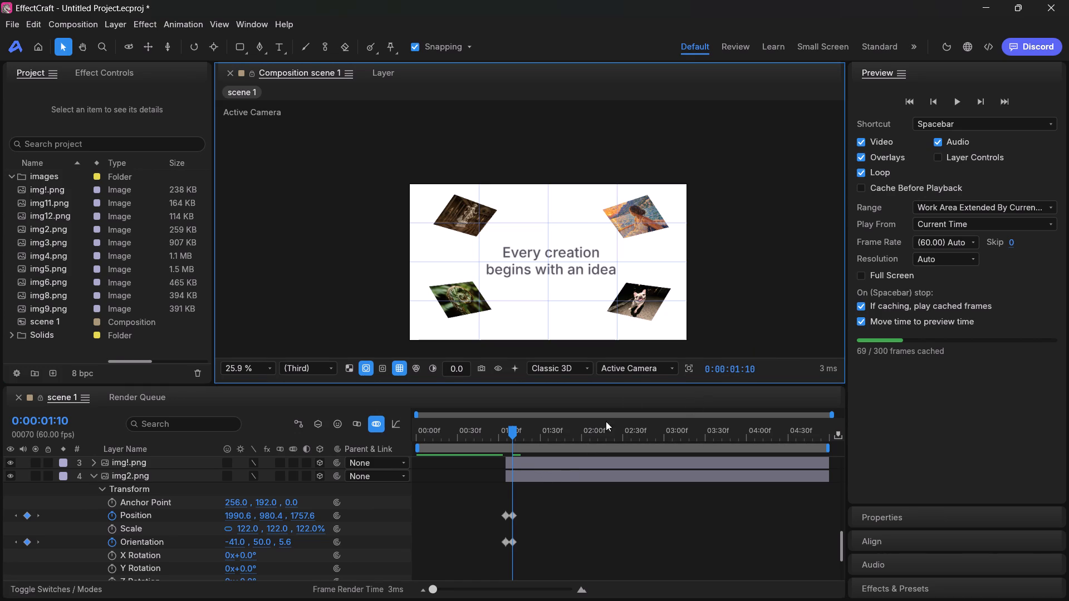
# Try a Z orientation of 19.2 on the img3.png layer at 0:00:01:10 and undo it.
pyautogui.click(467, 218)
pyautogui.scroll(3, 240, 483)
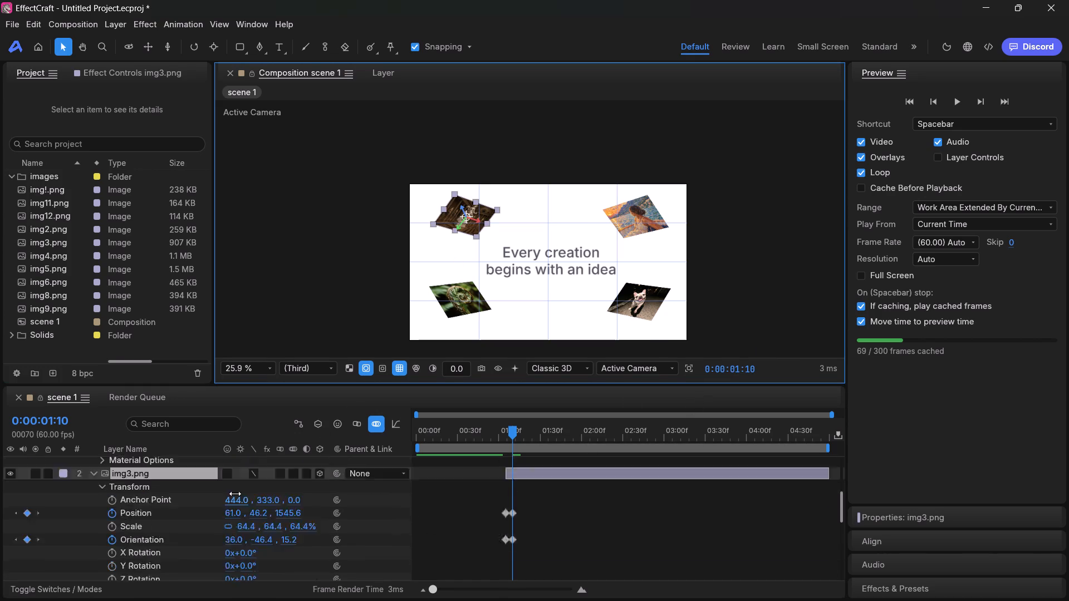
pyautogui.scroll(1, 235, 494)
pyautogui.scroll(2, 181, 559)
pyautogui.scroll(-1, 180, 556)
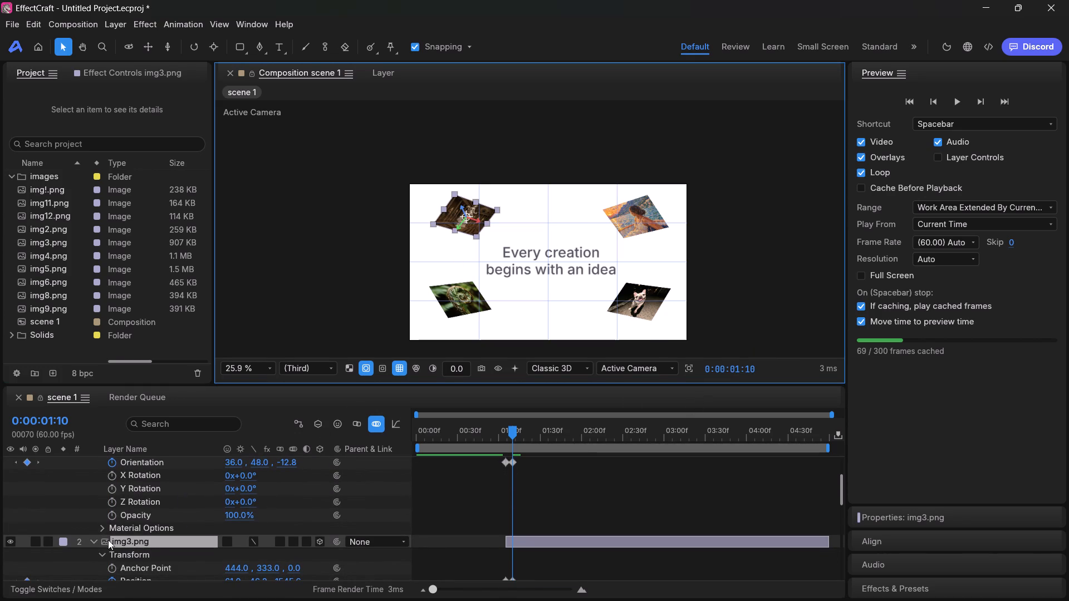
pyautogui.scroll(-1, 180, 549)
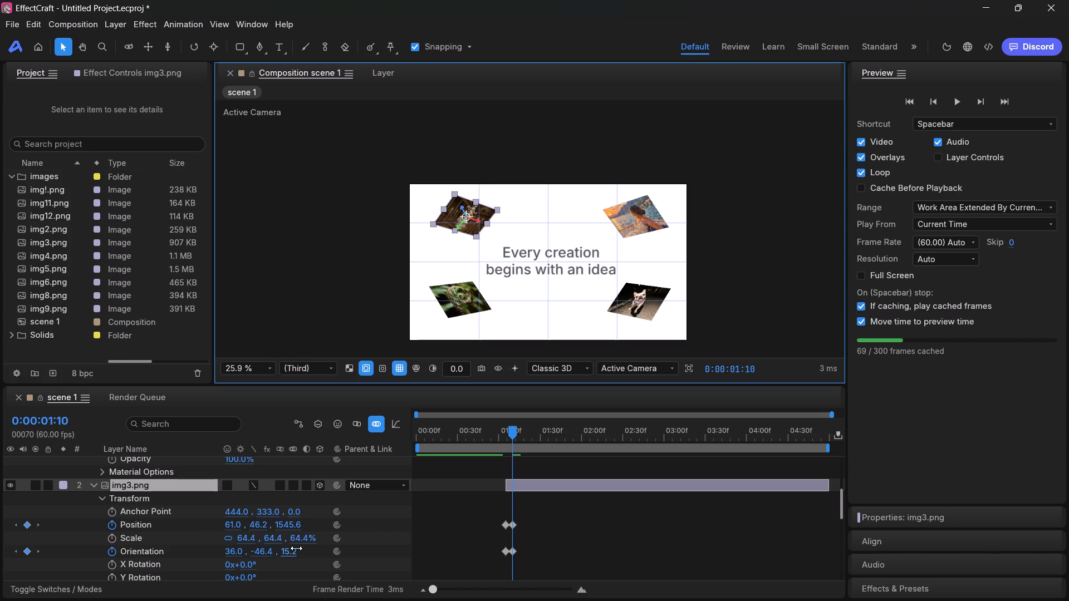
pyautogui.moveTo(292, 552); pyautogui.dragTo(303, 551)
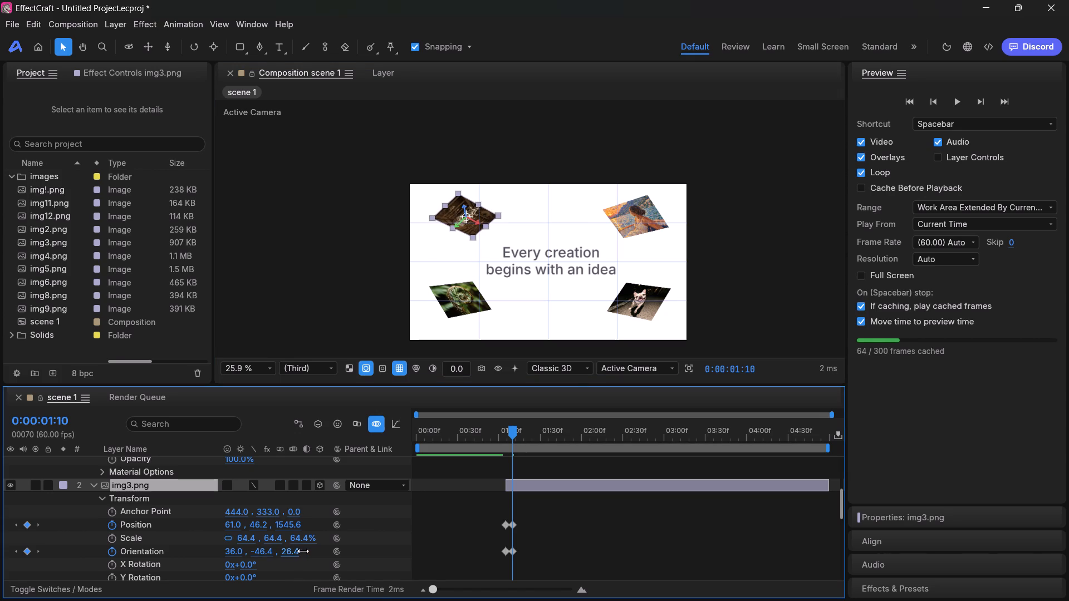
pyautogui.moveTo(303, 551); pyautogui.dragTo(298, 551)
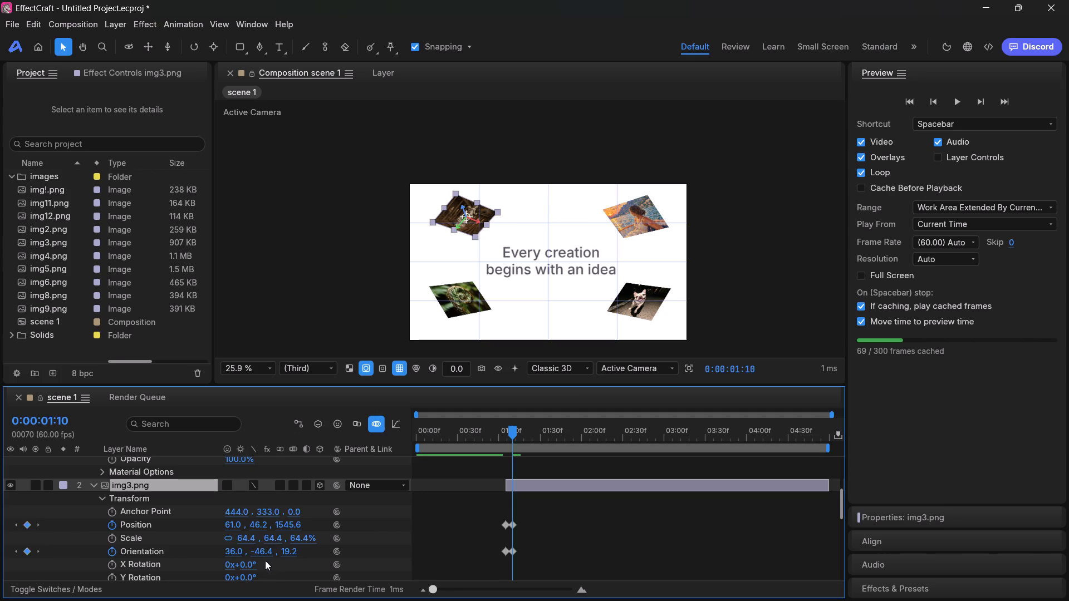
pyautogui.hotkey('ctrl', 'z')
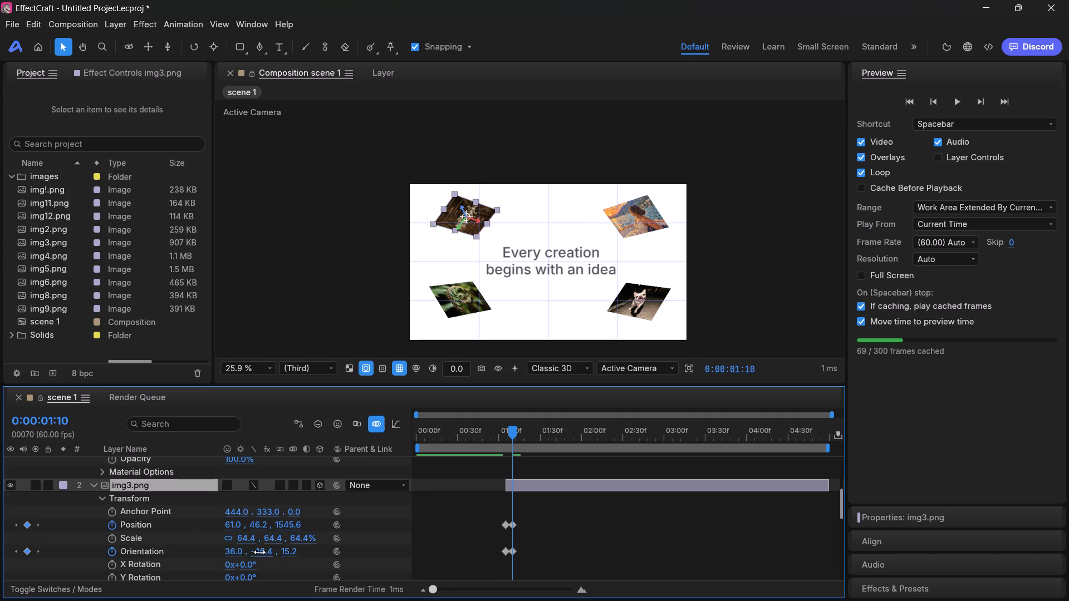
# Set the Y orientation of the img3.png layer to -48.0 at 0:00:01:10.
pyautogui.moveTo(261, 553); pyautogui.dragTo(271, 558)
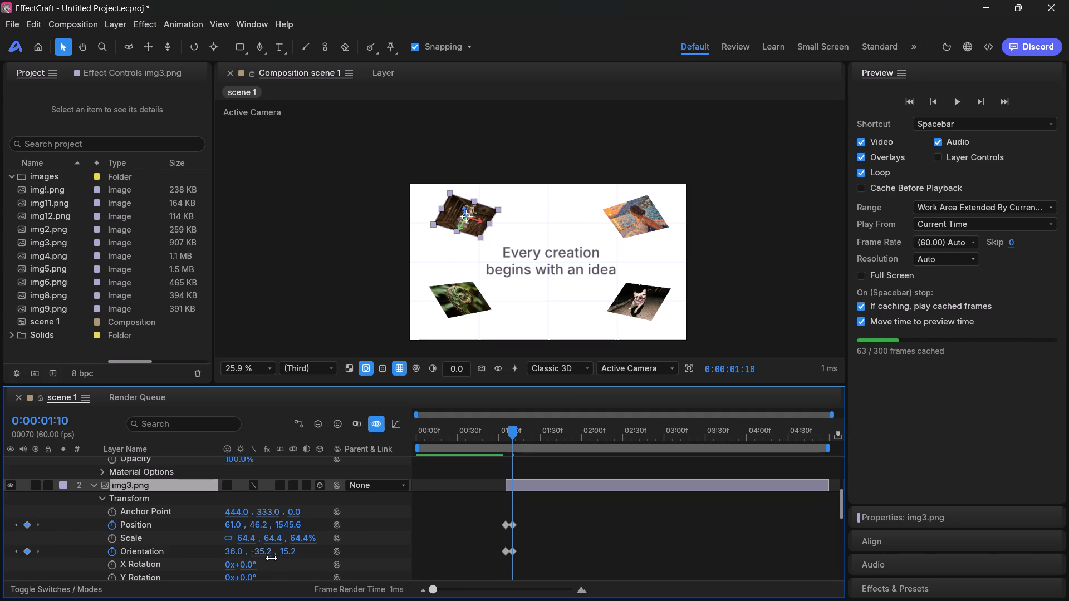
pyautogui.moveTo(271, 558); pyautogui.dragTo(264, 564)
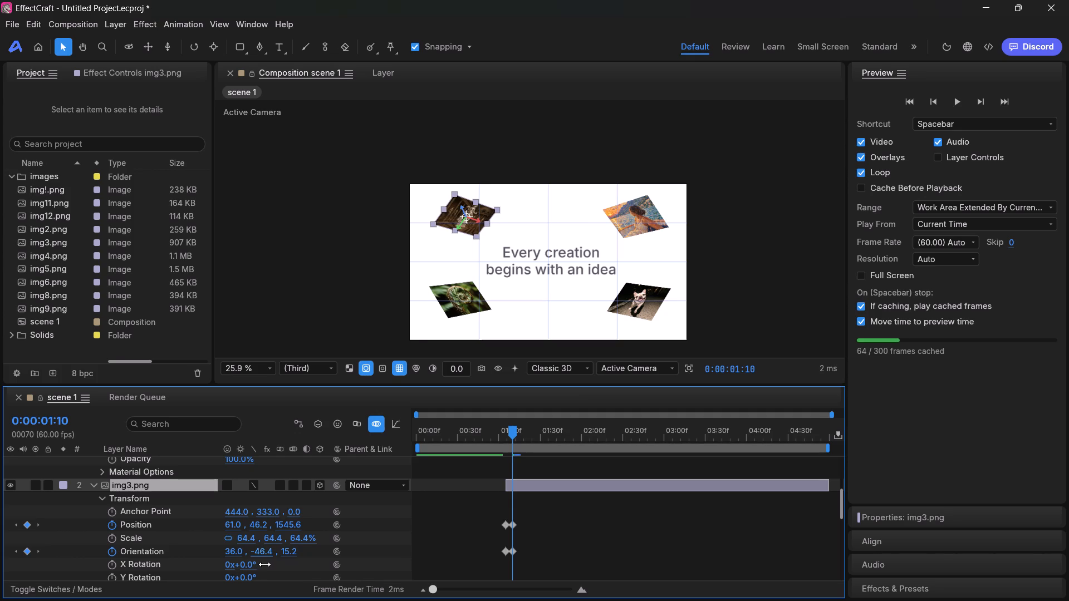
pyautogui.moveTo(264, 564); pyautogui.dragTo(246, 580)
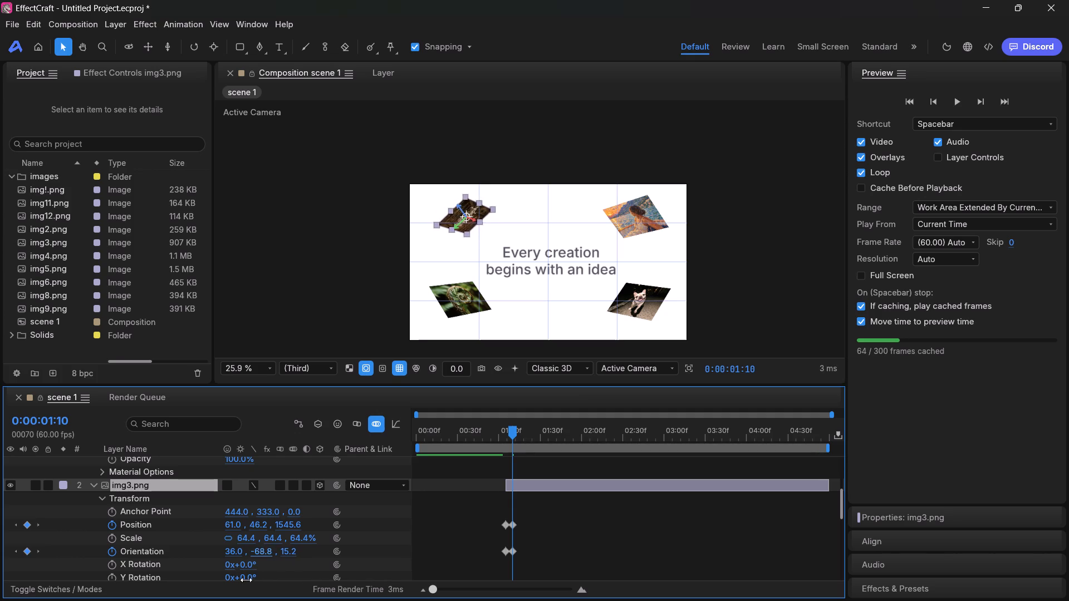
pyautogui.moveTo(246, 580); pyautogui.dragTo(263, 571)
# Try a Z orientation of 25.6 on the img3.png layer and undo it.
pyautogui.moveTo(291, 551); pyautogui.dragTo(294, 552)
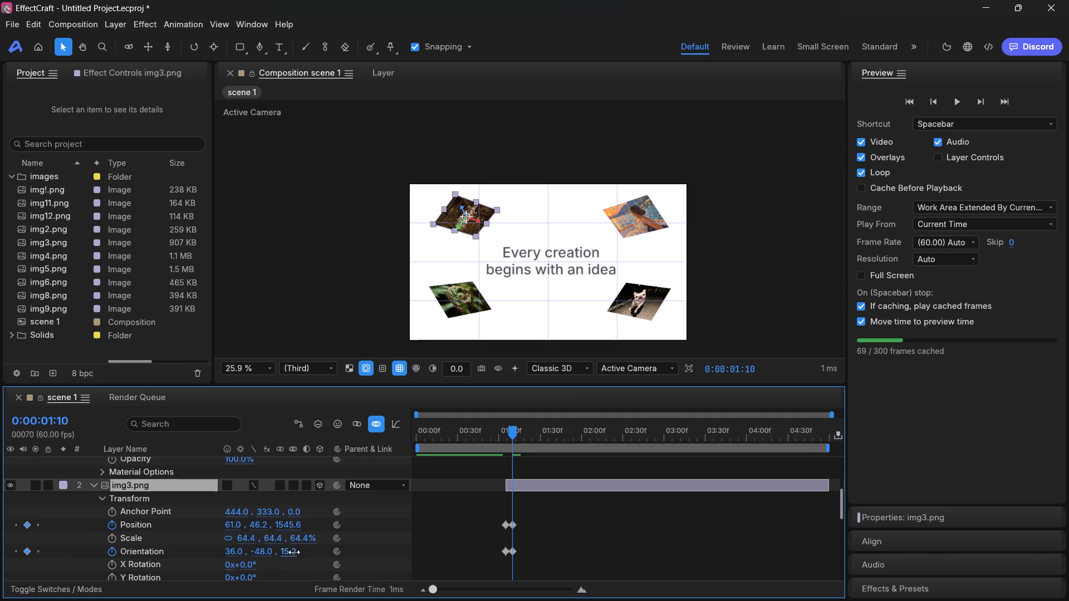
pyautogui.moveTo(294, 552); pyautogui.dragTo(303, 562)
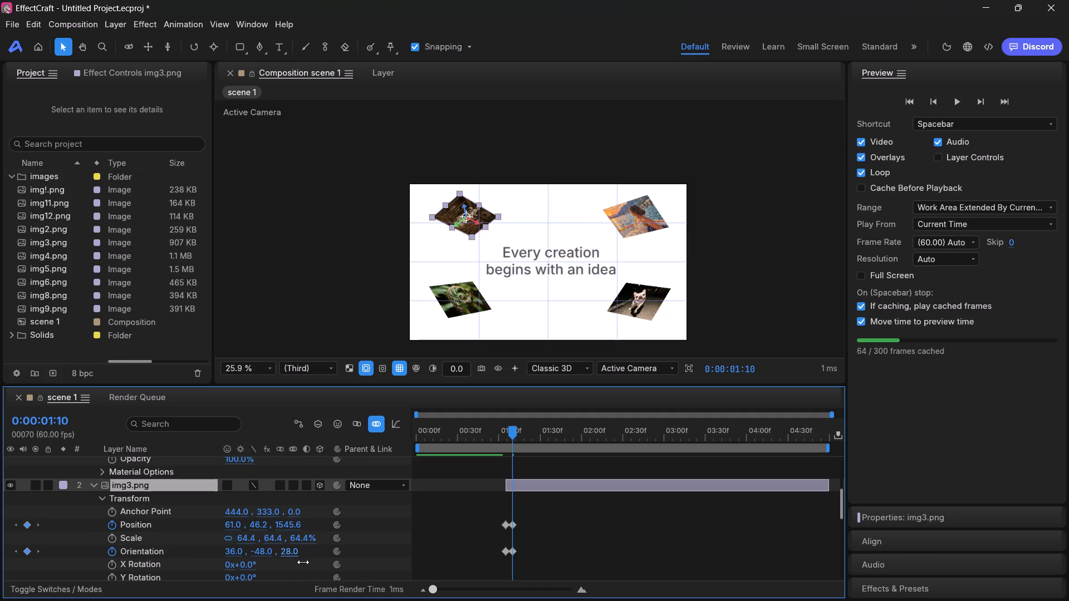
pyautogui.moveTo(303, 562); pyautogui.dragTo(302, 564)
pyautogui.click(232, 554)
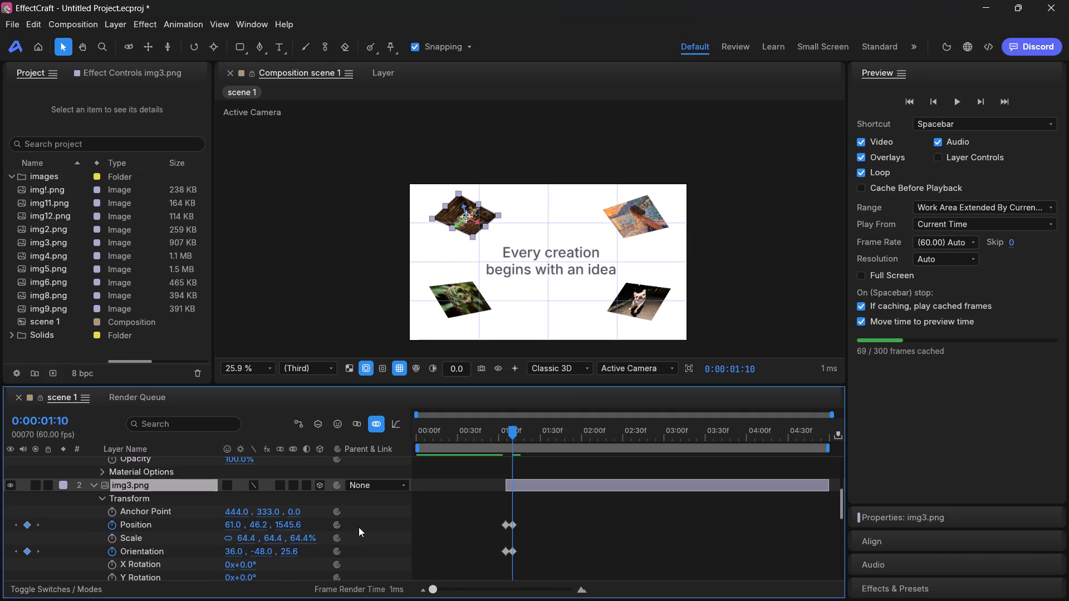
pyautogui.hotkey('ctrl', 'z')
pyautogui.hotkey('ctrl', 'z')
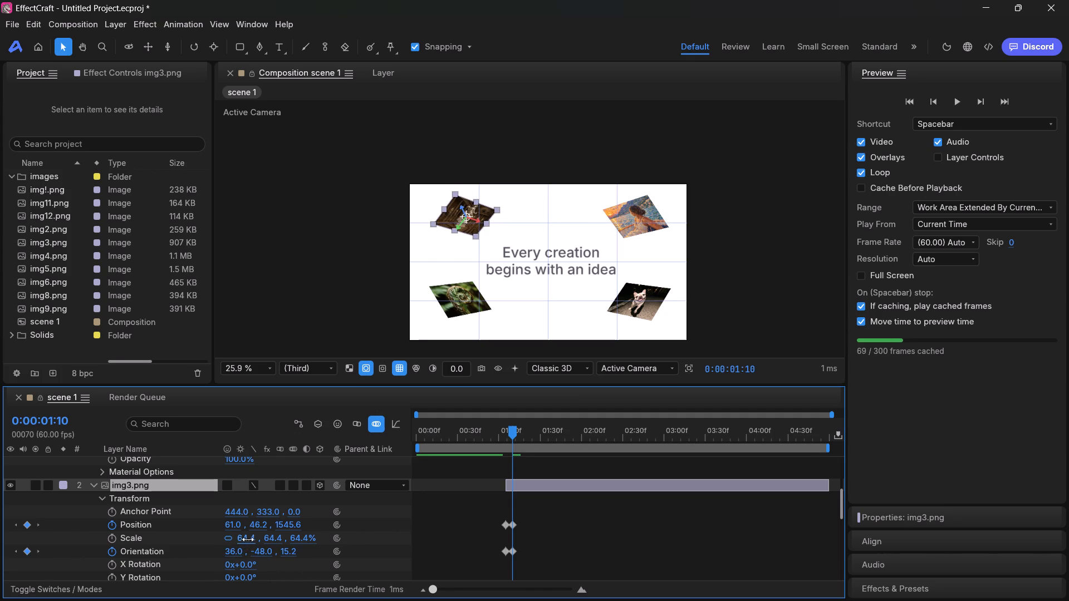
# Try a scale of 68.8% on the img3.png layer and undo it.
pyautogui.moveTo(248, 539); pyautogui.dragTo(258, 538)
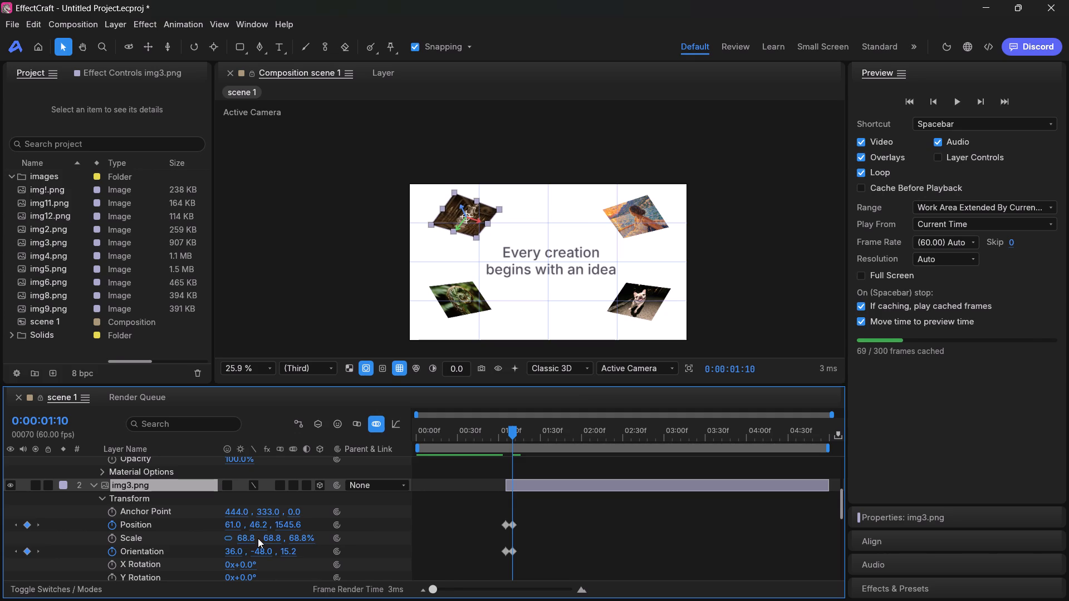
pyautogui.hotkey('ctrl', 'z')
# Set the X orientation of the img3.png layer to 41.6 and deselect the layer.
pyautogui.moveTo(233, 551); pyautogui.dragTo(238, 551)
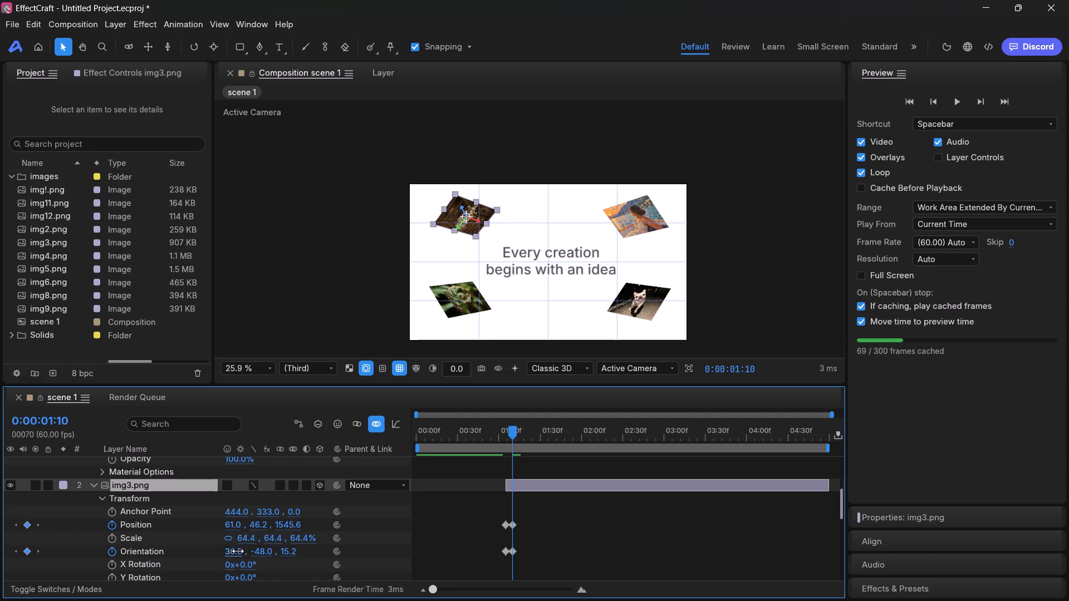
pyautogui.moveTo(238, 551); pyautogui.dragTo(242, 555)
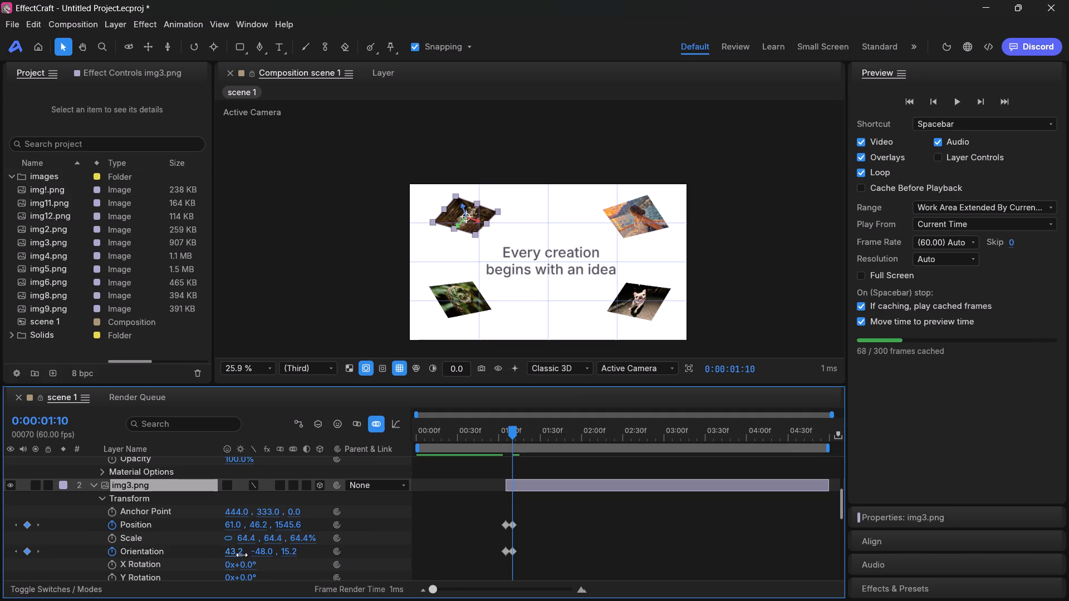
pyautogui.moveTo(242, 555); pyautogui.dragTo(241, 555)
pyautogui.click(768, 324)
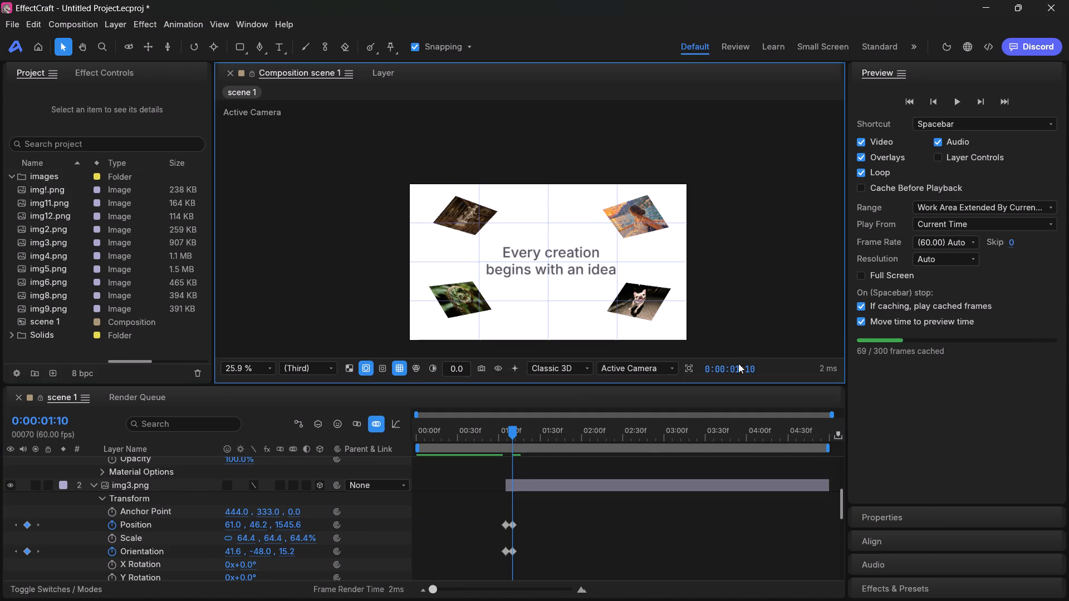
# Set the img4.png layer's orientation to 40.0, 45.6, -20.8 and its scale to 70.8% at 0:00:01:10.
pyautogui.click(650, 215)
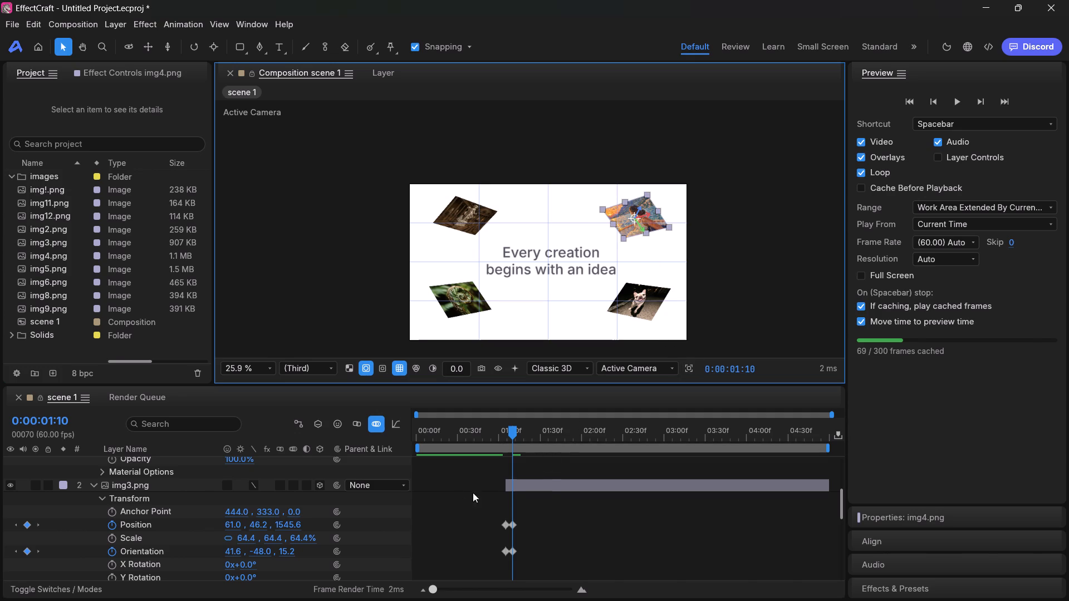
pyautogui.scroll(4, 251, 518)
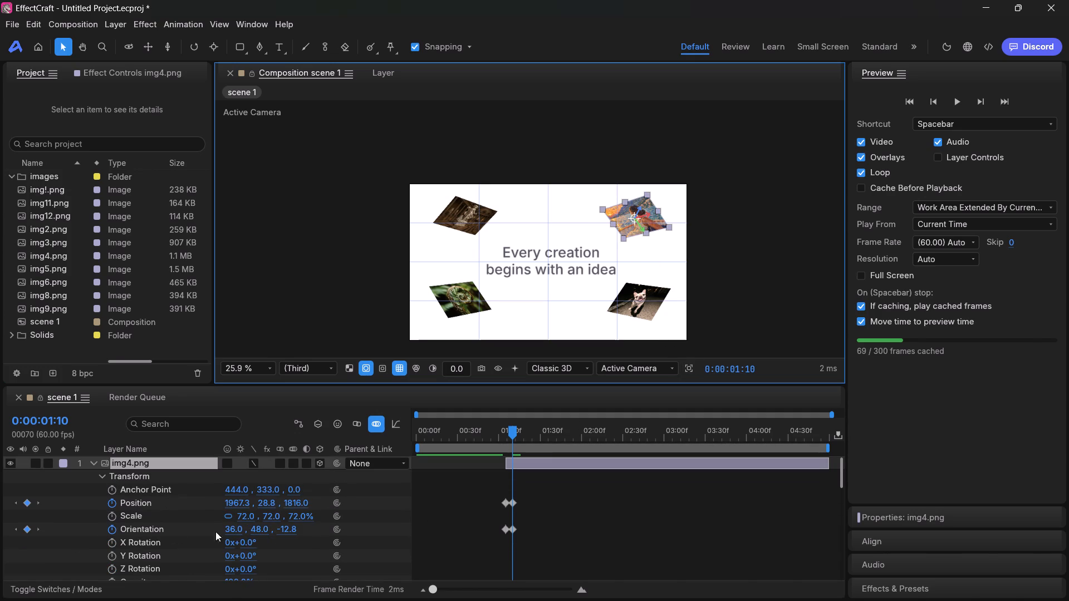
pyautogui.moveTo(234, 527); pyautogui.dragTo(241, 528)
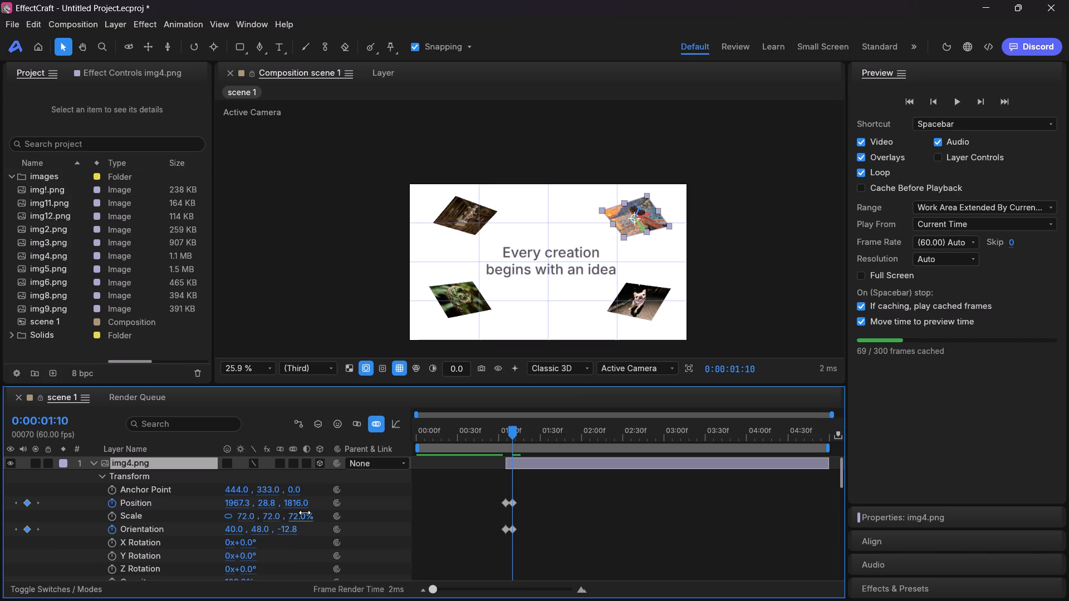
pyautogui.moveTo(303, 514); pyautogui.dragTo(296, 520)
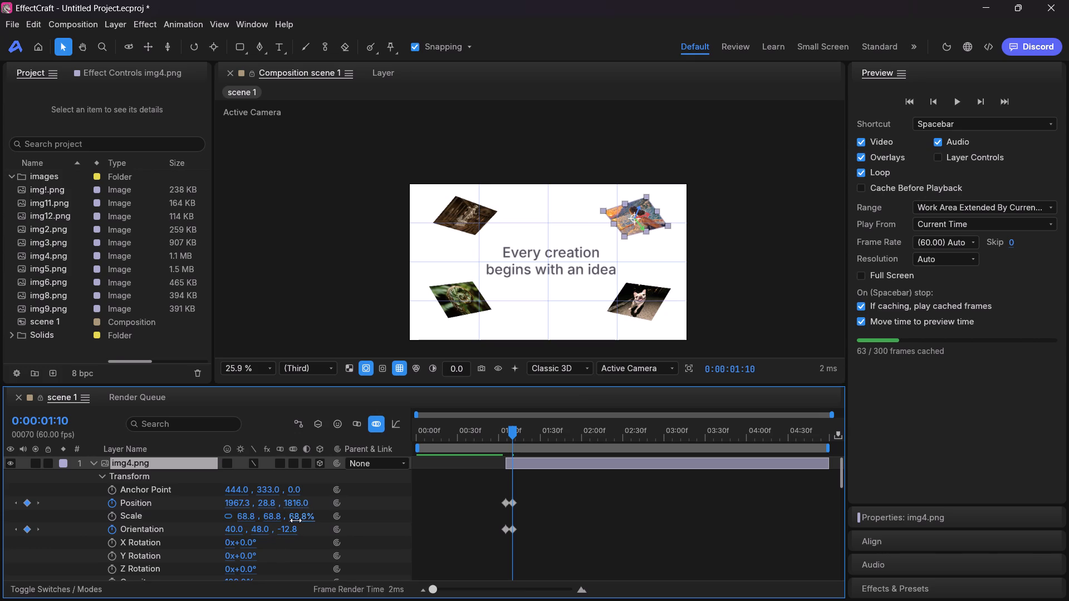
pyautogui.moveTo(296, 520); pyautogui.dragTo(299, 521)
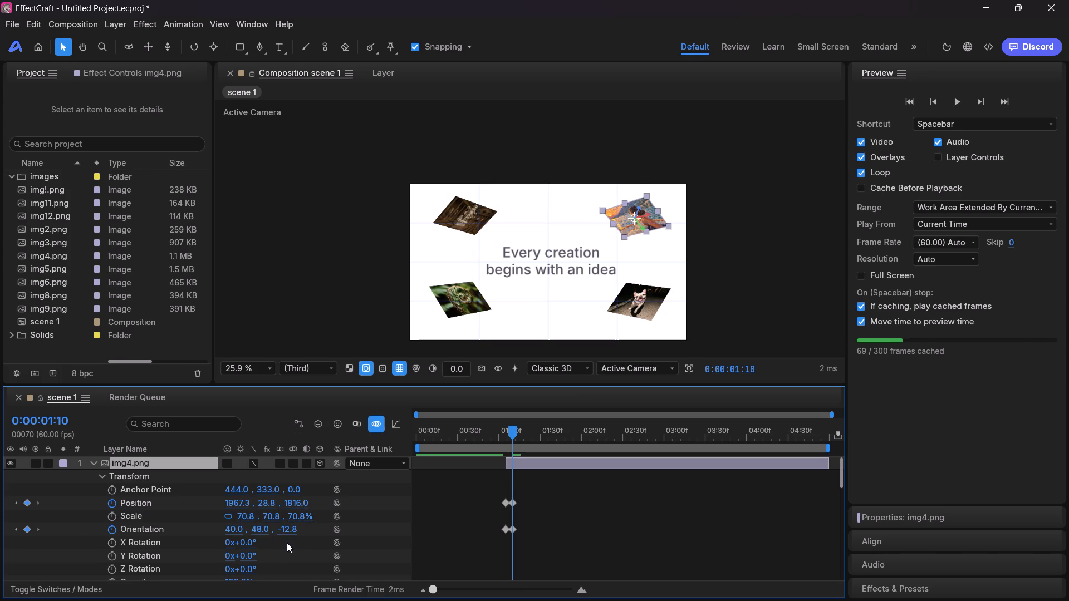
pyautogui.moveTo(290, 529); pyautogui.dragTo(292, 534)
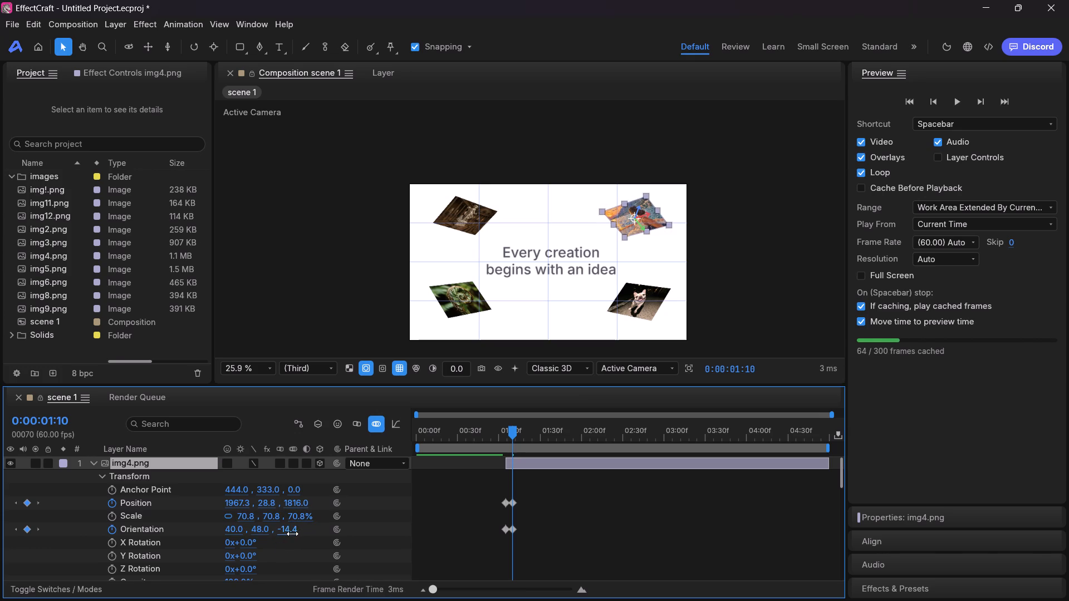
pyautogui.moveTo(292, 534); pyautogui.dragTo(287, 539)
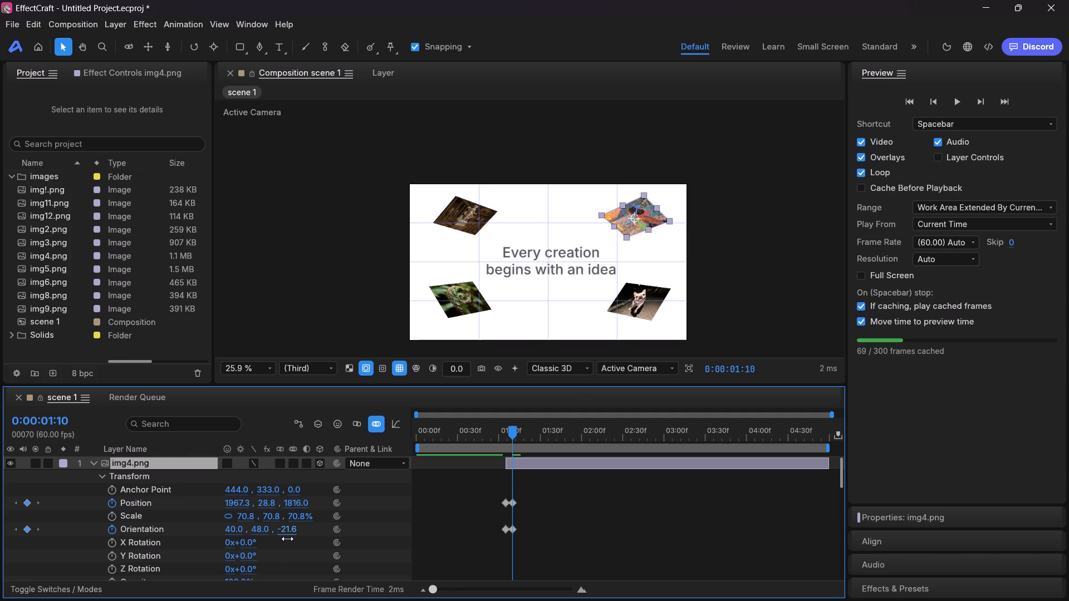
pyautogui.moveTo(287, 539); pyautogui.dragTo(288, 539)
pyautogui.moveTo(261, 528); pyautogui.dragTo(266, 529)
pyautogui.moveTo(266, 529); pyautogui.dragTo(263, 535)
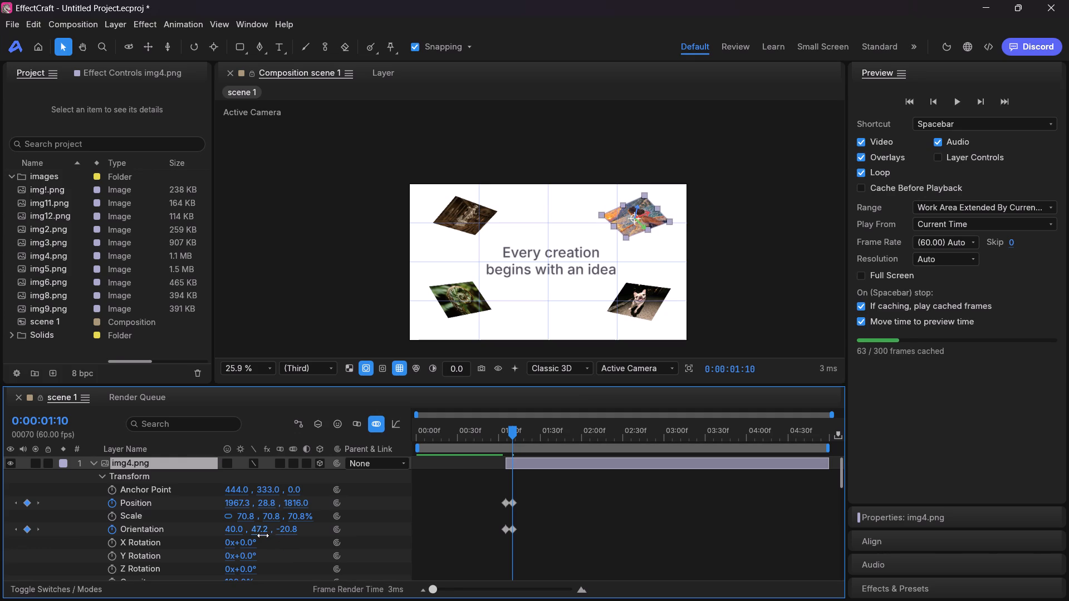
pyautogui.moveTo(263, 535); pyautogui.dragTo(263, 536)
pyautogui.doubleClick(756, 315)
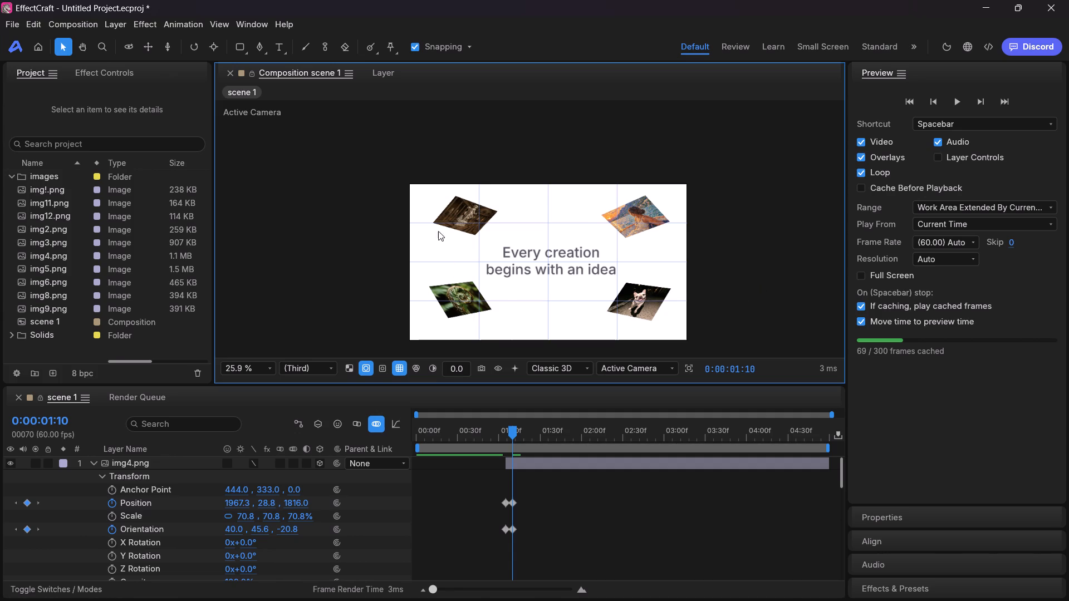
# Reposition img2.png, img!.png, img3.png and img4.png slightly inward around the text using the grid, placing img4.png at about 1902, 29.
pyautogui.click(638, 298)
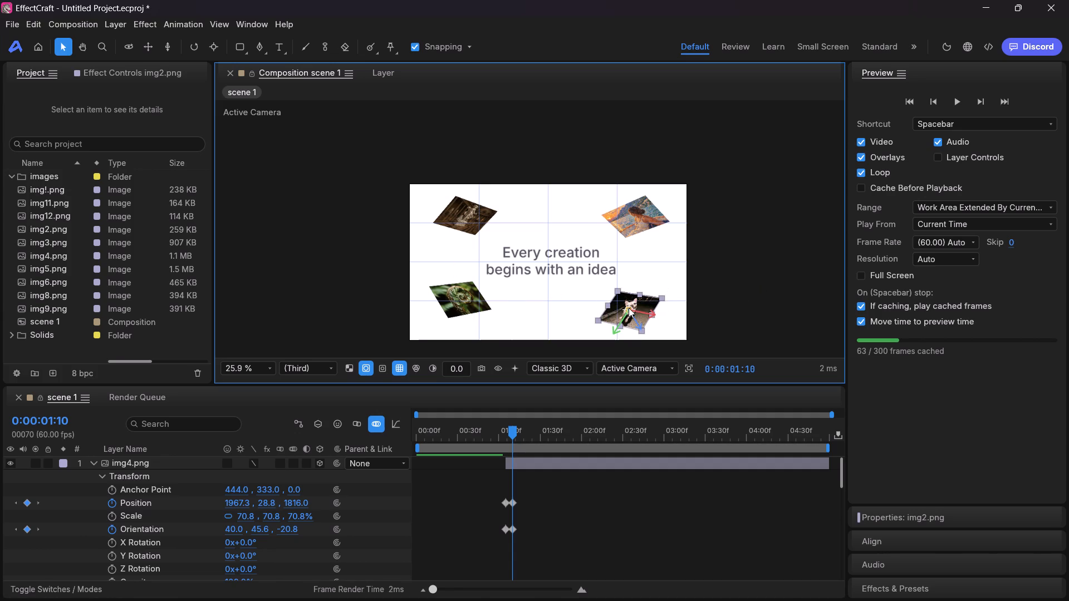
pyautogui.click(763, 240)
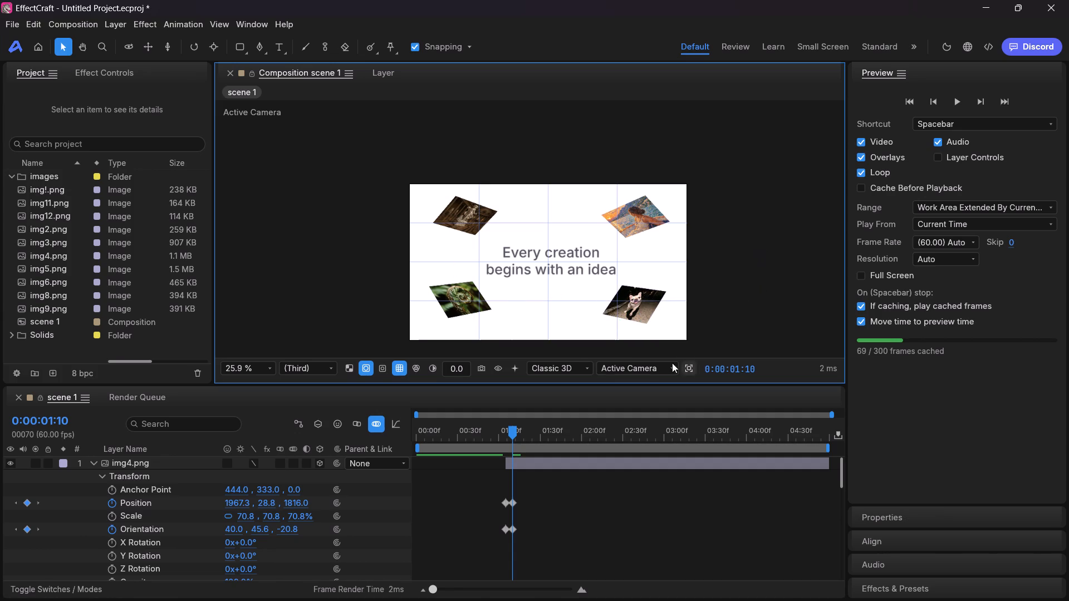
pyautogui.click(462, 296)
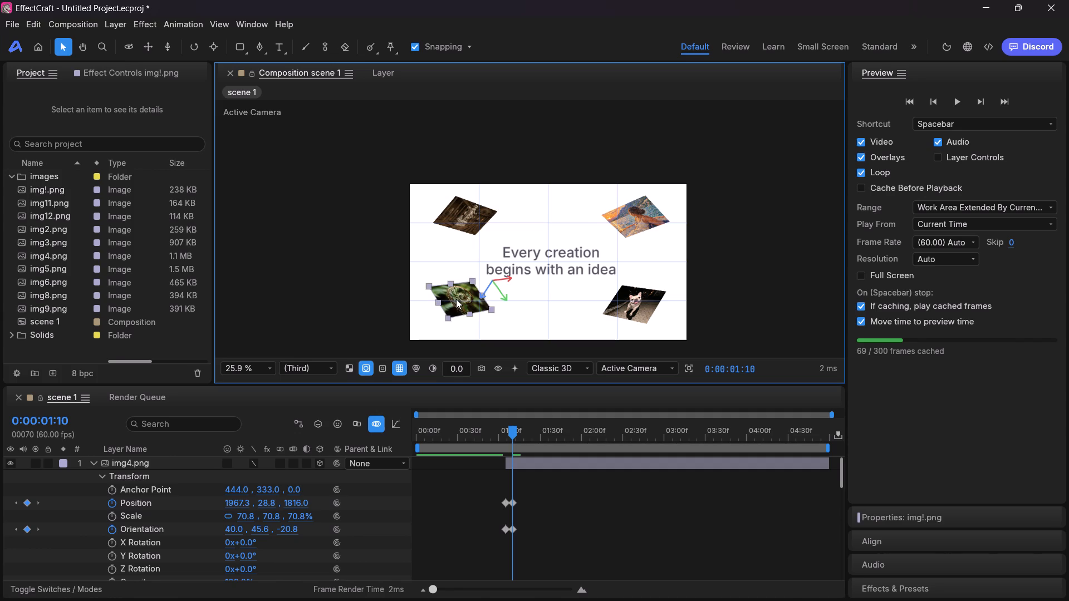
pyautogui.moveTo(456, 292); pyautogui.dragTo(453, 296)
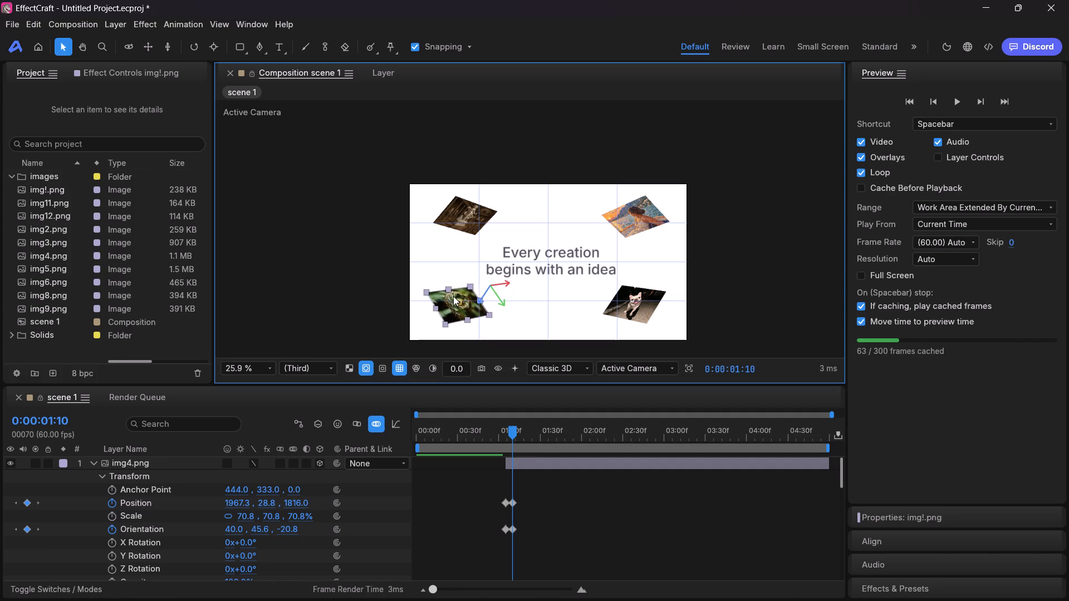
pyautogui.moveTo(453, 296); pyautogui.dragTo(462, 297)
pyautogui.click(723, 267)
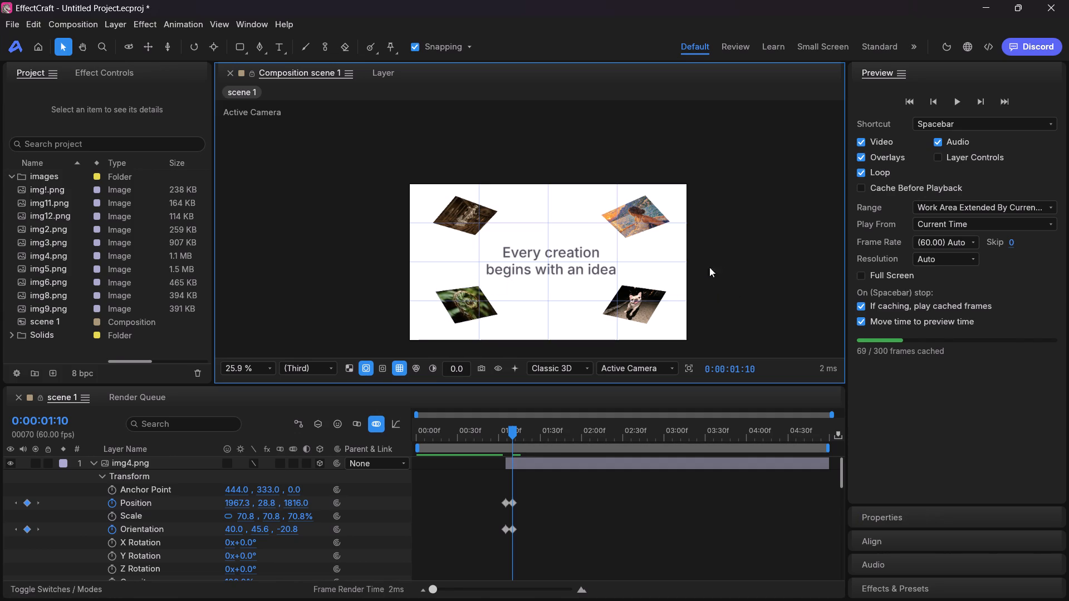
pyautogui.click(465, 213)
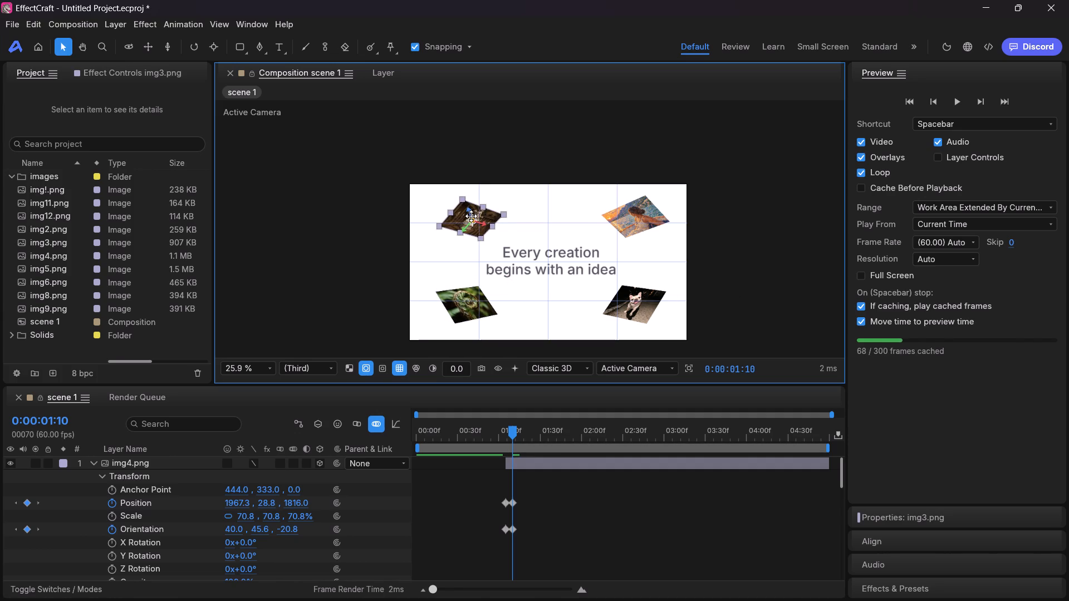
pyautogui.moveTo(632, 214); pyautogui.dragTo(632, 215)
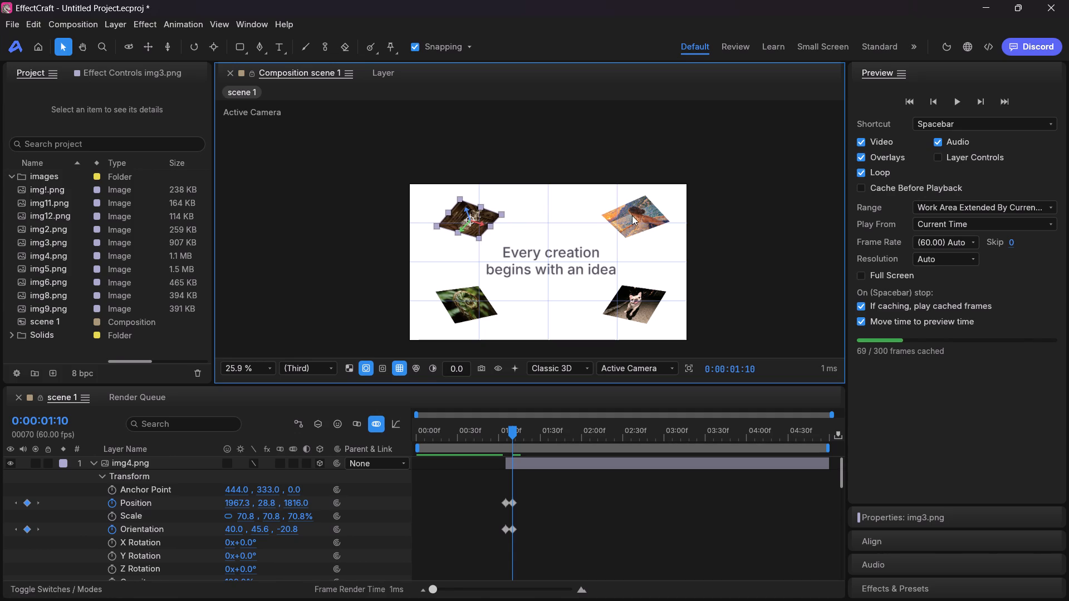
pyautogui.moveTo(632, 215); pyautogui.dragTo(626, 214)
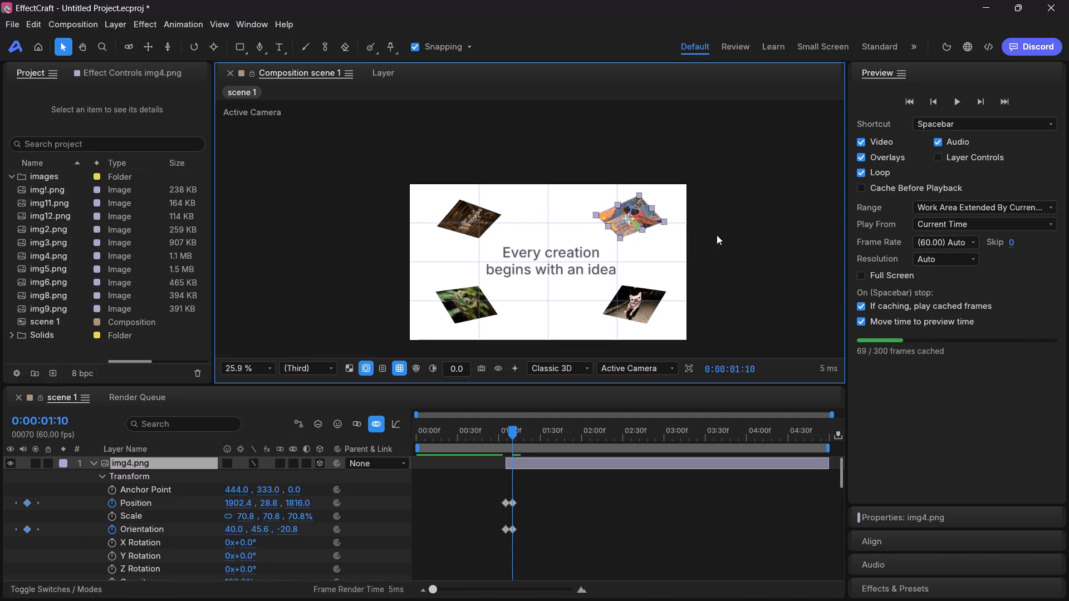
pyautogui.click(729, 234)
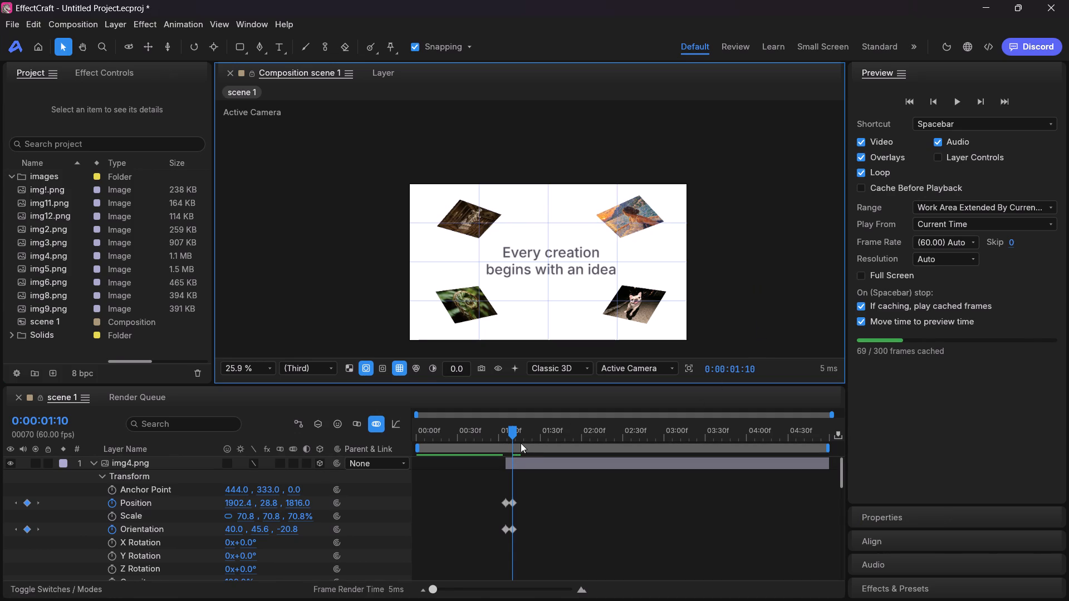
# Return the current time to 0:00:00:00 and turn off the grid overlay in the composition view.
pyautogui.moveTo(515, 431); pyautogui.dragTo(474, 434)
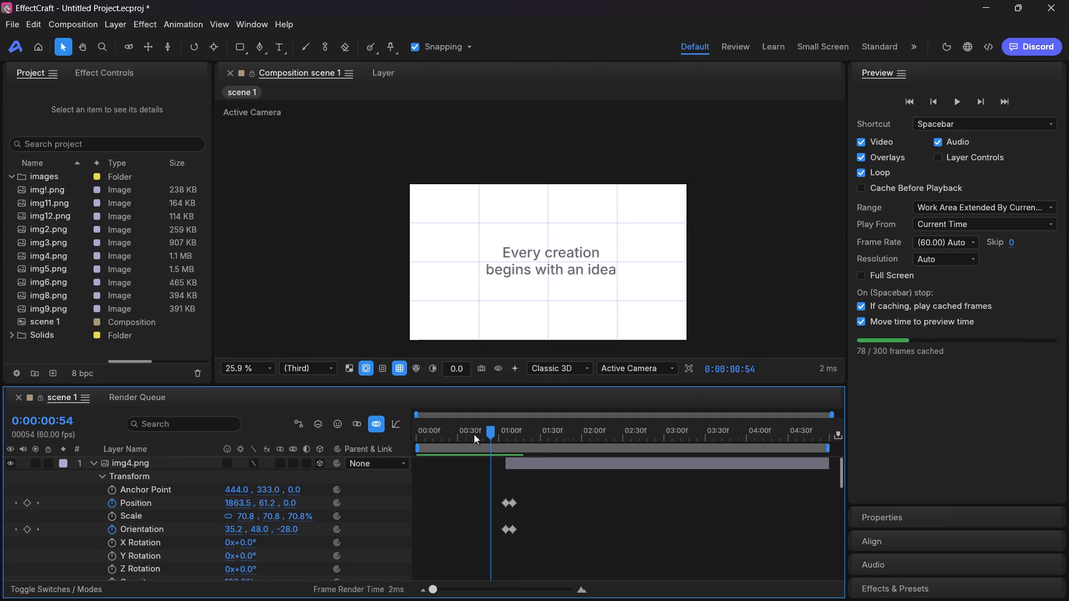
pyautogui.moveTo(474, 434); pyautogui.dragTo(348, 425)
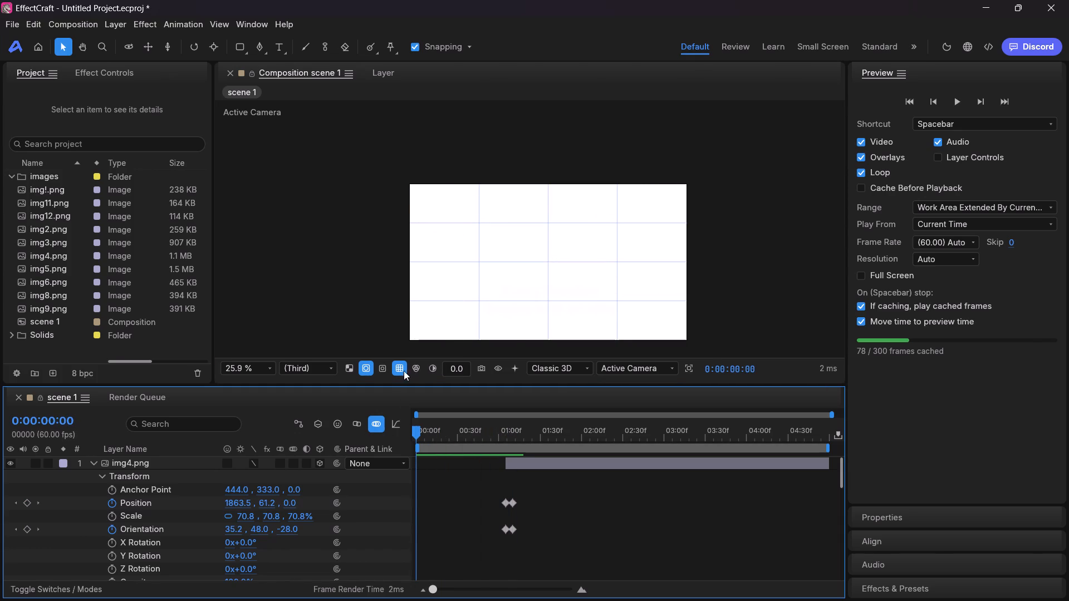
pyautogui.click(401, 370)
pyautogui.click(439, 278)
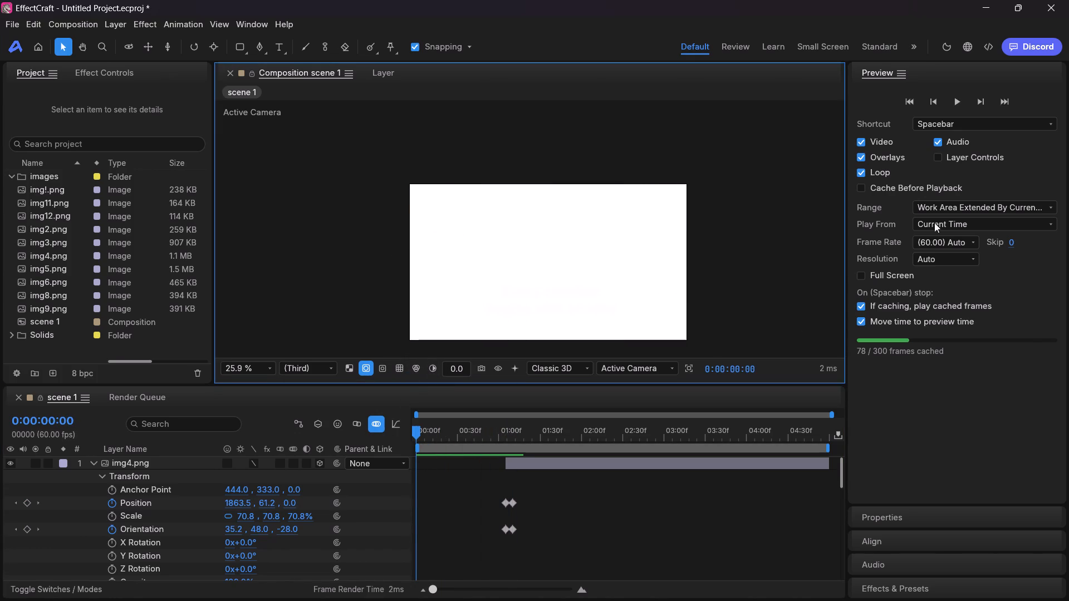
# Play the scene 1 animation from the beginning and stop playback once the four images have settled around the text.
pyautogui.click(949, 101)
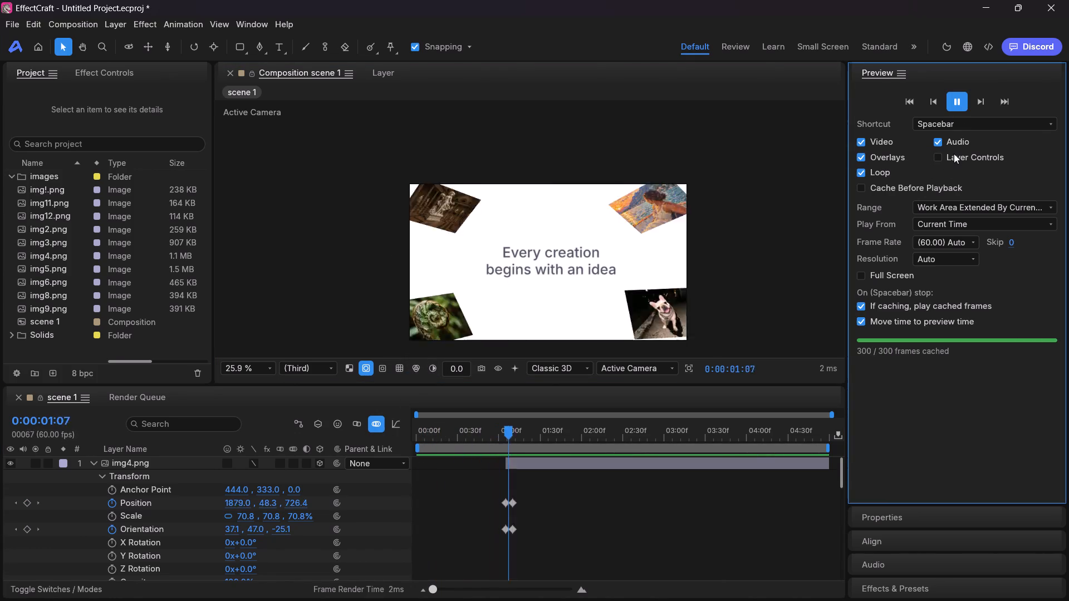
pyautogui.click(956, 107)
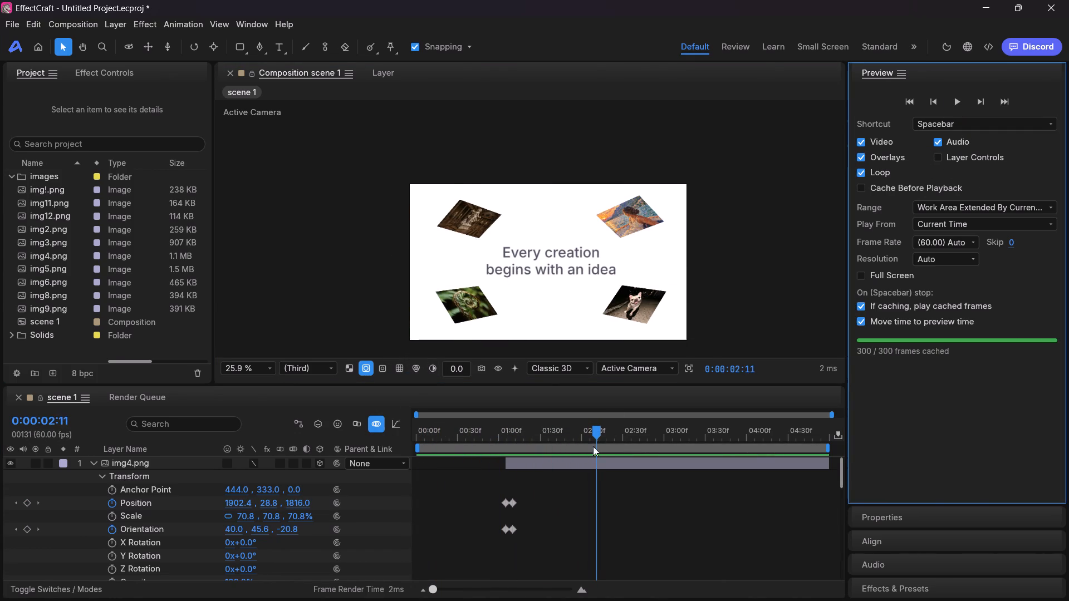
# Return the current time to 0:00:00:00 and move img4.png's ending Position and Orientation keyframes to 0:00:01:15.
pyautogui.moveTo(598, 433); pyautogui.dragTo(395, 442)
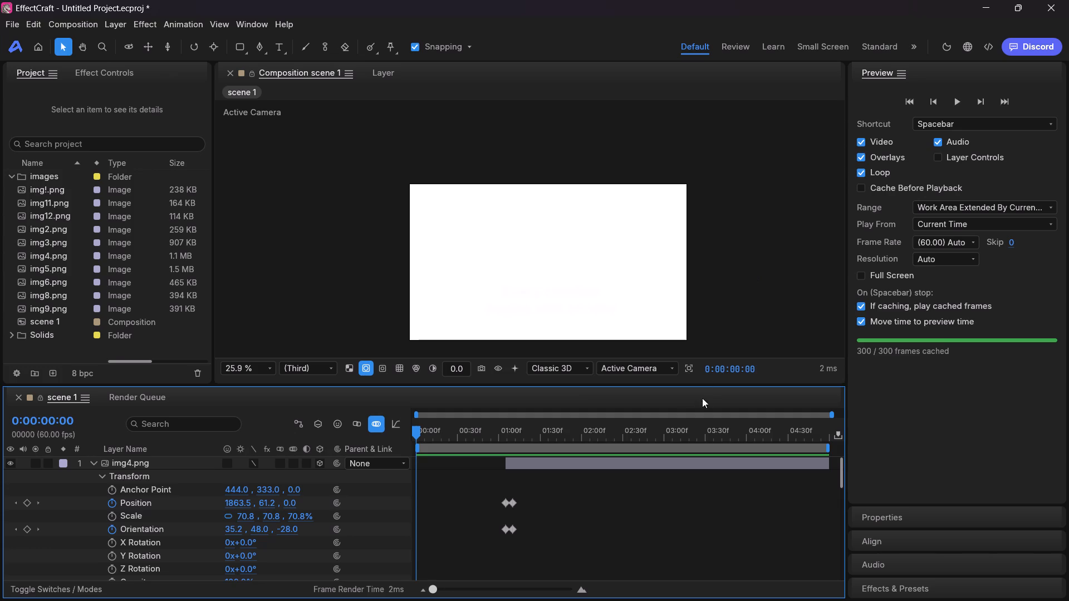
pyautogui.keyDown('ctrl'); pyautogui.scroll(12, 484, 538); pyautogui.keyUp('ctrl')
pyautogui.hscroll(-1, 484, 538)
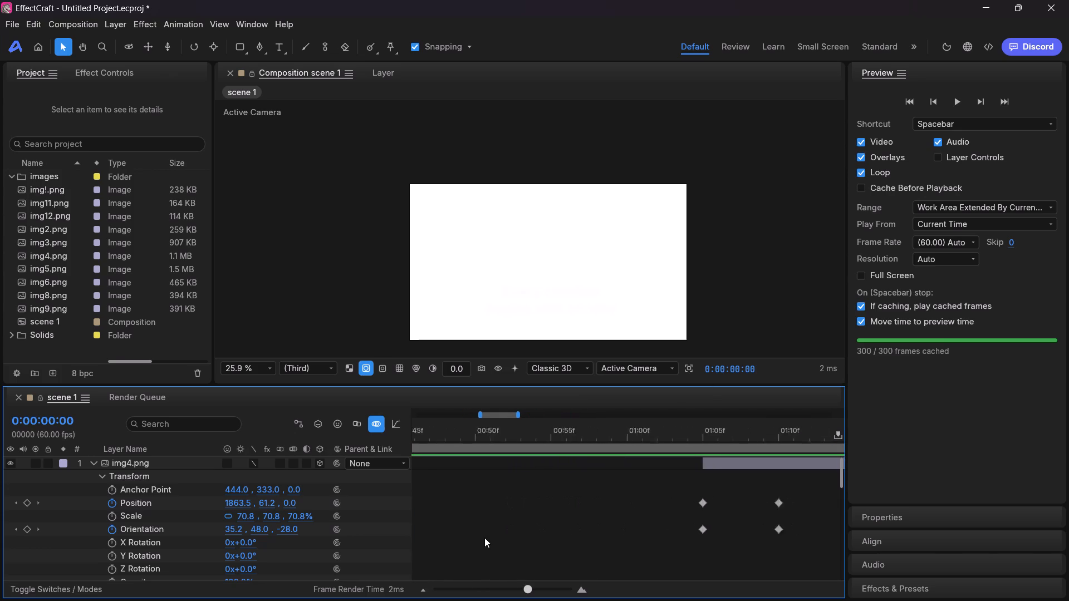
pyautogui.hscroll(-4, 484, 538)
pyautogui.click(467, 502)
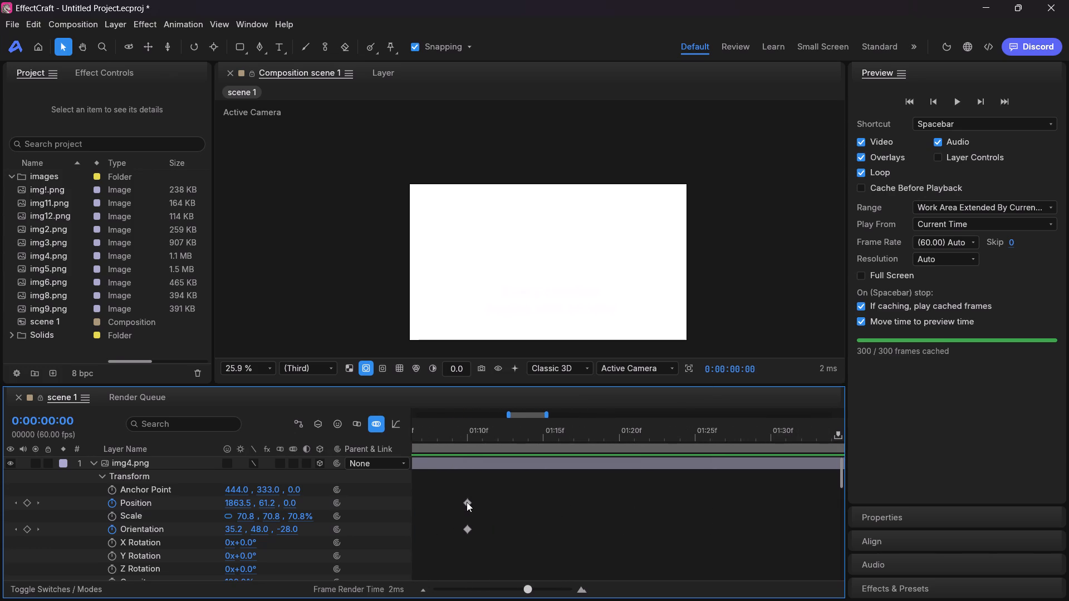
pyautogui.moveTo(467, 502); pyautogui.dragTo(486, 501)
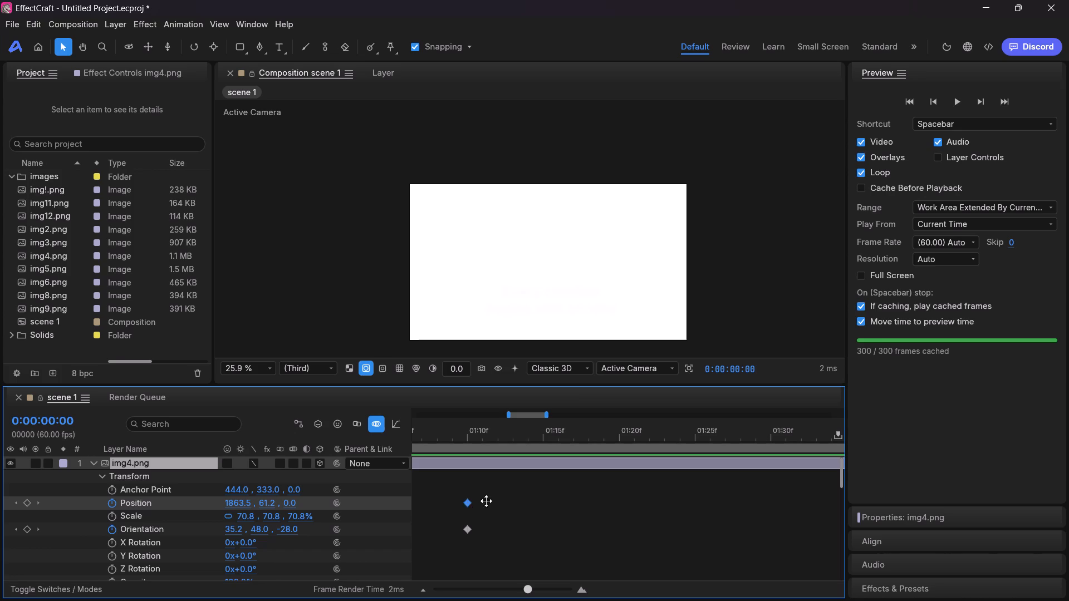
pyautogui.moveTo(486, 501); pyautogui.dragTo(543, 499)
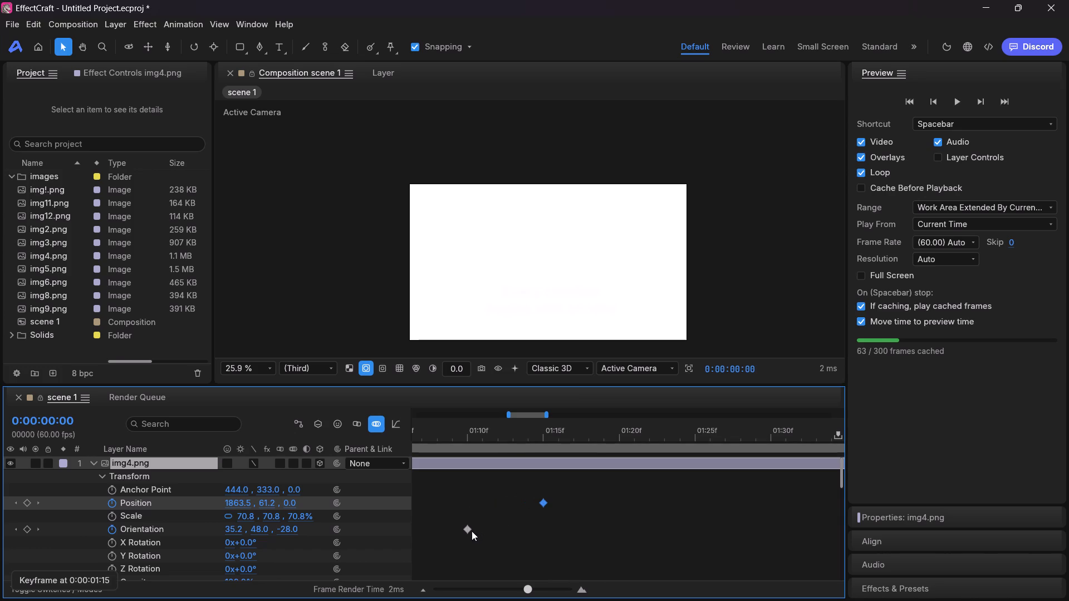
pyautogui.moveTo(468, 526); pyautogui.dragTo(541, 528)
# Move img3.png's ending Position and Orientation keyframes from 0:00:01:10 to 0:00:01:15.
pyautogui.scroll(-1, 501, 549)
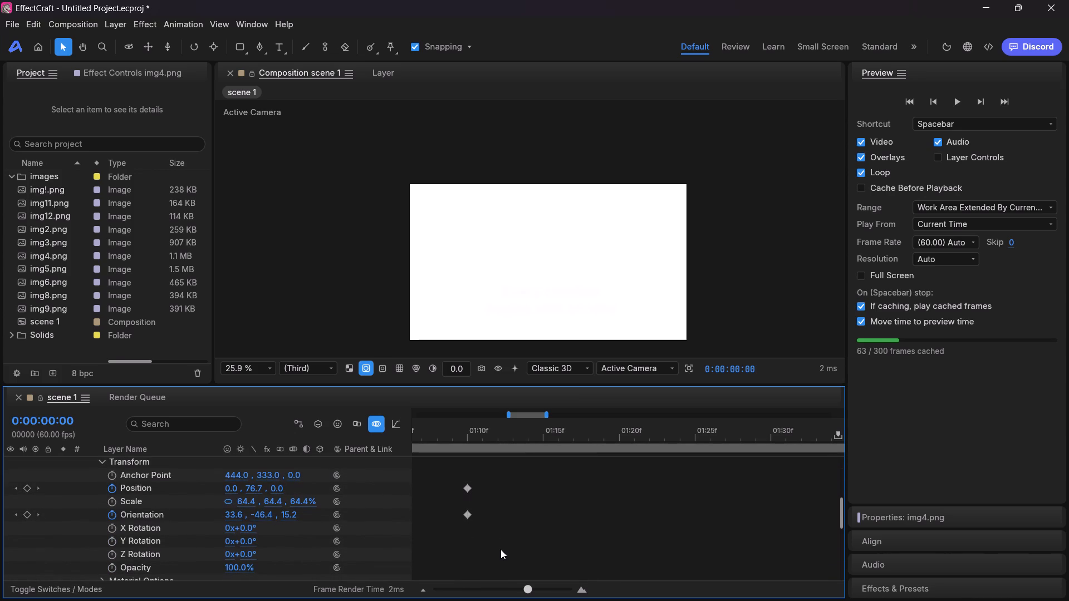
pyautogui.moveTo(468, 487); pyautogui.dragTo(536, 486)
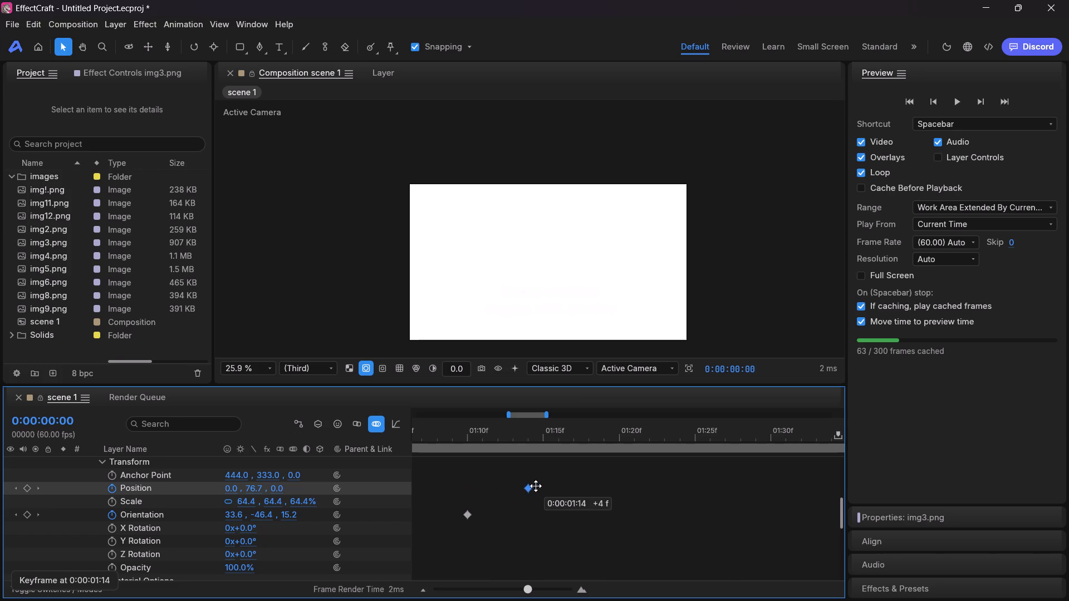
pyautogui.moveTo(536, 486); pyautogui.dragTo(543, 485)
pyautogui.moveTo(468, 513); pyautogui.dragTo(541, 509)
# Move img2.png's ending Position and Orientation keyframes from 0:00:01:10 to 0:00:01:15.
pyautogui.scroll(-1, 520, 546)
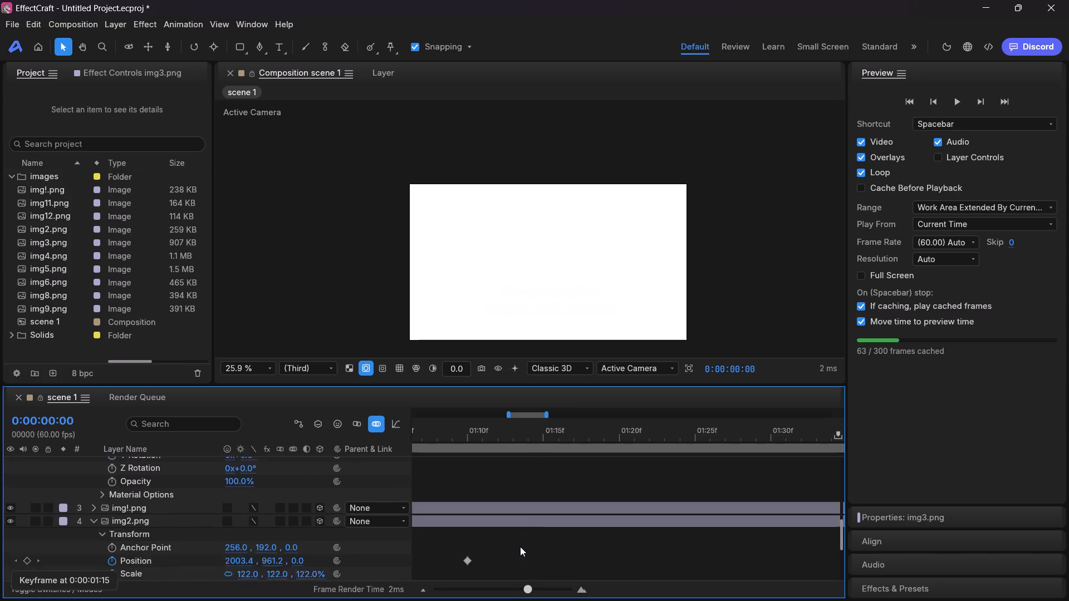
pyautogui.scroll(-1, 520, 546)
pyautogui.moveTo(468, 511); pyautogui.dragTo(496, 515)
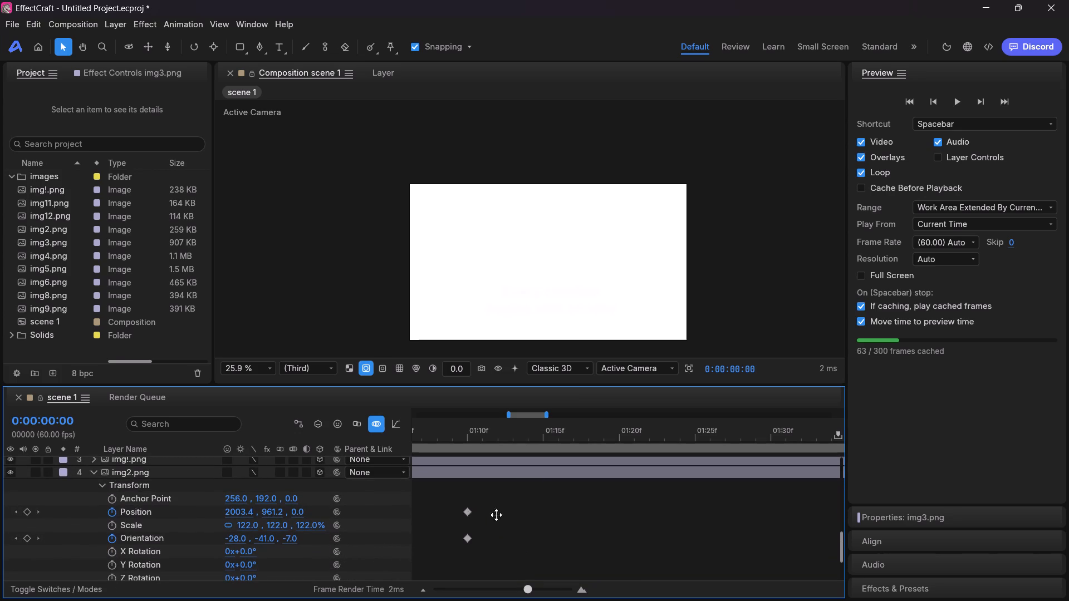
pyautogui.moveTo(496, 515); pyautogui.dragTo(540, 513)
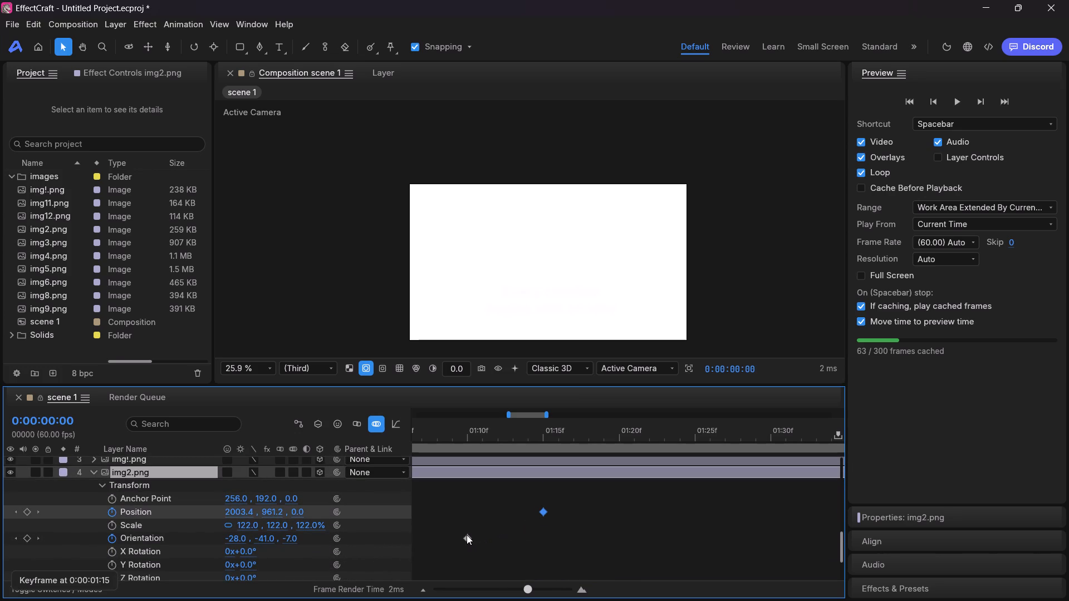
pyautogui.moveTo(467, 535); pyautogui.dragTo(543, 534)
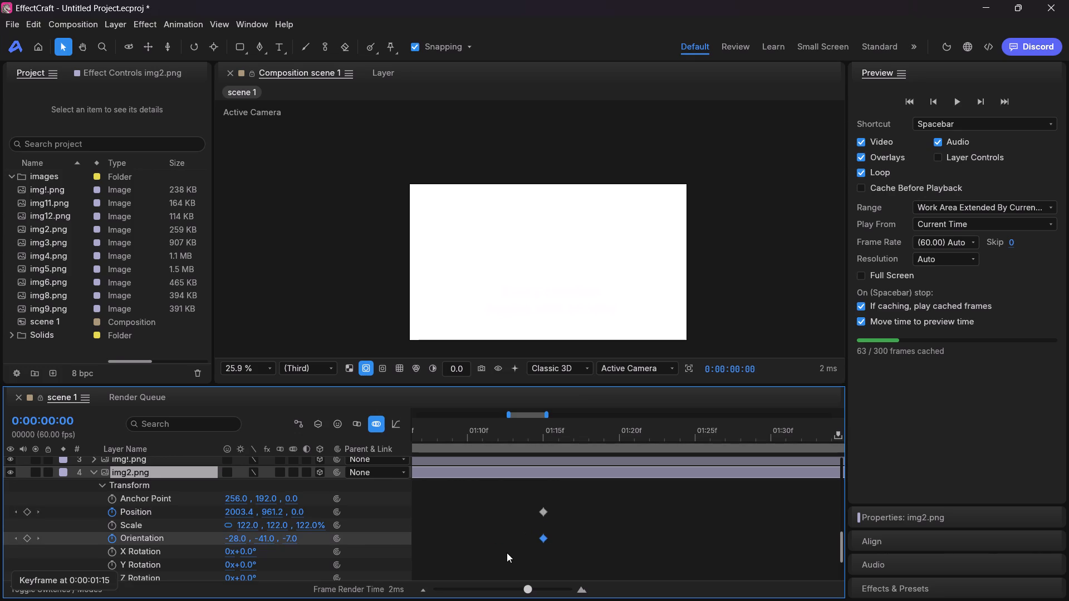
# Expand the img!.png layer and move its ending Position, Scale and Orientation keyframes to 0:00:01:15.
pyautogui.scroll(-2, 507, 553)
pyautogui.scroll(1, 507, 553)
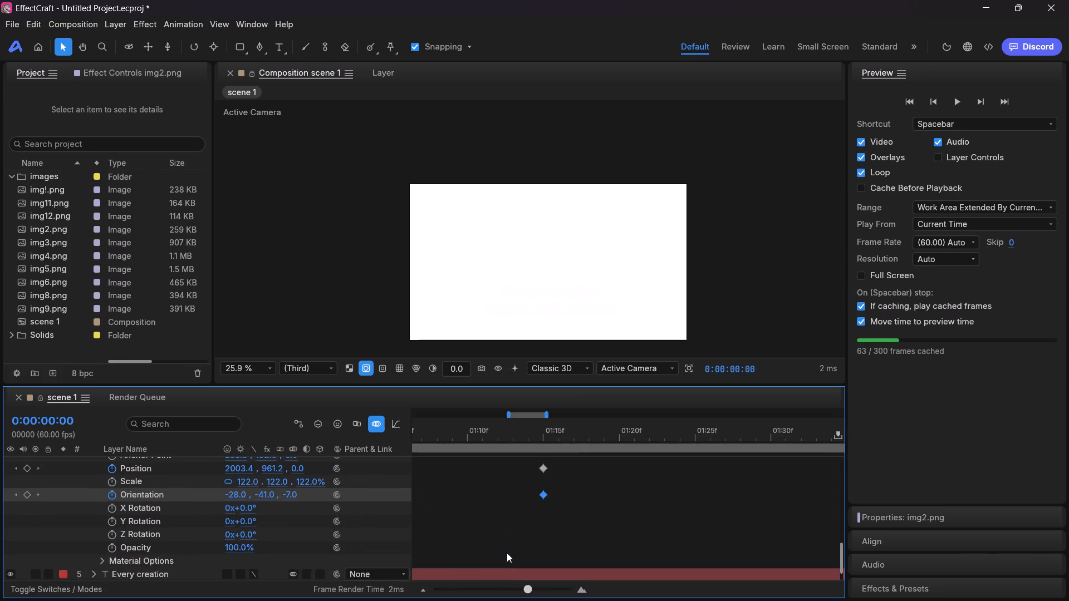
pyautogui.scroll(1, 507, 553)
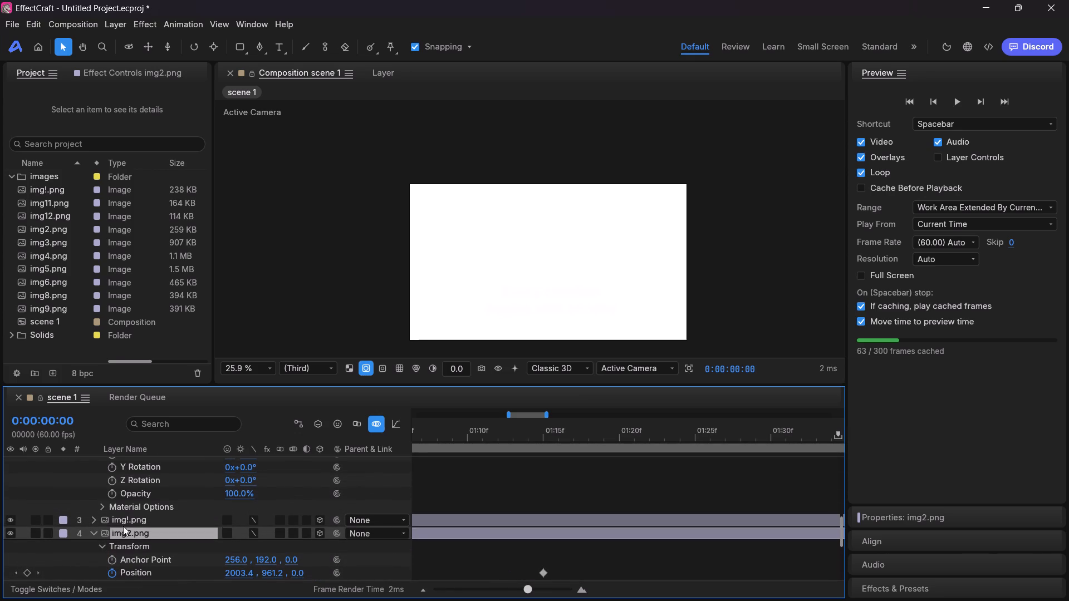
pyautogui.click(92, 519)
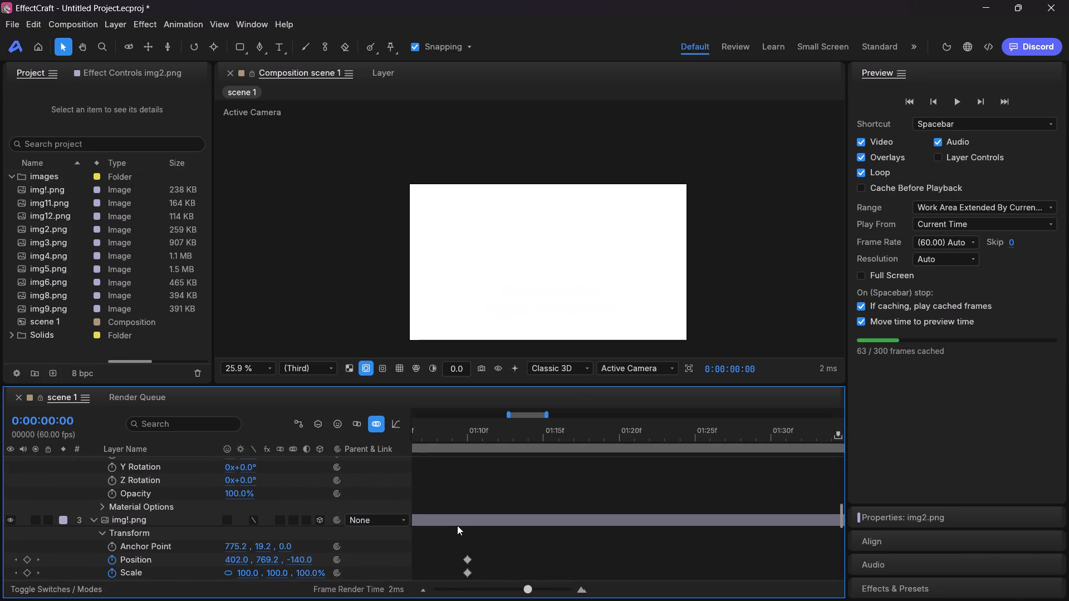
pyautogui.scroll(-1, 457, 525)
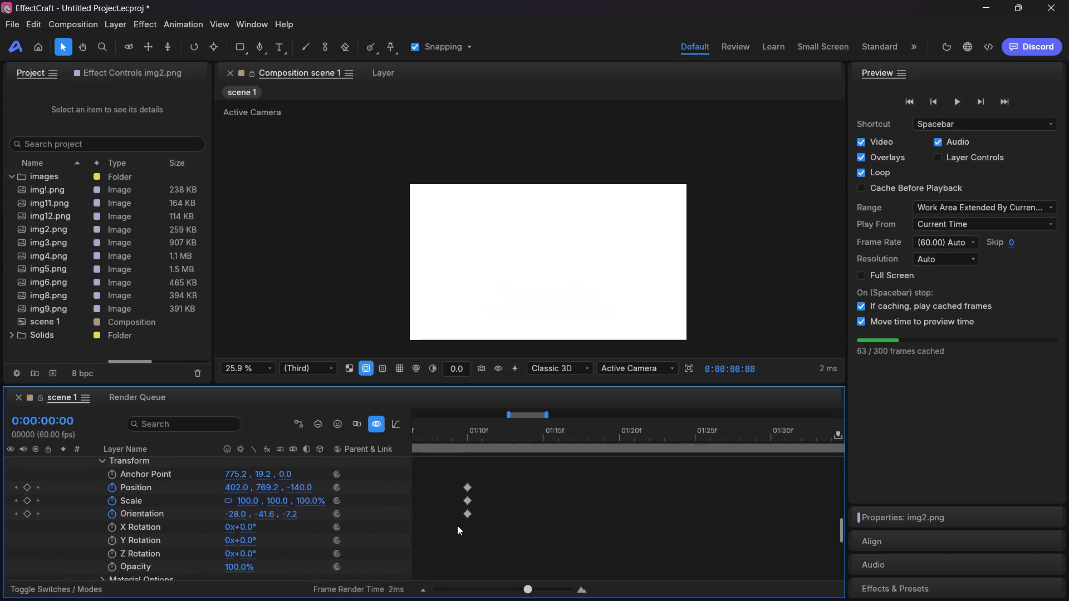
pyautogui.moveTo(467, 492); pyautogui.dragTo(517, 490)
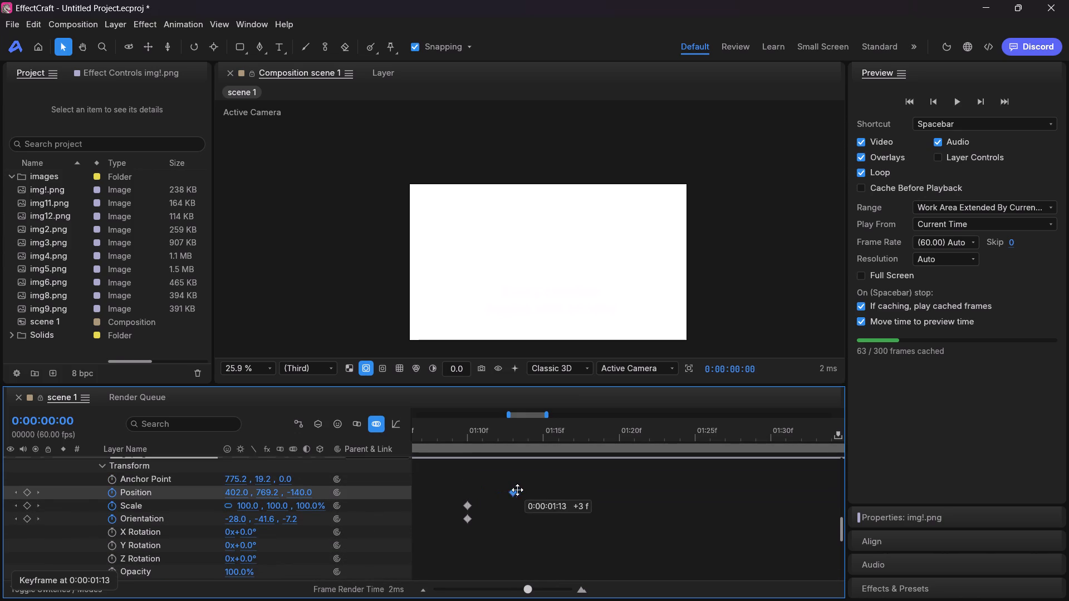
pyautogui.moveTo(517, 490); pyautogui.dragTo(541, 490)
pyautogui.moveTo(467, 504); pyautogui.dragTo(541, 504)
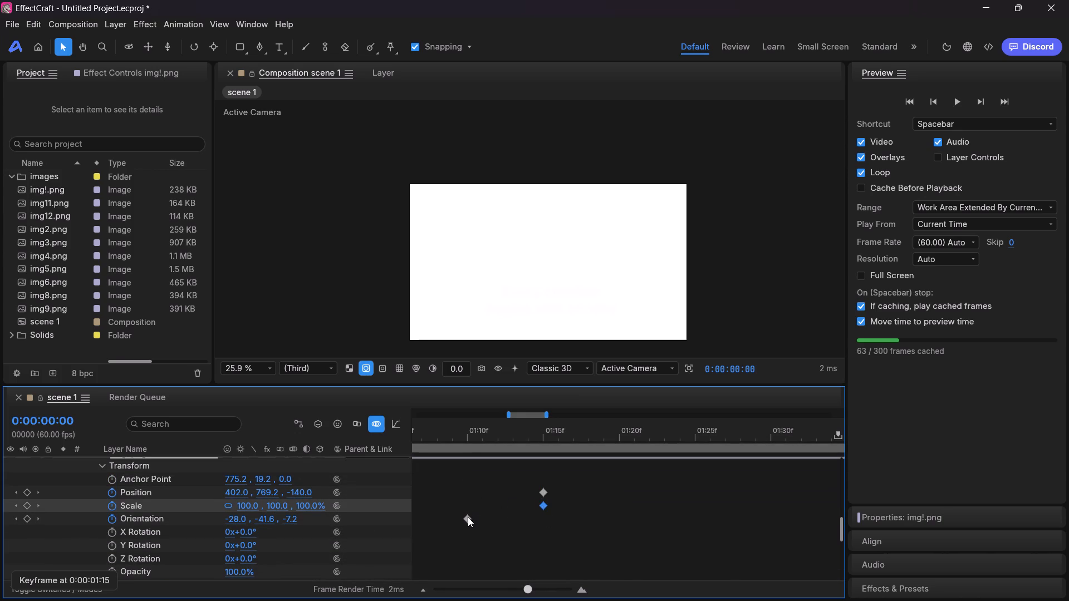
pyautogui.moveTo(467, 518); pyautogui.dragTo(542, 523)
# Show the whole timeline again and play the retimed scene 1 animation from the start, stopping after the images settle.
pyautogui.scroll(13, 482, 496)
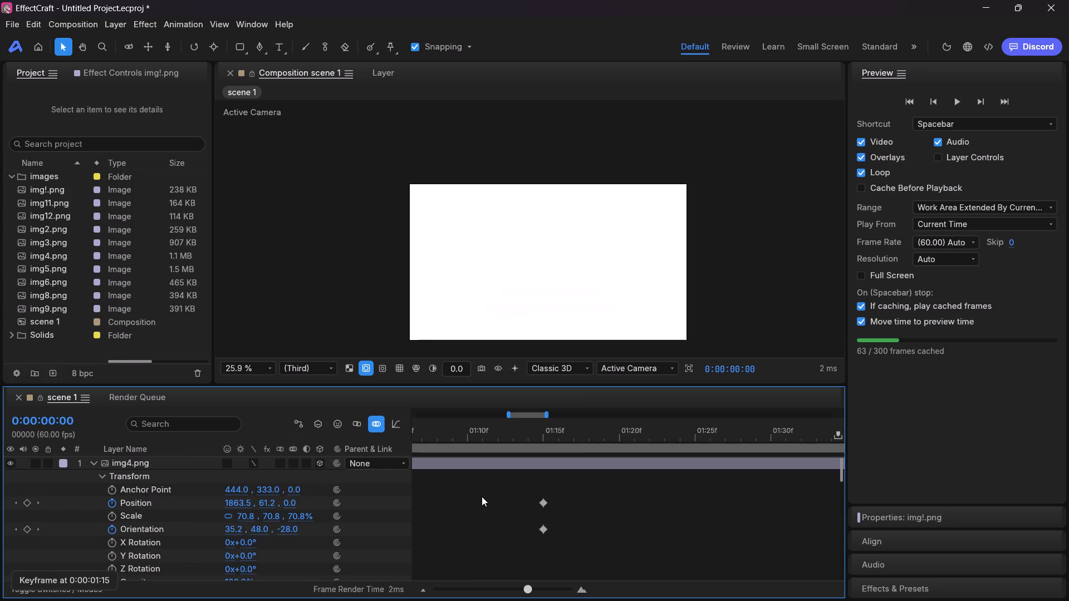
pyautogui.keyDown('ctrl'); pyautogui.scroll(-2, 685, 478); pyautogui.keyUp('ctrl')
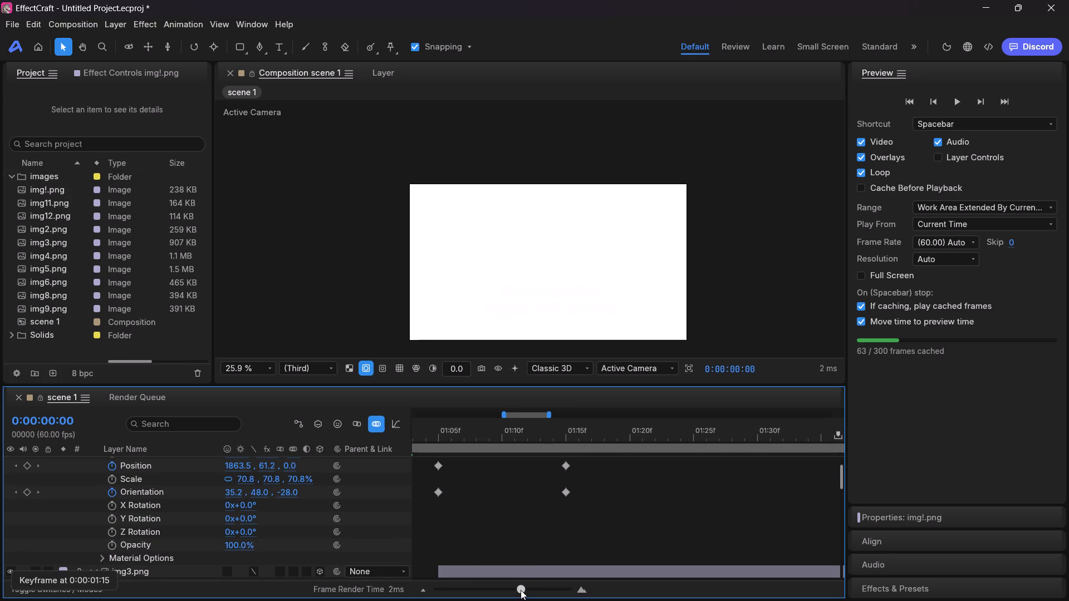
pyautogui.moveTo(521, 590); pyautogui.dragTo(328, 589)
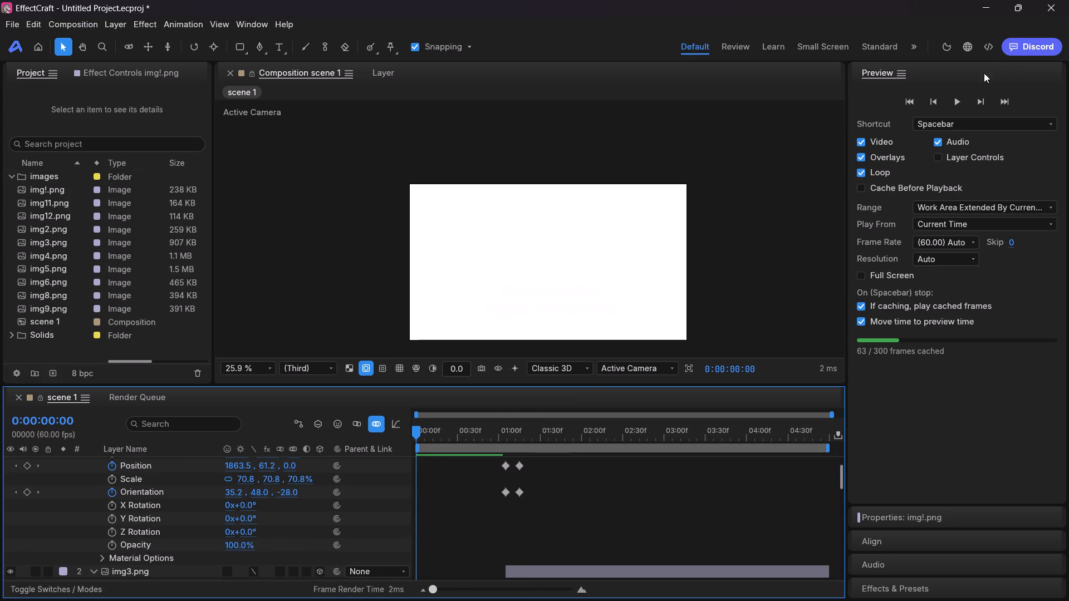
pyautogui.click(962, 97)
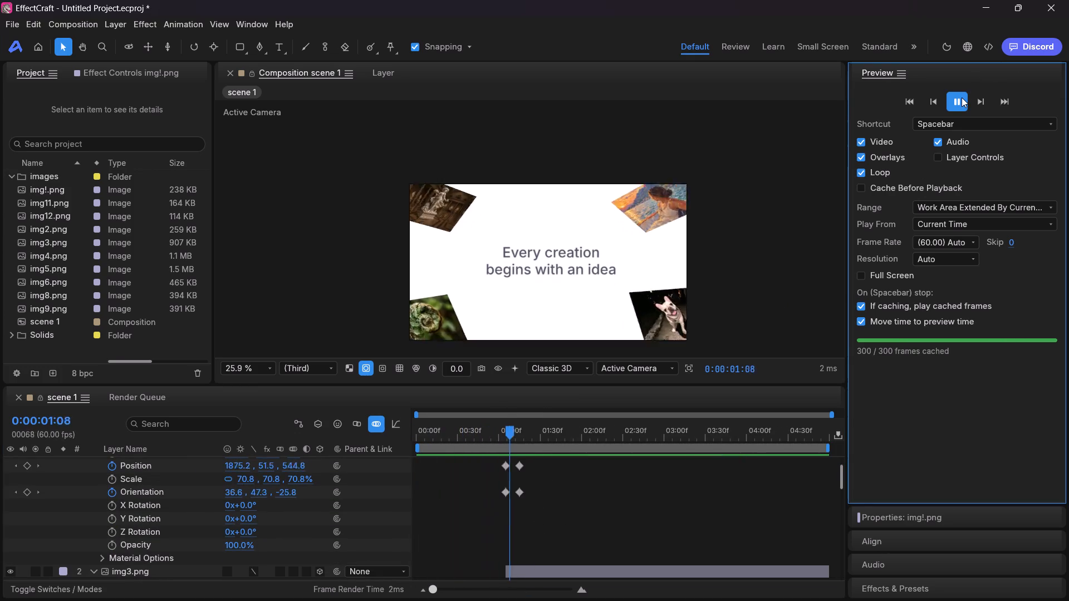
pyautogui.click(962, 97)
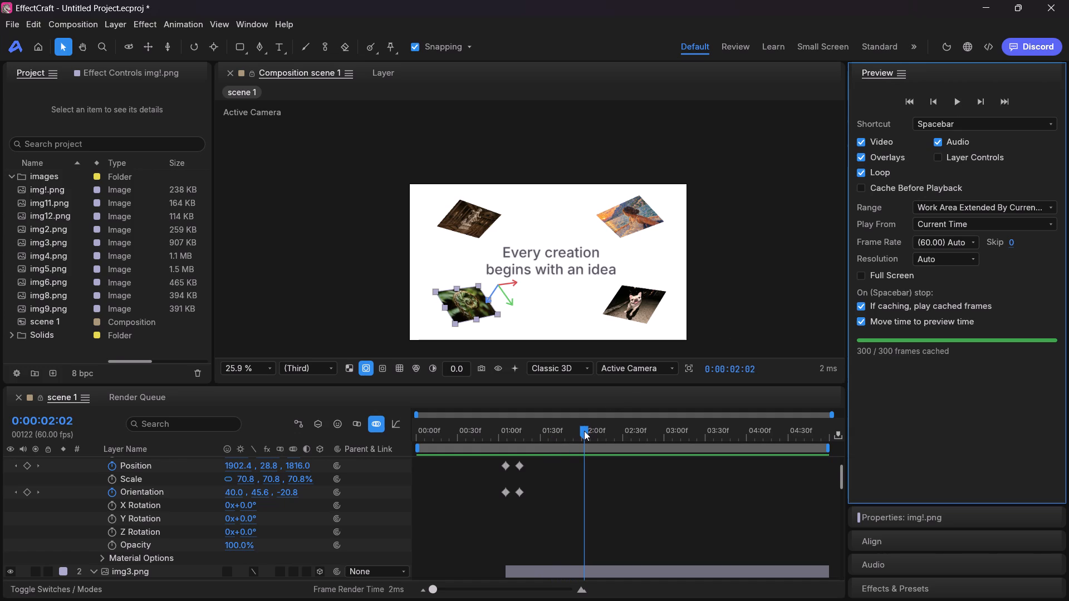
# Scrub back and forth between 0:00:01:05 and 0:00:01:15 to examine how the four images move in, ending at 0:00:01:15.
pyautogui.moveTo(584, 431); pyautogui.dragTo(516, 428)
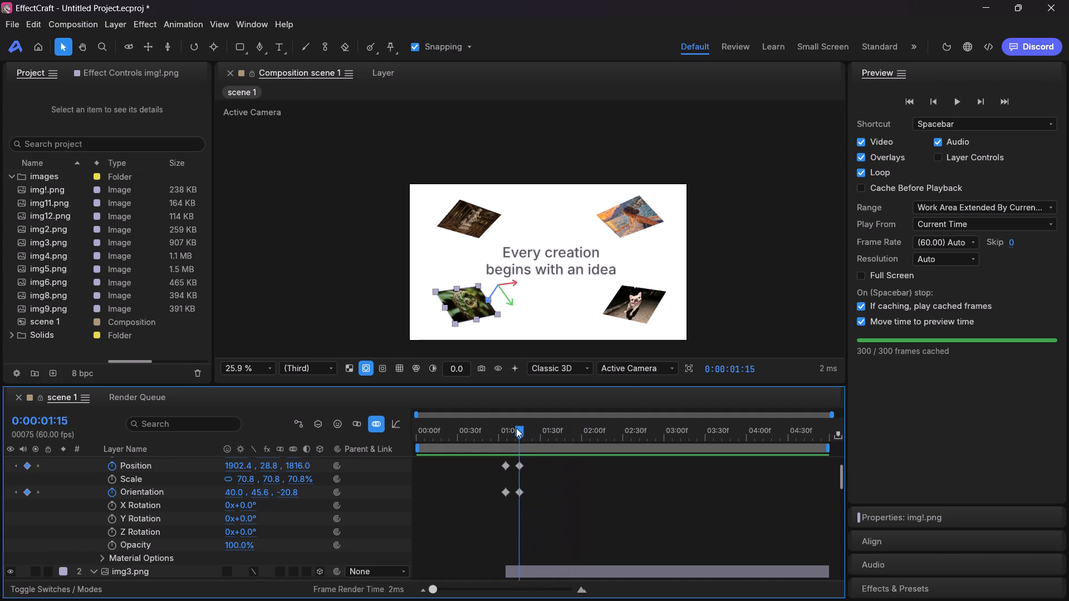
pyautogui.moveTo(516, 428); pyautogui.dragTo(508, 427)
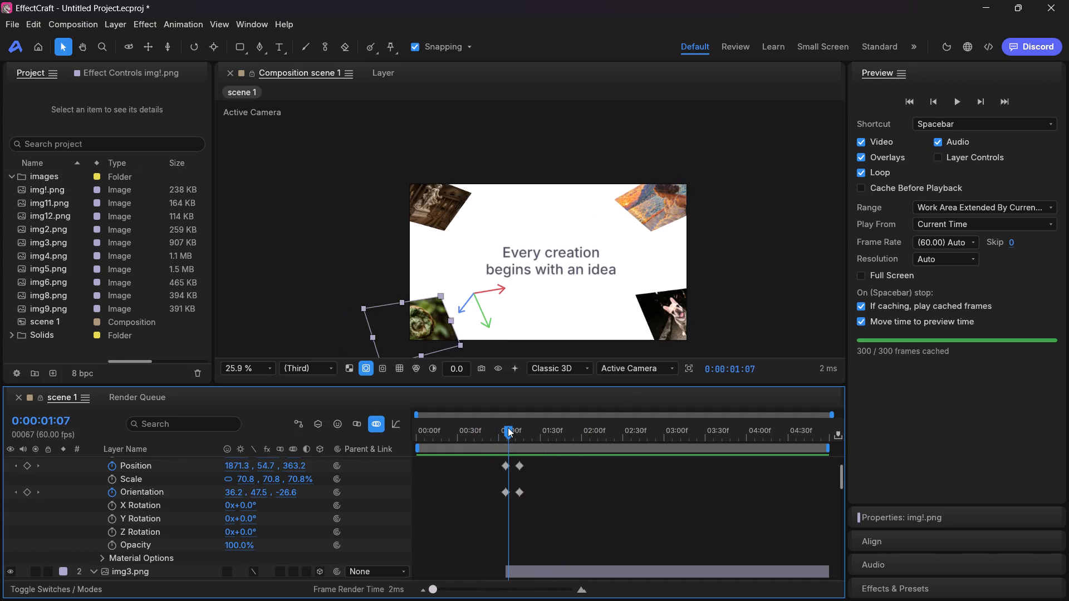
pyautogui.moveTo(508, 427); pyautogui.dragTo(517, 427)
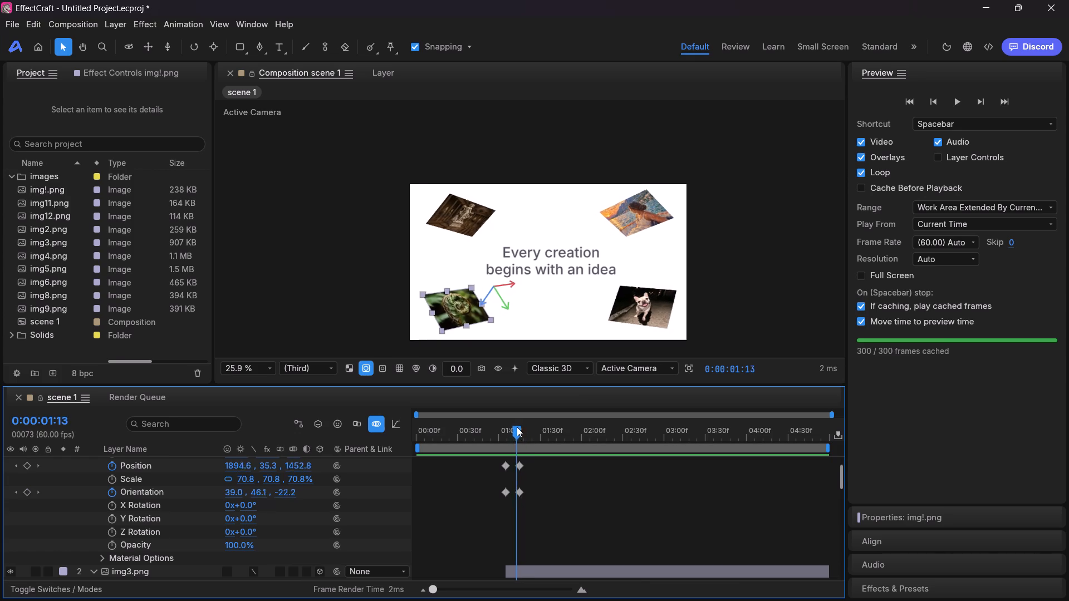
pyautogui.moveTo(517, 427); pyautogui.dragTo(513, 426)
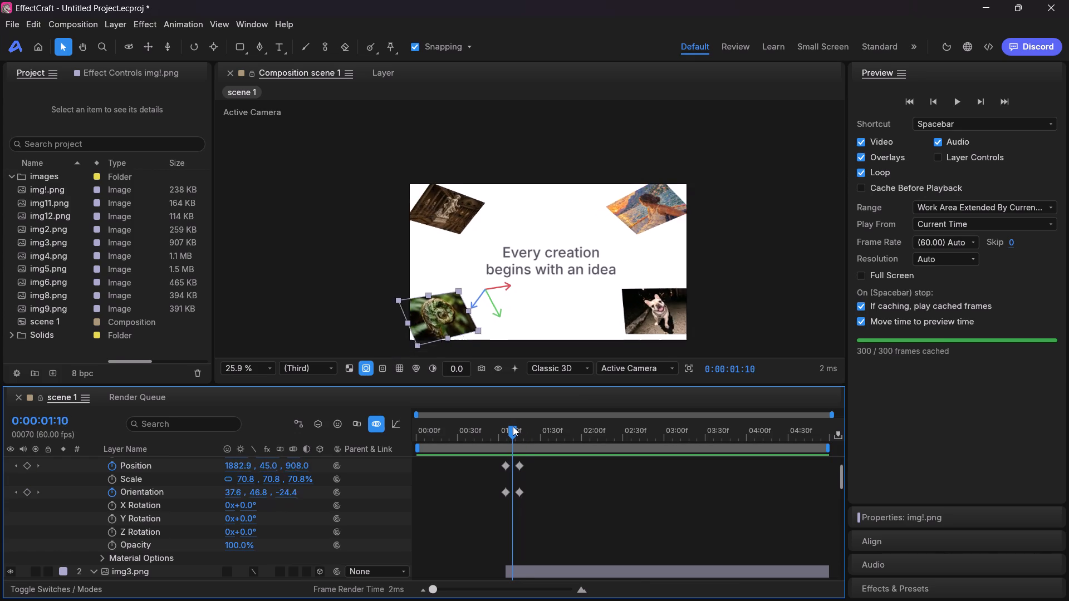
pyautogui.moveTo(513, 426); pyautogui.dragTo(506, 425)
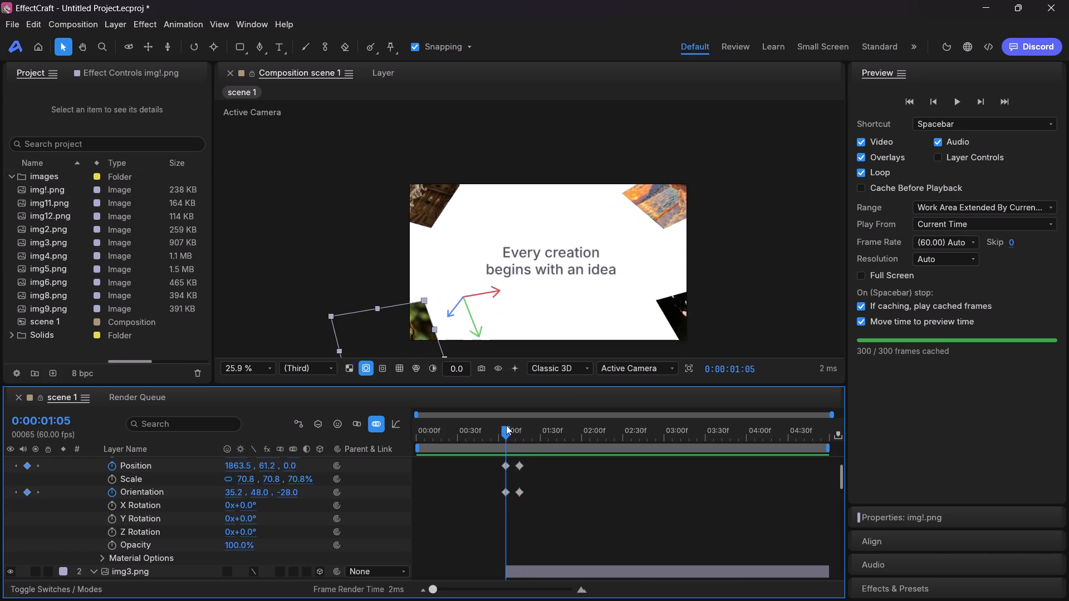
pyautogui.moveTo(506, 425); pyautogui.dragTo(509, 424)
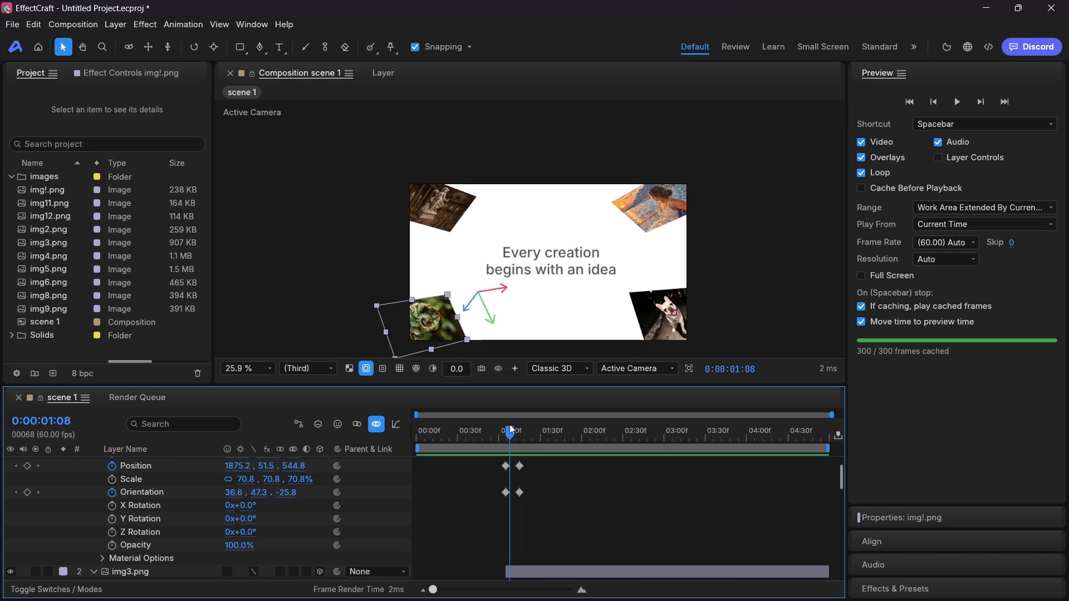
pyautogui.moveTo(509, 424); pyautogui.dragTo(520, 422)
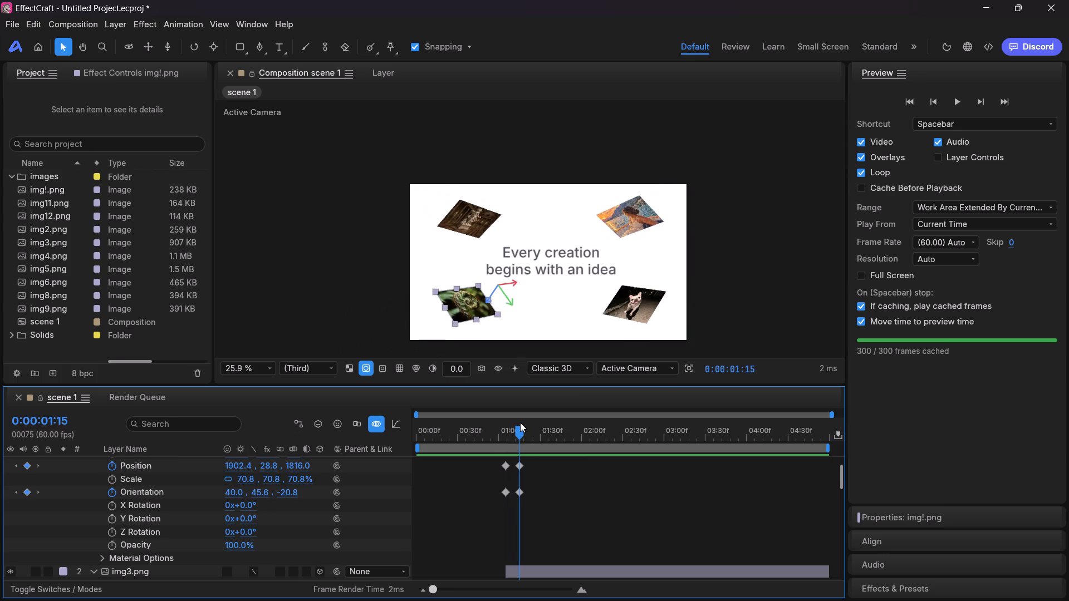
pyautogui.moveTo(520, 422); pyautogui.dragTo(512, 421)
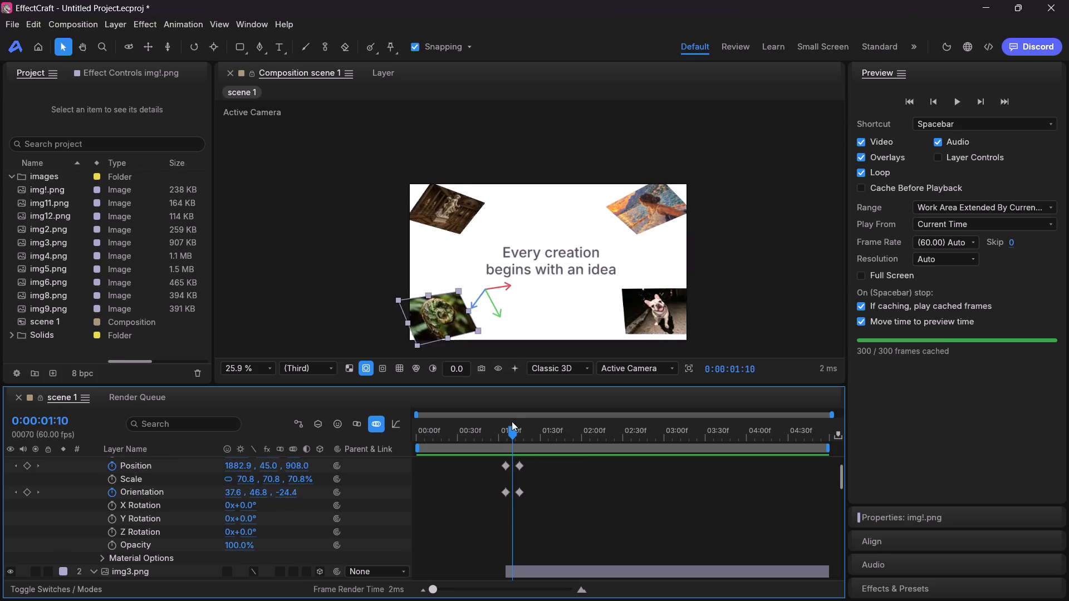
pyautogui.moveTo(512, 421); pyautogui.dragTo(519, 422)
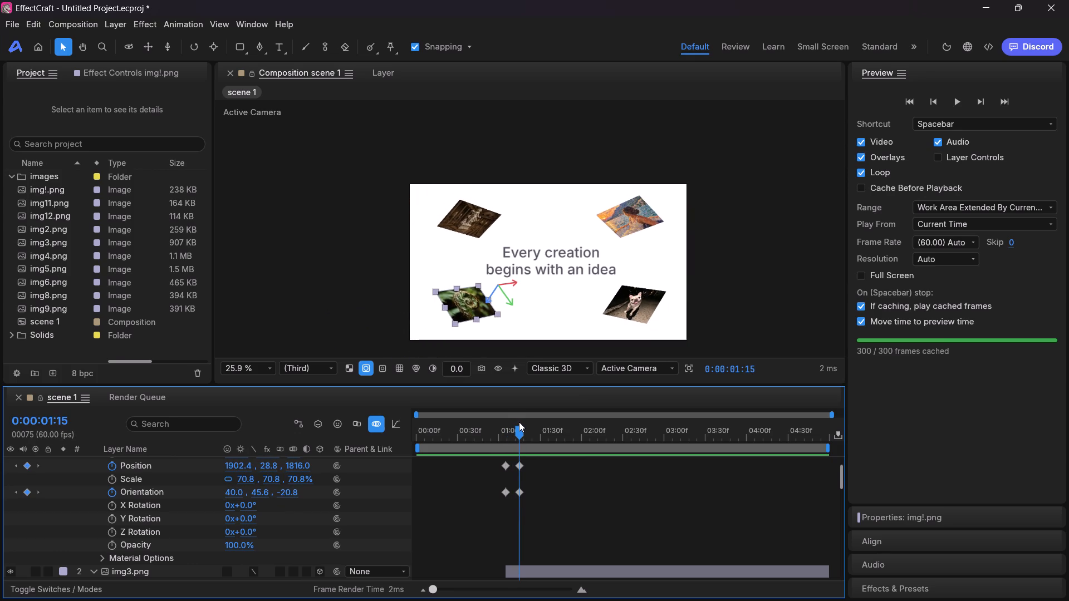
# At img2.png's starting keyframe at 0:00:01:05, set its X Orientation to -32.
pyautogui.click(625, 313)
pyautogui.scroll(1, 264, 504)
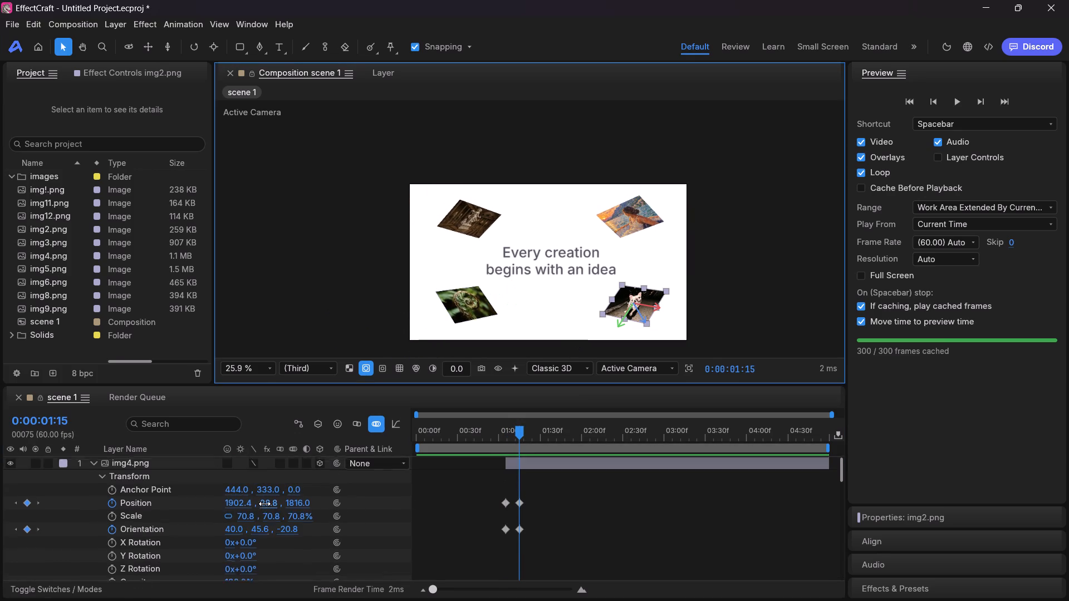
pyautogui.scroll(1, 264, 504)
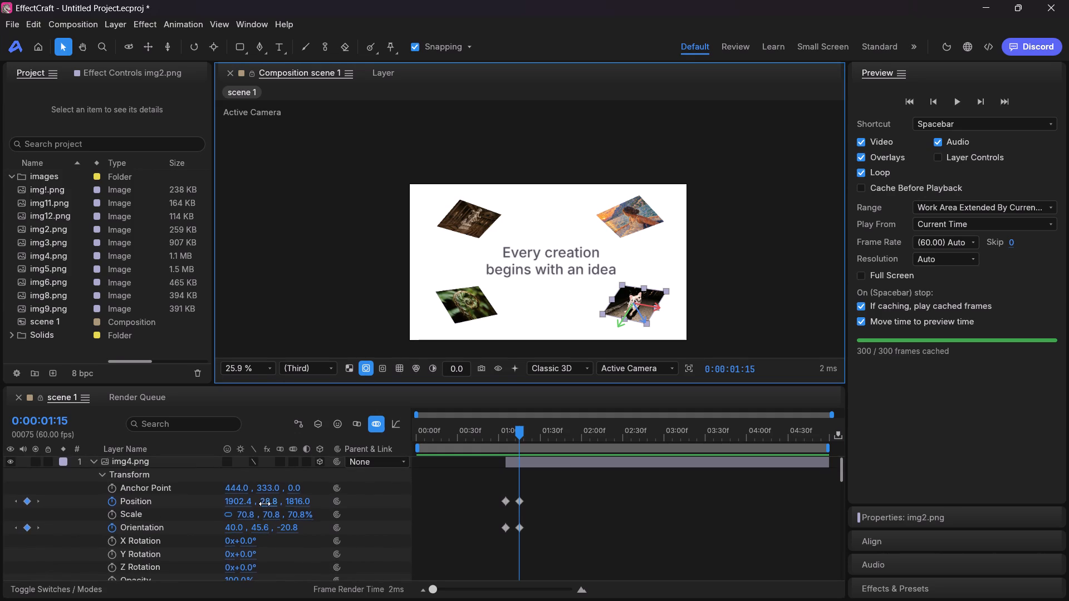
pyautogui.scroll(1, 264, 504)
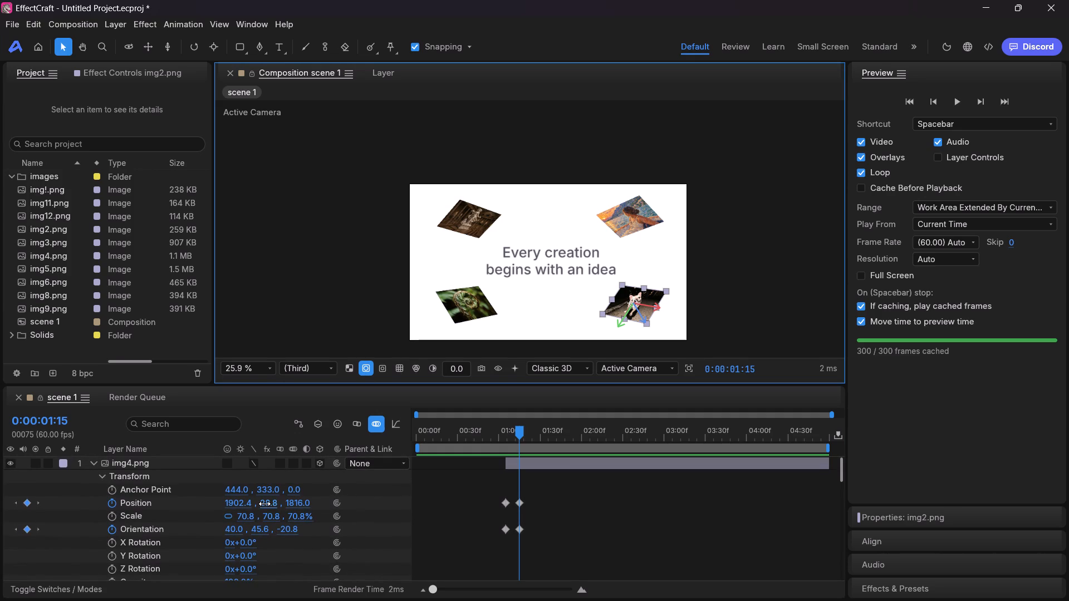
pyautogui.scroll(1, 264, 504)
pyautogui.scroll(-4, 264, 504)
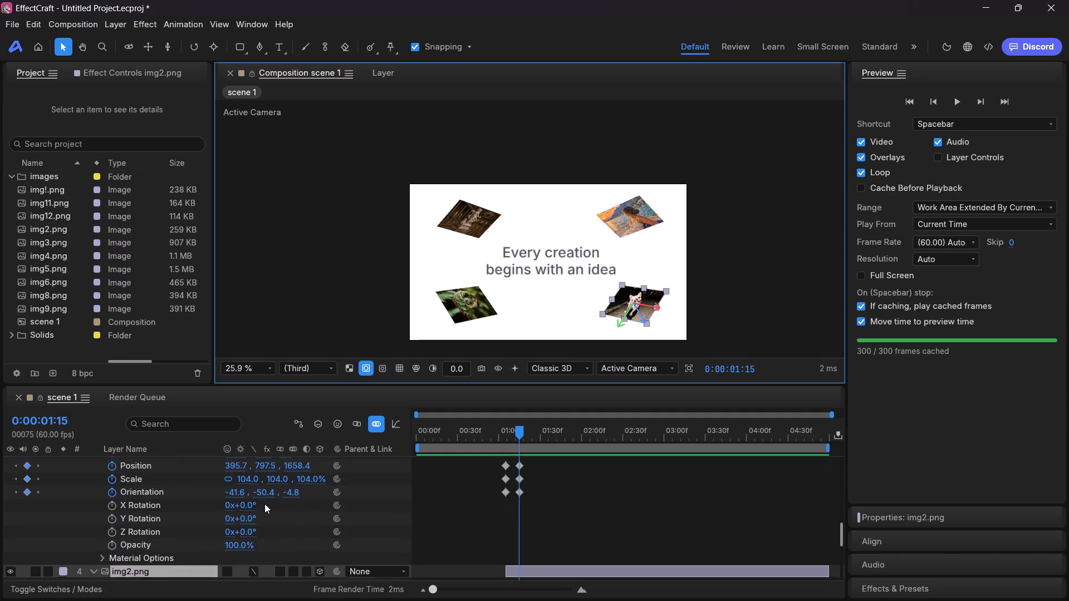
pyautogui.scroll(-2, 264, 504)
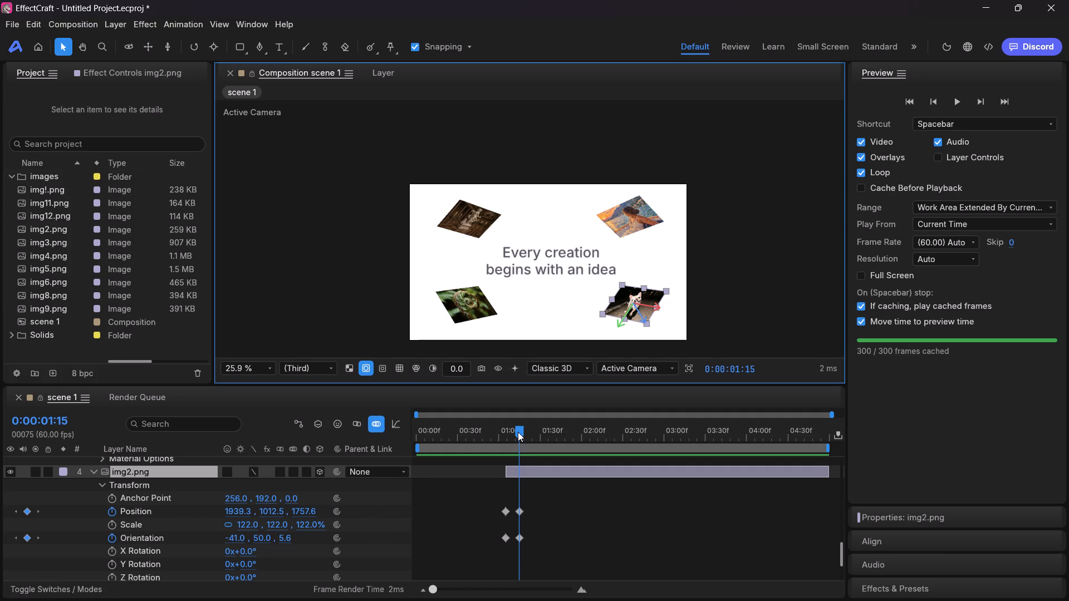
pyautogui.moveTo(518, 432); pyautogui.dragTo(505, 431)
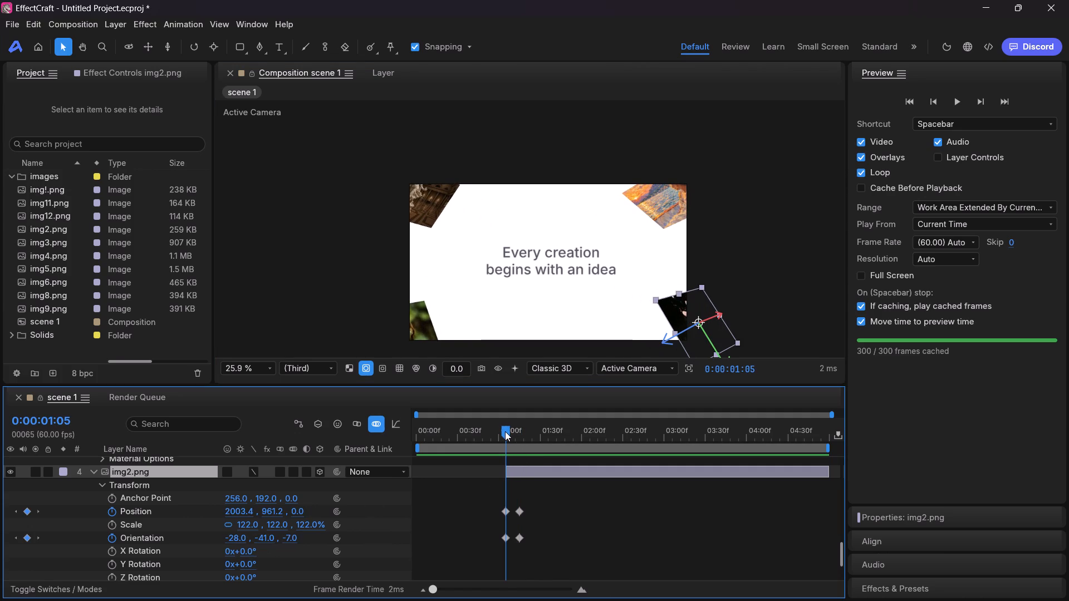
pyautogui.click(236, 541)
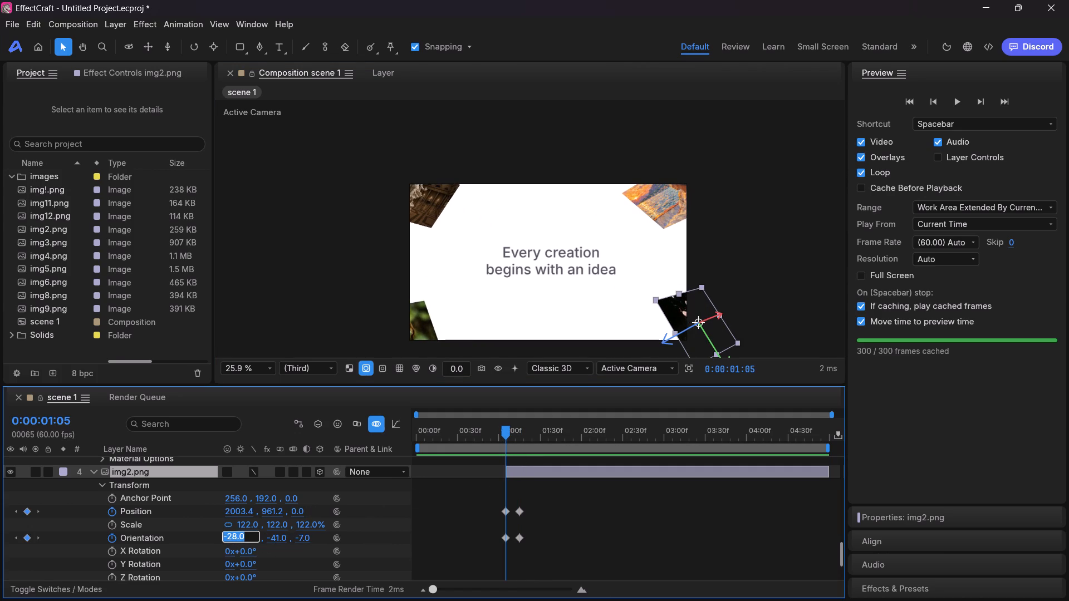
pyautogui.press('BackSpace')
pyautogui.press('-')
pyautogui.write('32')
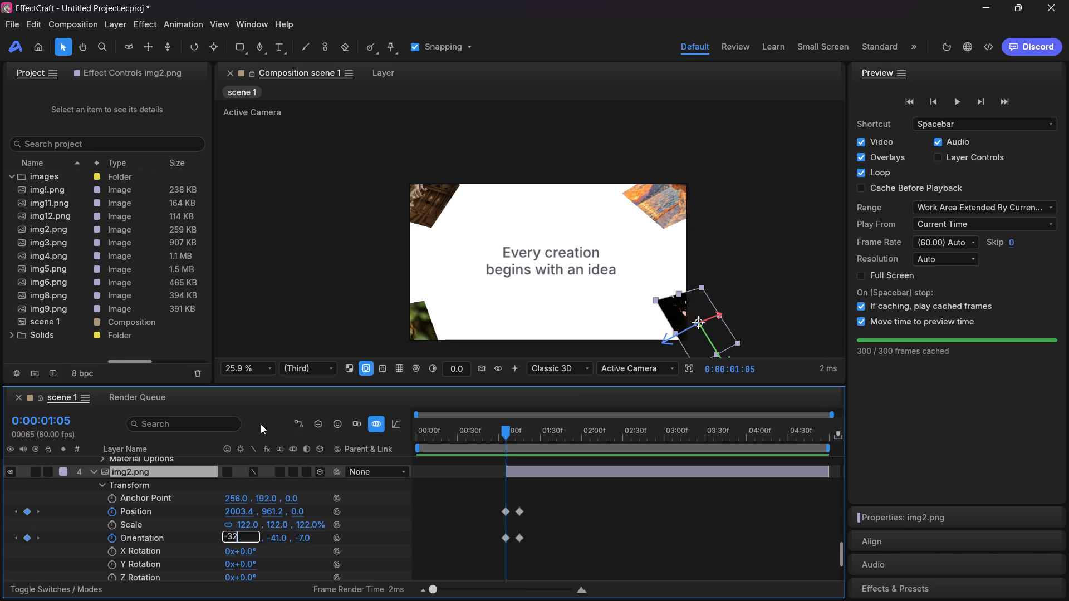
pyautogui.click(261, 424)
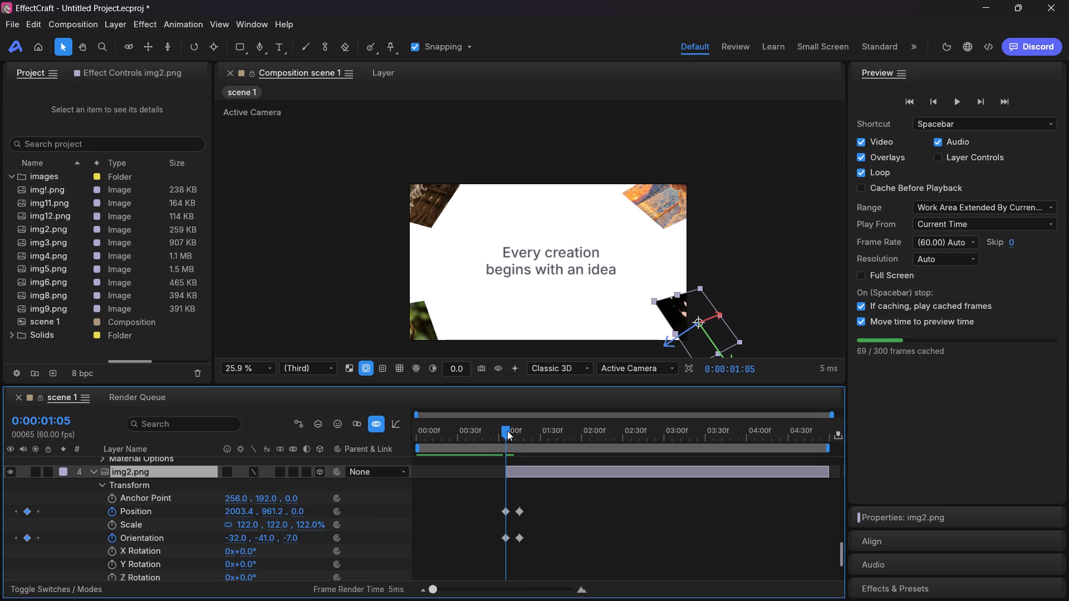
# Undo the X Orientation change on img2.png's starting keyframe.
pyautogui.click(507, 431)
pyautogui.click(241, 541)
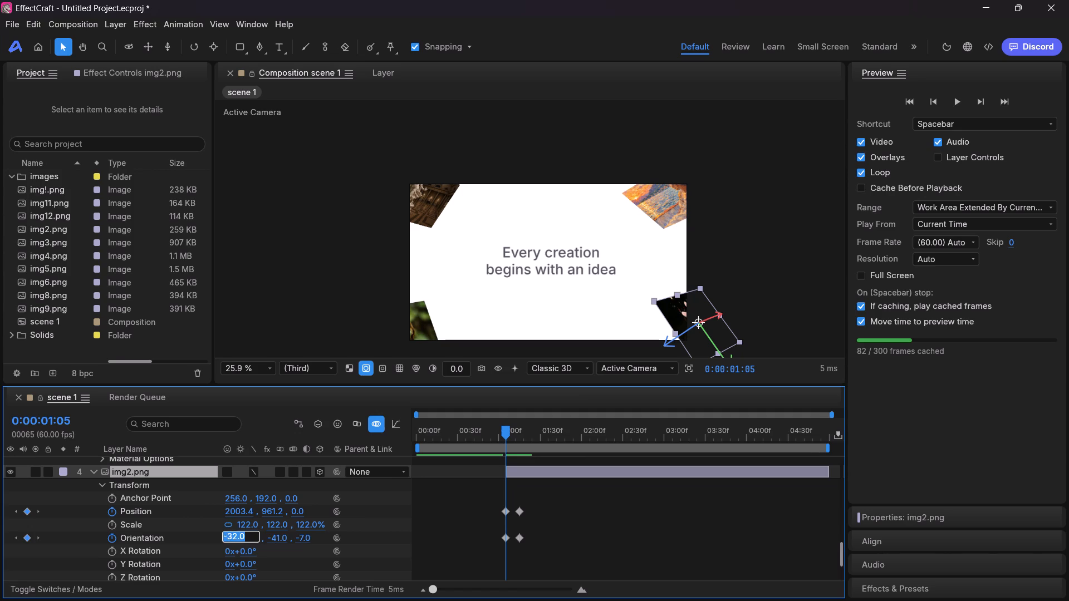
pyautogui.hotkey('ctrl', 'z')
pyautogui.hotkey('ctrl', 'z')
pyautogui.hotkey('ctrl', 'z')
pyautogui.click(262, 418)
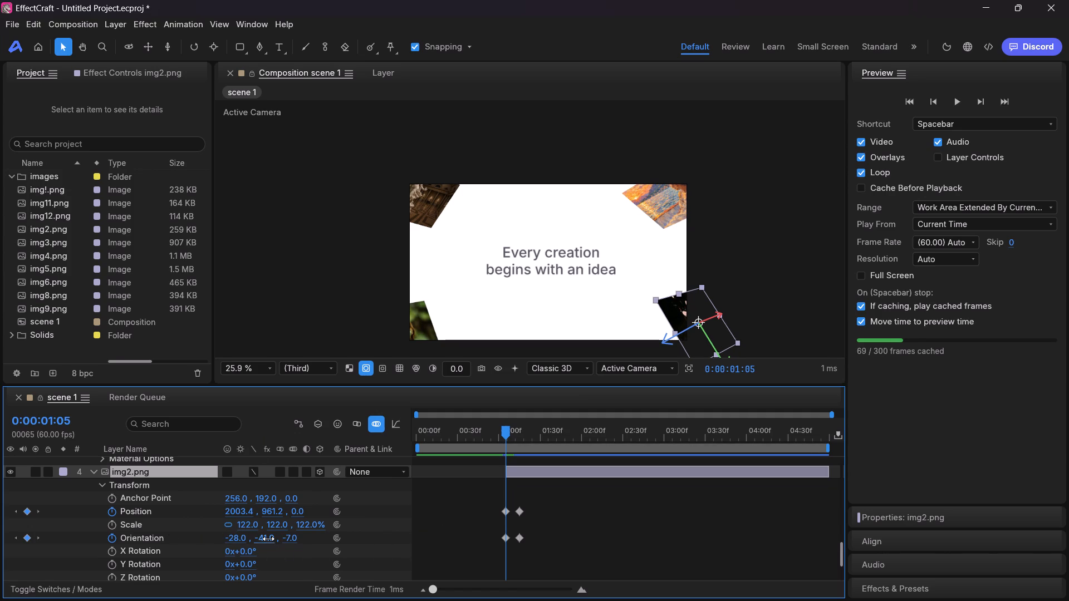
# At 0:00:01:05, adjust img2.png's starting Orientation to about 53.4 on Y and 14.6 on Z.
pyautogui.moveTo(268, 539); pyautogui.dragTo(350, 533)
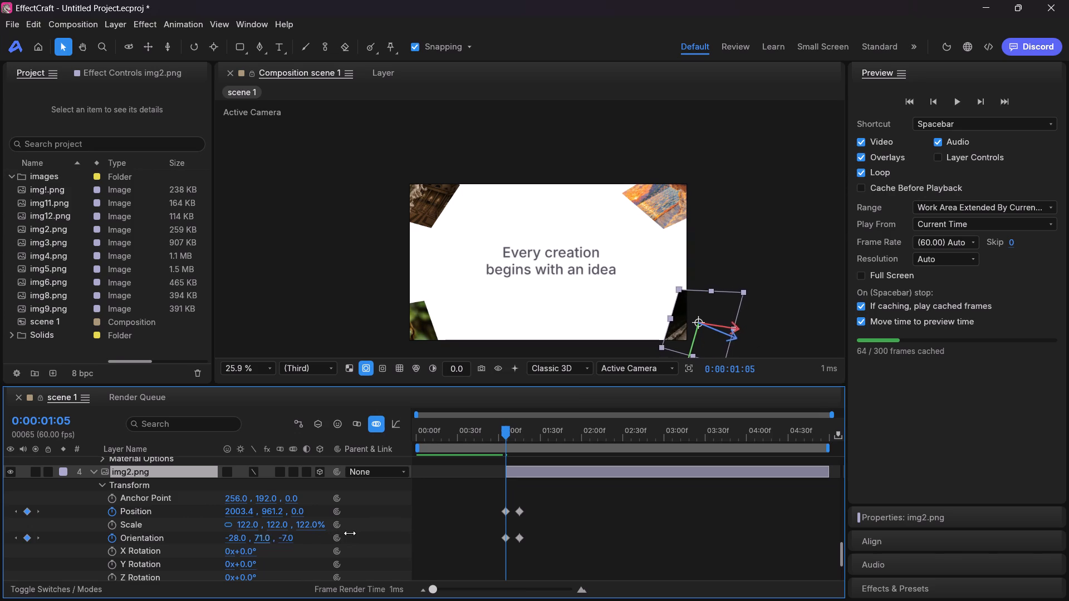
pyautogui.moveTo(350, 533); pyautogui.dragTo(338, 533)
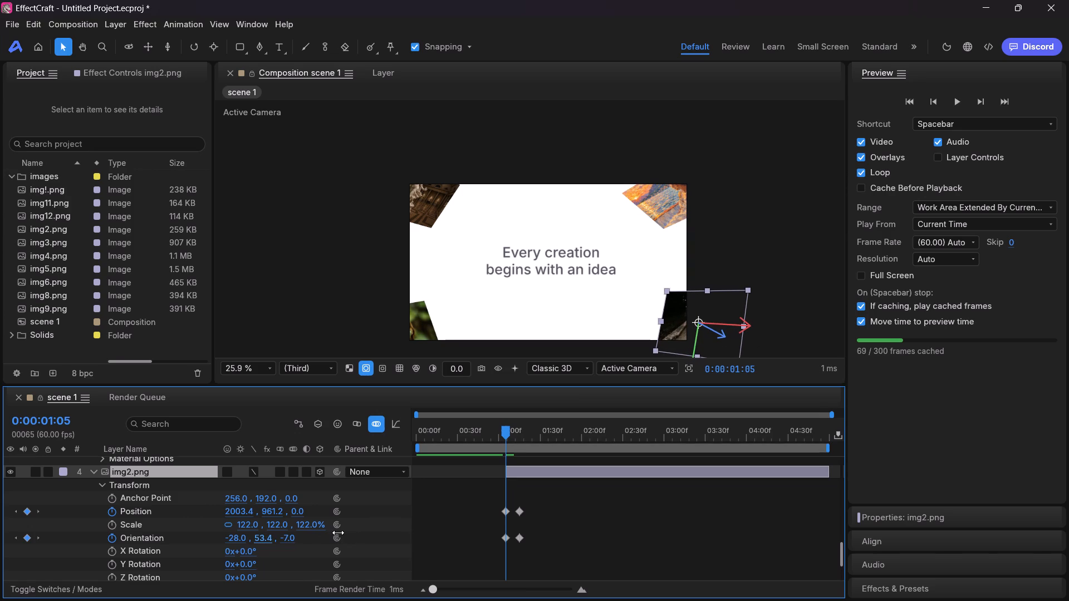
pyautogui.moveTo(338, 533); pyautogui.dragTo(338, 533)
pyautogui.moveTo(291, 538); pyautogui.dragTo(310, 535)
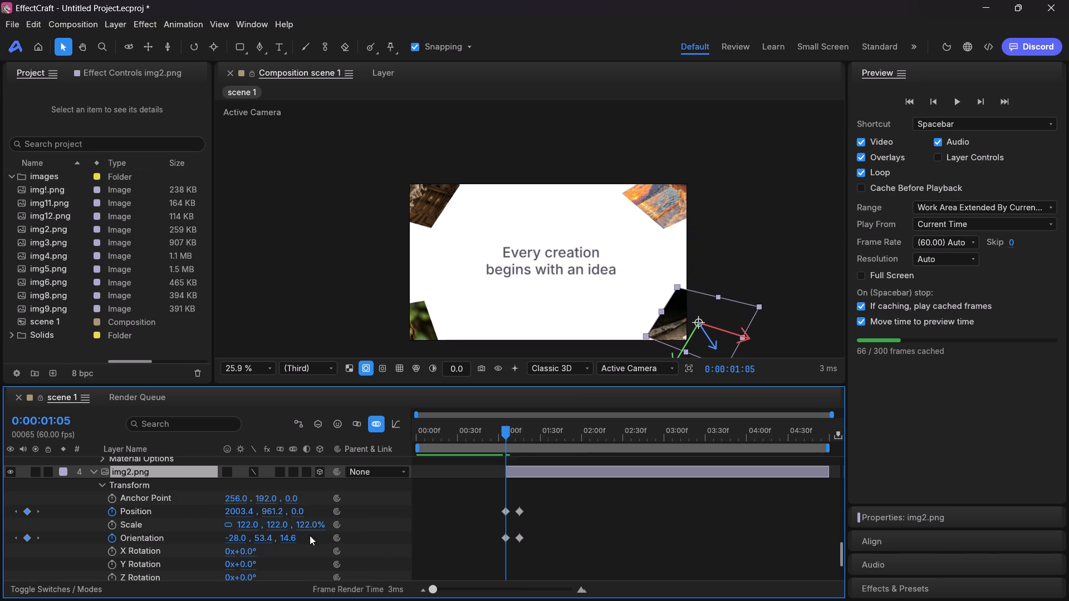
# Scrub between 0:00:01:06 and 0:00:01:16 to examine img2.png's changed entrance rotation, ending at 0:00:01:15.
pyautogui.moveTo(501, 431); pyautogui.dragTo(514, 432)
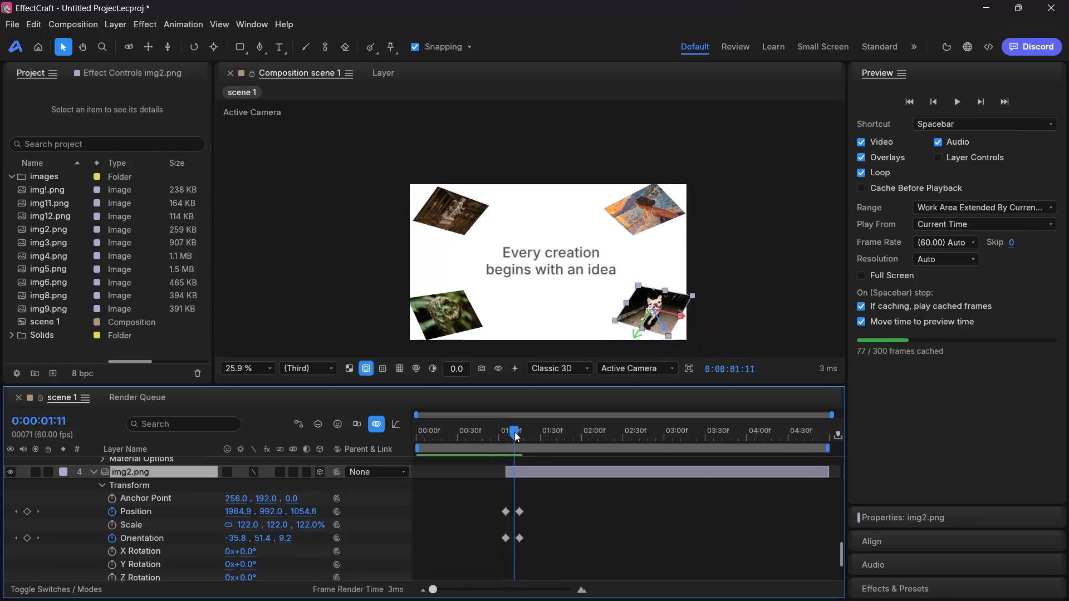
pyautogui.moveTo(514, 432); pyautogui.dragTo(512, 432)
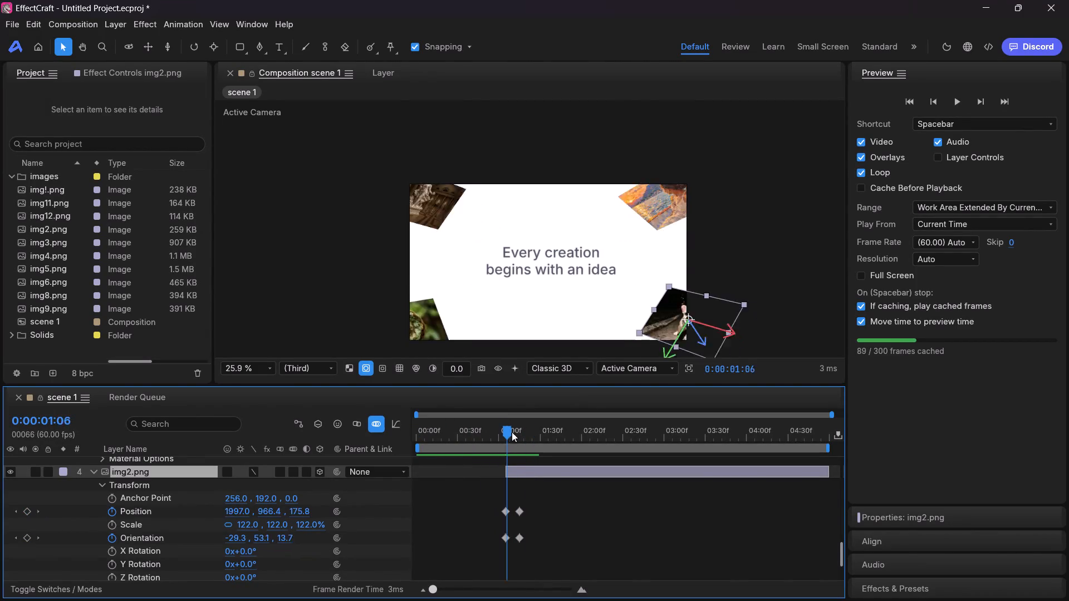
pyautogui.moveTo(512, 432); pyautogui.dragTo(521, 433)
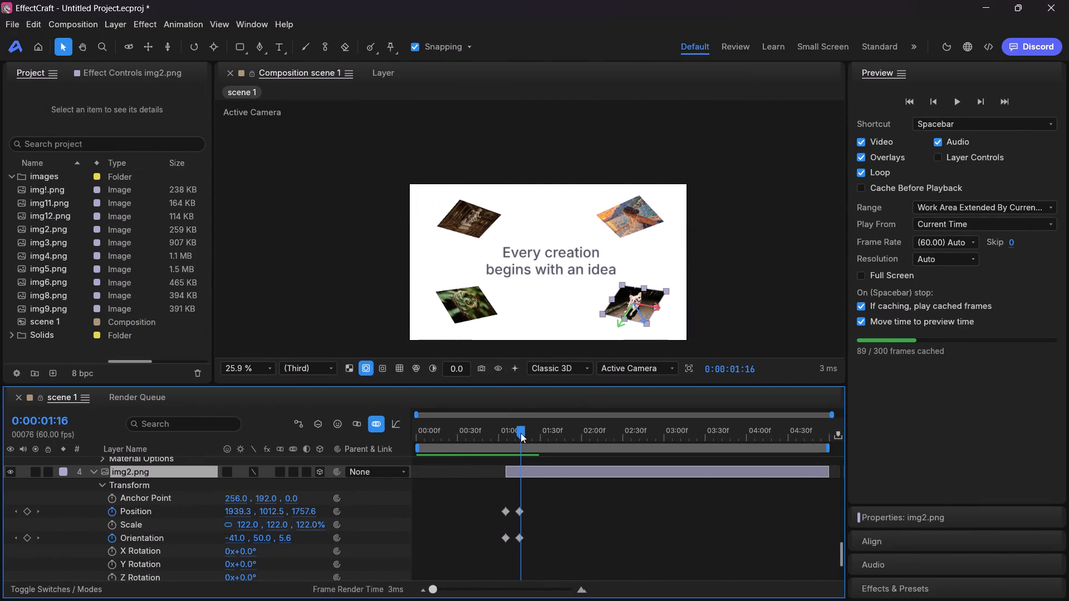
pyautogui.moveTo(521, 433); pyautogui.dragTo(521, 432)
pyautogui.moveTo(521, 432); pyautogui.dragTo(519, 432)
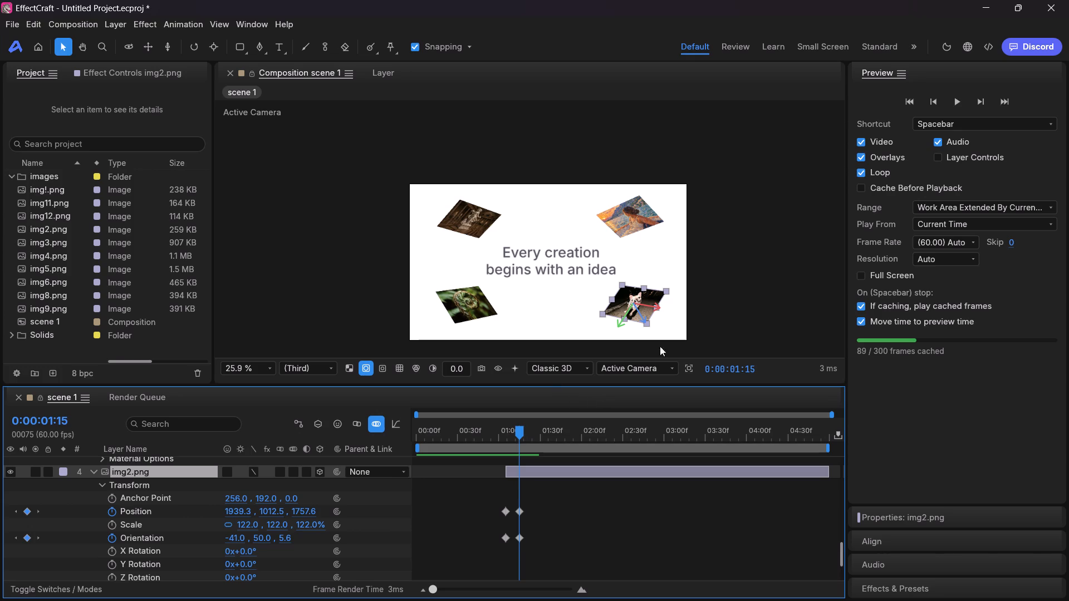
# Deselect the layers and overlay only the coarse four-by-four proportional grid on the composition, leaving the fine grid off.
pyautogui.click(750, 288)
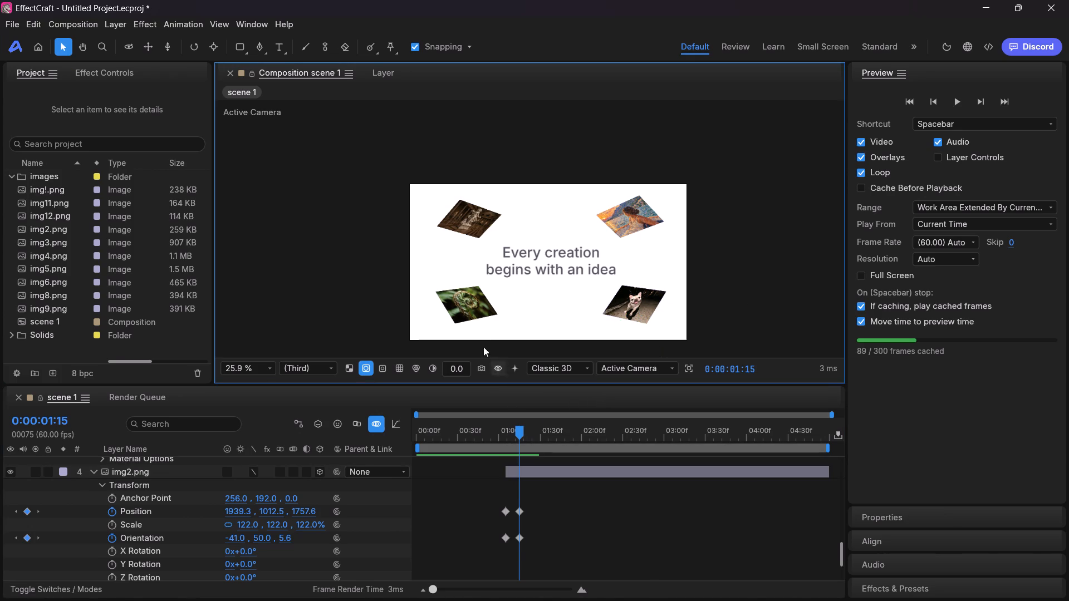
pyautogui.click(468, 294)
pyautogui.click(747, 260)
pyautogui.click(404, 363)
pyautogui.click(414, 300)
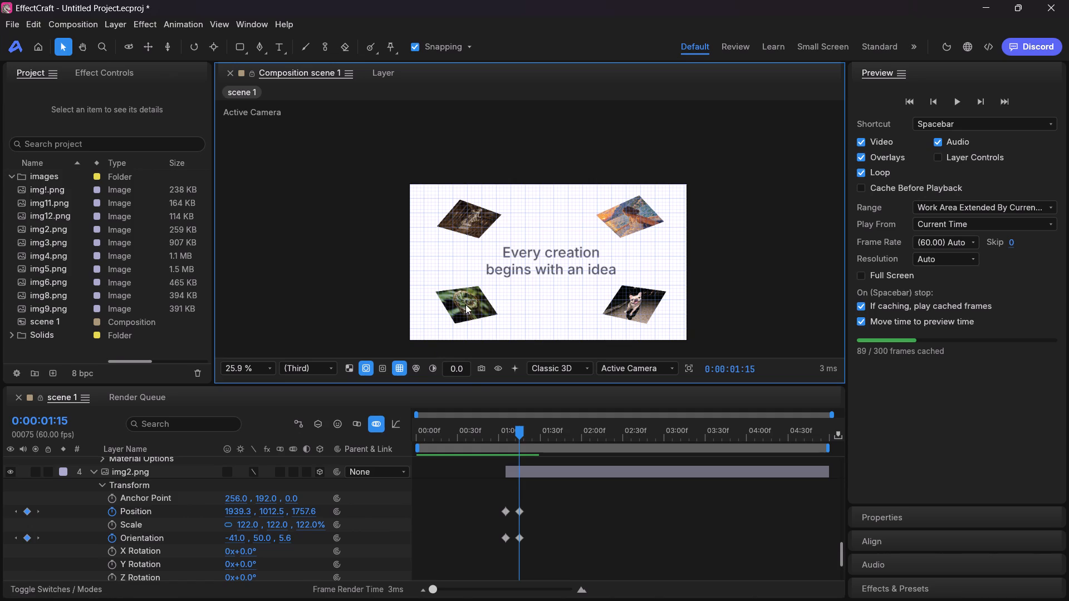
pyautogui.click(401, 369)
pyautogui.click(415, 280)
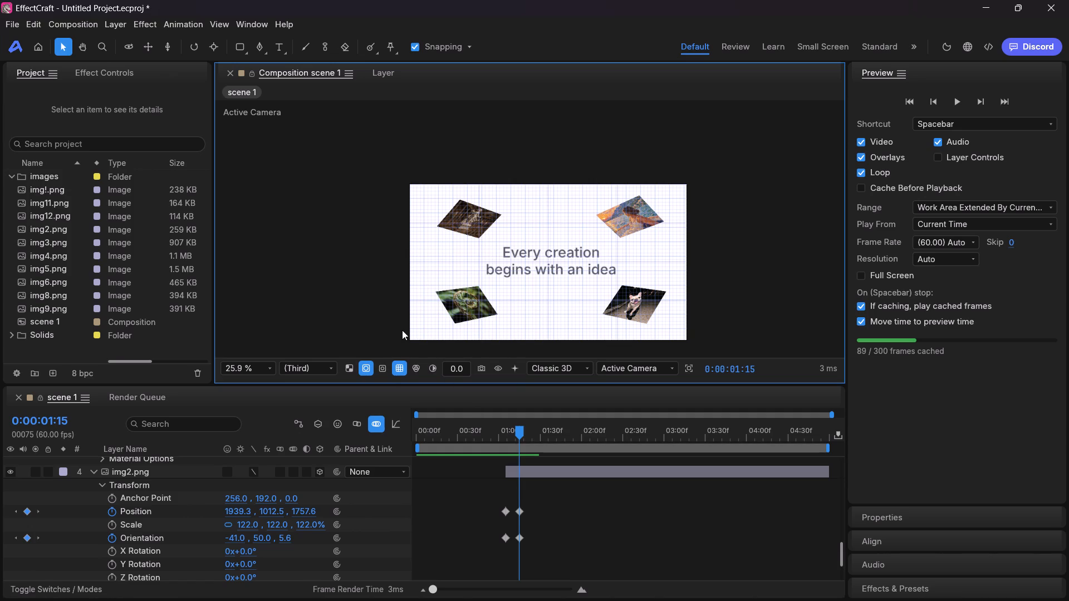
pyautogui.click(402, 364)
pyautogui.click(425, 317)
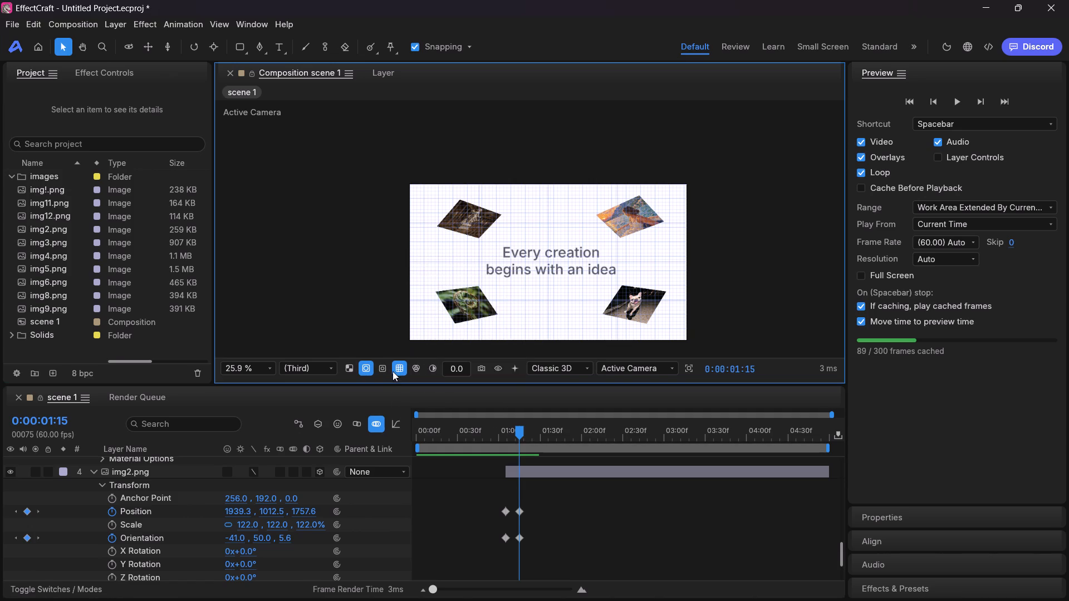
pyautogui.click(395, 369)
pyautogui.click(415, 303)
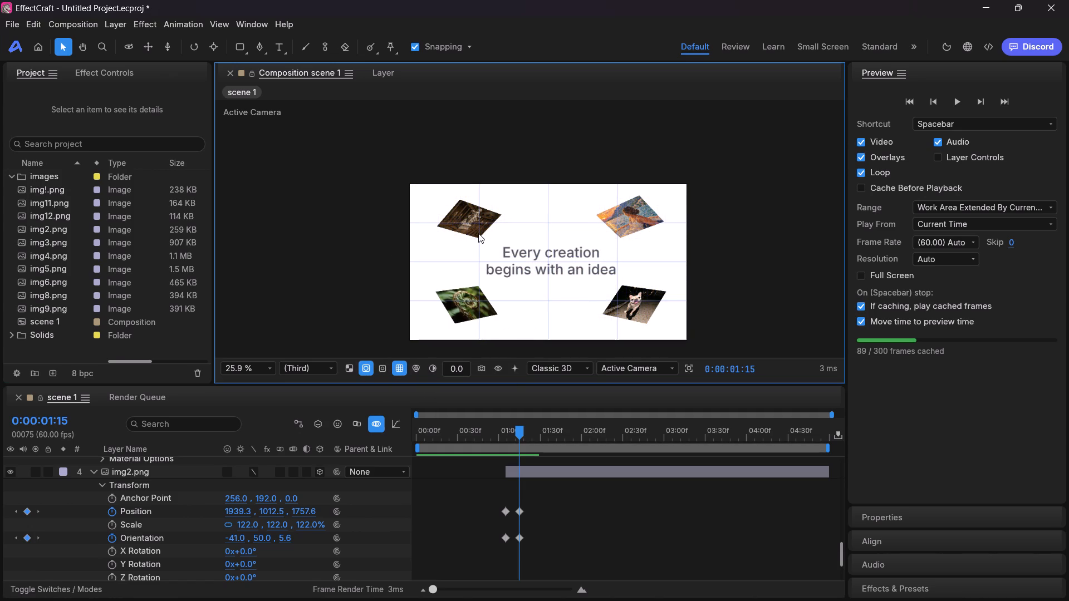
# At 0:00:01:15, nudge img!.png slightly down and outward against the grid, and deselect it.
pyautogui.click(461, 303)
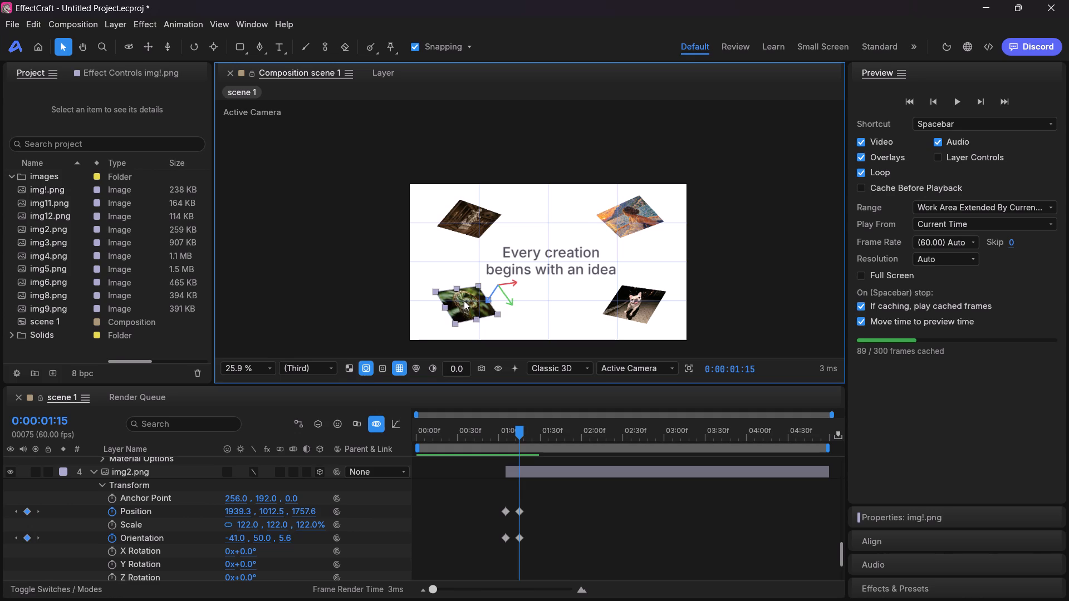
pyautogui.click(464, 300)
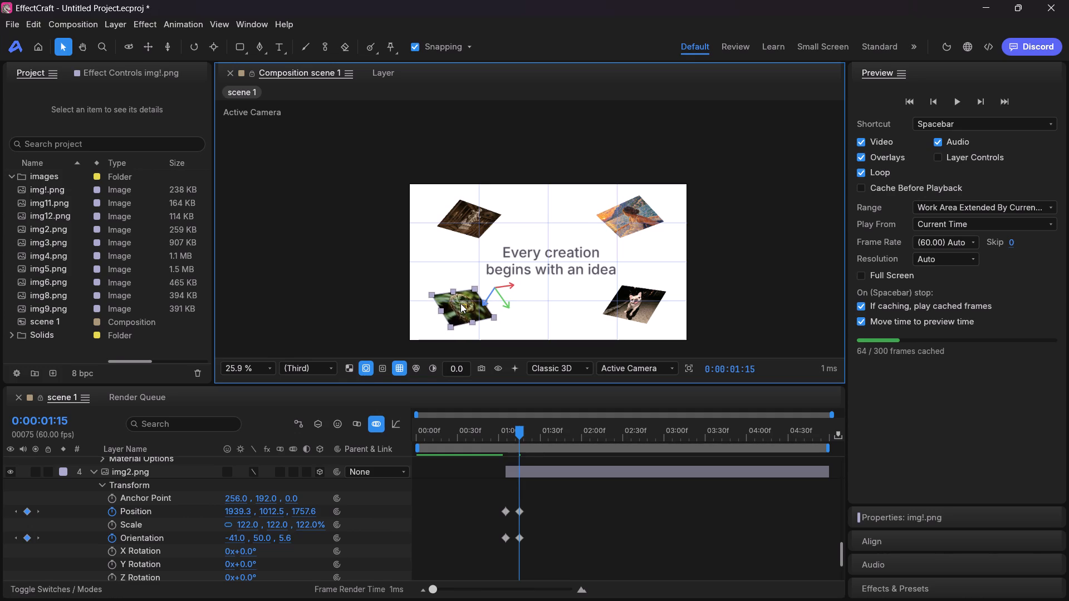
pyautogui.click(787, 244)
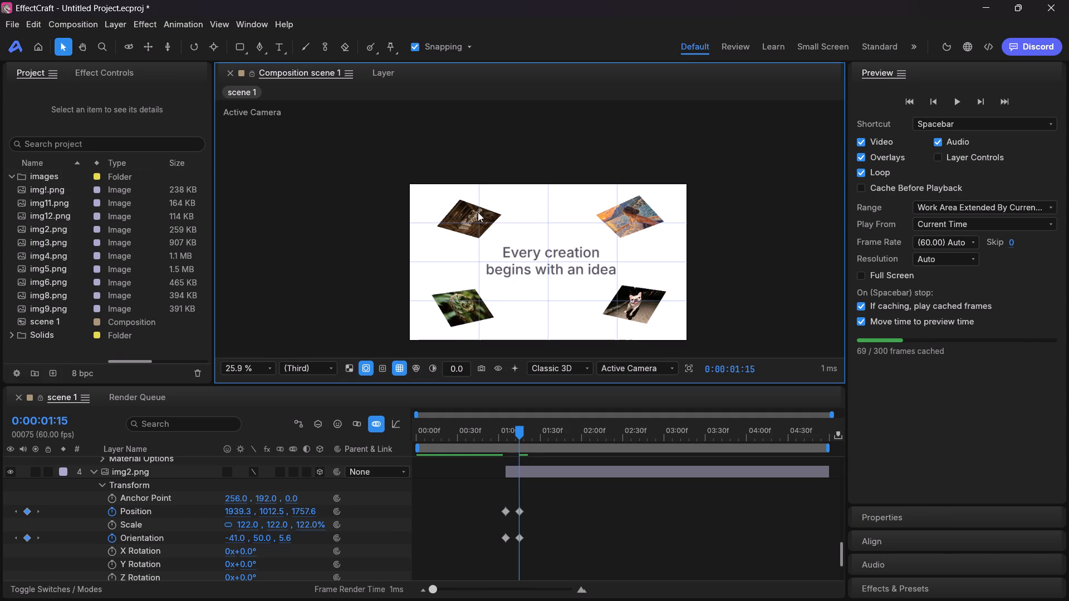
# Nudge the two upper images against the grid at 0:00:01:15, moving img3.png slightly up and outward and img4.png slightly up.
pyautogui.click(478, 212)
pyautogui.click(462, 218)
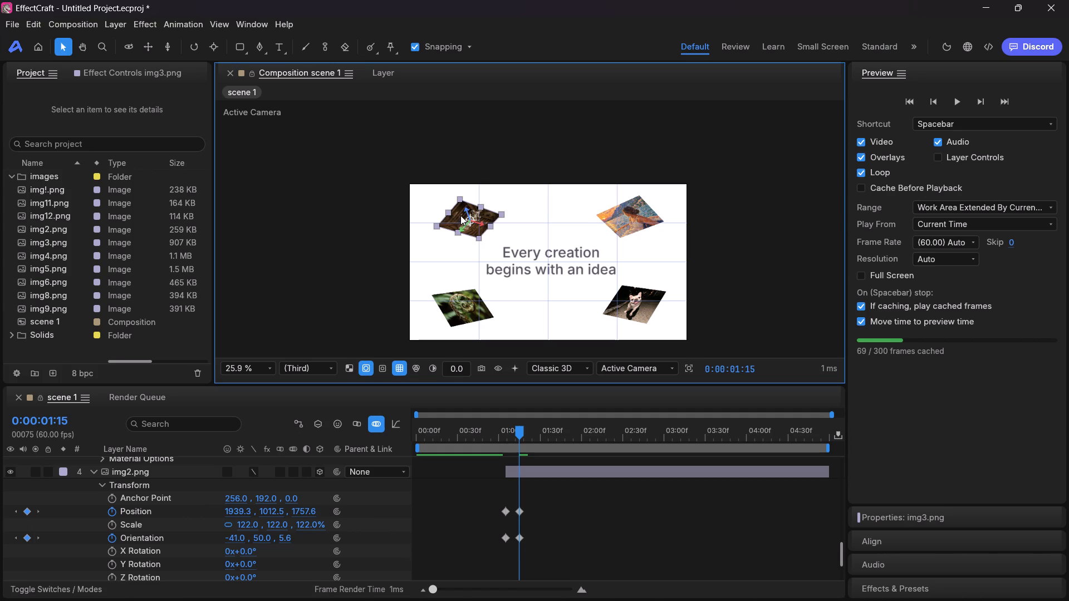
pyautogui.click(615, 211)
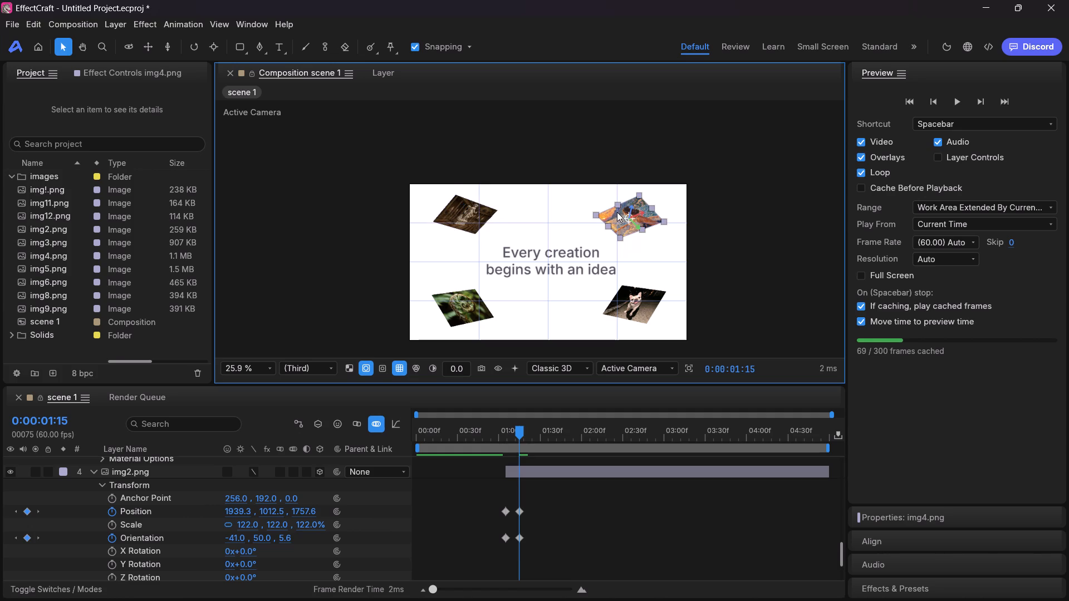
pyautogui.click(615, 215)
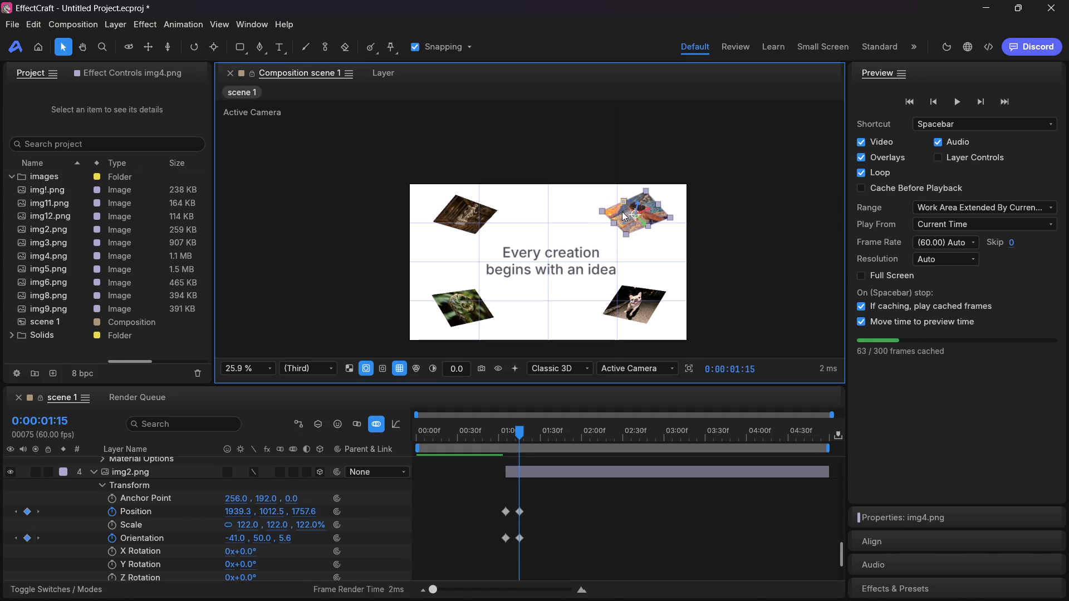
# At 0:00:01:15, nudge img2.png slightly down and inward against the proportional grid, and deselect it.
pyautogui.click(696, 227)
pyautogui.click(636, 308)
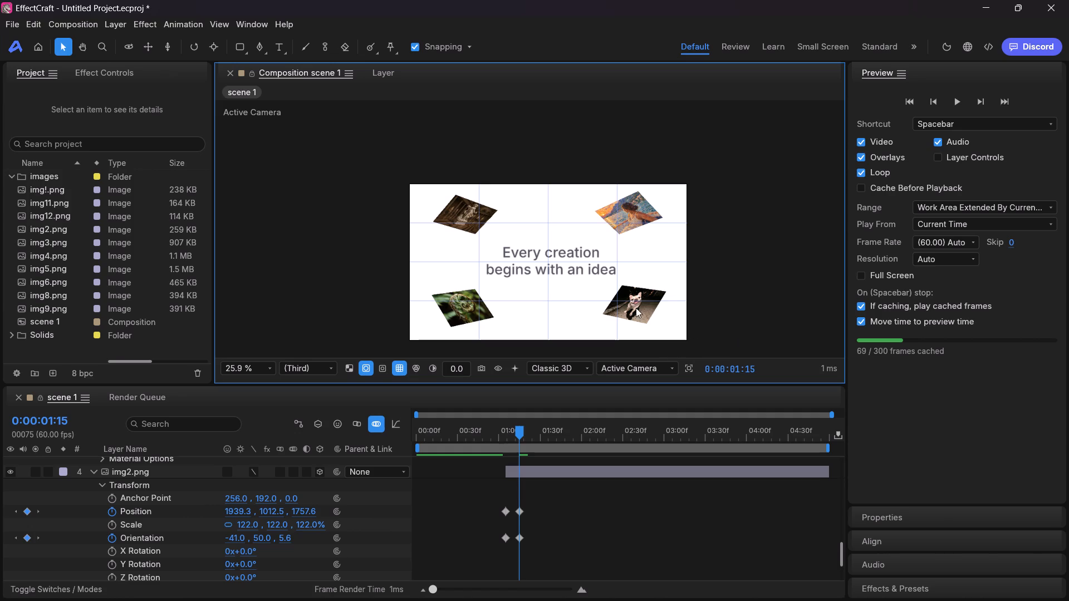
pyautogui.click(625, 297)
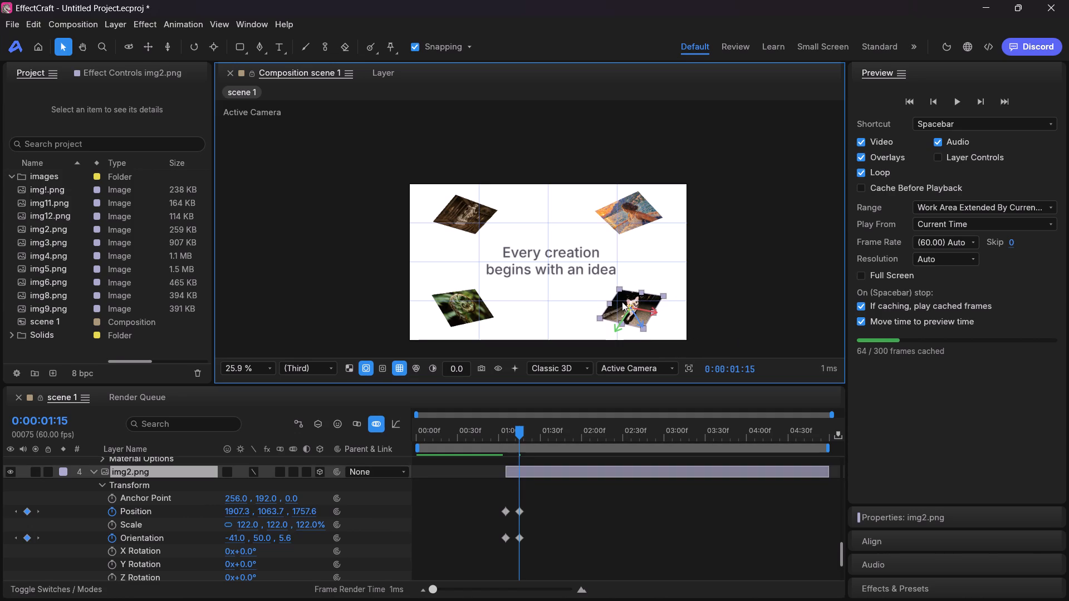
pyautogui.click(766, 267)
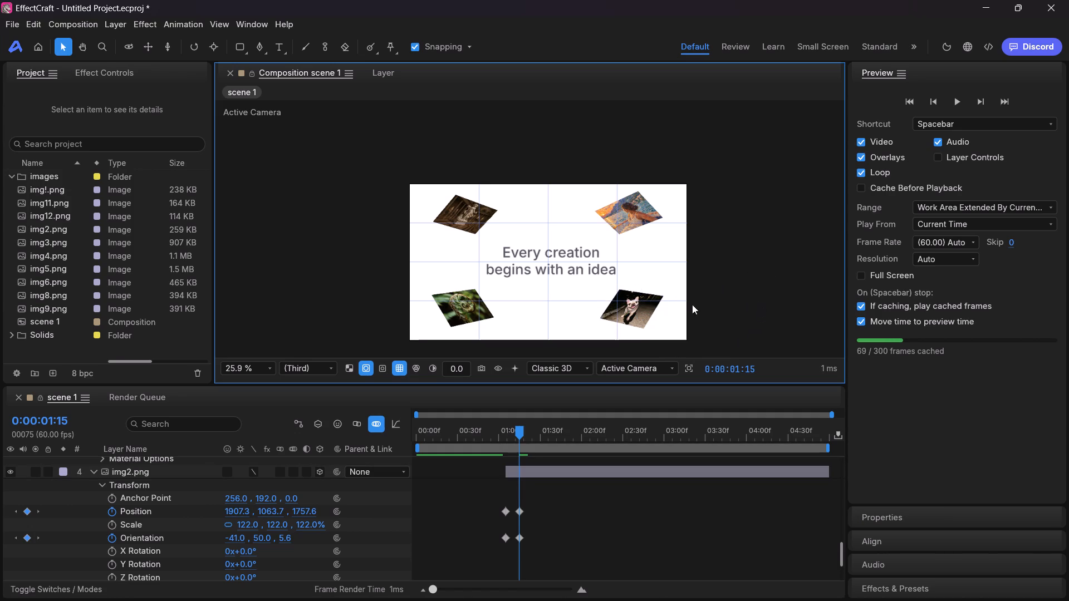
# Nudge the two upper images at 0:00:01:15, moving img3.png up and slightly inward and img4.png slightly up, and deselect them.
pyautogui.click(472, 207)
pyautogui.moveTo(452, 213); pyautogui.dragTo(454, 209)
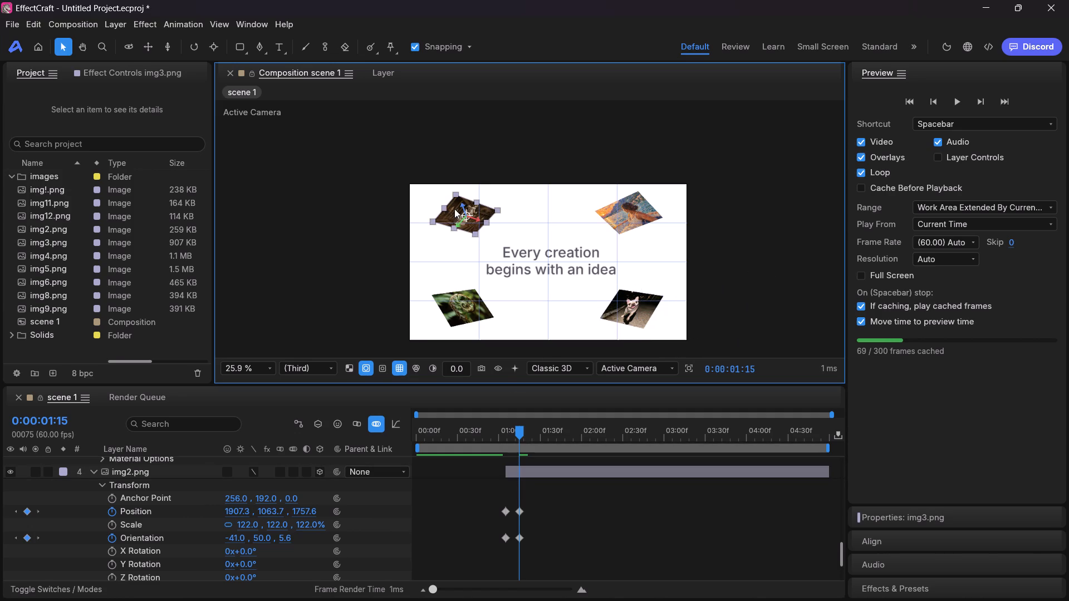
pyautogui.moveTo(454, 209); pyautogui.dragTo(454, 208)
pyautogui.click(756, 235)
pyautogui.click(641, 216)
pyautogui.click(614, 211)
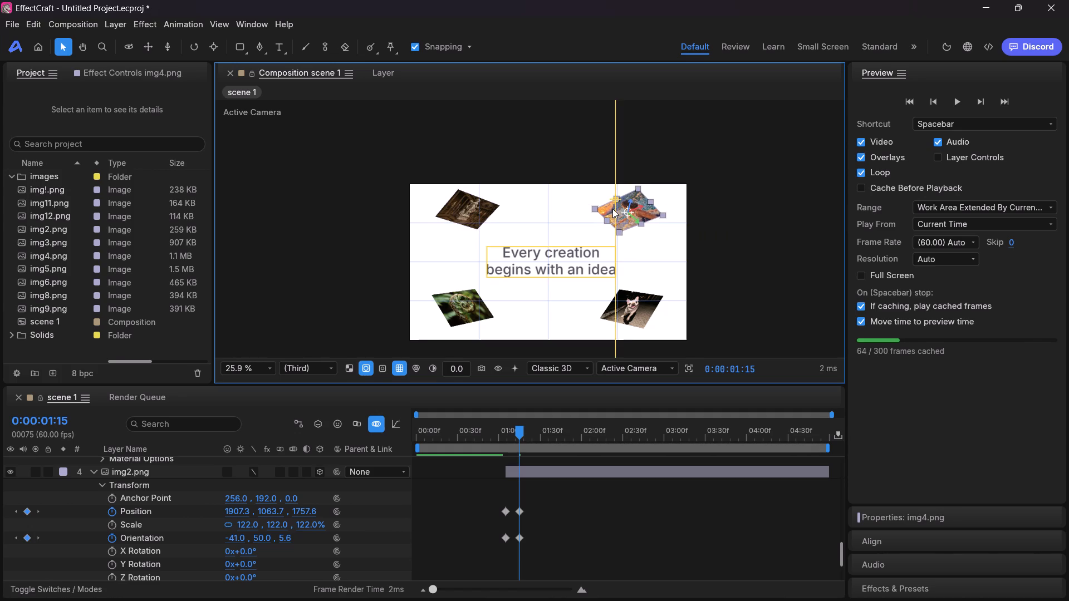
pyautogui.click(749, 221)
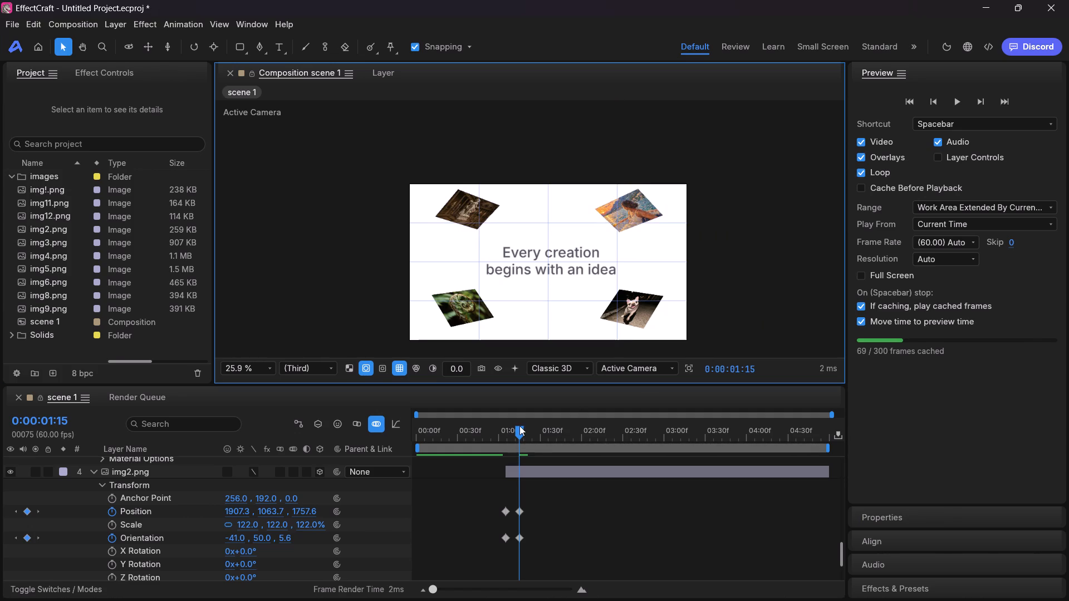
# Return to the start of the composition at 0:00:00:00 and hide the proportional grid.
pyautogui.moveTo(519, 426); pyautogui.dragTo(389, 432)
pyautogui.click(402, 362)
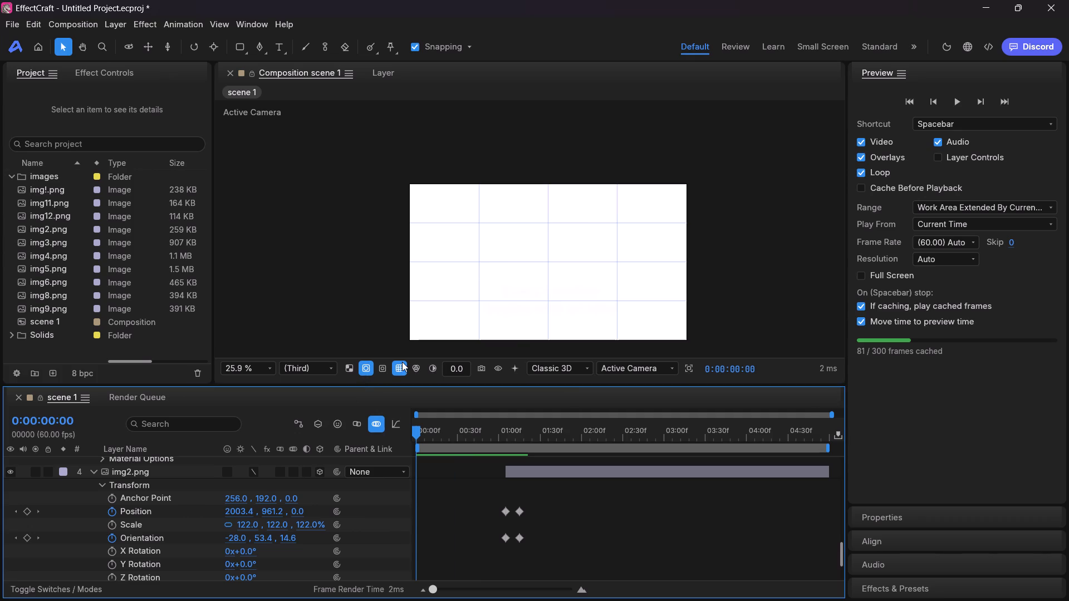
pyautogui.click(444, 287)
# Play the scene from the start, and scrub the image entrances between 0:00:01:08 and 0:00:01:21, ending at 0:00:01:15.
pyautogui.click(959, 103)
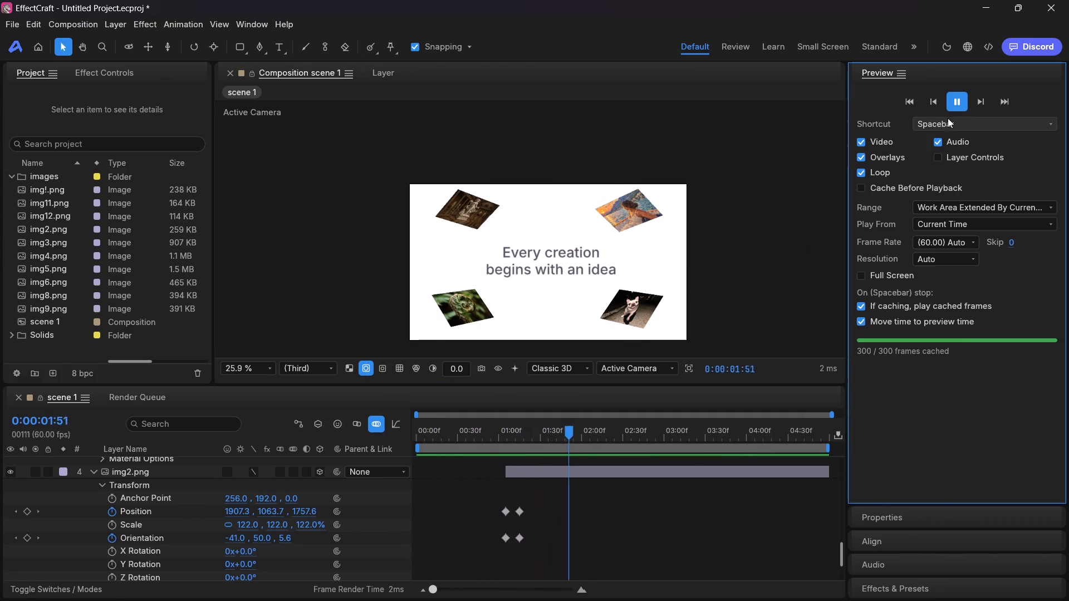
pyautogui.click(952, 106)
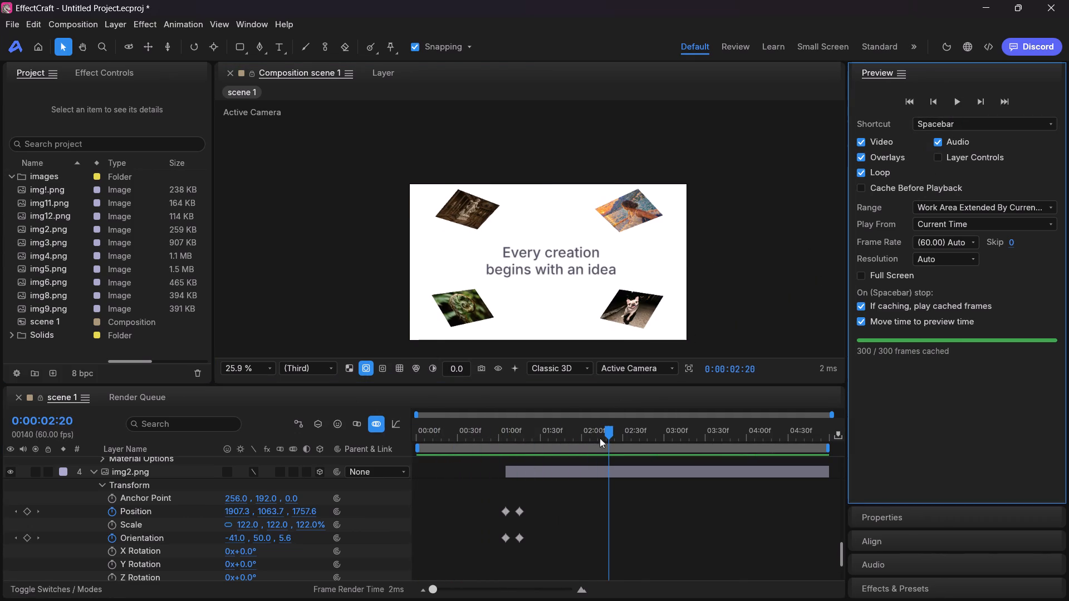
pyautogui.moveTo(602, 432); pyautogui.dragTo(492, 425)
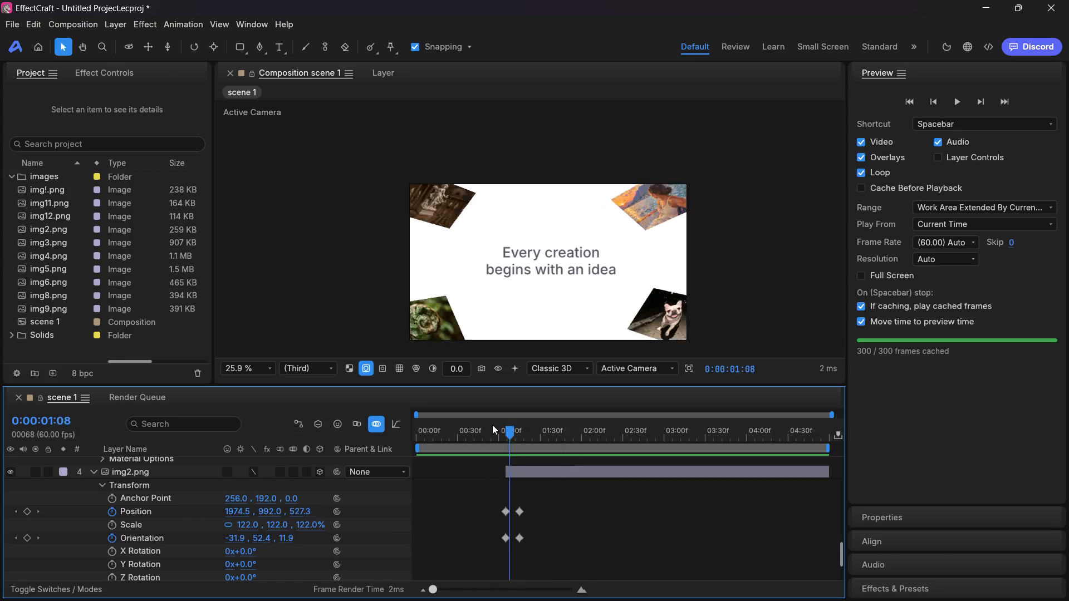
pyautogui.moveTo(492, 425); pyautogui.dragTo(527, 419)
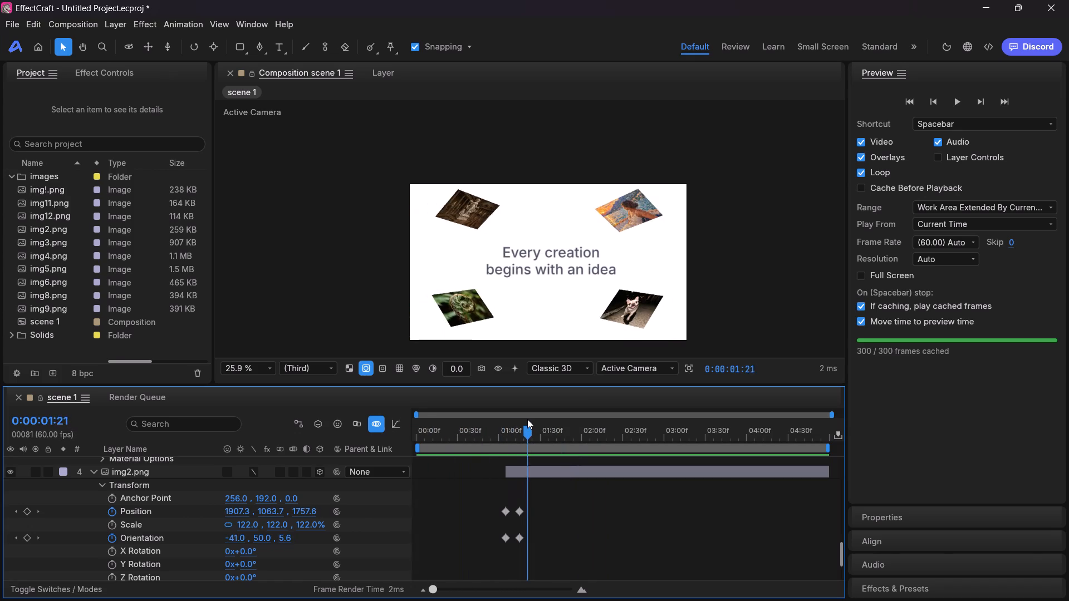
pyautogui.moveTo(527, 419); pyautogui.dragTo(517, 412)
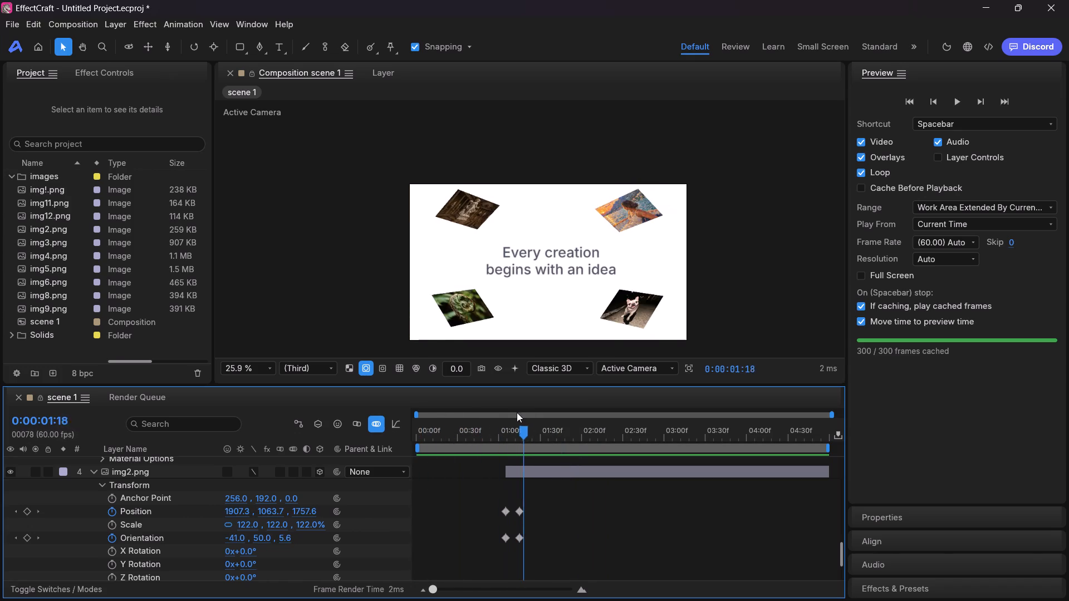
pyautogui.moveTo(517, 412); pyautogui.dragTo(523, 400)
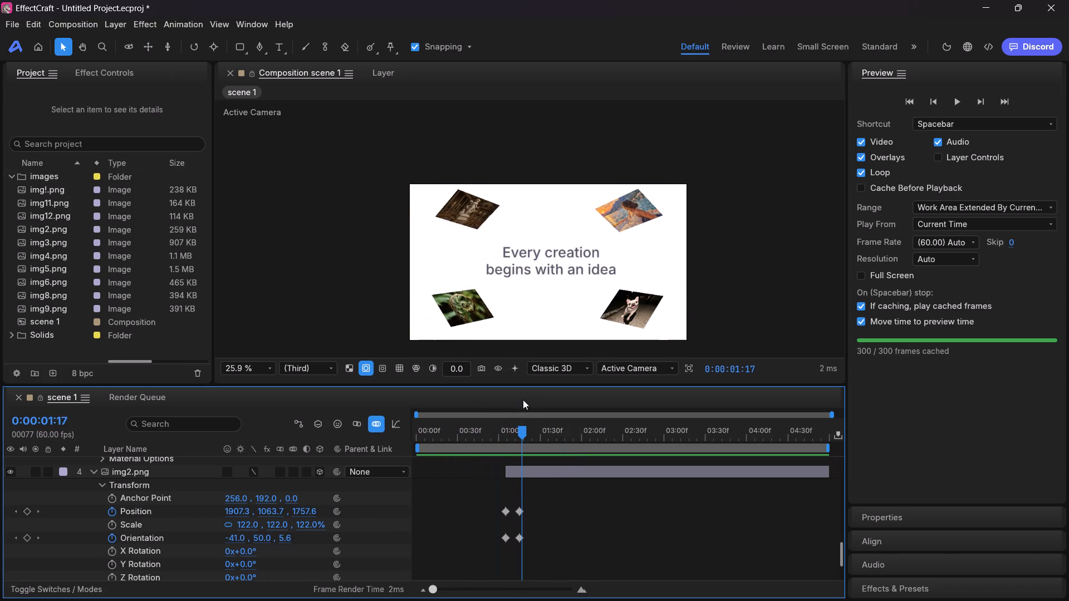
pyautogui.moveTo(523, 400); pyautogui.dragTo(521, 405)
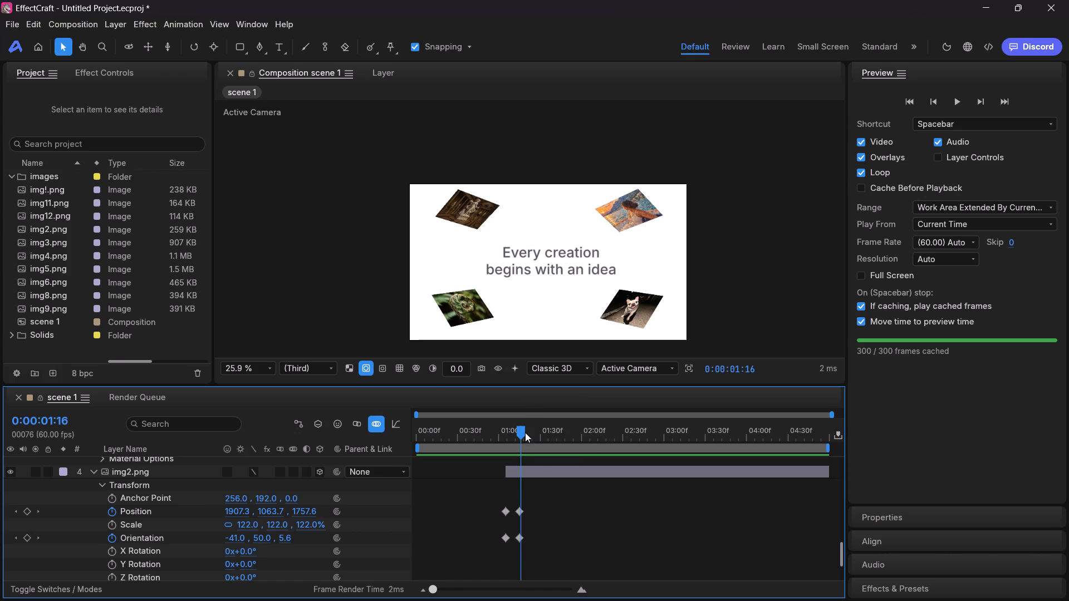
pyautogui.click(520, 430)
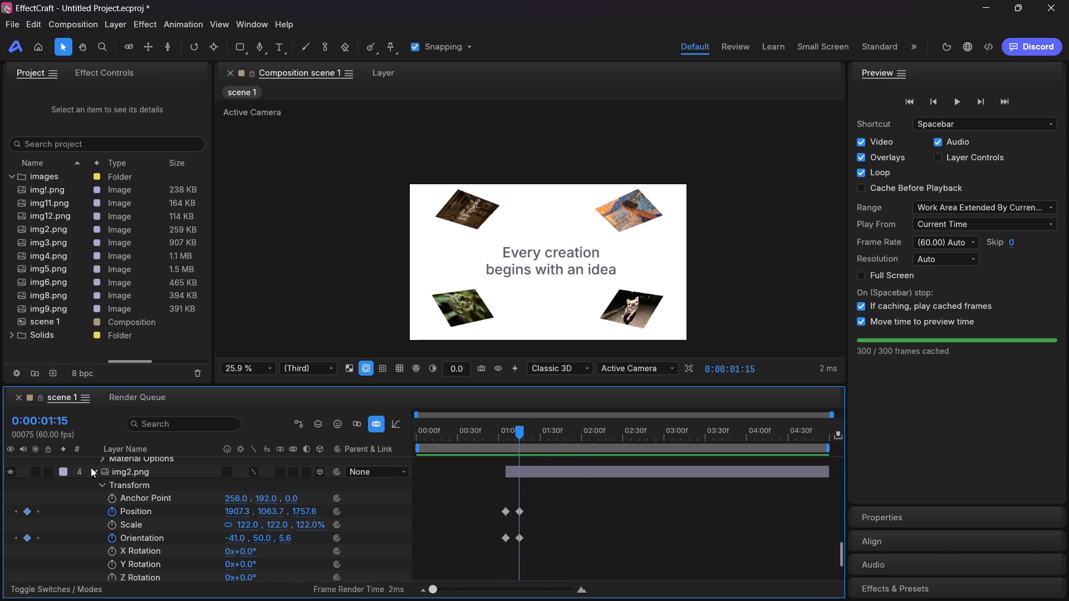
# Collapse the expanded properties of img4.png, img3.png, img!.png and img2.png in the timeline.
pyautogui.scroll(5, 142, 533)
pyautogui.scroll(4, 75, 501)
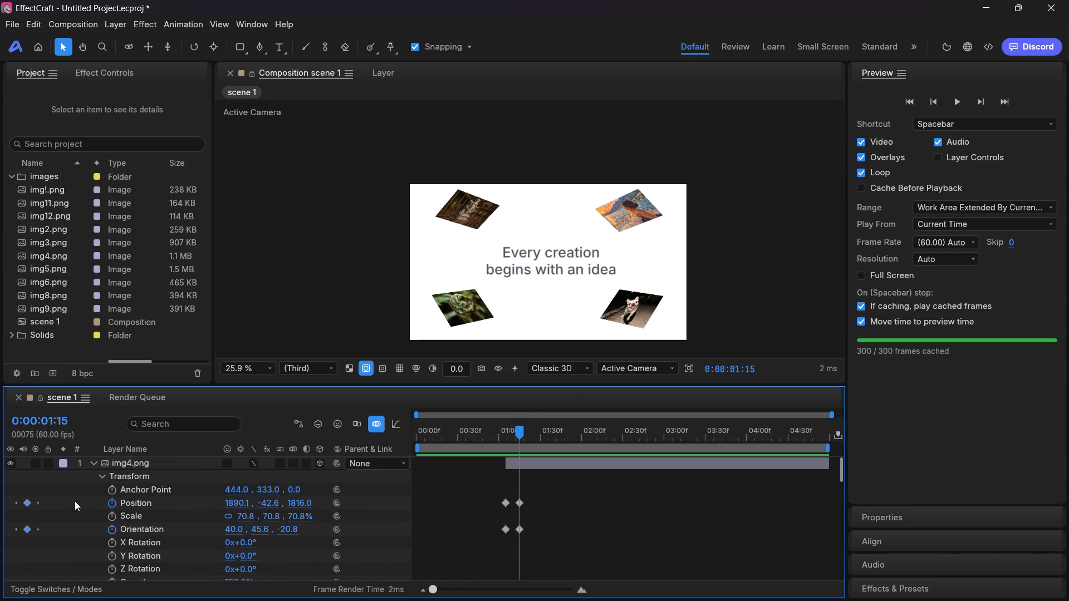
pyautogui.scroll(3, 75, 501)
pyautogui.click(94, 462)
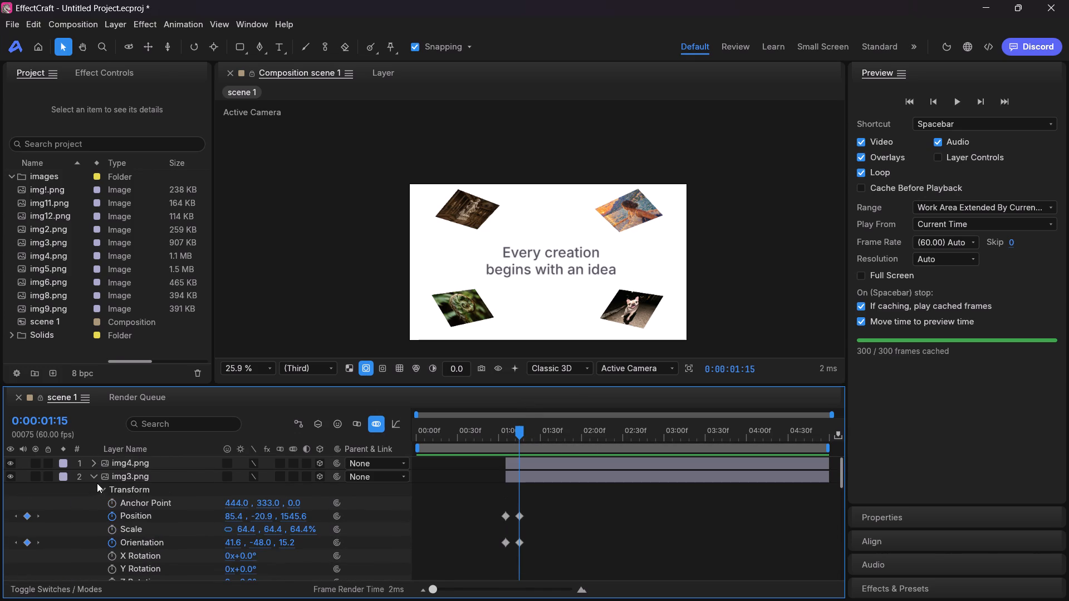
pyautogui.click(95, 480)
pyautogui.click(96, 490)
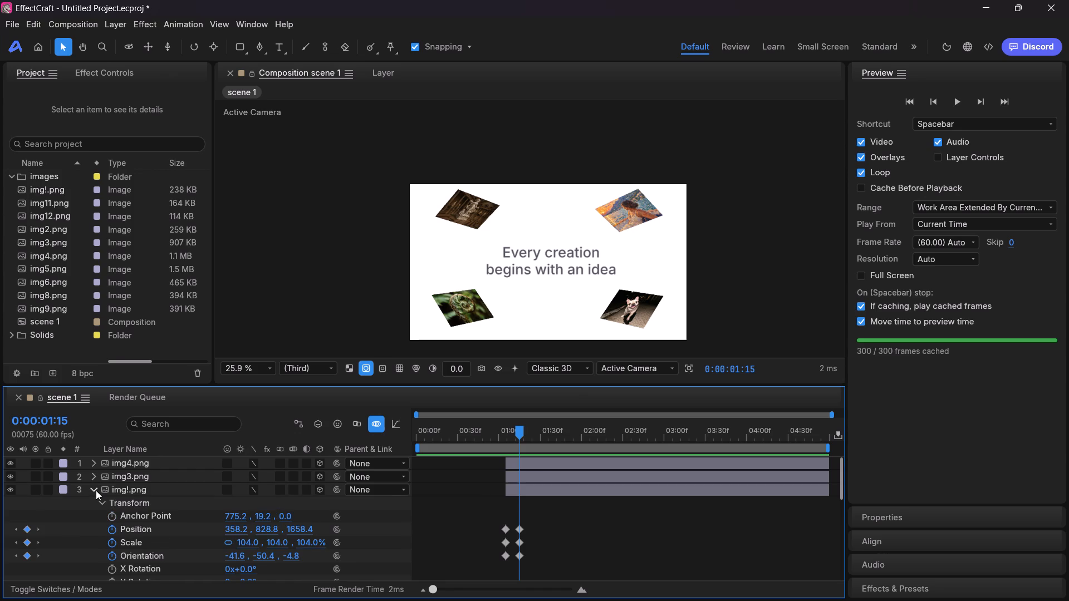
pyautogui.click(93, 504)
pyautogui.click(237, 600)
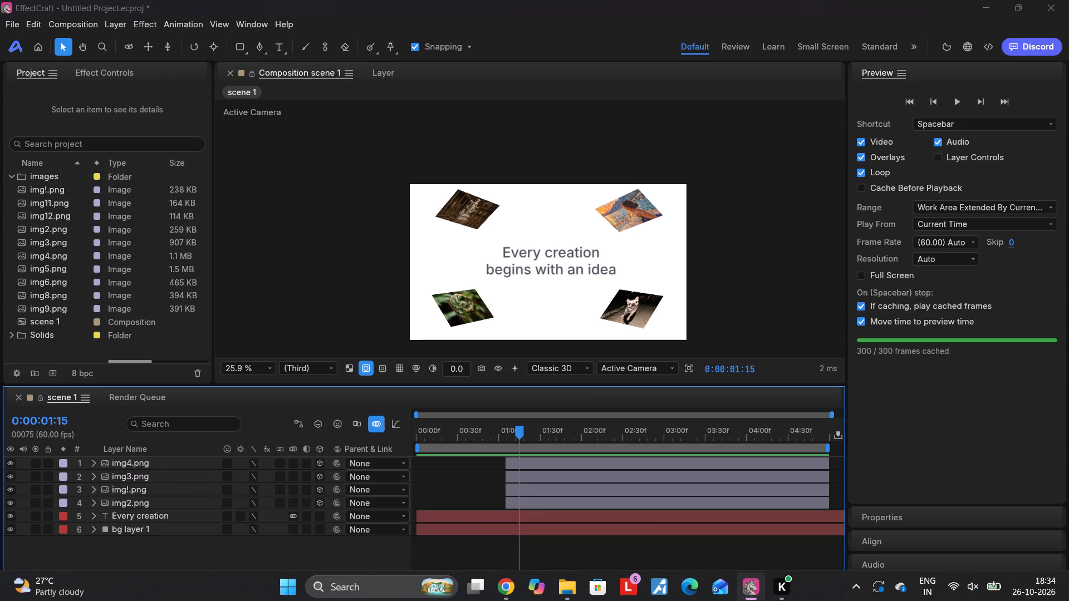
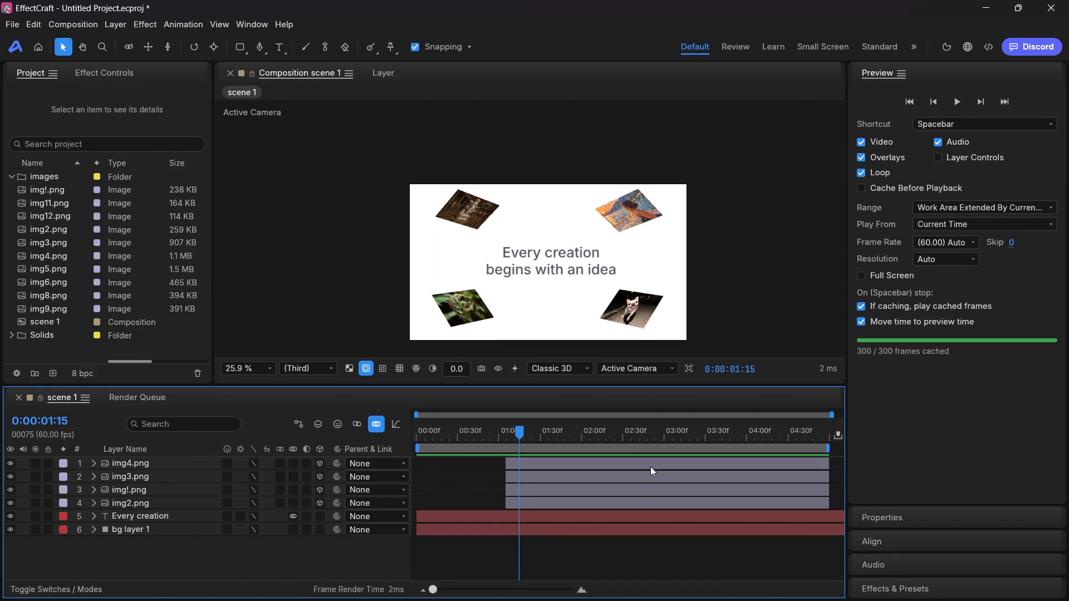
# Expand img!.png's transform properties, turn off its Scale animation, and check the motion around 0:00:01:16.
pyautogui.click(450, 310)
pyautogui.click(91, 490)
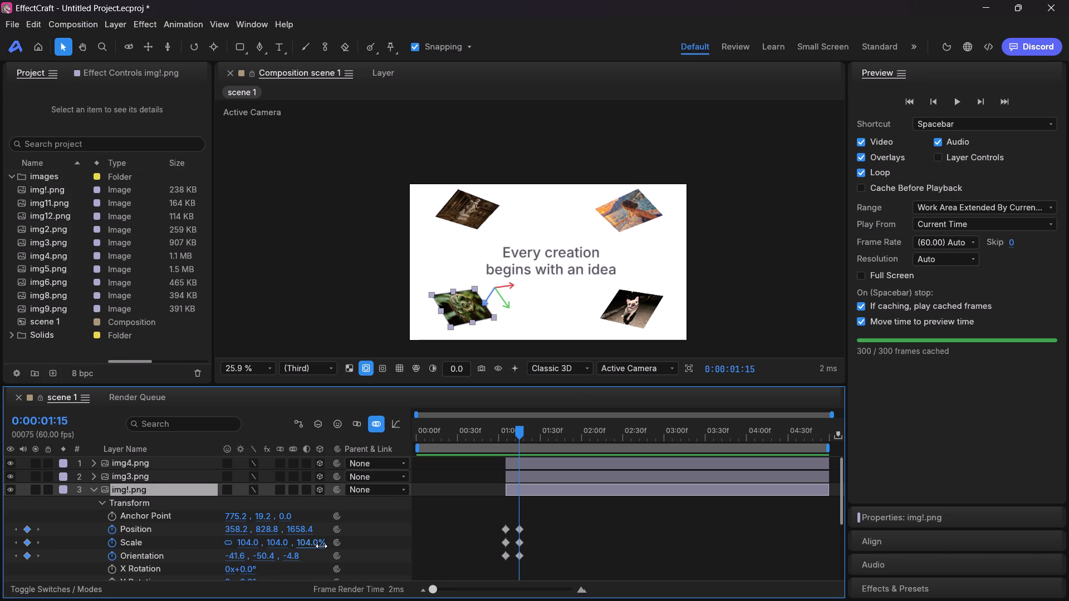
pyautogui.click(519, 432)
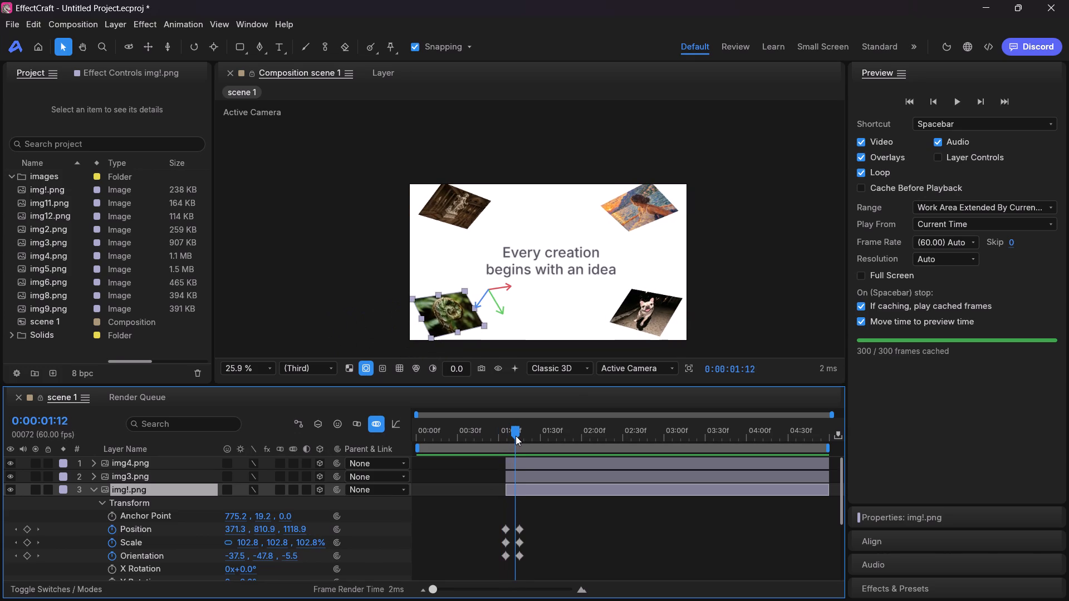
pyautogui.click(517, 434)
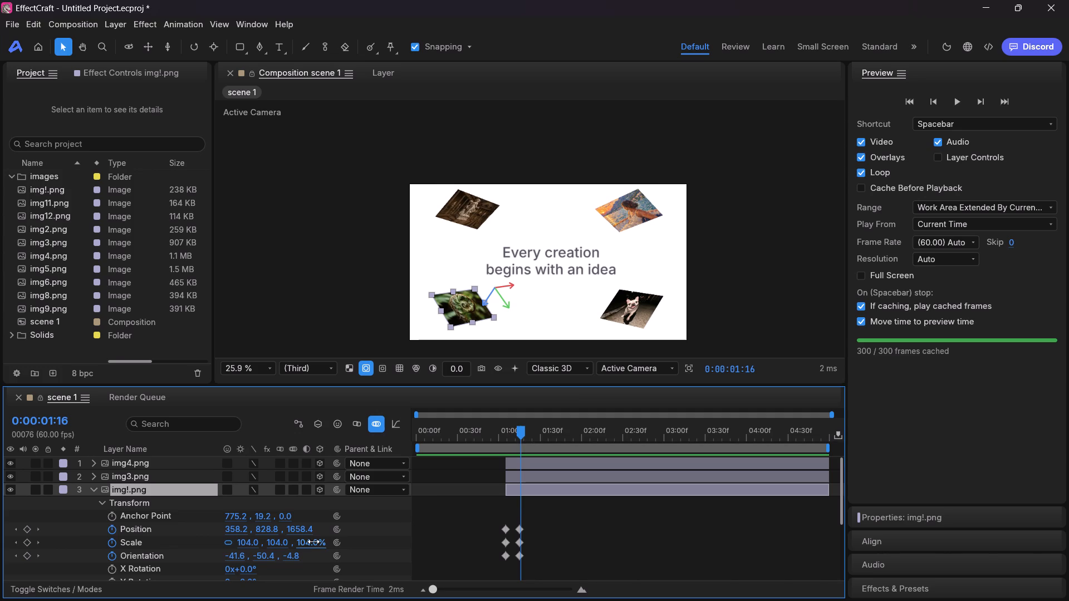
pyautogui.click(117, 541)
pyautogui.click(111, 543)
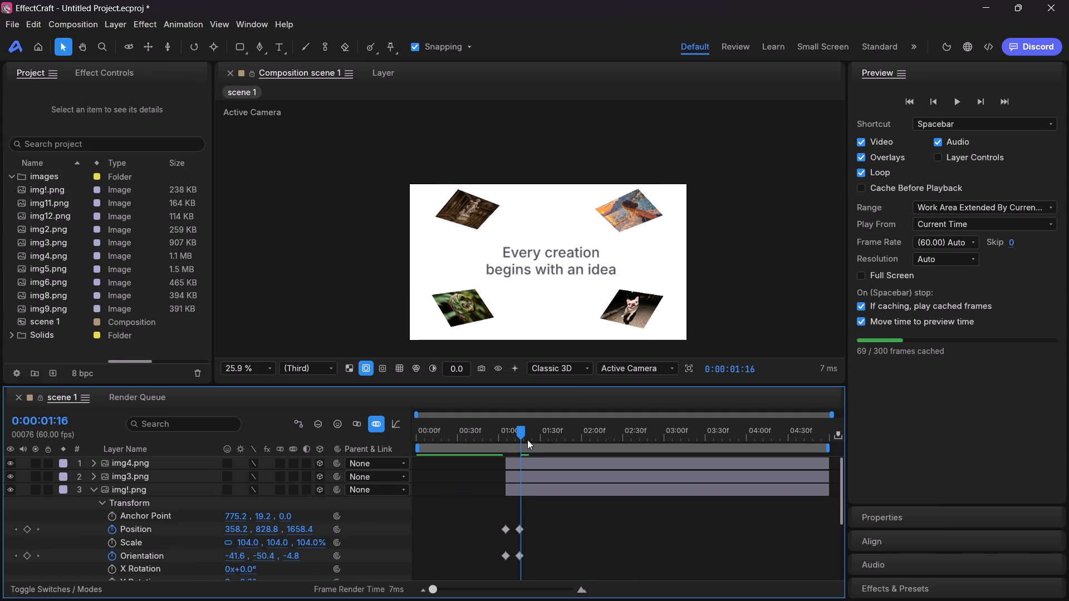
pyautogui.click(524, 436)
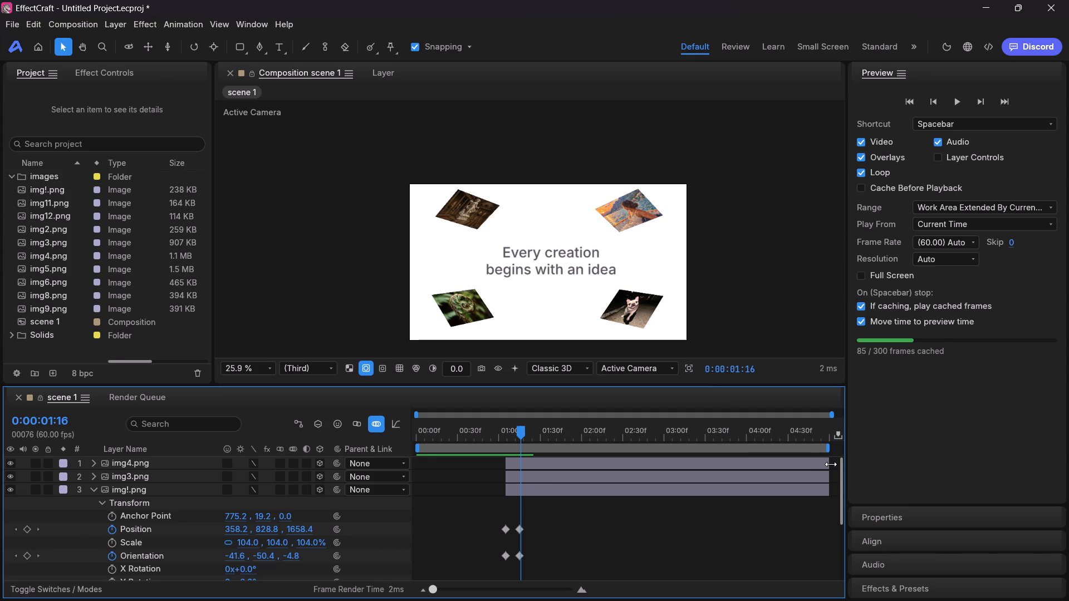
# Set img!.png's scale to 105.6% at 0:00:01:15 and leave the composition with nothing selected.
pyautogui.click(522, 535)
pyautogui.keyDown('ctrl'); pyautogui.scroll(7, 523, 530); pyautogui.keyUp('ctrl')
pyautogui.hscroll(1, 540, 504)
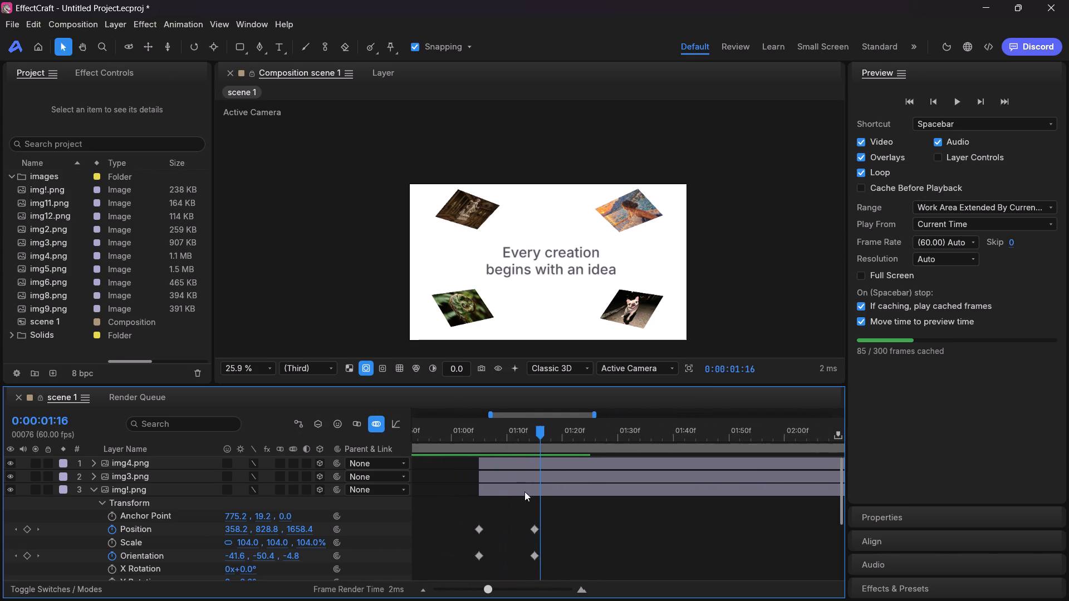
pyautogui.click(543, 433)
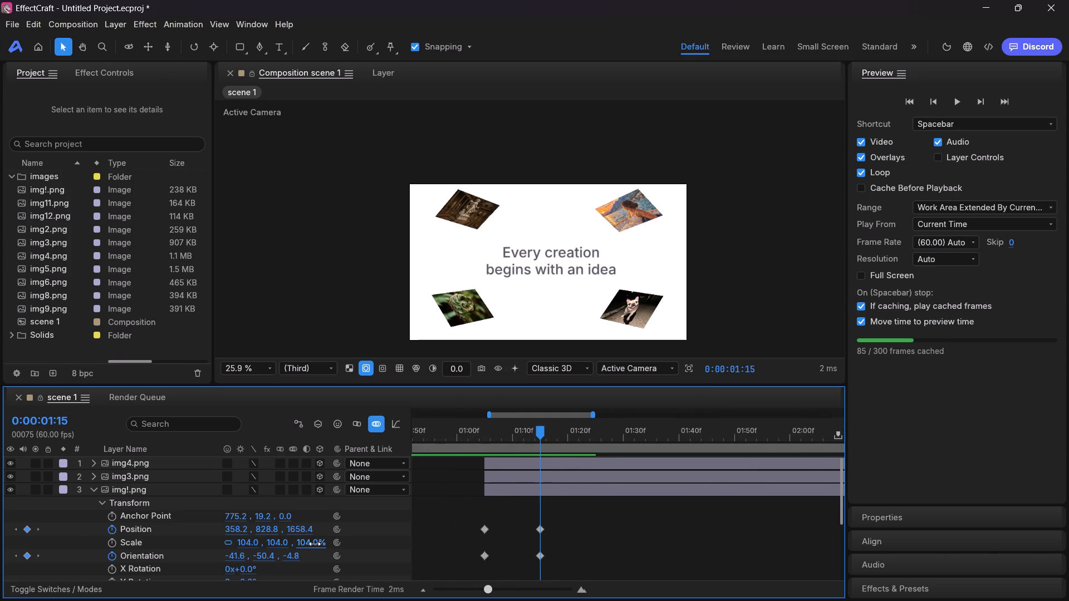
pyautogui.moveTo(311, 544); pyautogui.dragTo(332, 541)
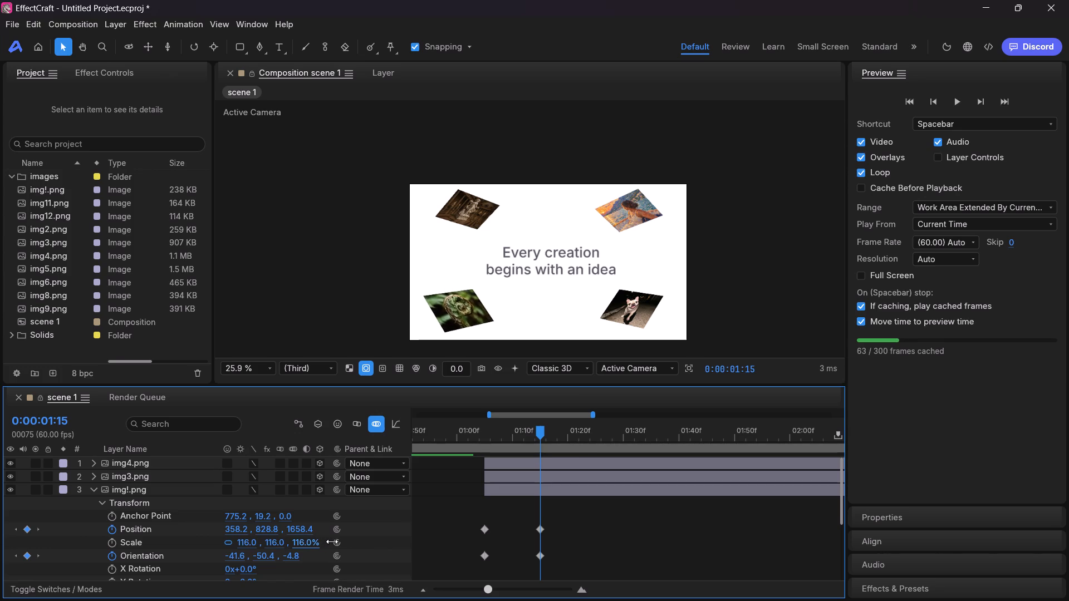
pyautogui.moveTo(332, 541); pyautogui.dragTo(320, 543)
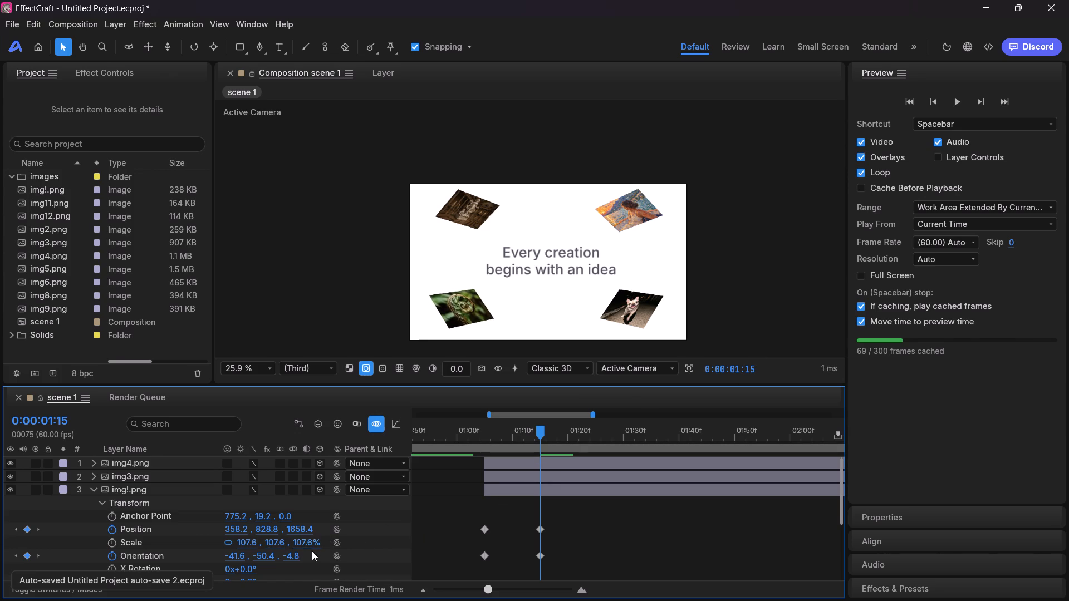
pyautogui.moveTo(310, 544); pyautogui.dragTo(305, 546)
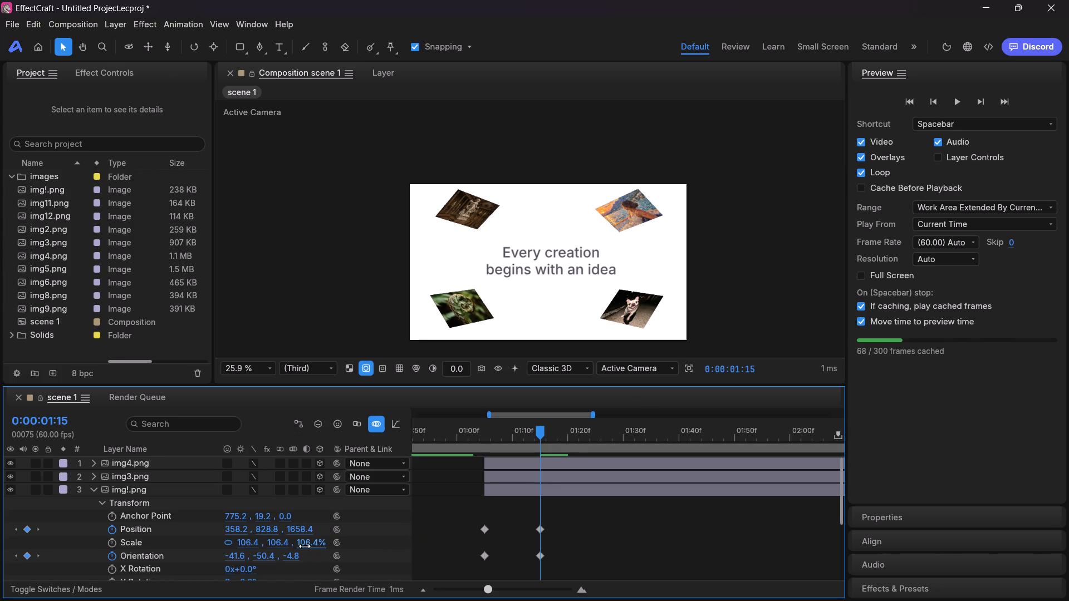
pyautogui.moveTo(305, 546); pyautogui.dragTo(302, 550)
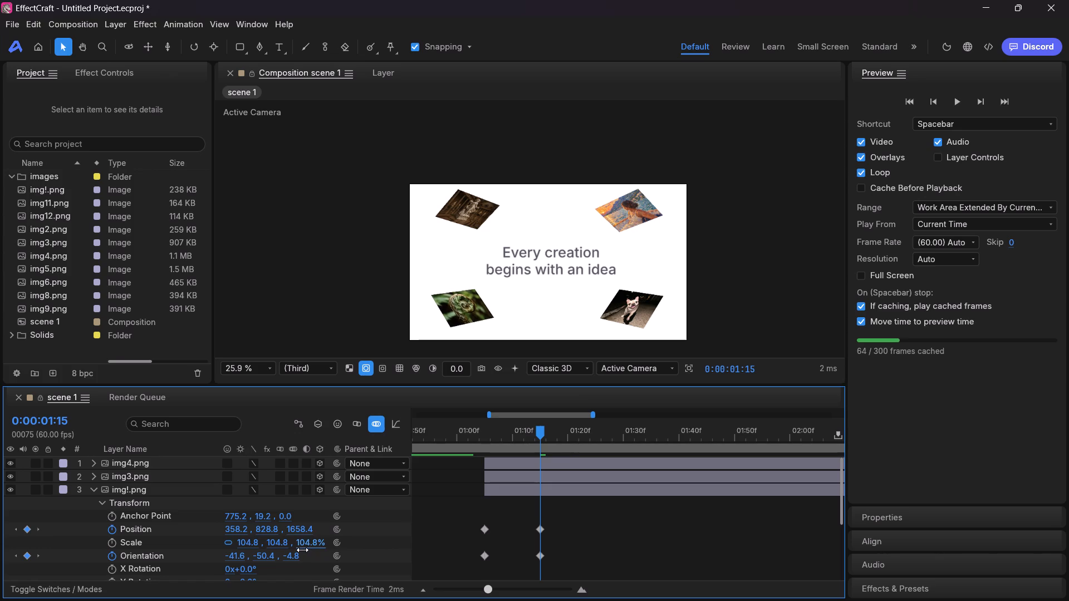
pyautogui.moveTo(302, 550); pyautogui.dragTo(305, 550)
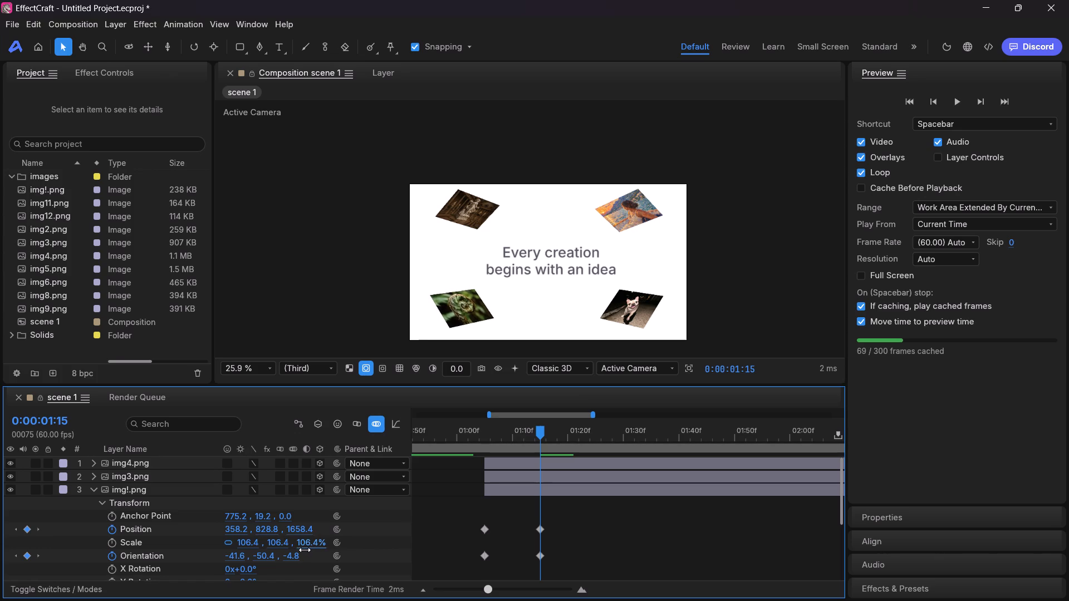
pyautogui.moveTo(305, 550); pyautogui.dragTo(303, 550)
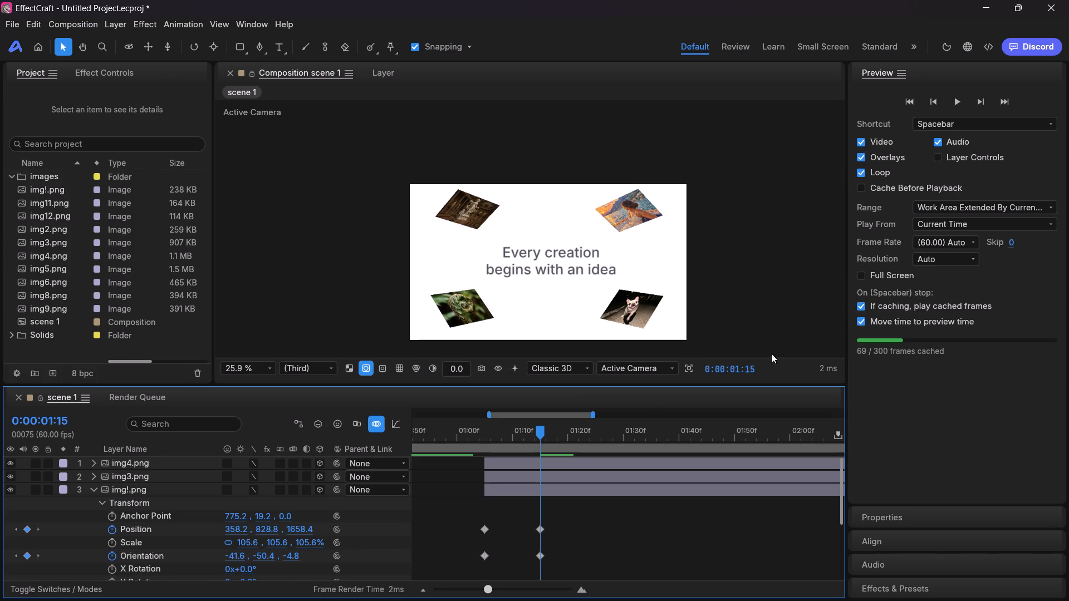
pyautogui.click(764, 326)
# Select the upper-left image, img3.png, in the composition and expand its transform properties.
pyautogui.click(463, 206)
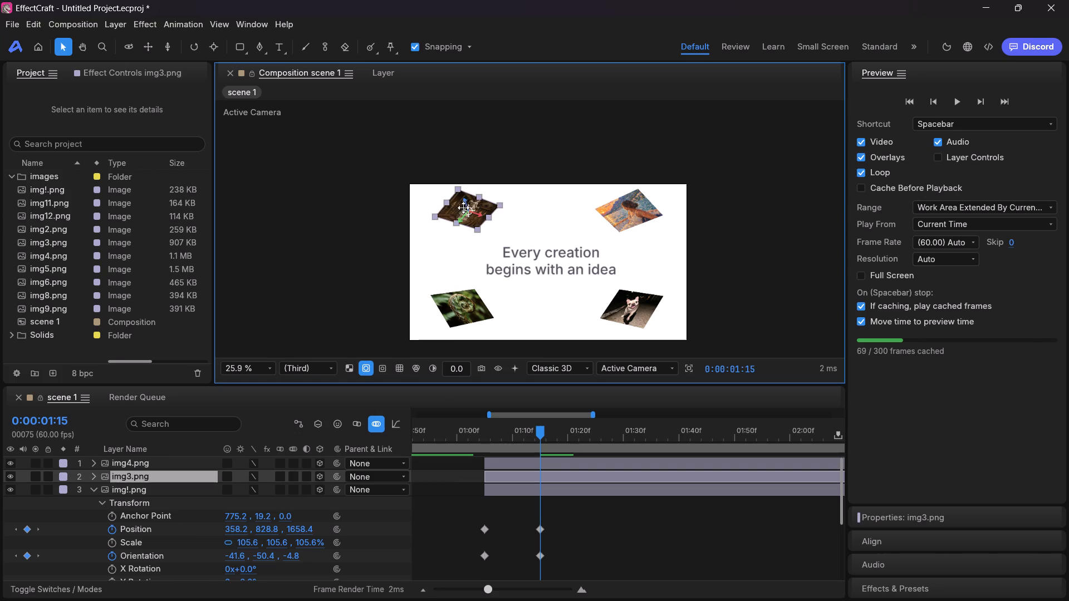
pyautogui.click(99, 475)
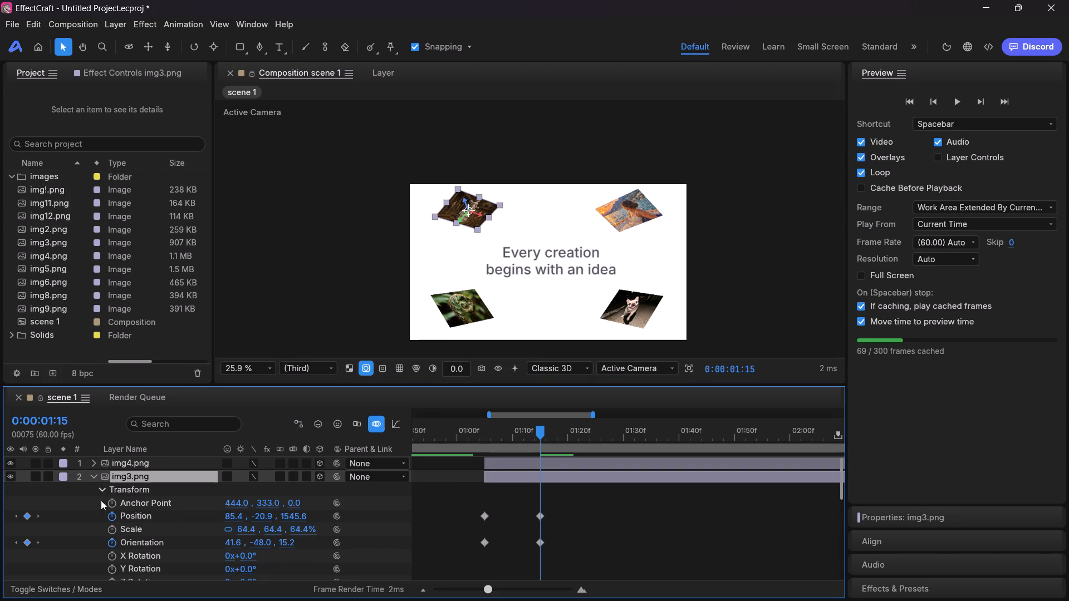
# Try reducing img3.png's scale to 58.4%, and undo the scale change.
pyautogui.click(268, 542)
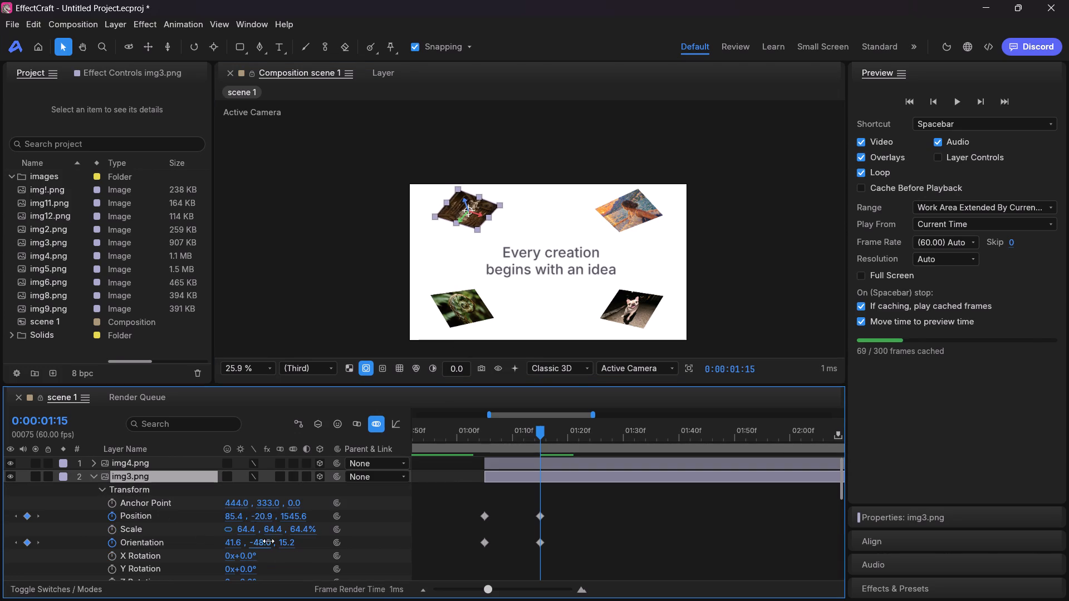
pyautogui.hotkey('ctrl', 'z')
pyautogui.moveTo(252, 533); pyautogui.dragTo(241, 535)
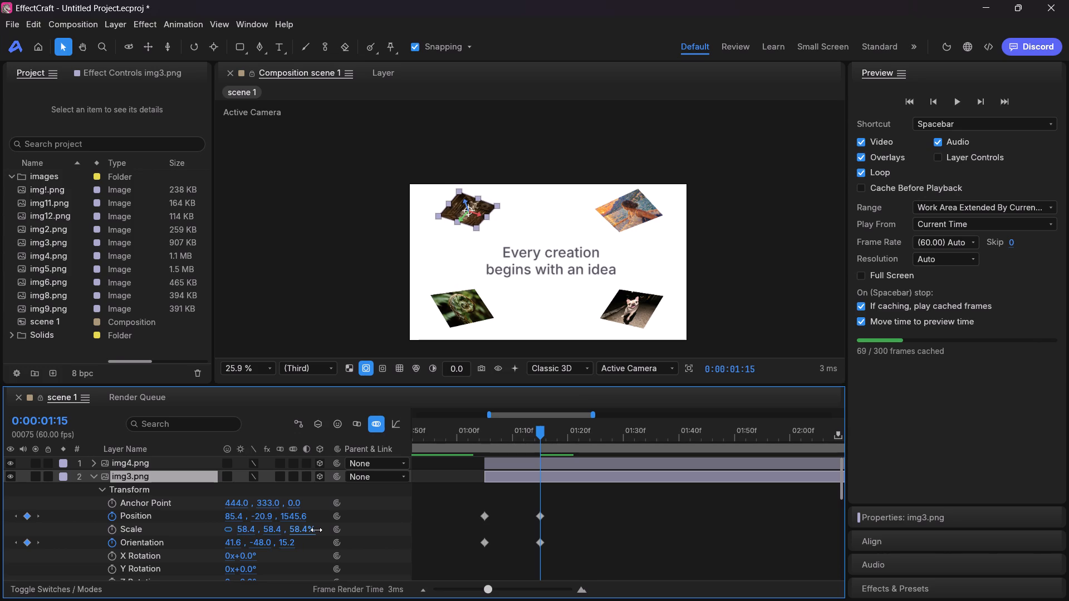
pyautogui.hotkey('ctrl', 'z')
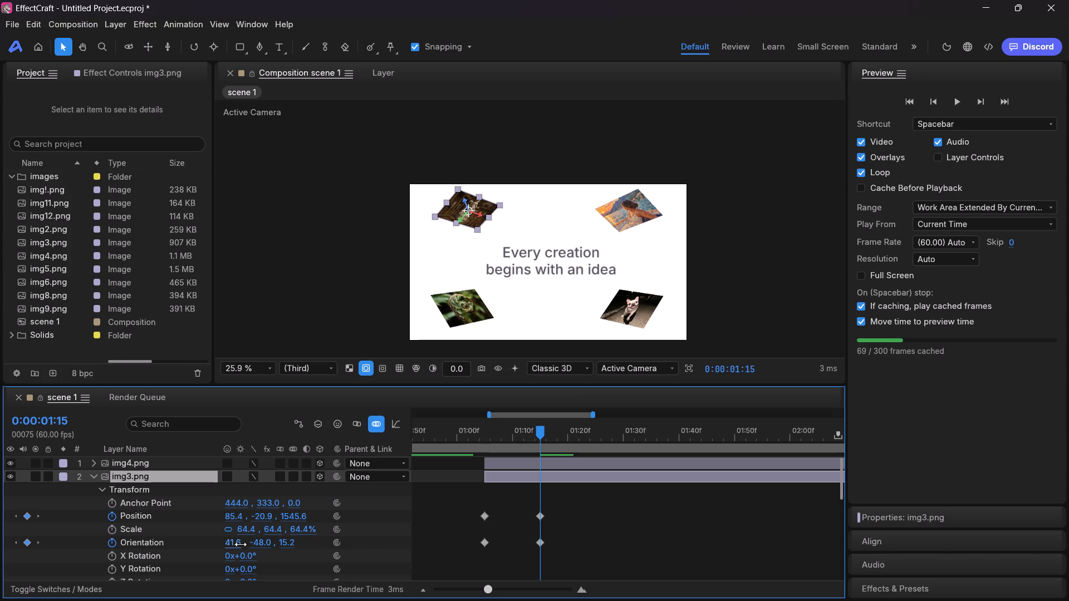
# Set img3.png's X orientation to 35.2 at 0:00:01:15, deselect it, and scrub its entrance, ending at 0:00:01:15.
pyautogui.moveTo(239, 544); pyautogui.dragTo(225, 545)
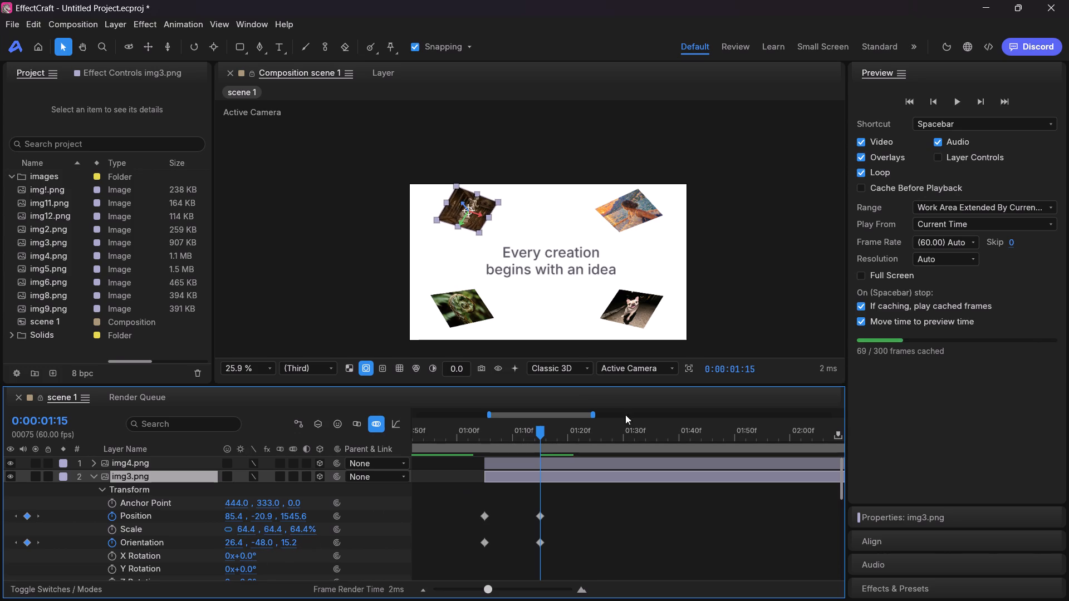
pyautogui.click(742, 298)
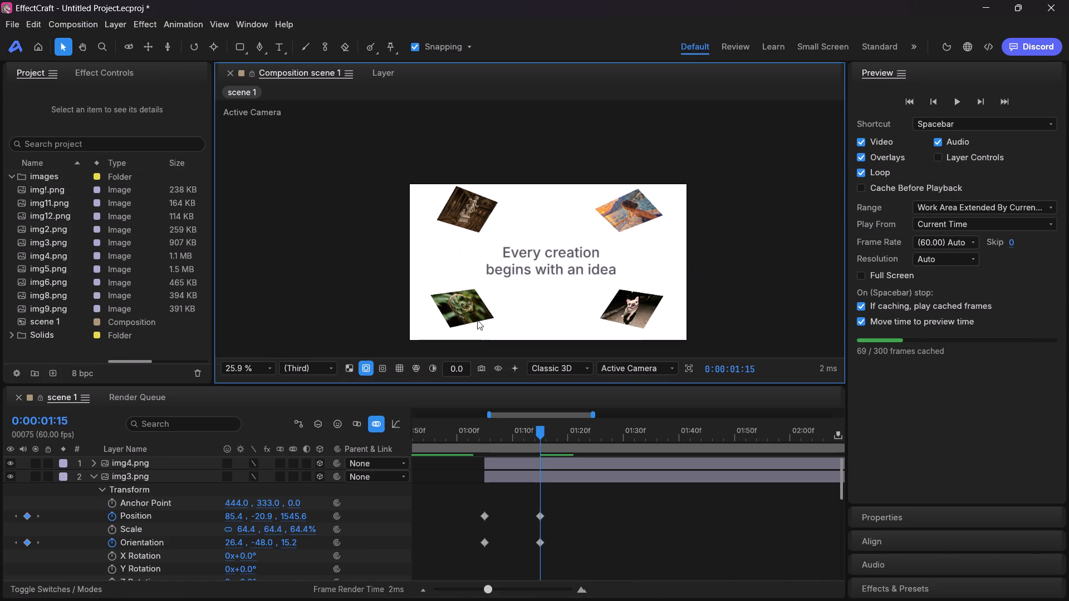
pyautogui.click(475, 212)
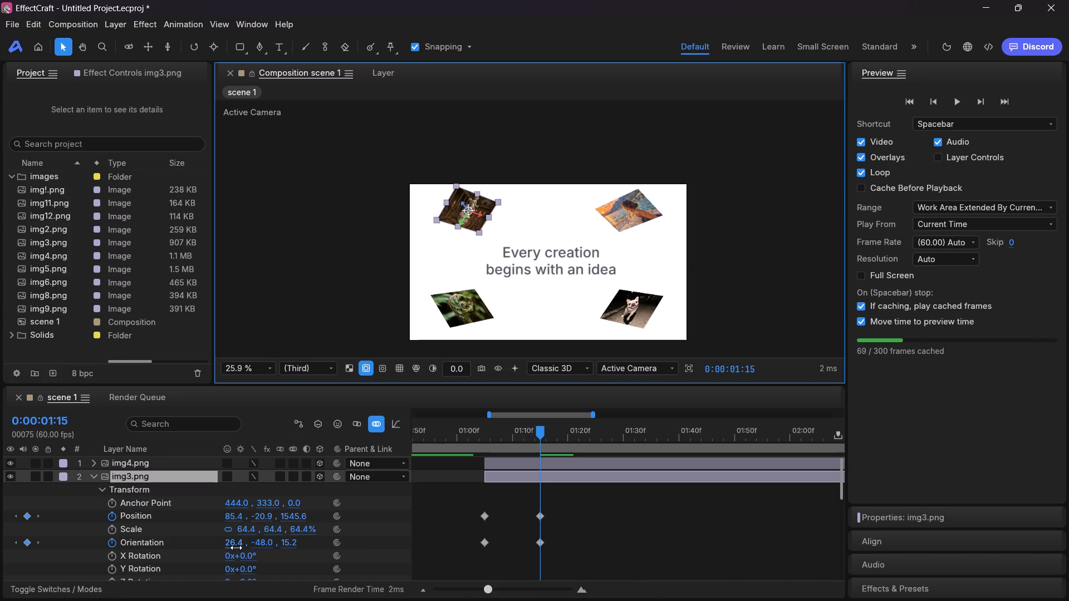
pyautogui.moveTo(234, 545); pyautogui.dragTo(247, 550)
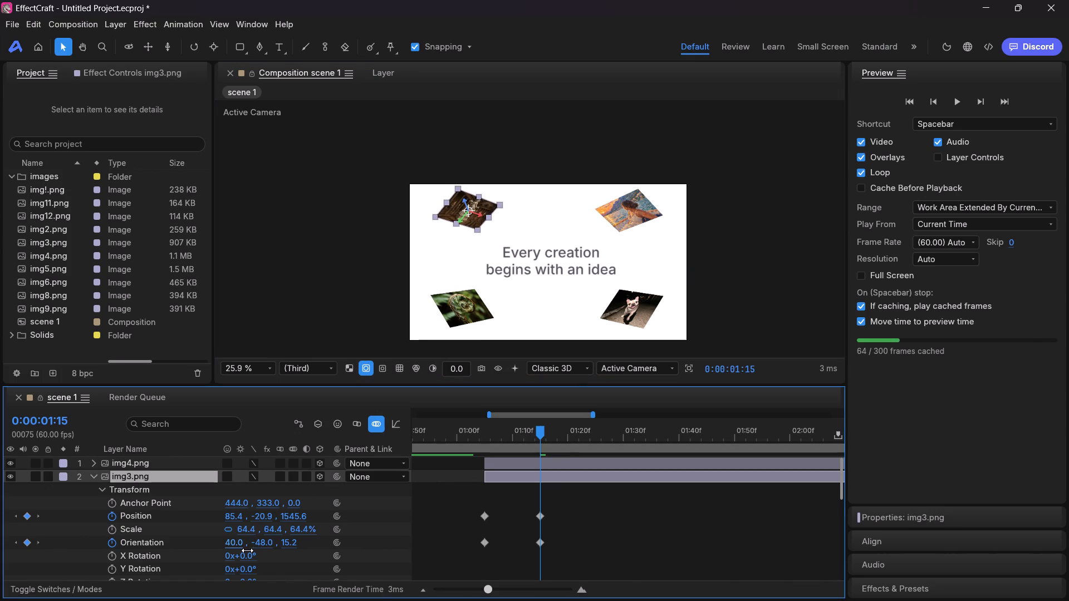
pyautogui.moveTo(247, 550); pyautogui.dragTo(244, 556)
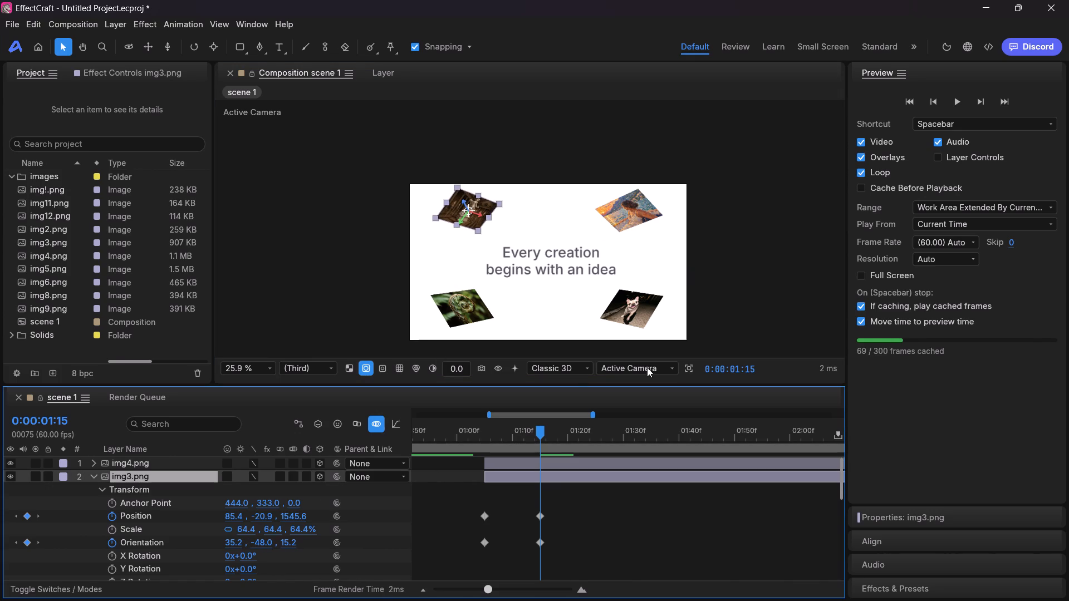
pyautogui.click(739, 292)
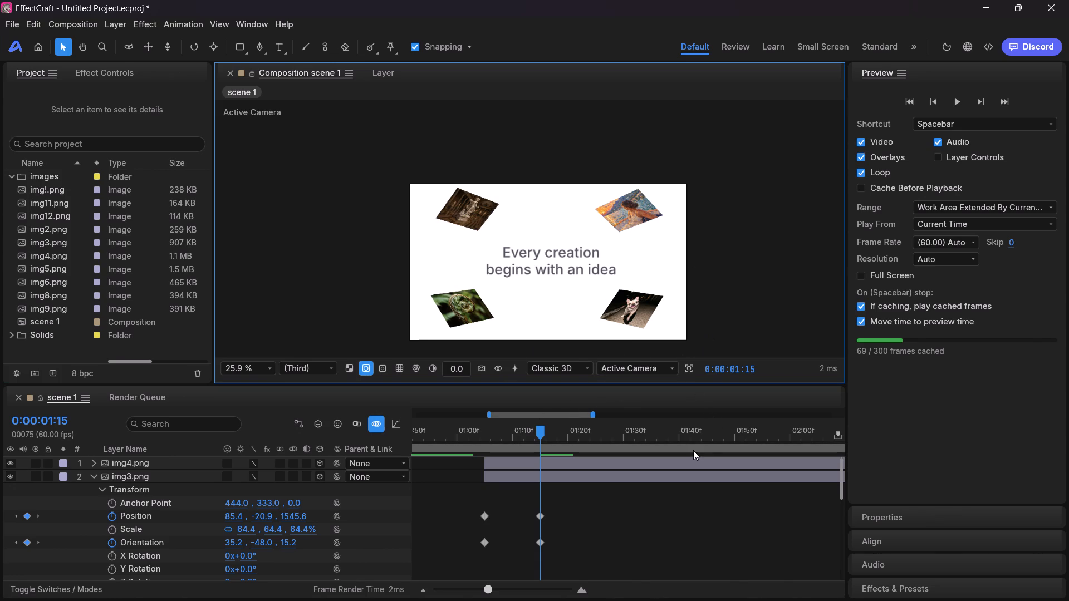
pyautogui.click(542, 428)
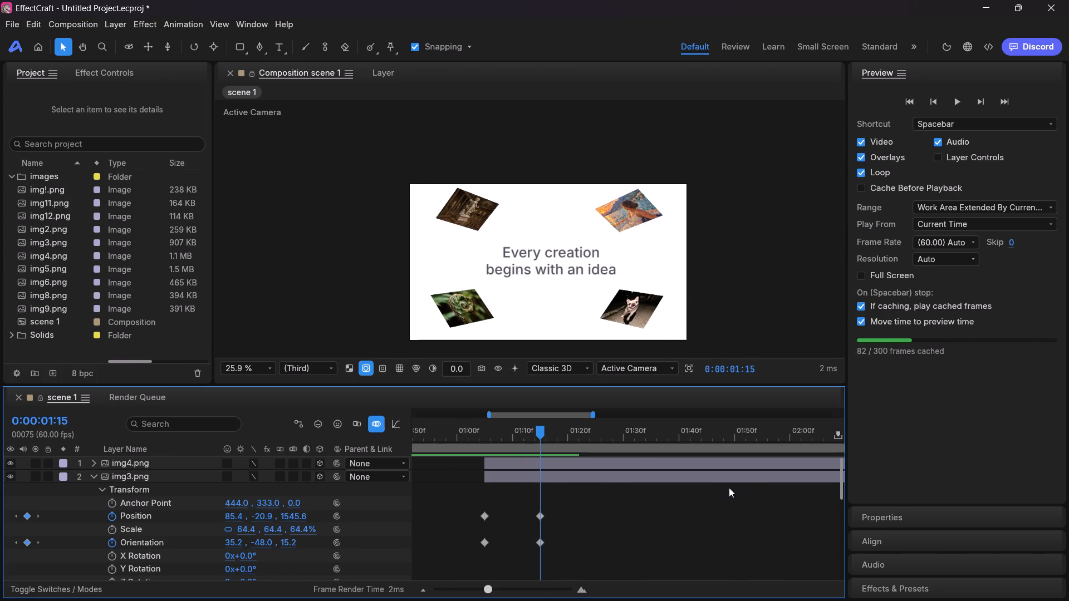
# Trim the ends of the img4.png and img3.png layers to the current time at 0:00:01:15.
pyautogui.keyDown('ctrl'); pyautogui.scroll(-6, 725, 489); pyautogui.keyUp('ctrl')
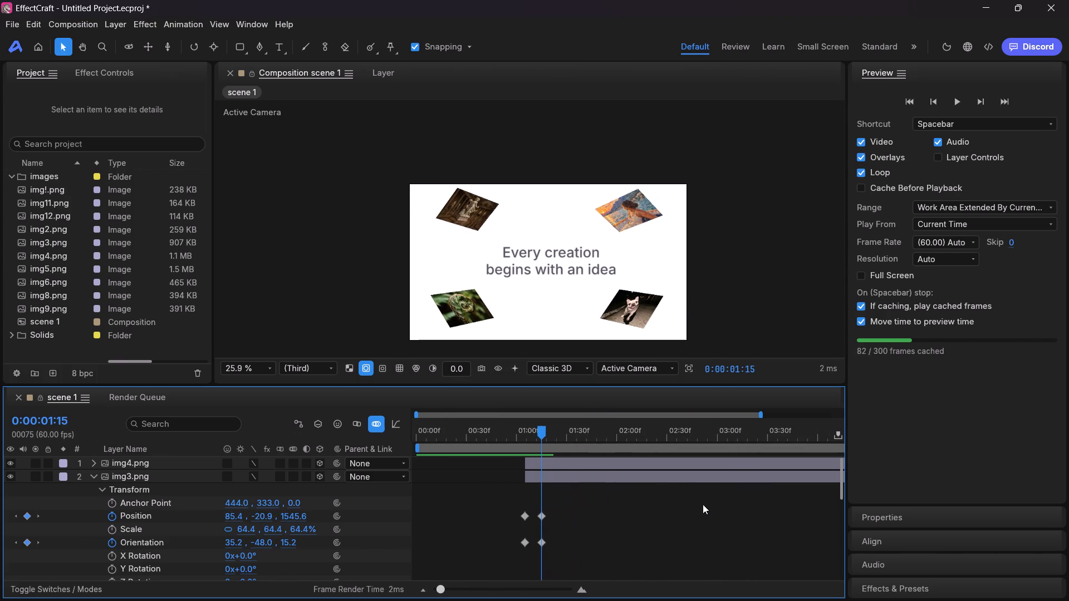
pyautogui.keyDown('ctrl'); pyautogui.scroll(-1, 686, 515); pyautogui.keyUp('ctrl')
pyautogui.keyDown('ctrl'); pyautogui.scroll(-3, 783, 482); pyautogui.keyUp('ctrl')
pyautogui.moveTo(828, 464); pyautogui.dragTo(784, 475)
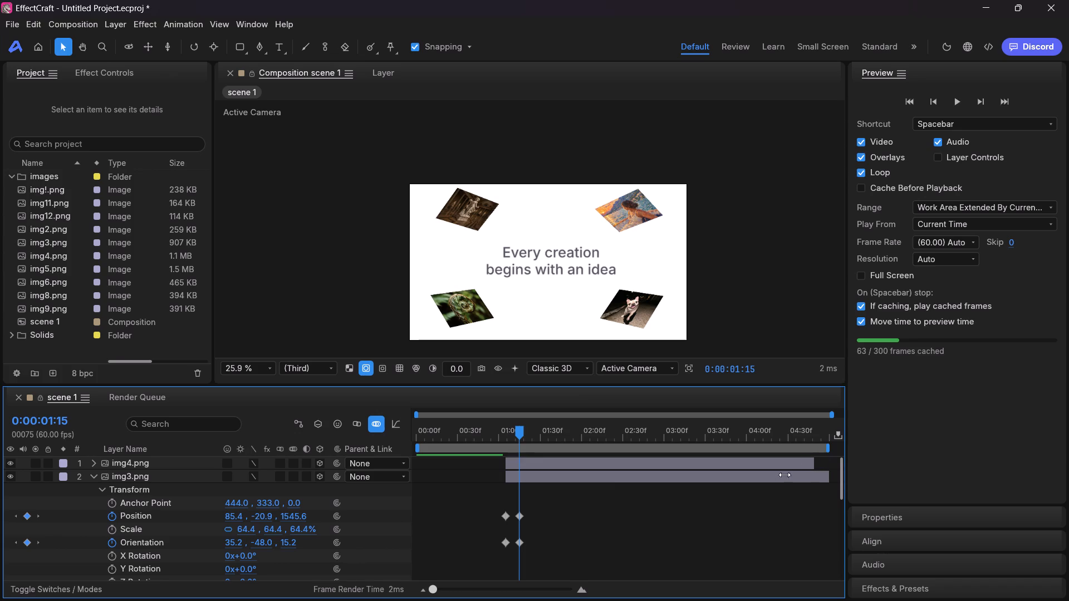
pyautogui.moveTo(784, 475); pyautogui.dragTo(519, 482)
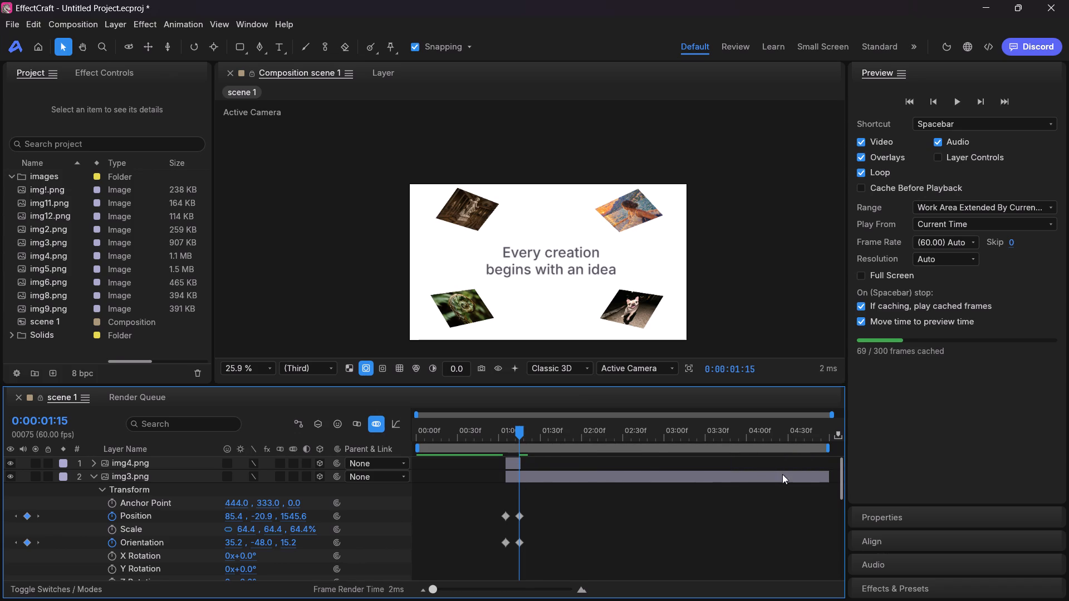
pyautogui.moveTo(827, 479); pyautogui.dragTo(513, 511)
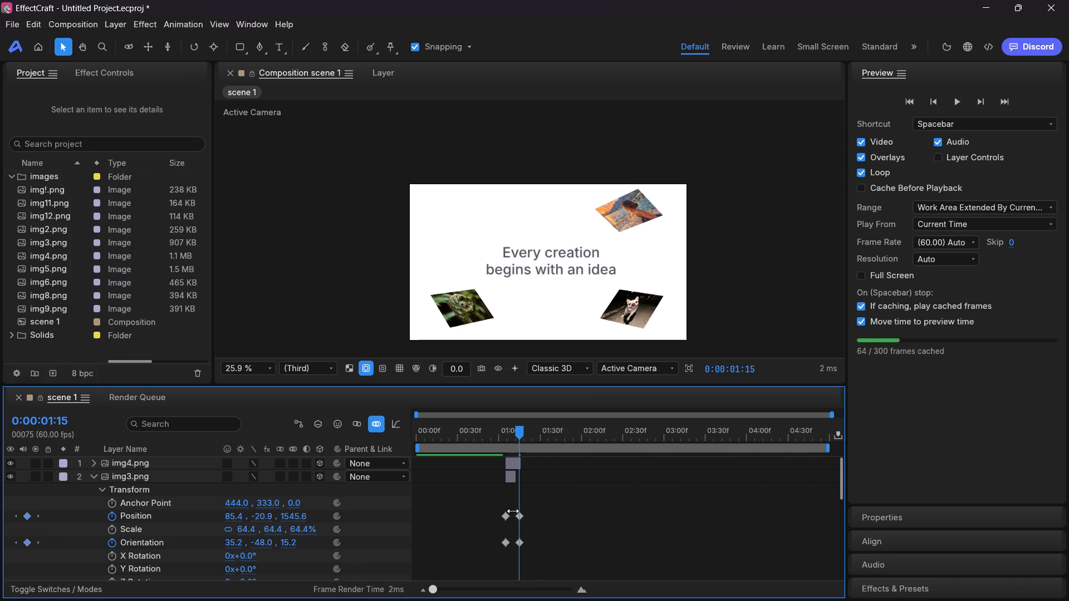
pyautogui.moveTo(513, 511); pyautogui.dragTo(519, 510)
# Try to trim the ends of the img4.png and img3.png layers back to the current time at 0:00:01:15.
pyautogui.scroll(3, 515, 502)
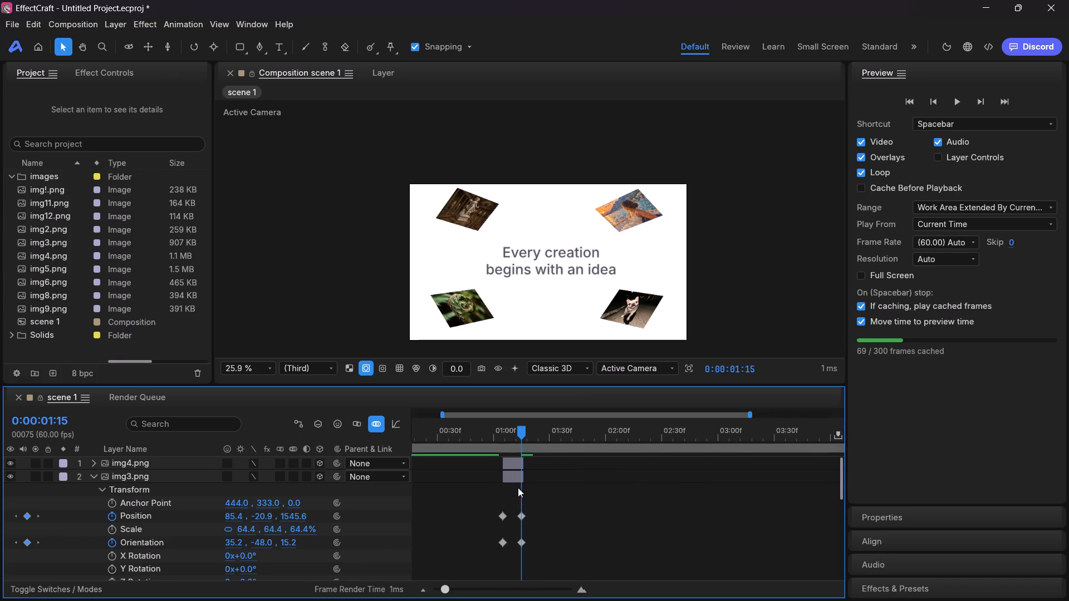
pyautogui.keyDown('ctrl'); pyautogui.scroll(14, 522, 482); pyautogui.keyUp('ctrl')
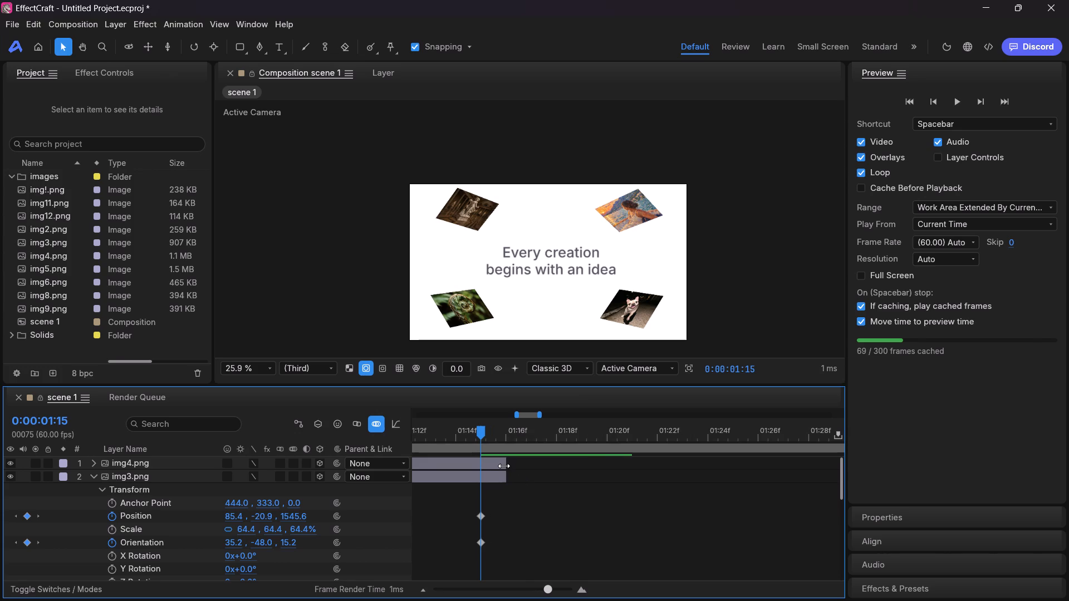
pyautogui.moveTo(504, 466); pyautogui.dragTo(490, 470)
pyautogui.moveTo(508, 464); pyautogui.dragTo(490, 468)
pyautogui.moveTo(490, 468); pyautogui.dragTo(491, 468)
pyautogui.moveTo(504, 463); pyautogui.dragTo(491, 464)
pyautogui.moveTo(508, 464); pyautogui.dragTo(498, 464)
# Move img3.png's ending Position and Orientation keyframes and the current time to 0:00:01:16, and collapse the layer.
pyautogui.moveTo(478, 515); pyautogui.dragTo(491, 514)
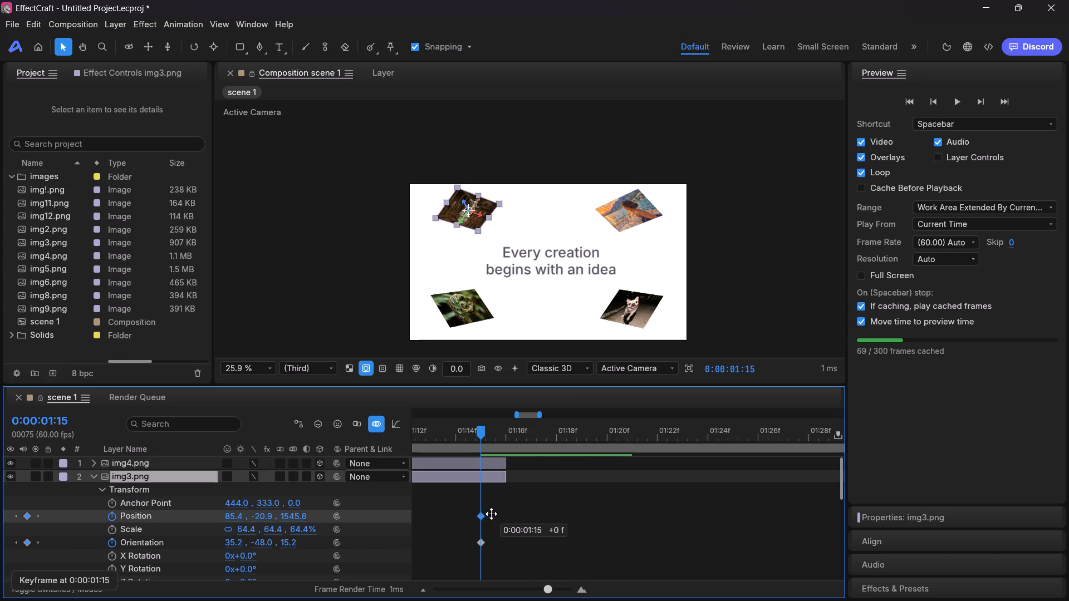
pyautogui.moveTo(491, 514); pyautogui.dragTo(499, 514)
pyautogui.moveTo(480, 541); pyautogui.dragTo(504, 542)
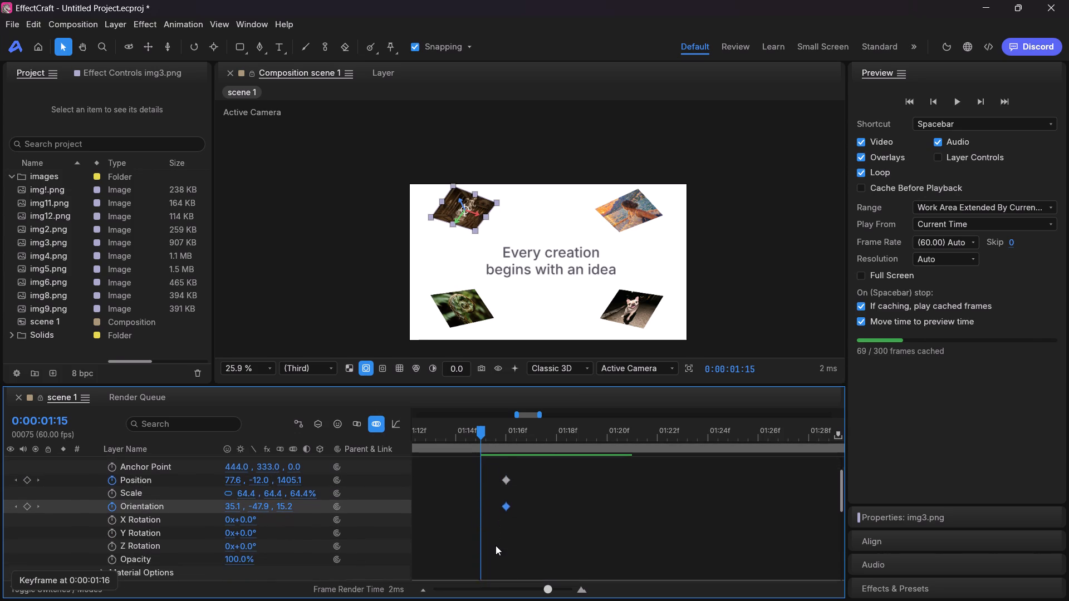
pyautogui.moveTo(478, 435); pyautogui.dragTo(505, 434)
pyautogui.click(95, 477)
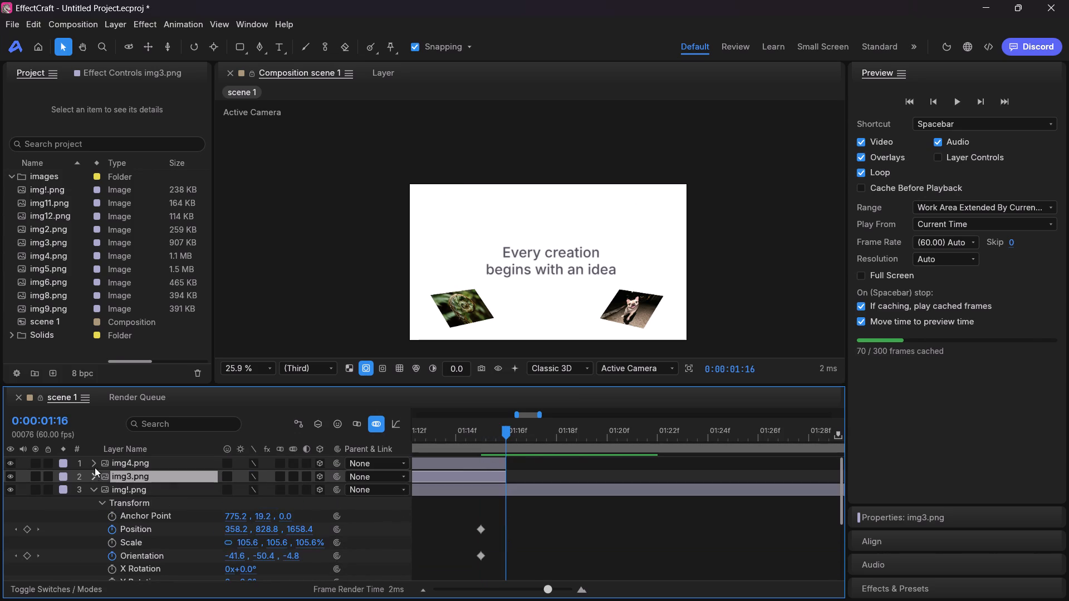
# Expand img4.png, move its ending Position and Orientation keyframes to 0:00:01:16, and collapse the layer.
pyautogui.click(96, 461)
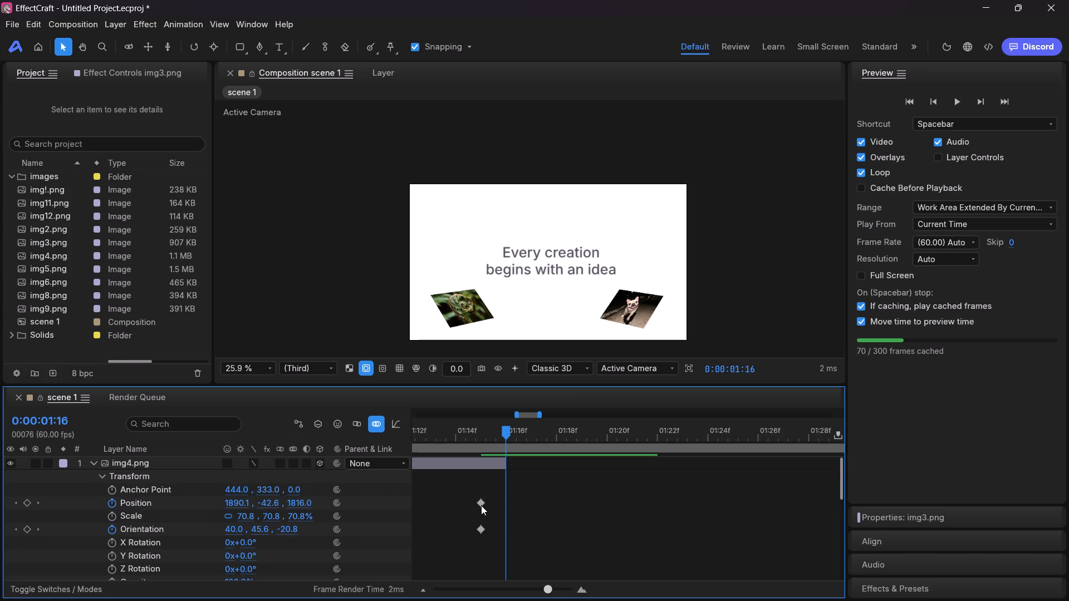
pyautogui.moveTo(481, 504); pyautogui.dragTo(501, 504)
pyautogui.moveTo(479, 529); pyautogui.dragTo(493, 526)
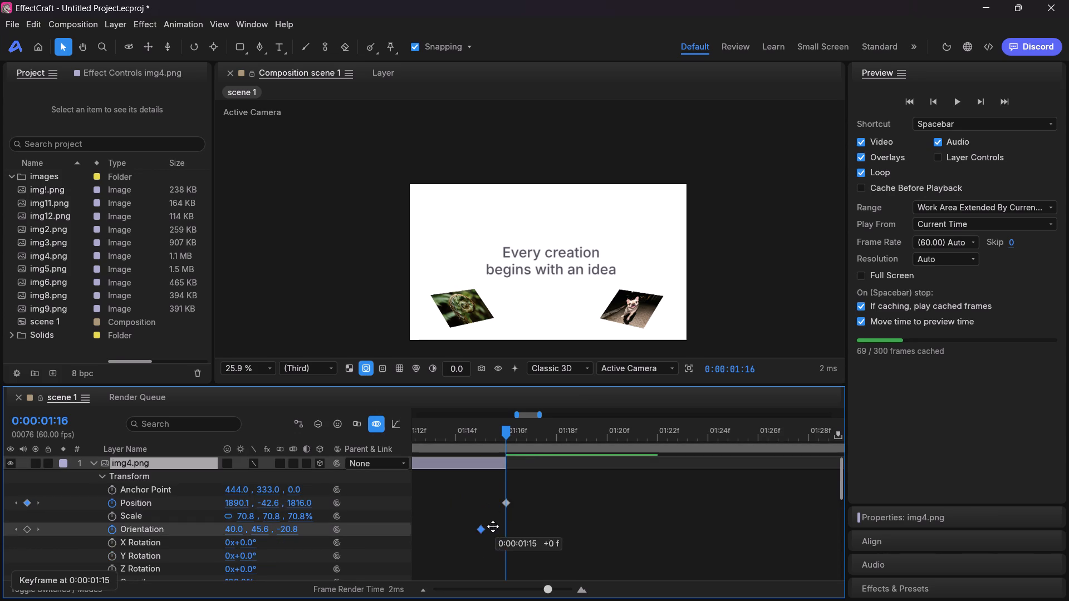
pyautogui.moveTo(493, 526); pyautogui.dragTo(503, 526)
pyautogui.click(95, 464)
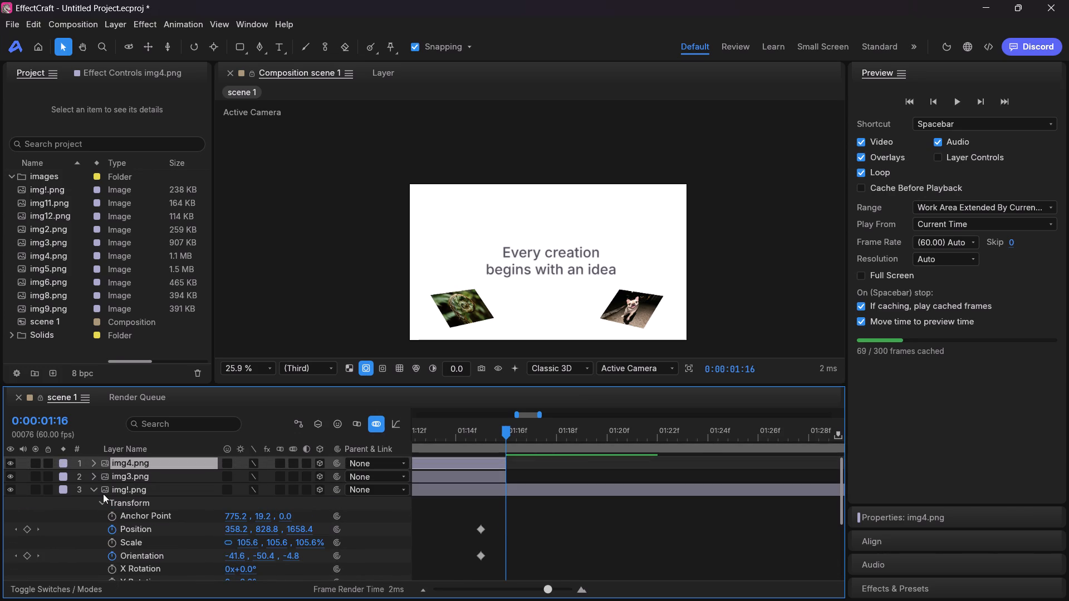
# Move img!.png's ending Position and Orientation keyframes to 0:00:01:16.
pyautogui.scroll(-1, 150, 536)
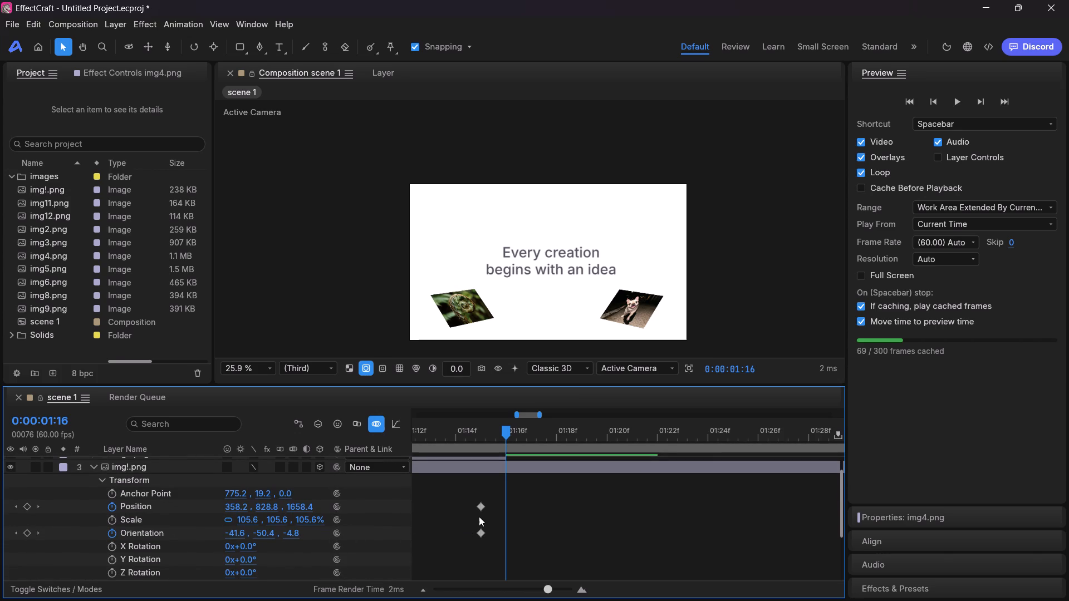
pyautogui.moveTo(482, 508); pyautogui.dragTo(500, 507)
pyautogui.moveTo(479, 531); pyautogui.dragTo(497, 530)
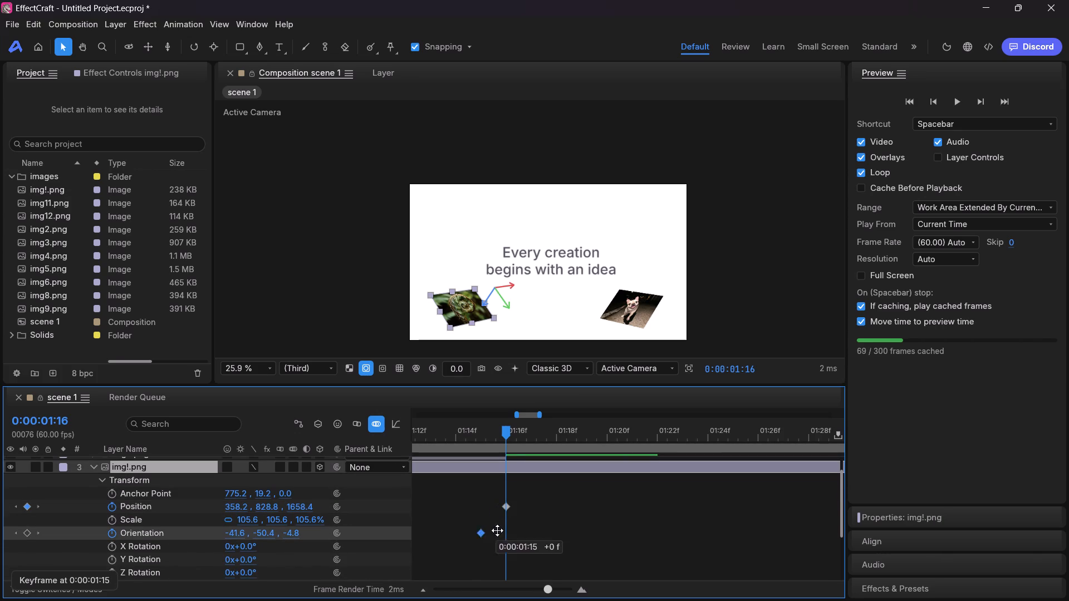
pyautogui.moveTo(497, 530); pyautogui.dragTo(501, 530)
# Expand img2.png and move its ending Position and Orientation keyframes to 0:00:01:16.
pyautogui.scroll(-1, 202, 560)
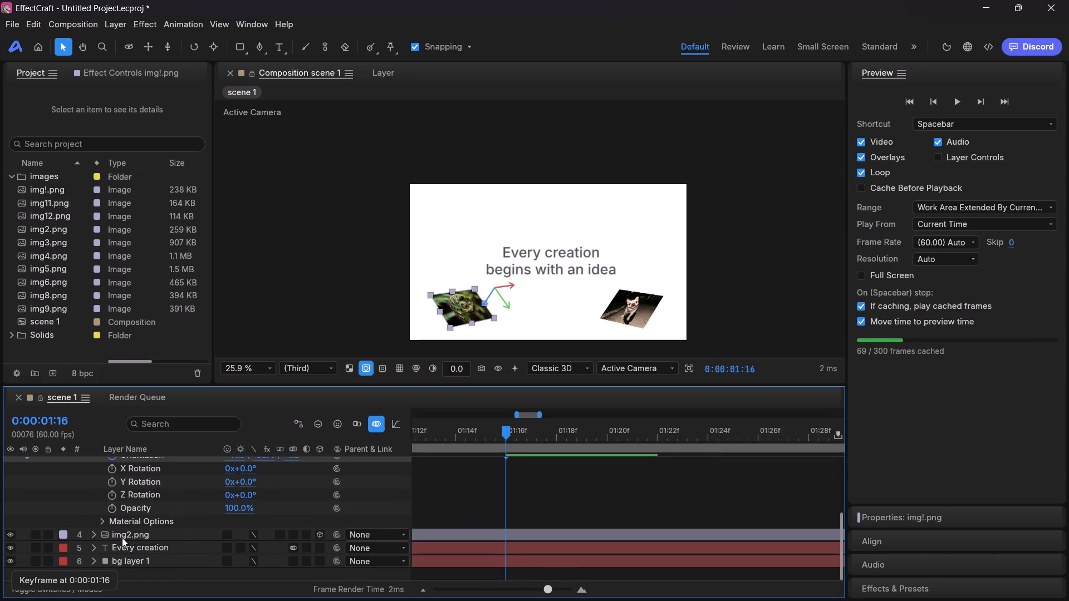
pyautogui.scroll(-1, 122, 538)
pyautogui.click(97, 535)
pyautogui.scroll(-1, 254, 552)
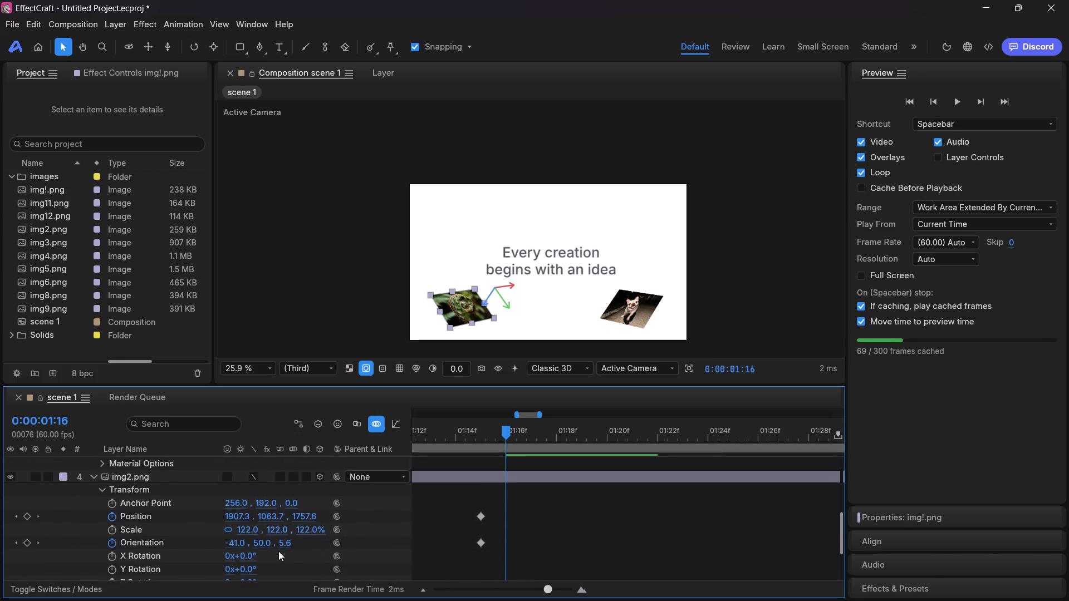
pyautogui.scroll(-1, 278, 551)
pyautogui.moveTo(480, 504); pyautogui.dragTo(496, 502)
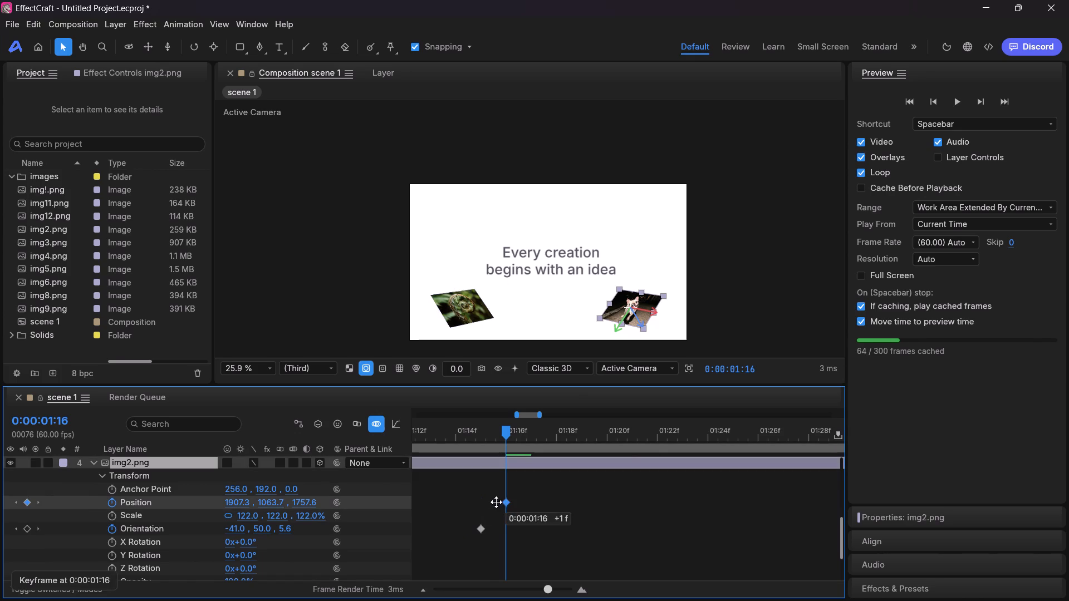
pyautogui.moveTo(496, 502); pyautogui.dragTo(501, 502)
pyautogui.moveTo(482, 527); pyautogui.dragTo(503, 526)
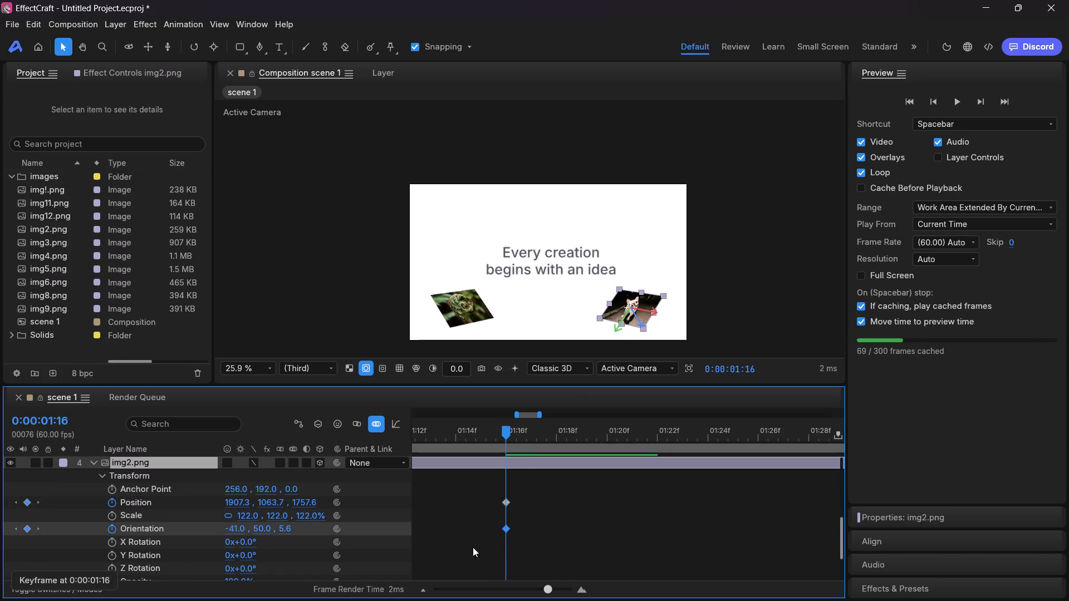
# Trim the end of the img!.png layer to the current time at 0:00:01:16.
pyautogui.scroll(-3, 273, 558)
pyautogui.scroll(7, 380, 499)
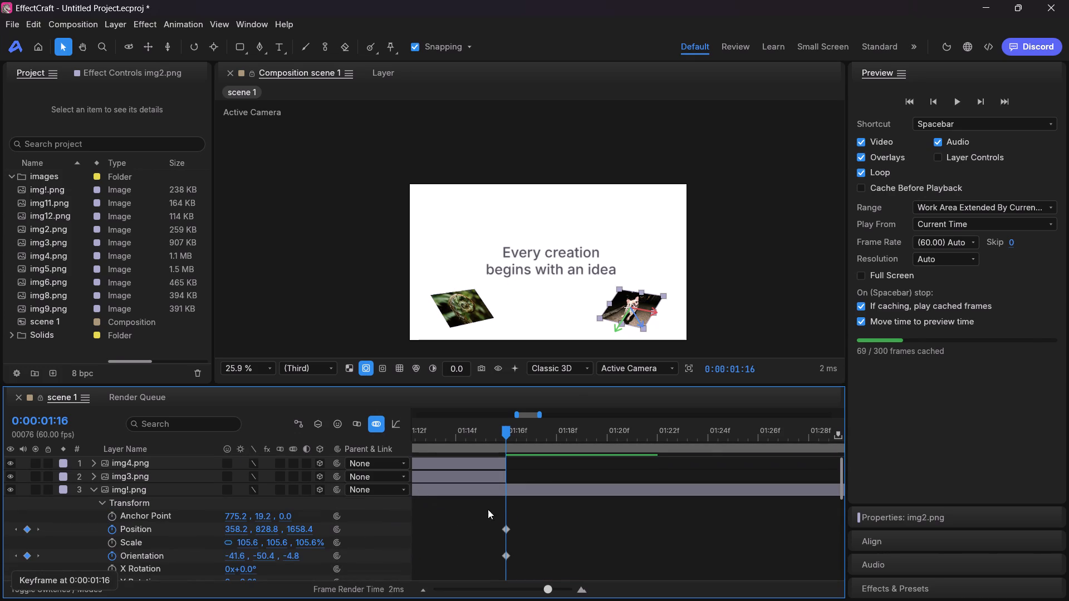
pyautogui.keyDown('ctrl'); pyautogui.scroll(-5, 578, 499); pyautogui.keyUp('ctrl')
pyautogui.scroll(14, 576, 504)
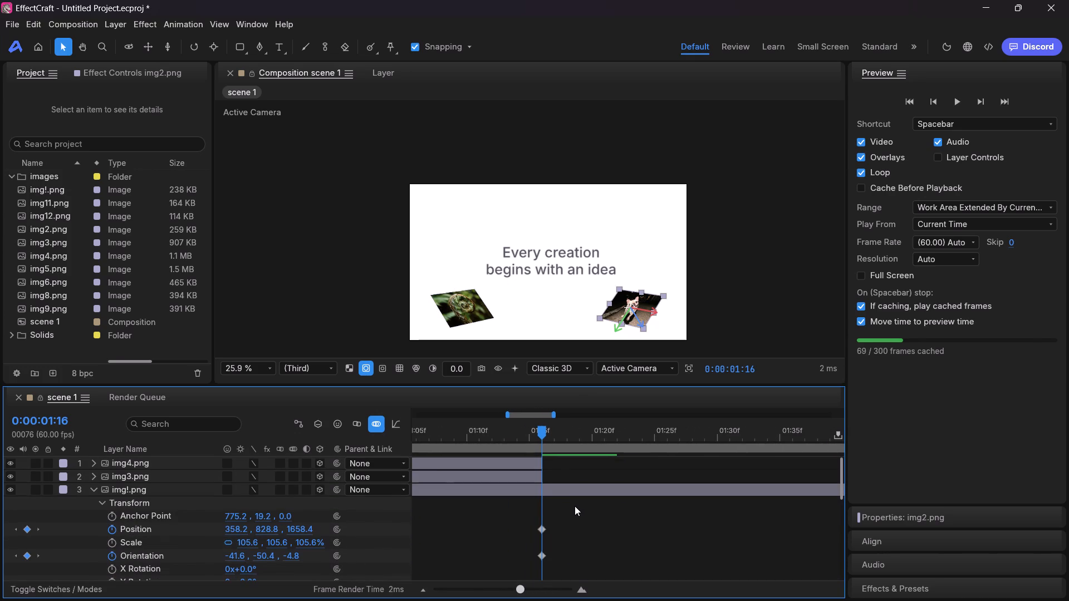
pyautogui.scroll(20, 575, 506)
pyautogui.scroll(1, 575, 506)
pyautogui.keyDown('ctrl'); pyautogui.scroll(-1, 575, 506); pyautogui.keyUp('ctrl')
pyautogui.keyDown('ctrl'); pyautogui.scroll(-2, 435, 490); pyautogui.keyUp('ctrl')
pyautogui.keyDown('ctrl'); pyautogui.scroll(-7, 571, 499); pyautogui.keyUp('ctrl')
pyautogui.keyDown('ctrl'); pyautogui.scroll(-3, 632, 500); pyautogui.keyUp('ctrl')
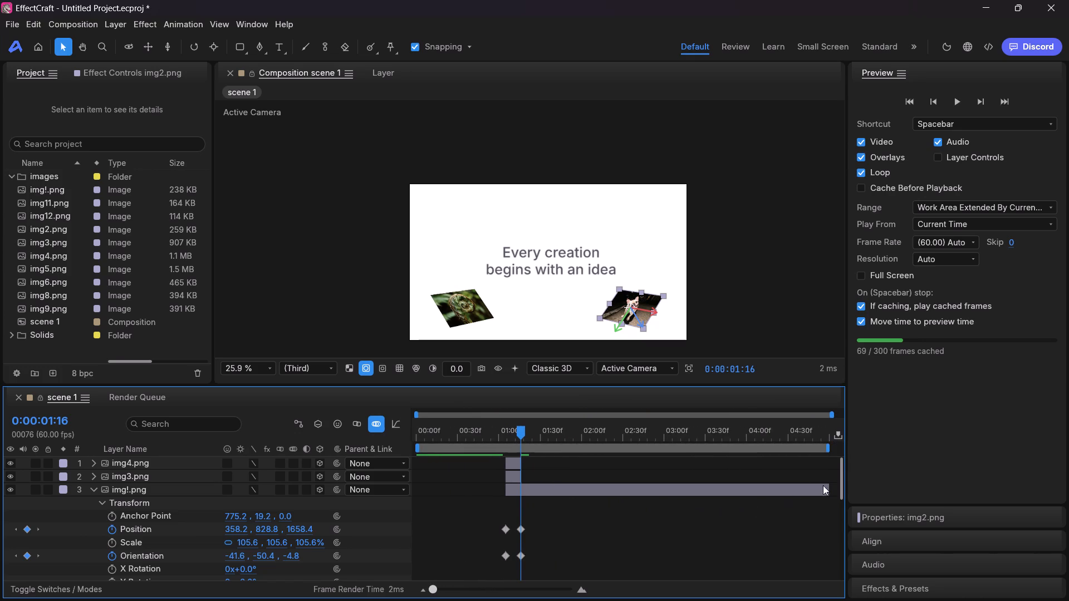
pyautogui.moveTo(828, 491); pyautogui.dragTo(521, 511)
pyautogui.keyDown('ctrl'); pyautogui.scroll(4, 520, 511); pyautogui.keyUp('ctrl')
pyautogui.hscroll(2, 521, 509)
pyautogui.keyDown('ctrl'); pyautogui.scroll(4, 527, 506); pyautogui.keyUp('ctrl')
pyautogui.scroll(12, 605, 505)
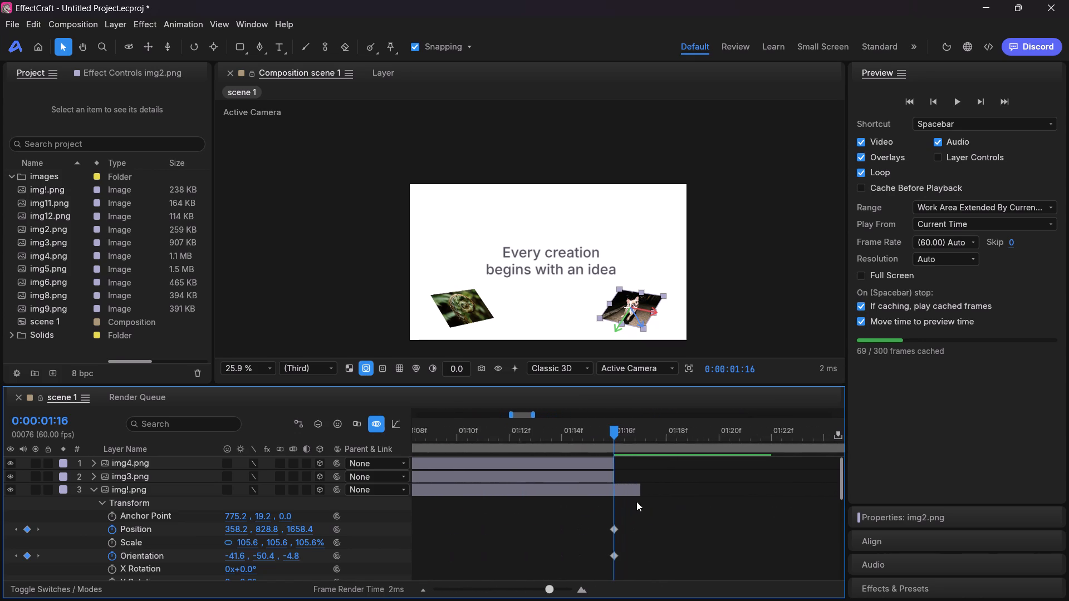
pyautogui.moveTo(640, 491); pyautogui.dragTo(611, 498)
# Trim the end of the img2.png layer to the current time at 0:00:01:16.
pyautogui.keyDown('ctrl'); pyautogui.scroll(-9, 664, 508); pyautogui.keyUp('ctrl')
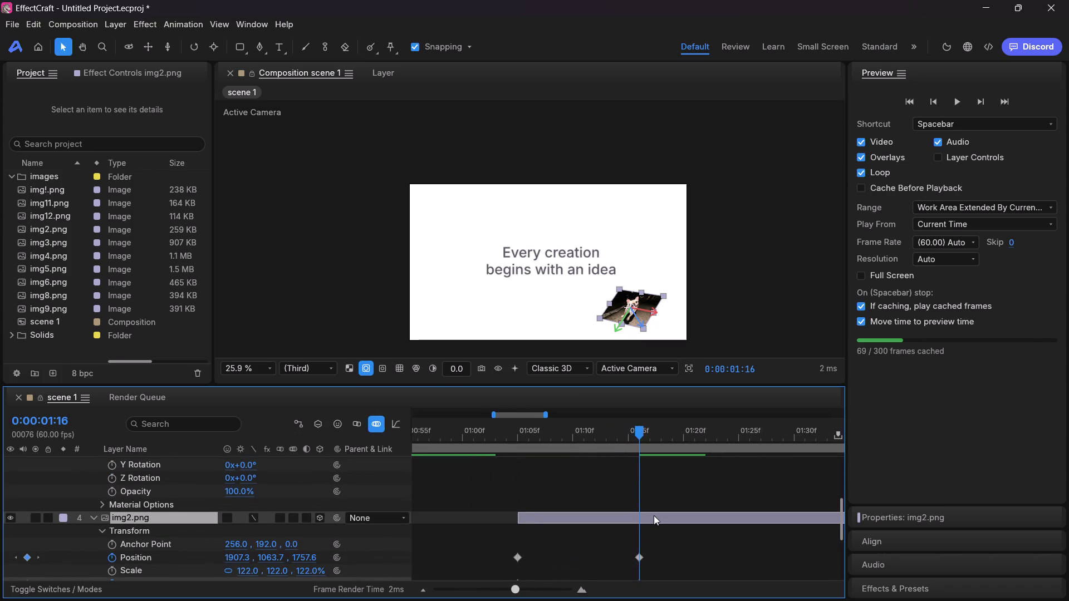
pyautogui.keyDown('ctrl'); pyautogui.scroll(-17, 654, 515); pyautogui.keyUp('ctrl')
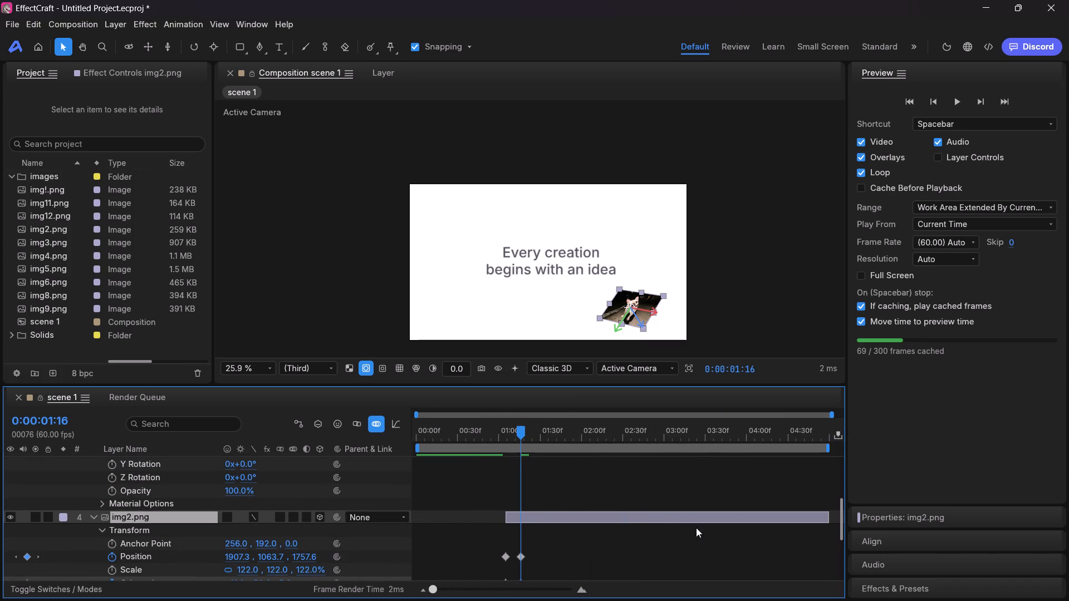
pyautogui.moveTo(830, 518); pyautogui.dragTo(525, 532)
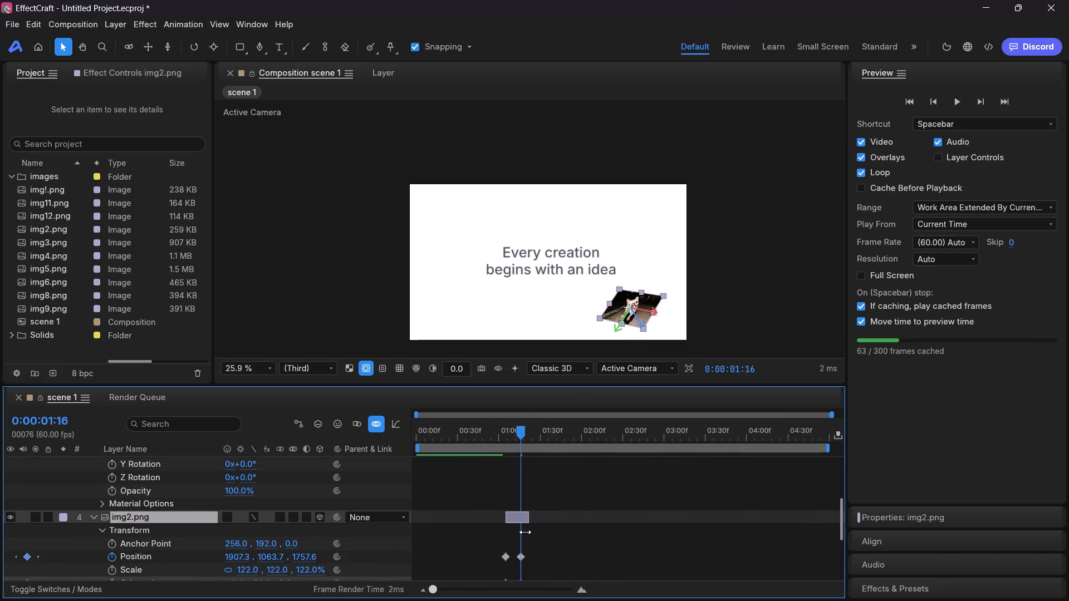
pyautogui.moveTo(525, 532); pyautogui.dragTo(521, 532)
pyautogui.keyDown('ctrl'); pyautogui.scroll(10, 529, 529); pyautogui.keyUp('ctrl')
pyautogui.keyDown('ctrl'); pyautogui.scroll(-2, 536, 528); pyautogui.keyUp('ctrl')
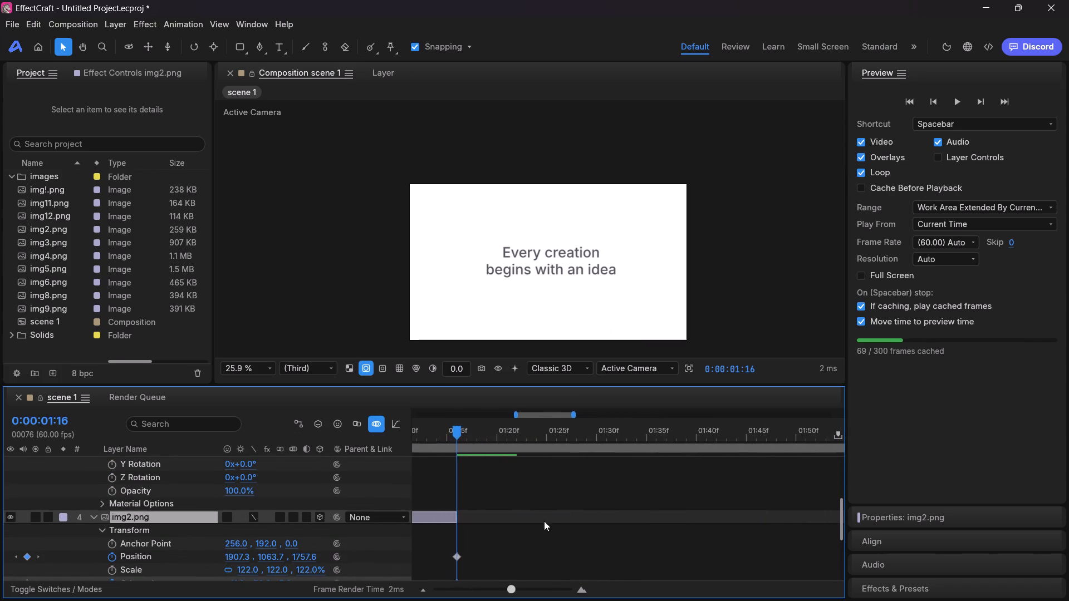
# Preview scene 1 from the start, stop playback, and scrub back to where the images end, at 0:00:01:17.
pyautogui.keyDown('ctrl'); pyautogui.scroll(-11, 544, 521); pyautogui.keyUp('ctrl')
pyautogui.moveTo(534, 432); pyautogui.dragTo(448, 440)
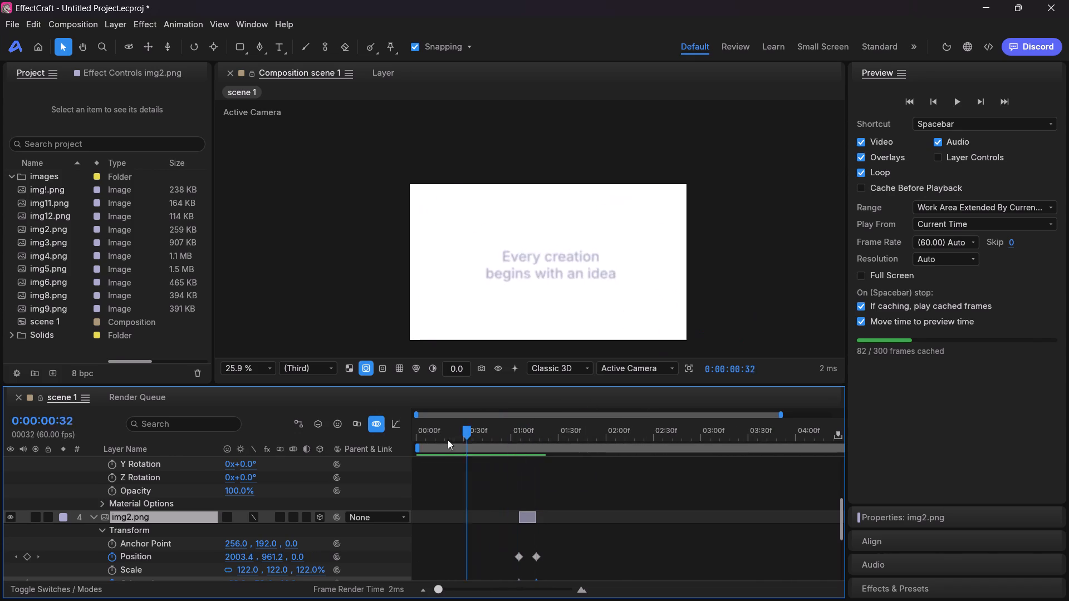
pyautogui.moveTo(448, 440); pyautogui.dragTo(386, 444)
pyautogui.click(949, 102)
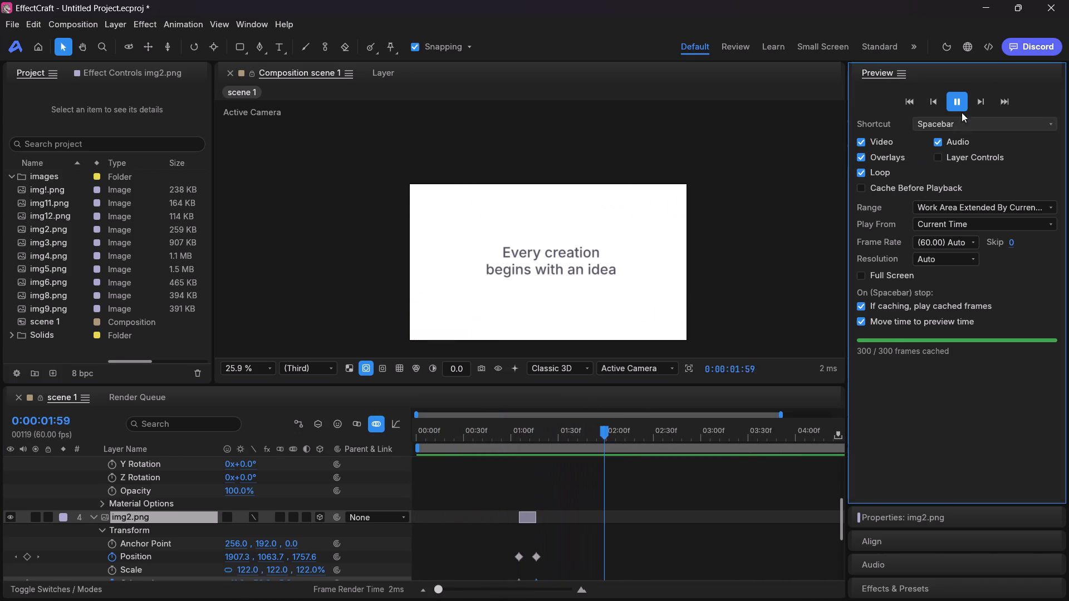
pyautogui.click(960, 106)
pyautogui.moveTo(654, 429); pyautogui.dragTo(620, 435)
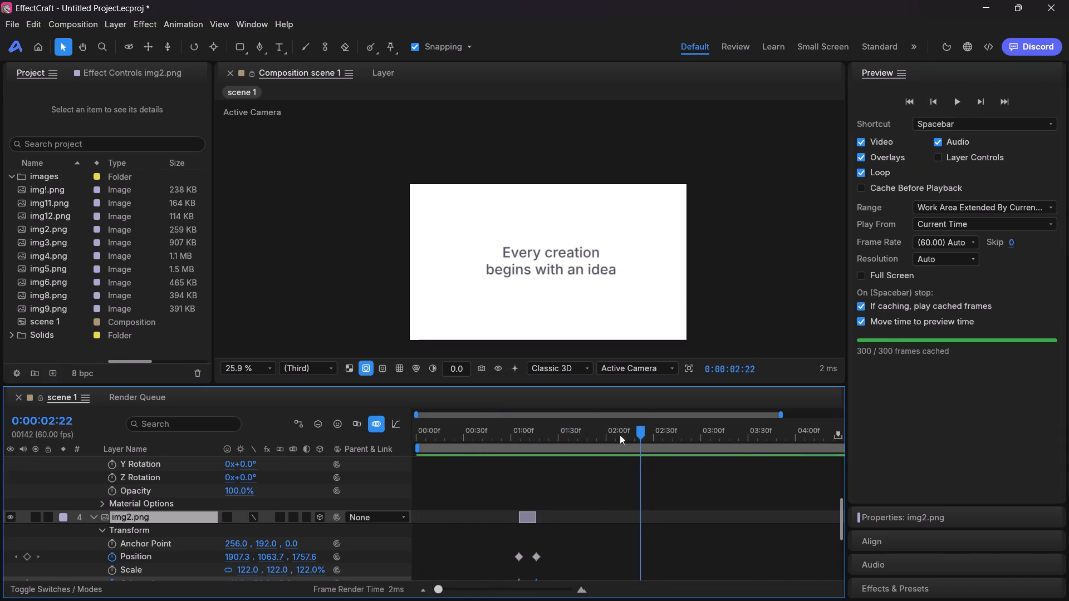
pyautogui.moveTo(620, 435); pyautogui.dragTo(533, 448)
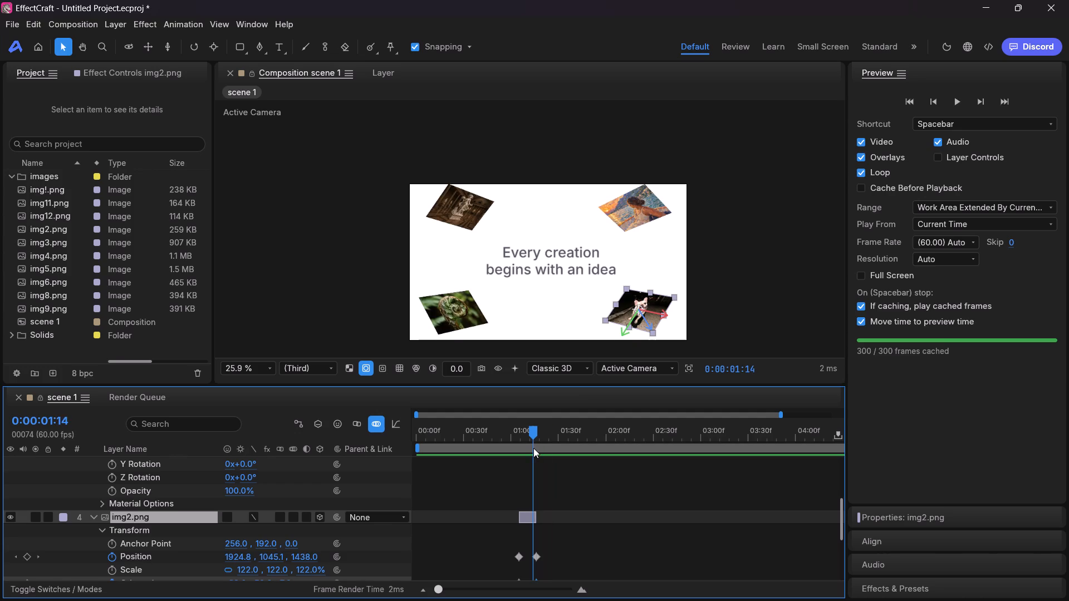
pyautogui.moveTo(533, 448); pyautogui.dragTo(537, 447)
# Set the current time to 0:00:01:16, at the trimmed end of the image layers.
pyautogui.scroll(1, 512, 540)
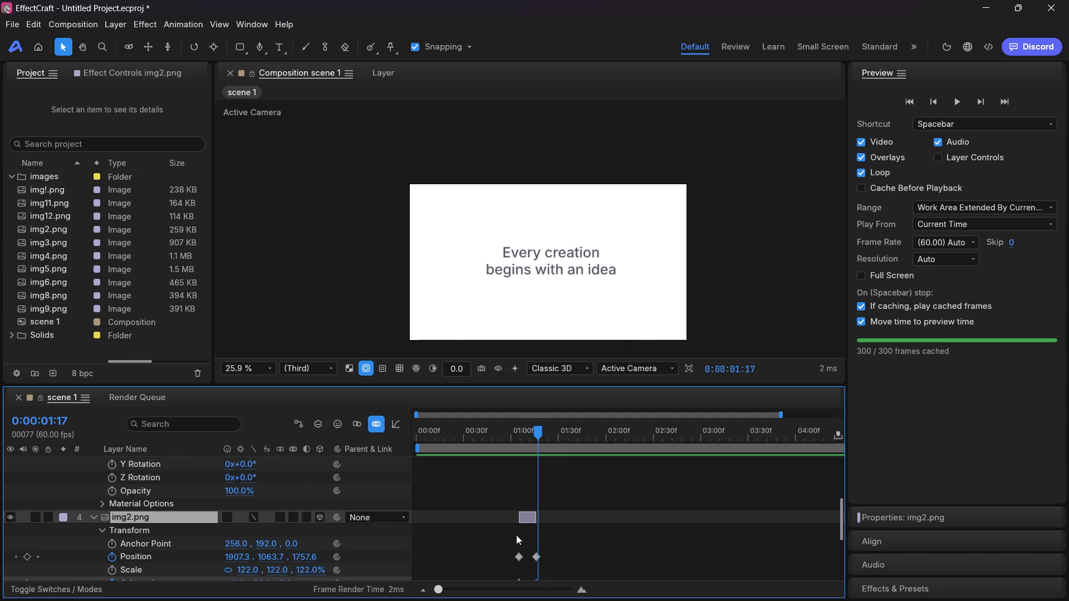
pyautogui.keyDown('ctrl'); pyautogui.scroll(13, 522, 546); pyautogui.keyUp('ctrl')
pyautogui.keyDown('ctrl'); pyautogui.scroll(2, 616, 470); pyautogui.keyUp('ctrl')
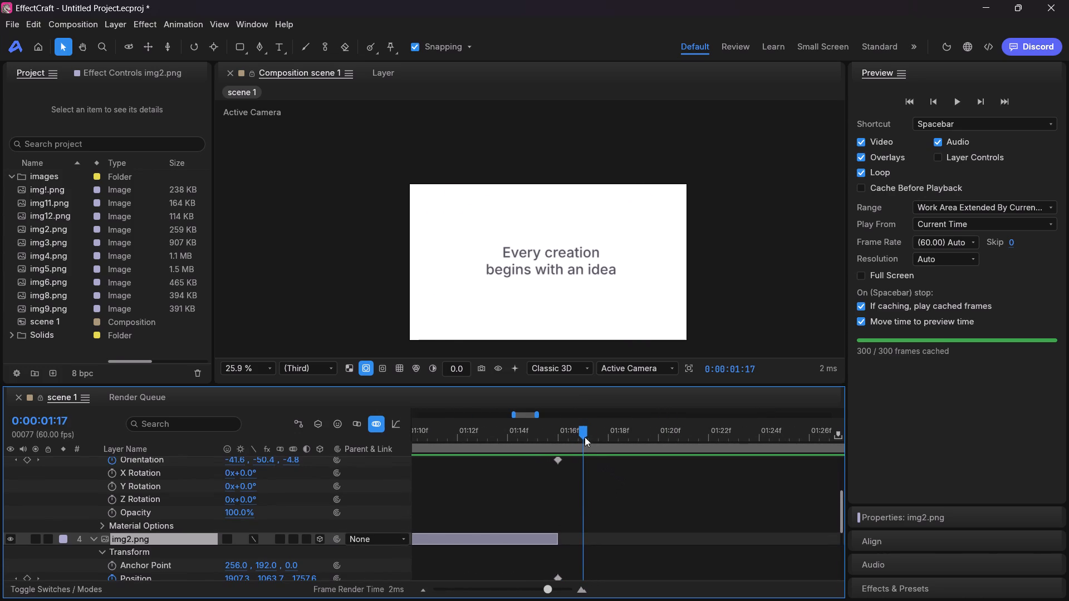
pyautogui.moveTo(585, 432); pyautogui.dragTo(563, 436)
# Collapse the img!.png layer's properties in the timeline.
pyautogui.scroll(1, 556, 523)
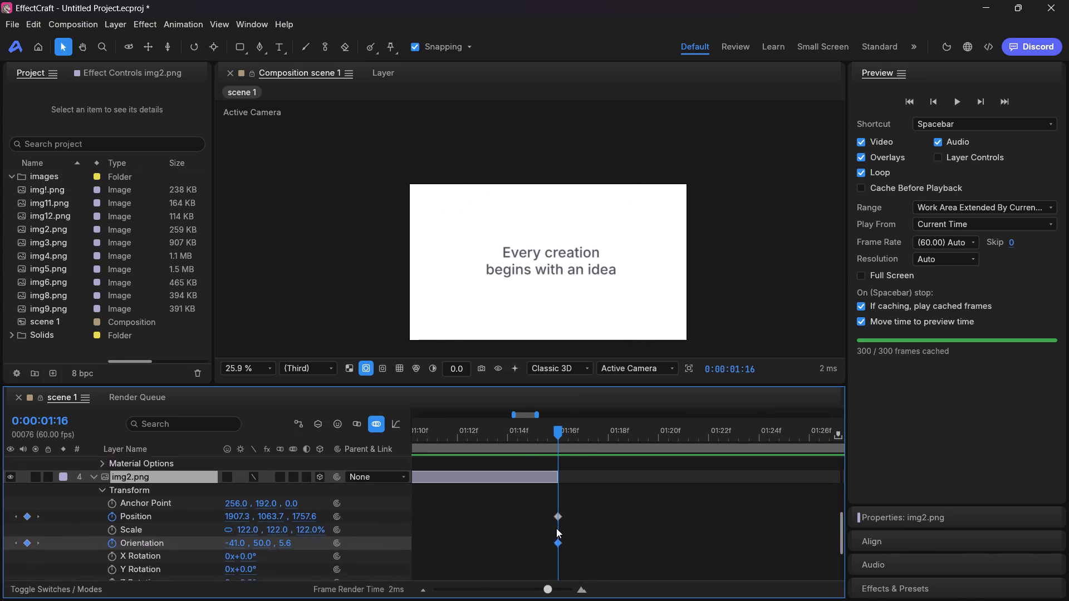
pyautogui.scroll(2, 582, 559)
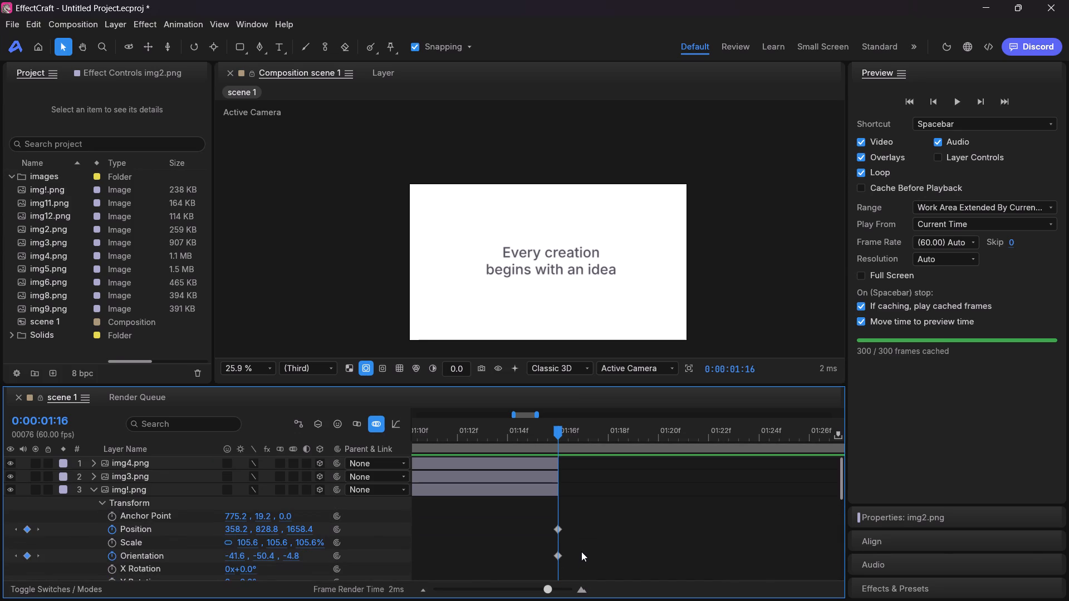
pyautogui.scroll(1, 581, 545)
pyautogui.click(94, 490)
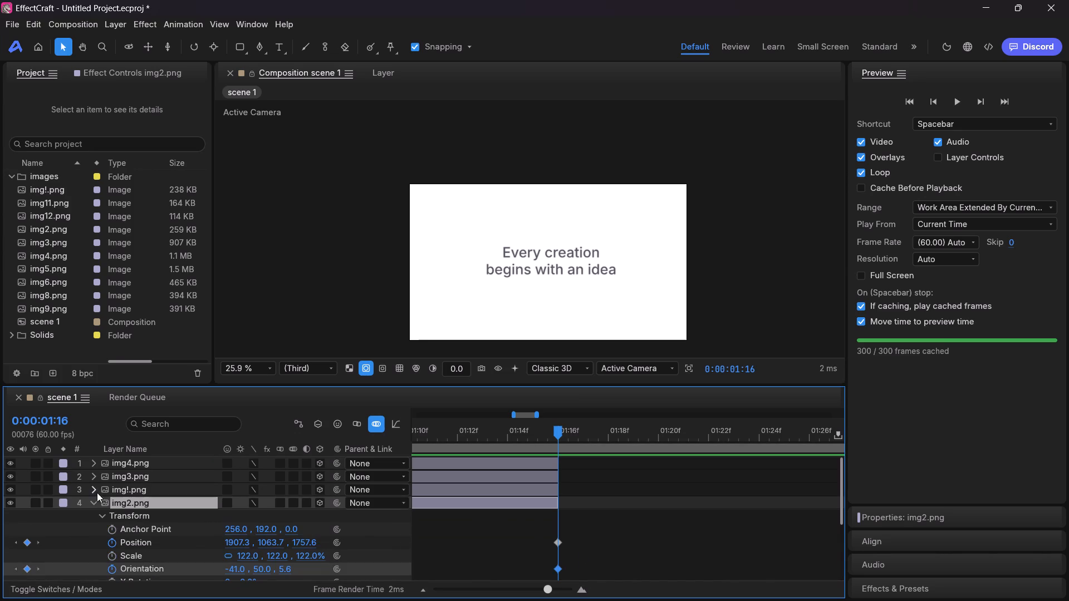
# Collapse the img2.png layer's properties in the timeline.
pyautogui.click(100, 500)
pyautogui.click(94, 503)
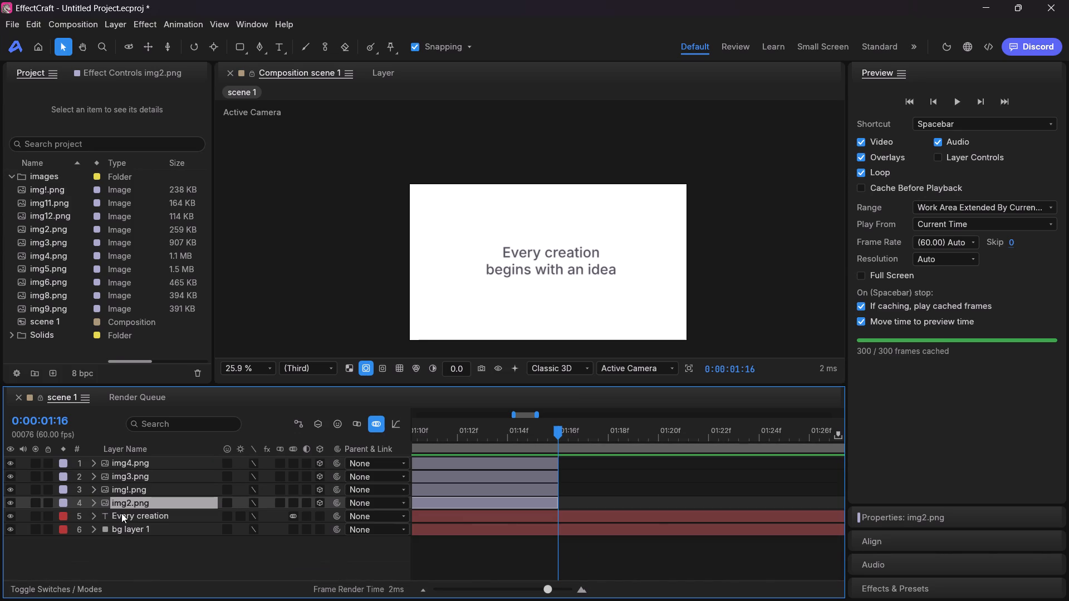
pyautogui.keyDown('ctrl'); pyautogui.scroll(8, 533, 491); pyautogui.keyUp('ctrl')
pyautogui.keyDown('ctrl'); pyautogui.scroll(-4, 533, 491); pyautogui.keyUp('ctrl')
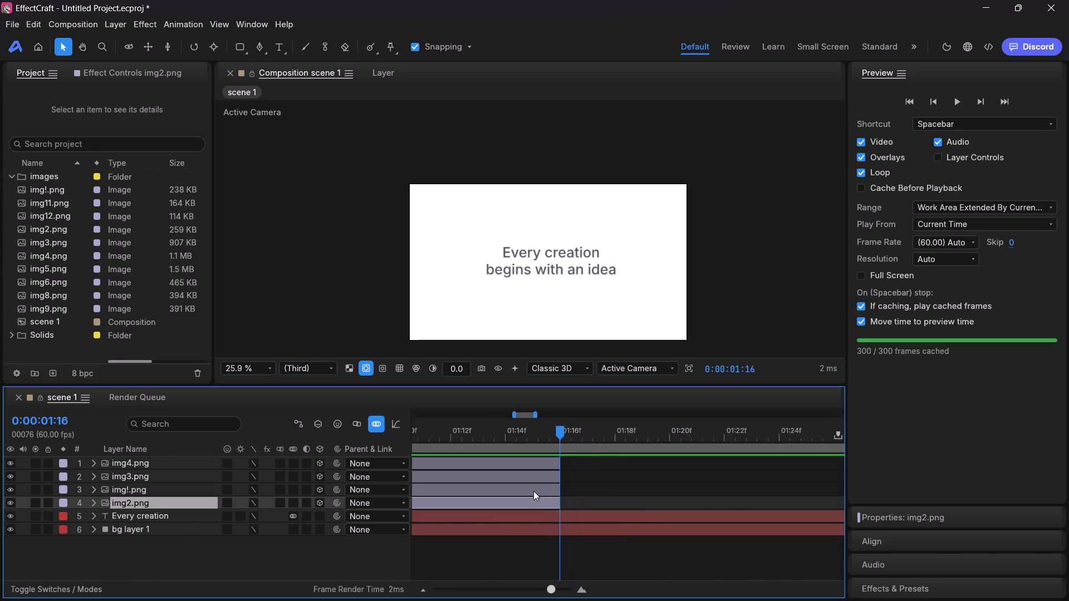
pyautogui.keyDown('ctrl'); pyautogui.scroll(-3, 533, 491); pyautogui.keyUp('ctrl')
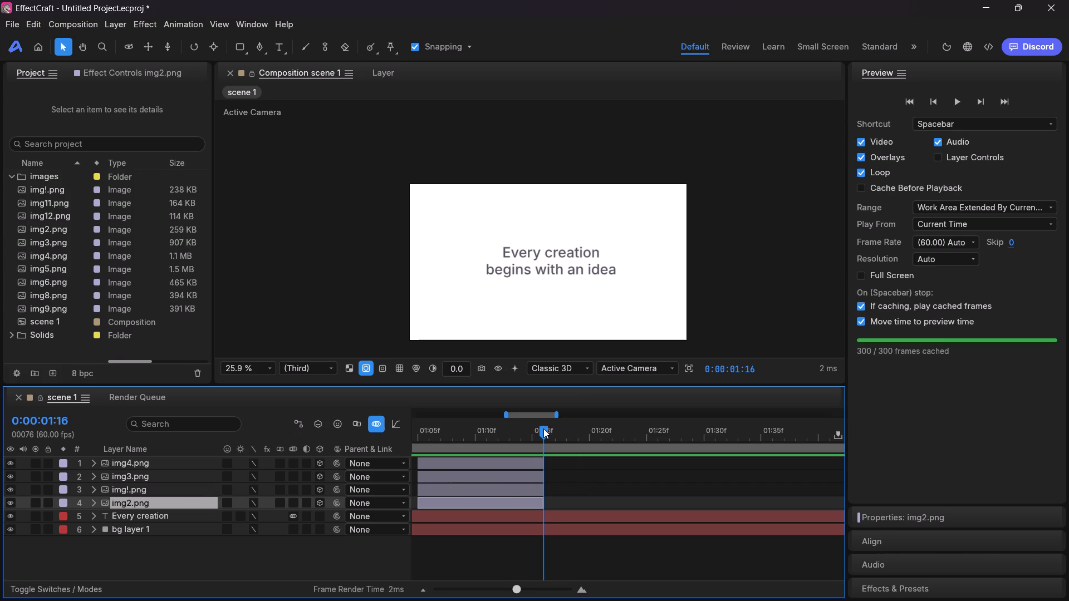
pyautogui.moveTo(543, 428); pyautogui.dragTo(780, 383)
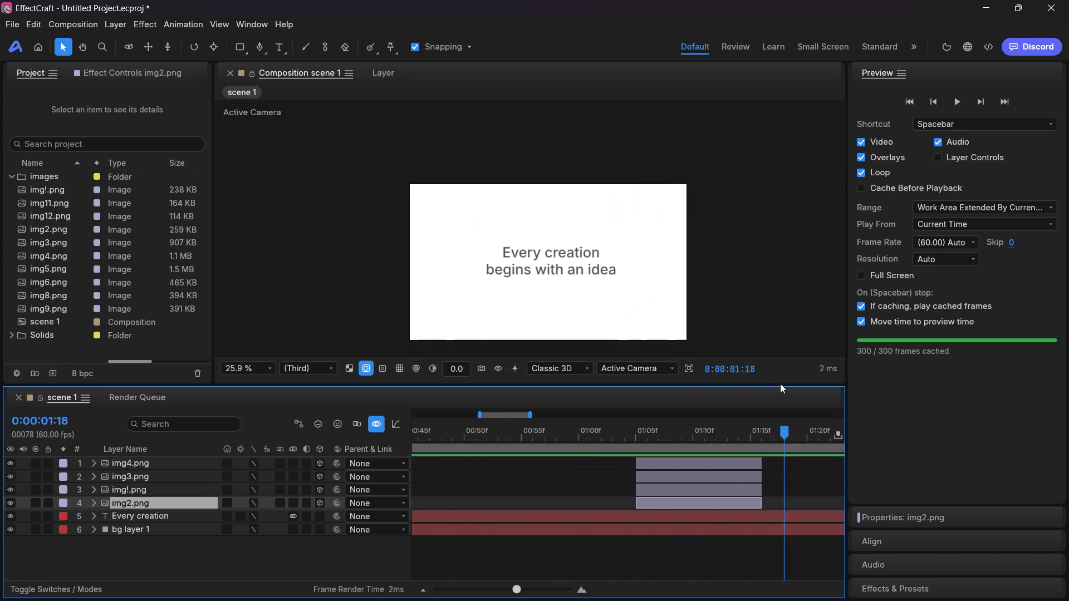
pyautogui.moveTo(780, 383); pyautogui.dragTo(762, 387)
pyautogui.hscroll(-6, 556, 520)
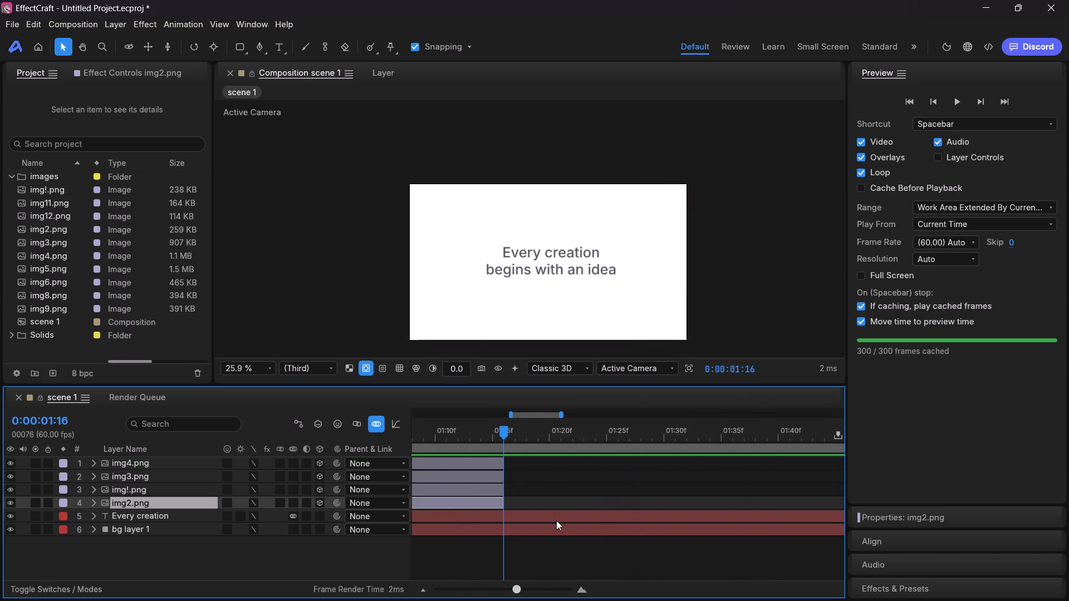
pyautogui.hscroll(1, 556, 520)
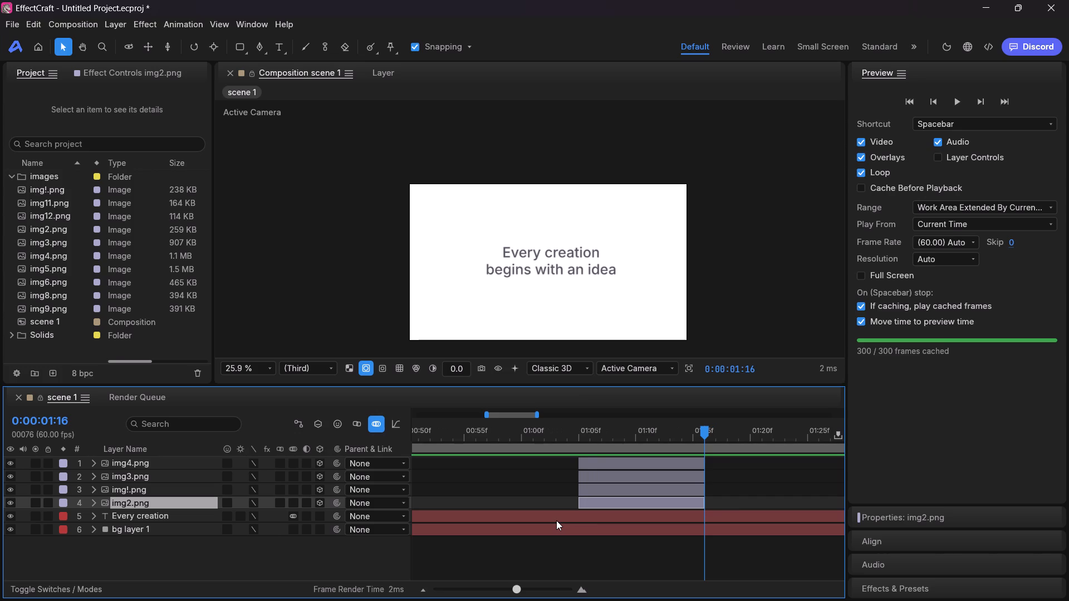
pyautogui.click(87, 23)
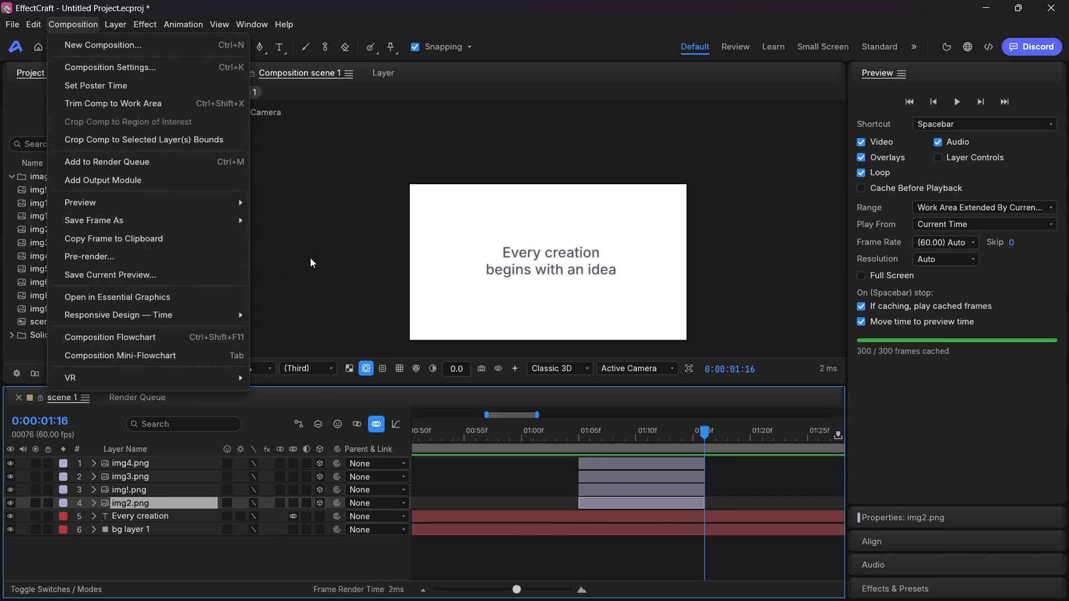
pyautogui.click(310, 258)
# Review scene 1's composition settings, leaving them as they are.
pyautogui.click(81, 398)
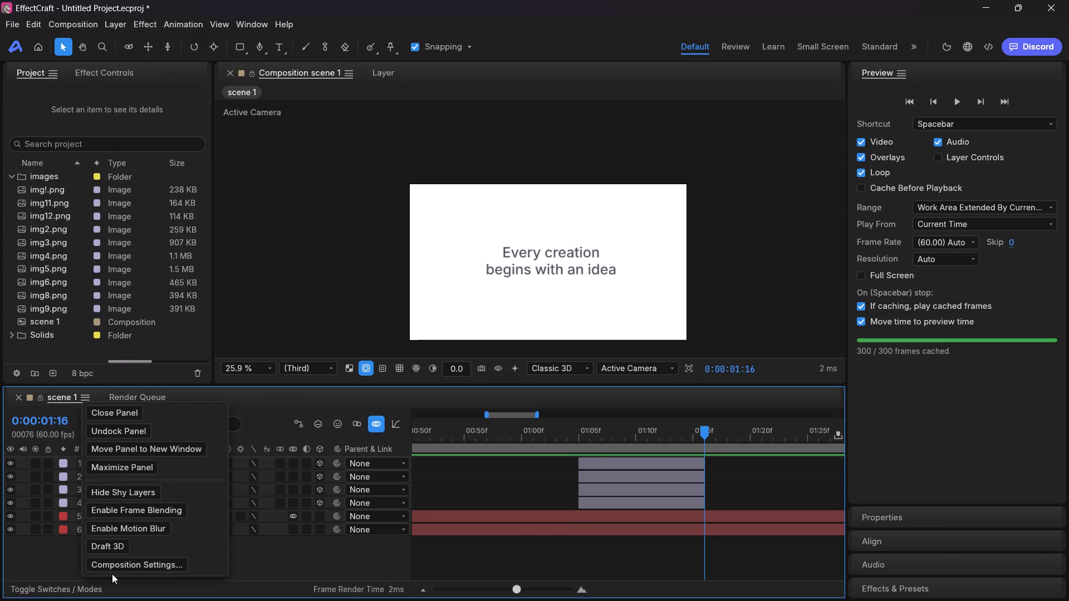
pyautogui.click(118, 565)
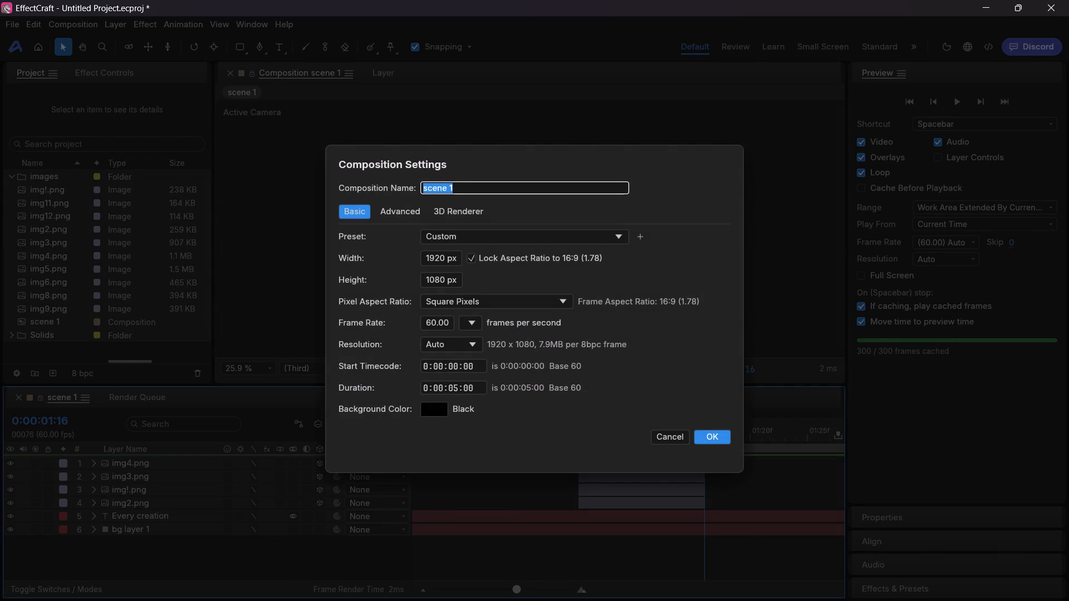
pyautogui.click(710, 439)
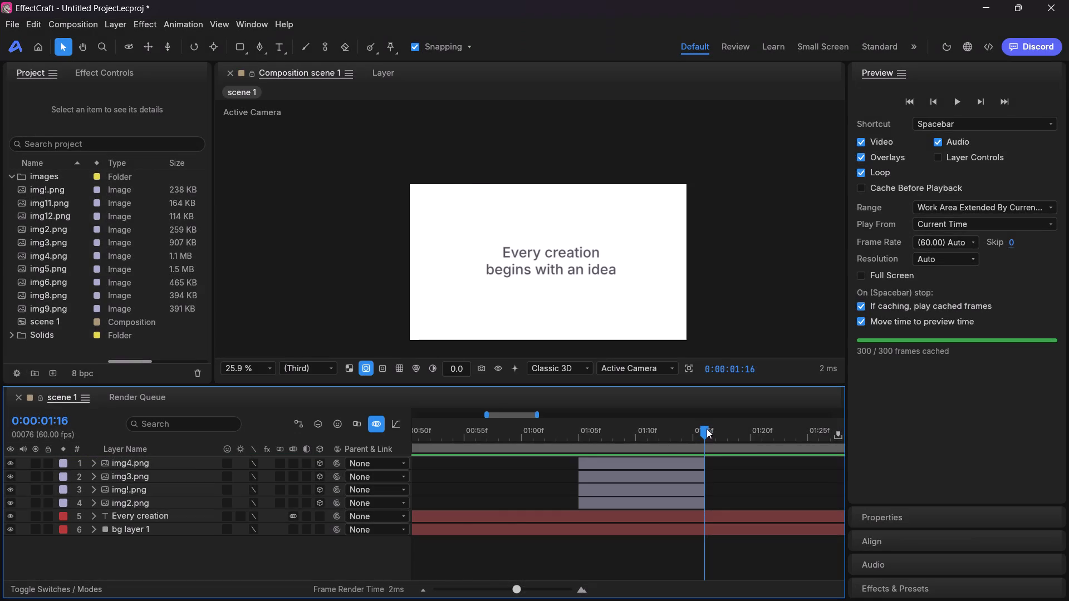
# Move the current time back to the start of scene 1, at 0:00:00:00.
pyautogui.moveTo(707, 428); pyautogui.dragTo(364, 441)
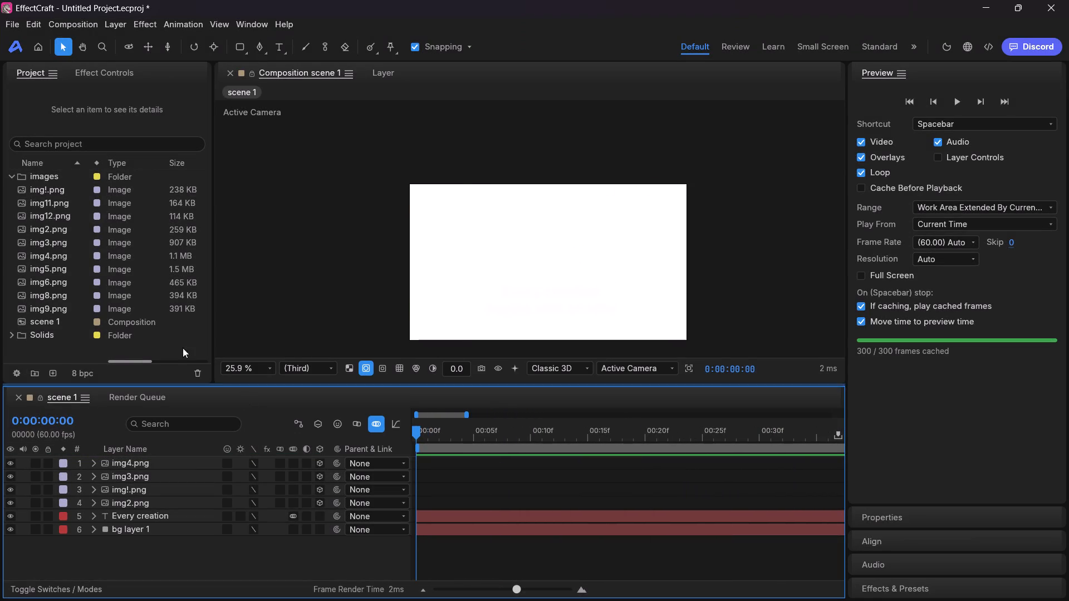
# Add scene 1 to the render queue as a new item.
pyautogui.click(70, 21)
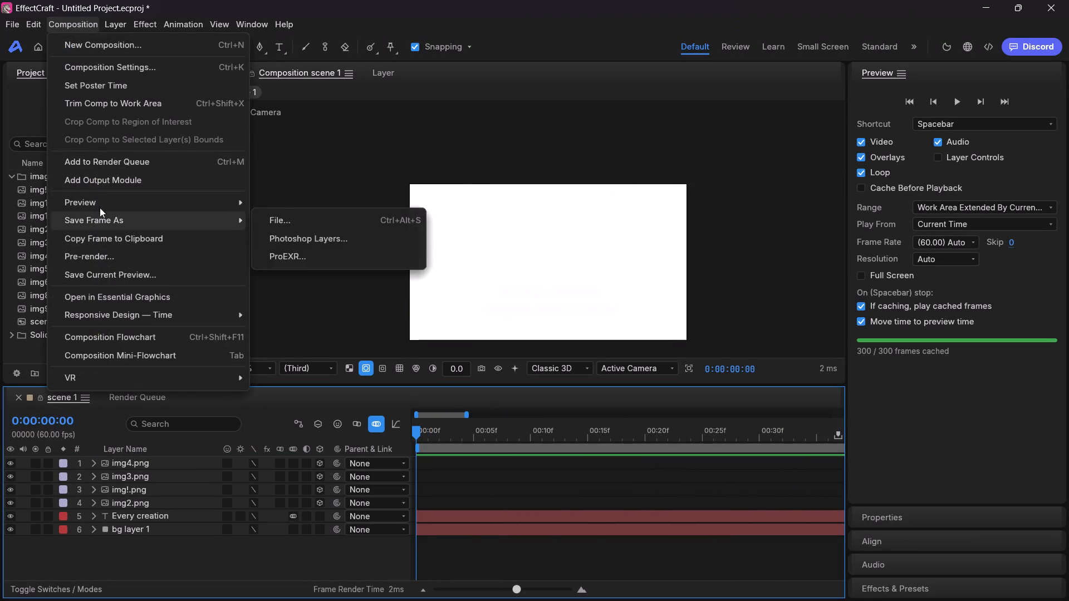
pyautogui.click(112, 156)
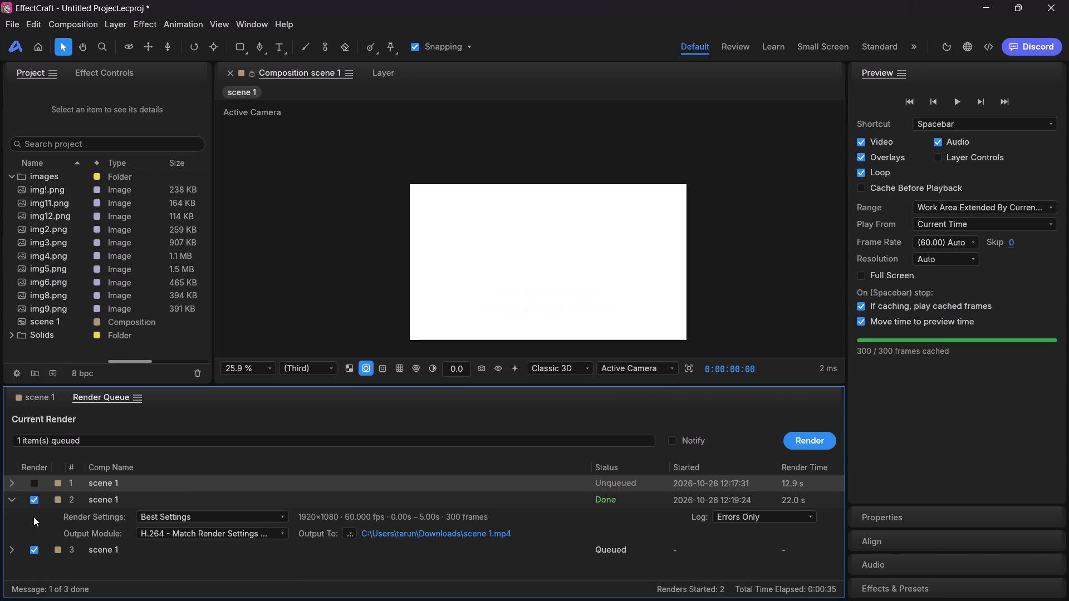
# Exclude the already rendered second scene 1 item from rendering and collapse its details in the render queue.
pyautogui.click(37, 502)
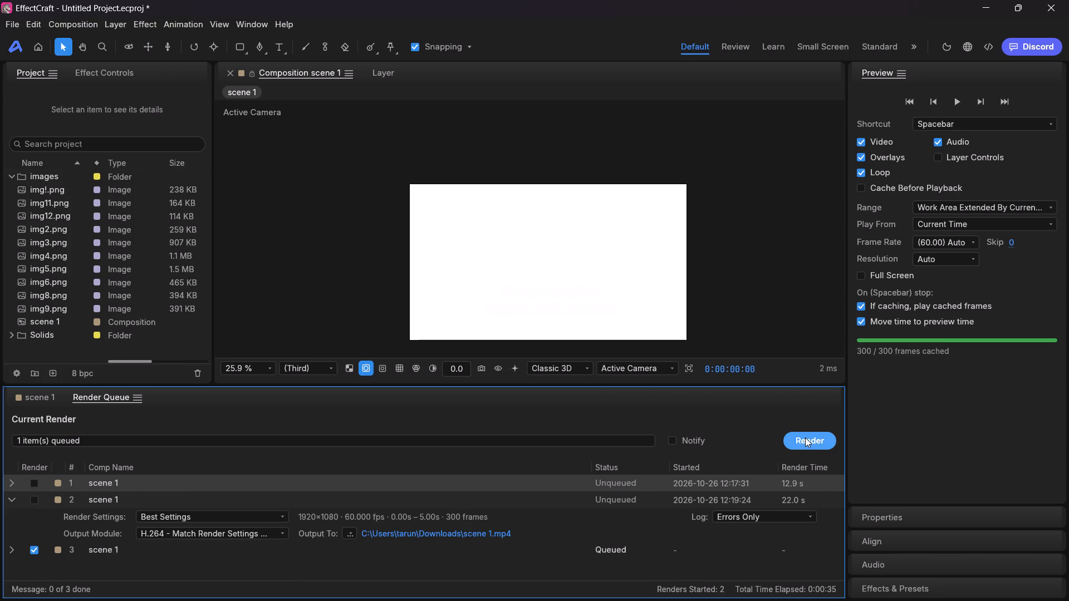
pyautogui.click(13, 501)
# Set the output of the third scene 1 render item to an mp4 file named scene 1.1 in the Downloads folder.
pyautogui.click(12, 518)
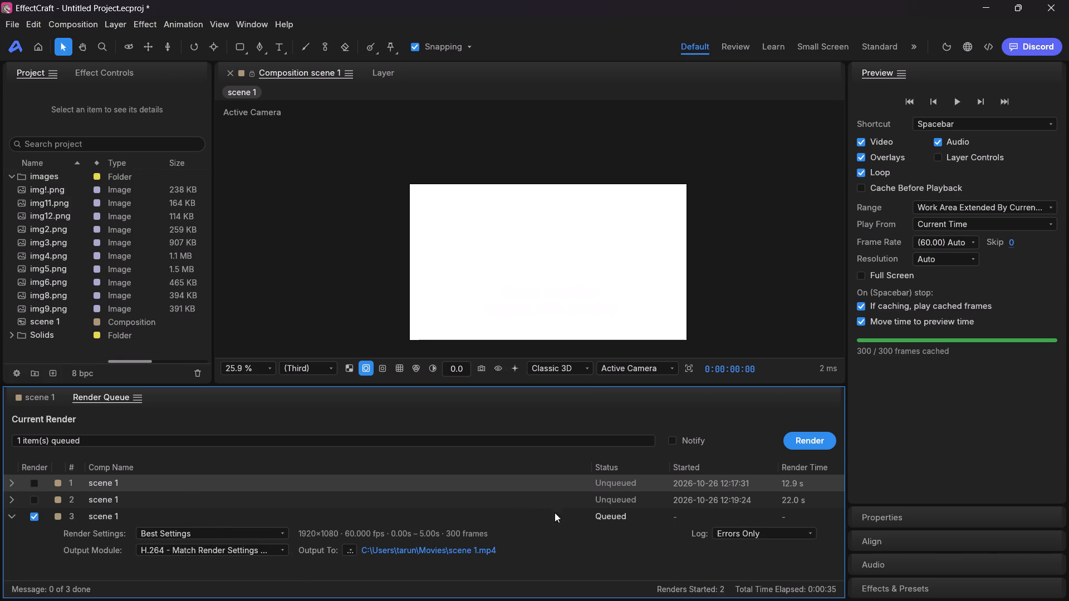
pyautogui.click(446, 550)
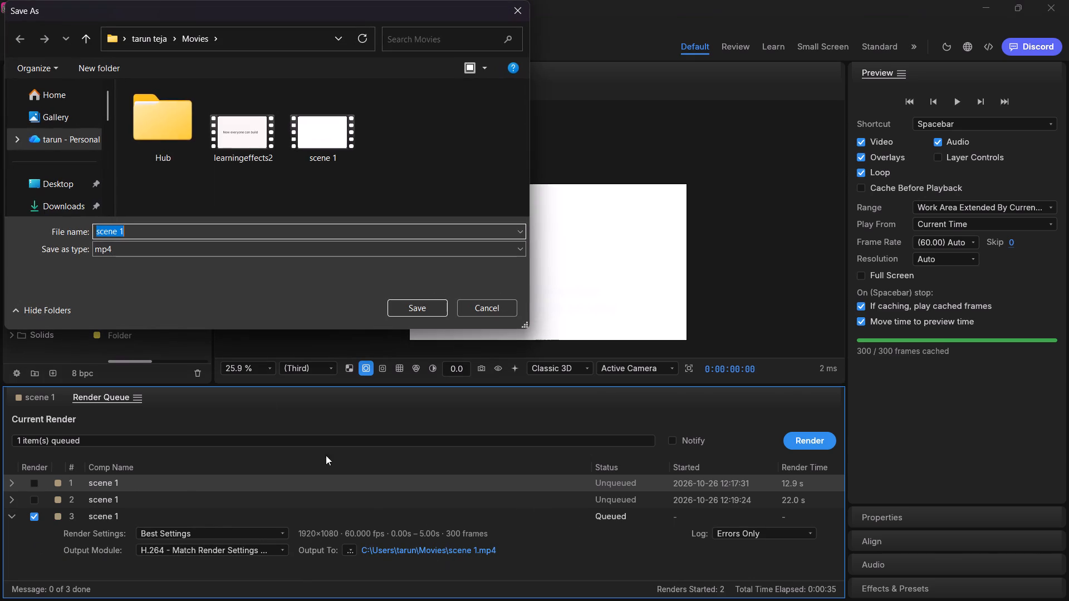
pyautogui.click(63, 202)
pyautogui.click(406, 309)
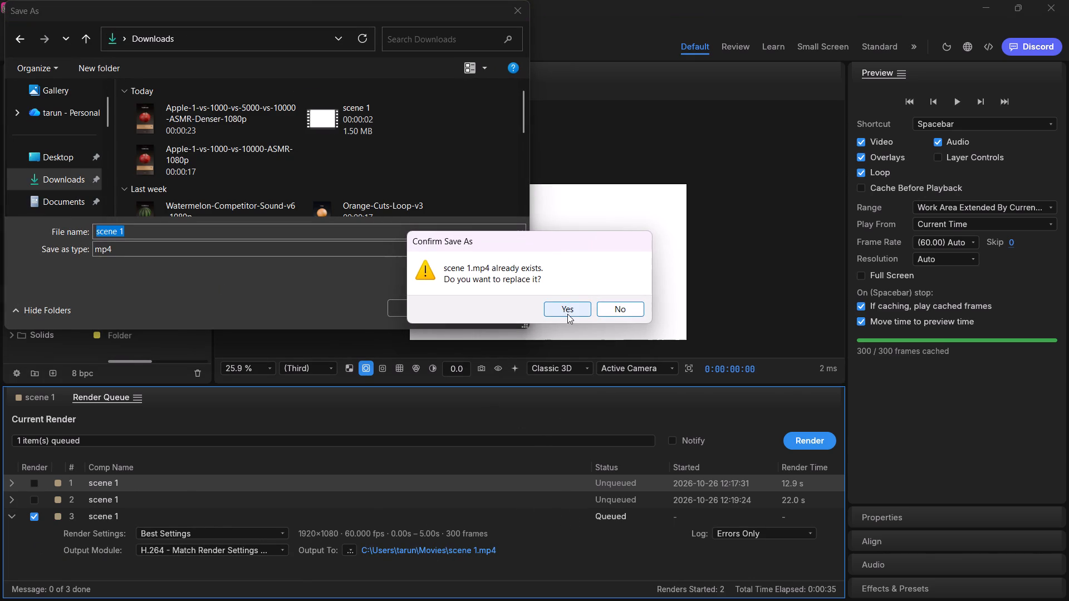
pyautogui.click(153, 233)
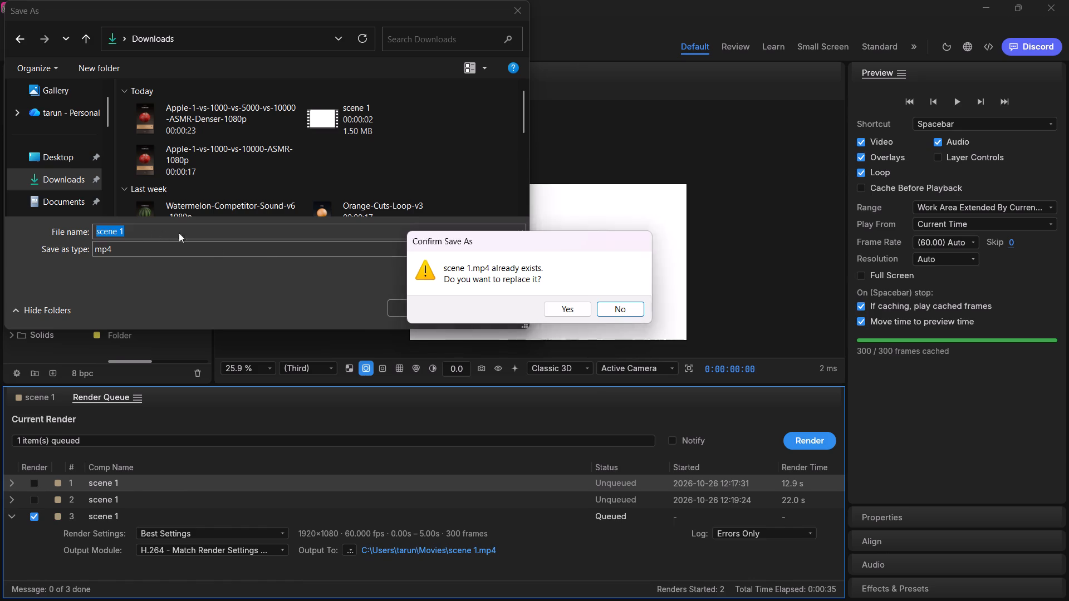
pyautogui.click(626, 309)
pyautogui.click(149, 231)
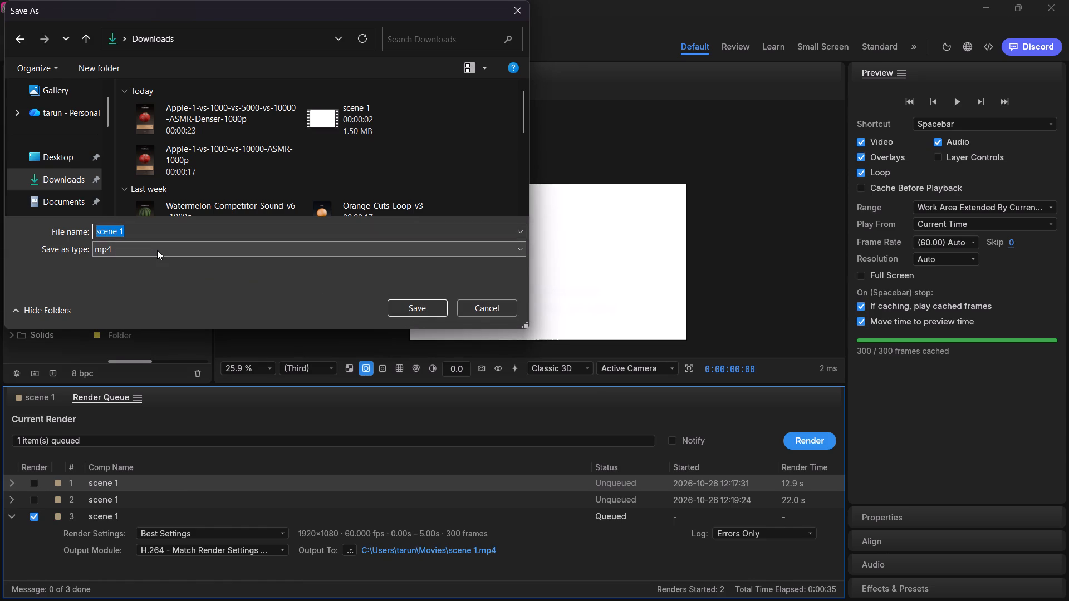
pyautogui.click(137, 233)
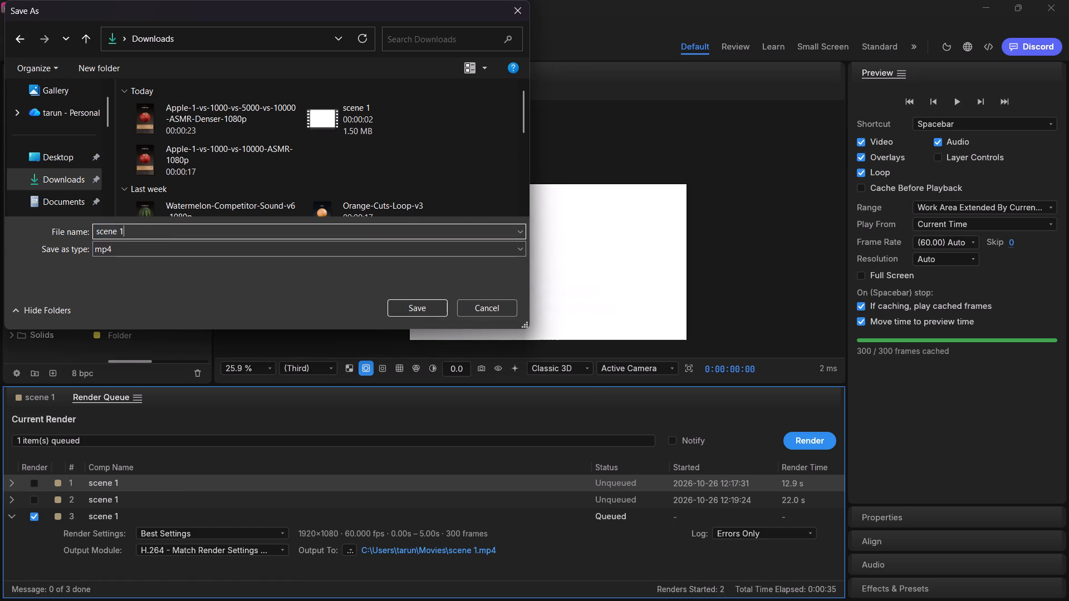
pyautogui.press('BackSpace')
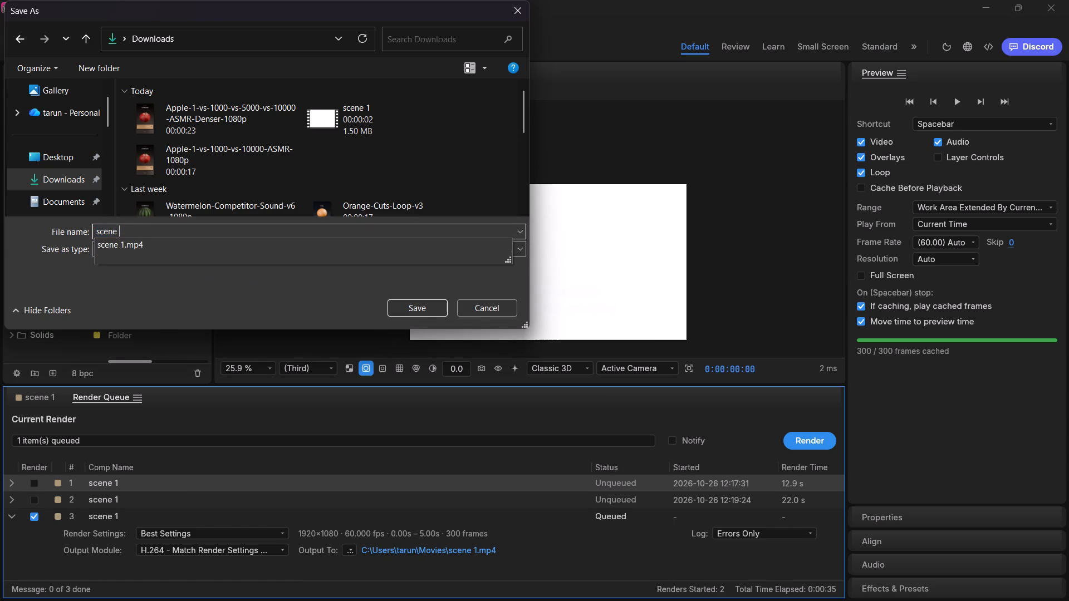
pyautogui.write('1.1')
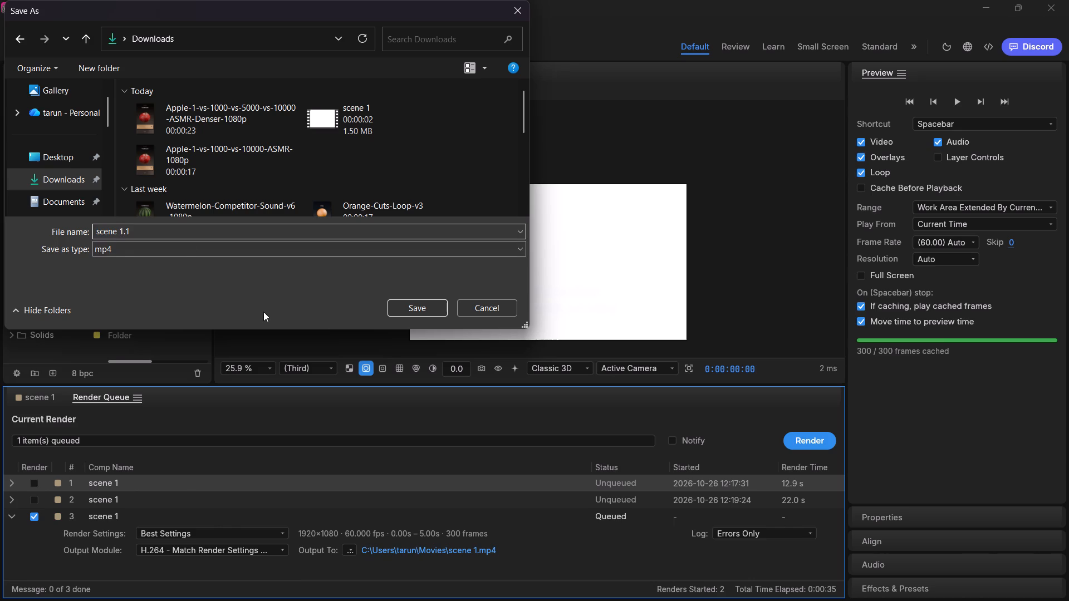
pyautogui.click(413, 308)
# Start rendering the queued scene 1 item.
pyautogui.click(795, 439)
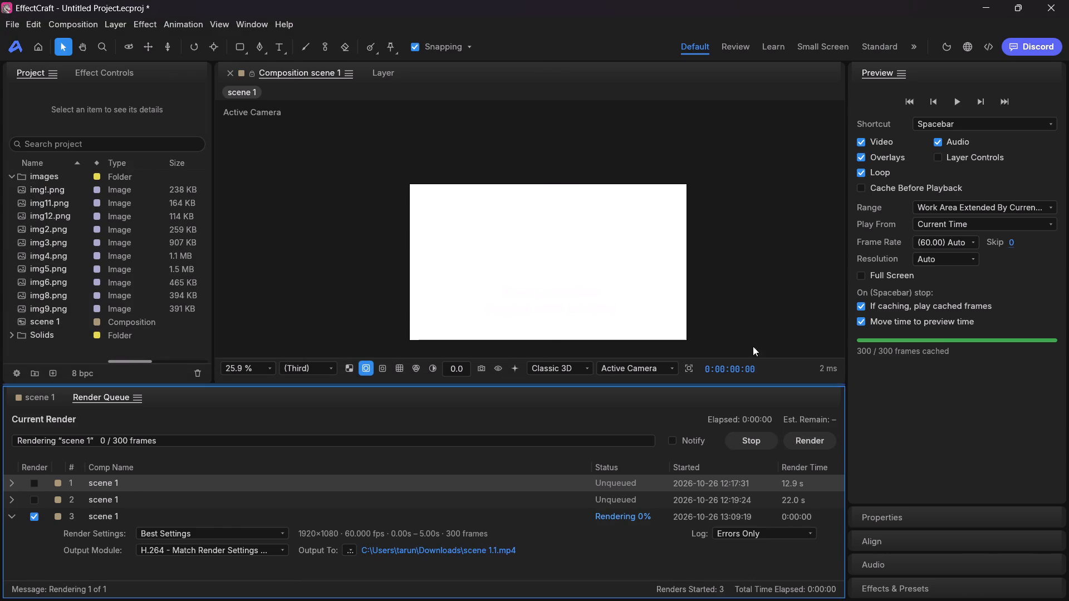
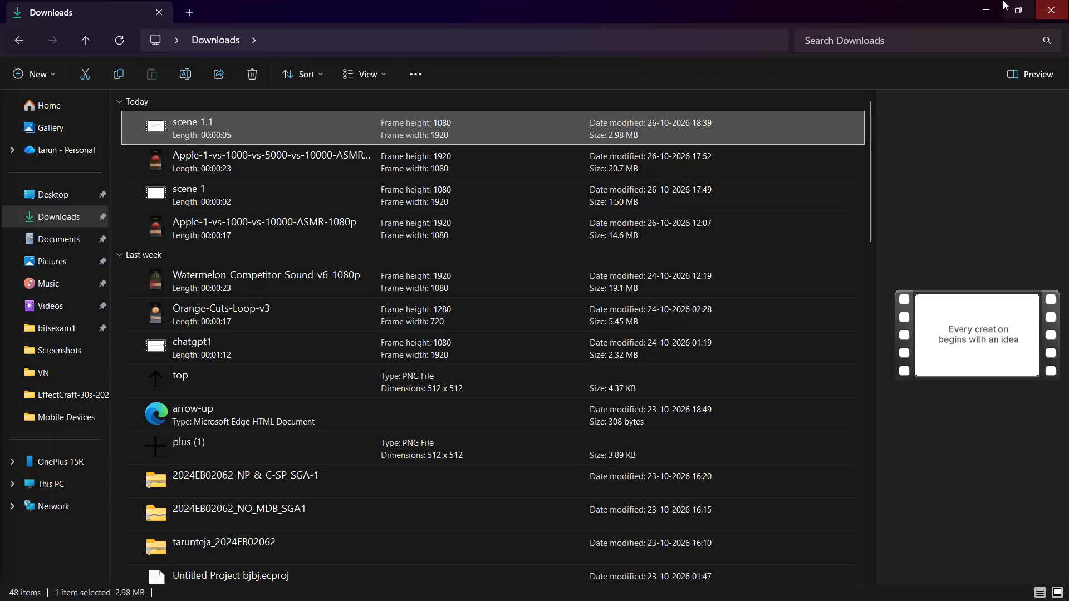
# Return to EffectCraft's scene 1 timeline and move the current time to 0:00:01:16, where the four image clips end.
pyautogui.click(977, 0)
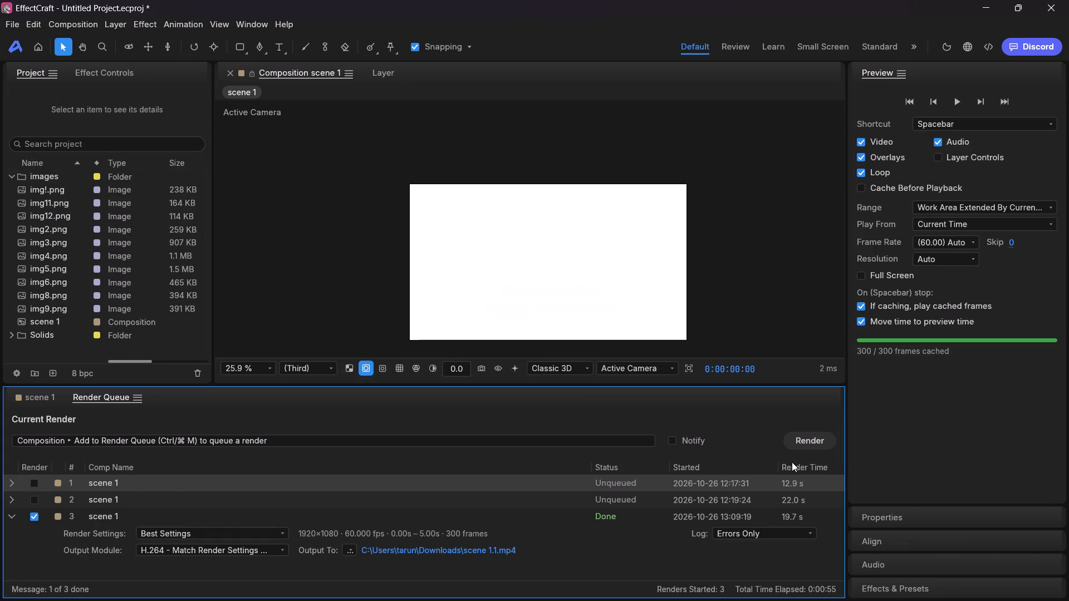
pyautogui.click(50, 401)
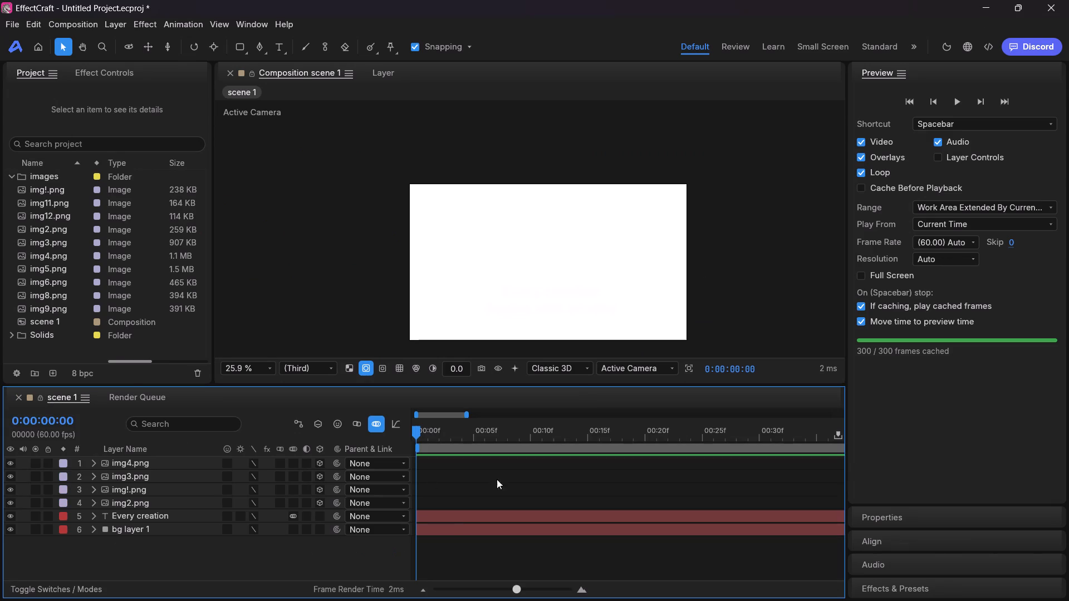
pyautogui.hscroll(1, 447, 455)
pyautogui.moveTo(418, 432); pyautogui.dragTo(542, 423)
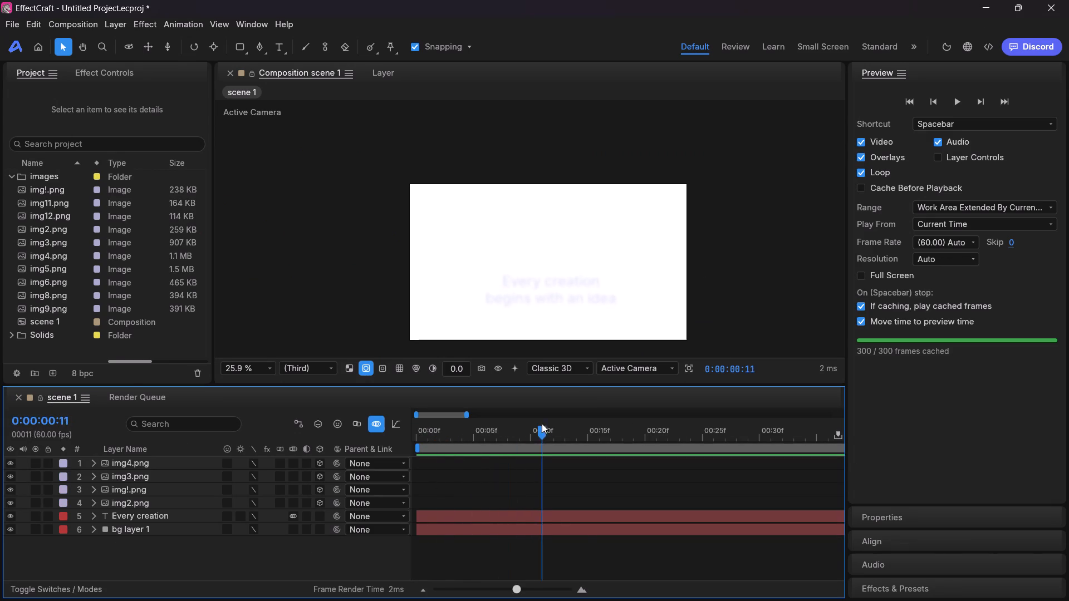
pyautogui.moveTo(542, 423); pyautogui.dragTo(734, 431)
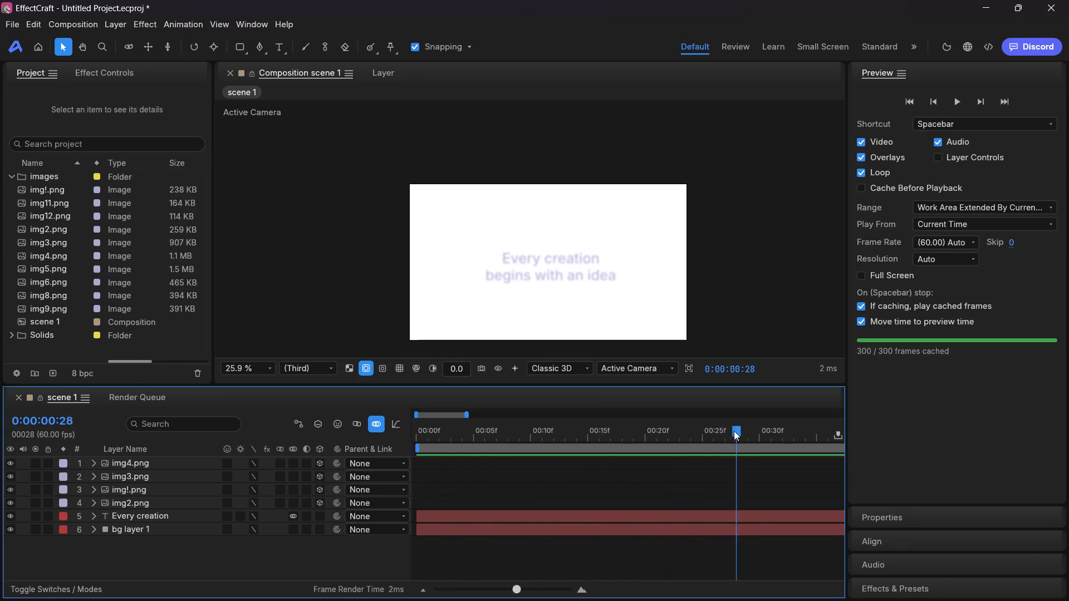
pyautogui.moveTo(734, 431); pyautogui.dragTo(844, 443)
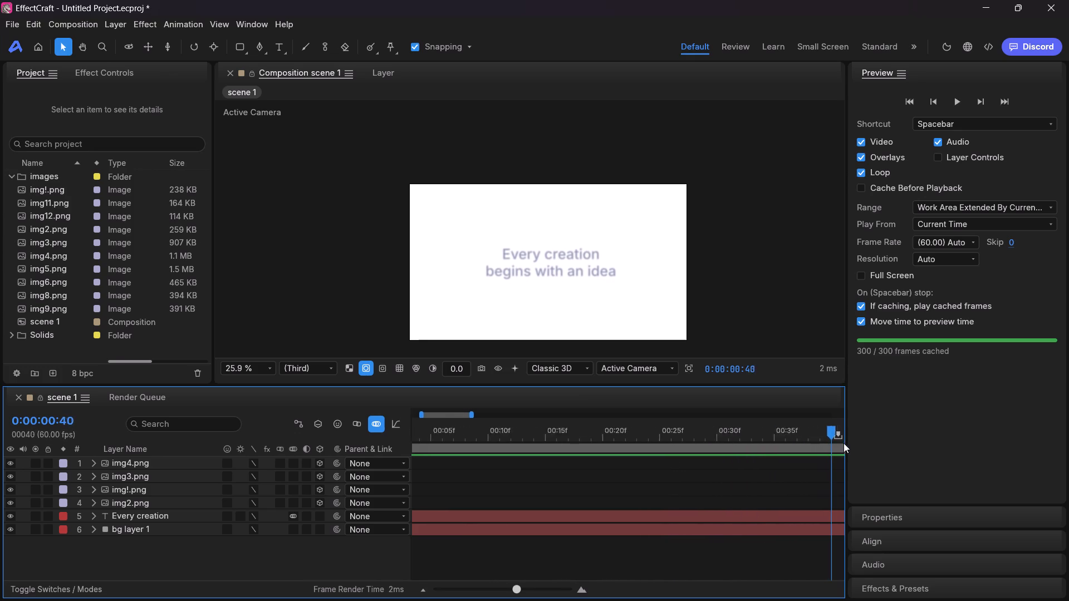
pyautogui.moveTo(844, 443); pyautogui.dragTo(967, 467)
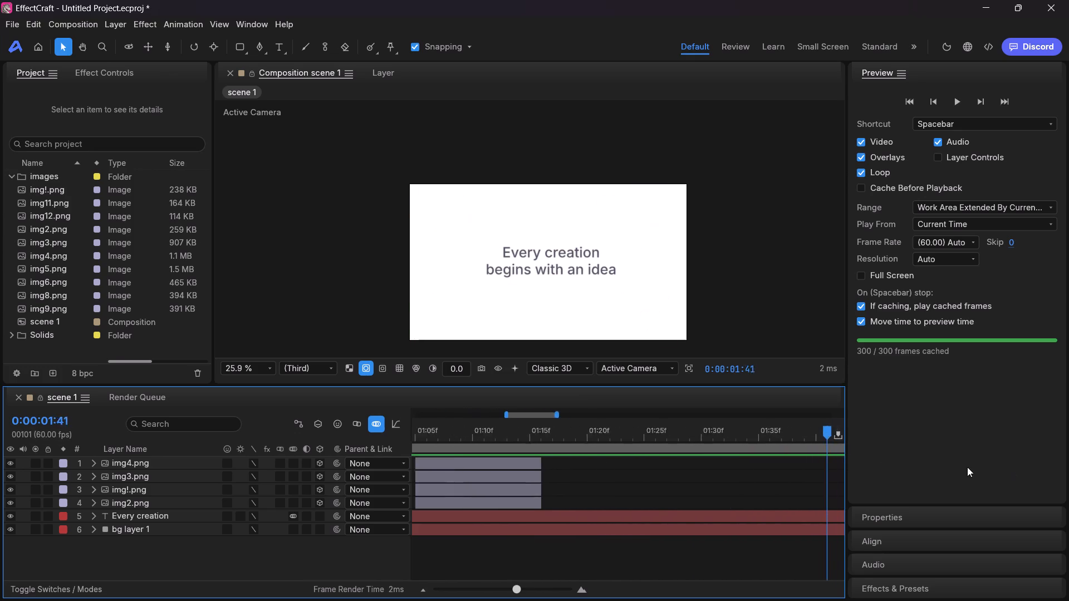
pyautogui.moveTo(967, 467); pyautogui.dragTo(538, 440)
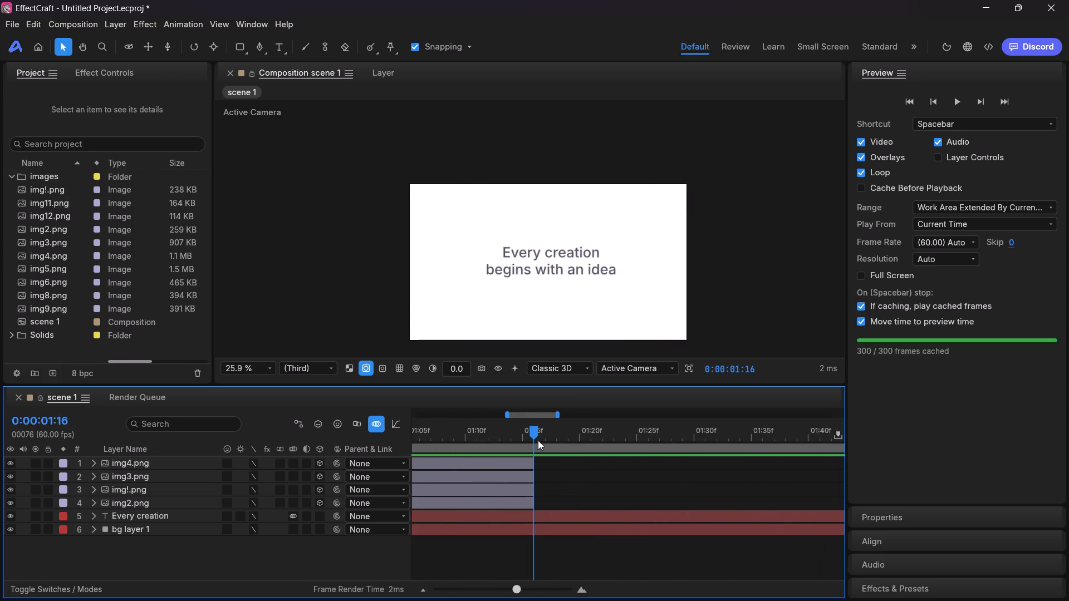
pyautogui.moveTo(538, 440); pyautogui.dragTo(538, 441)
# Add img6.png as the top layer of scene 1 and move it straight down onto the frame's bottom edge.
pyautogui.scroll(2, 546, 499)
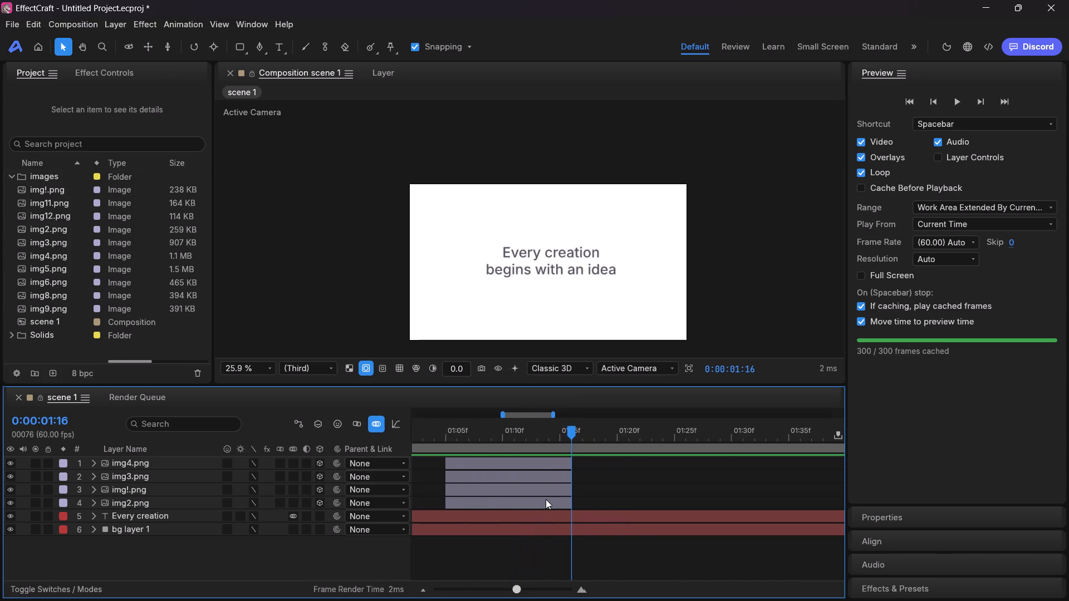
pyautogui.moveTo(518, 589); pyautogui.dragTo(469, 599)
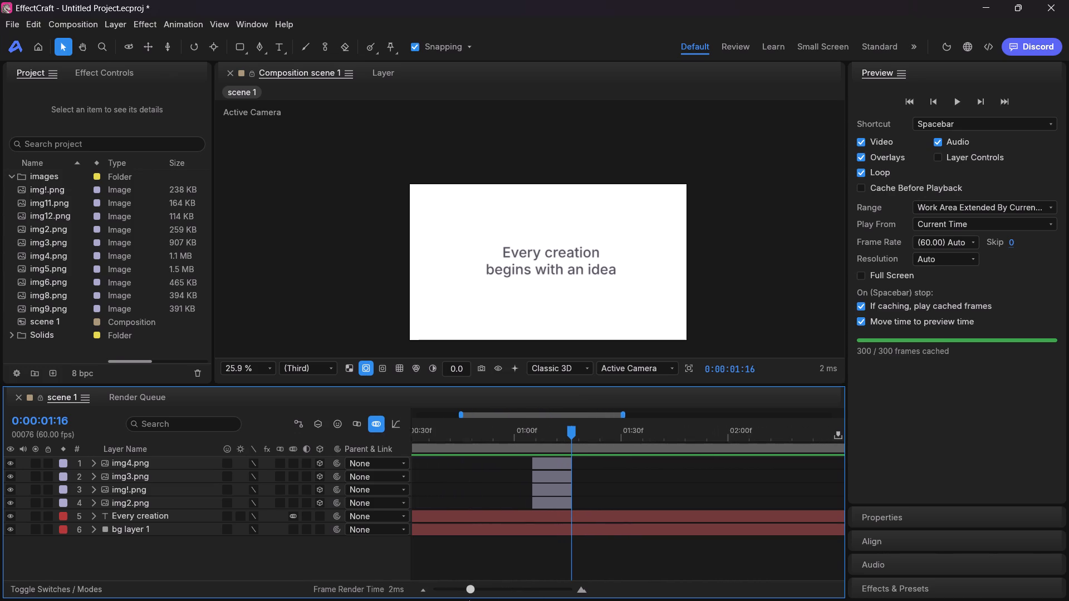
pyautogui.moveTo(469, 599); pyautogui.dragTo(446, 598)
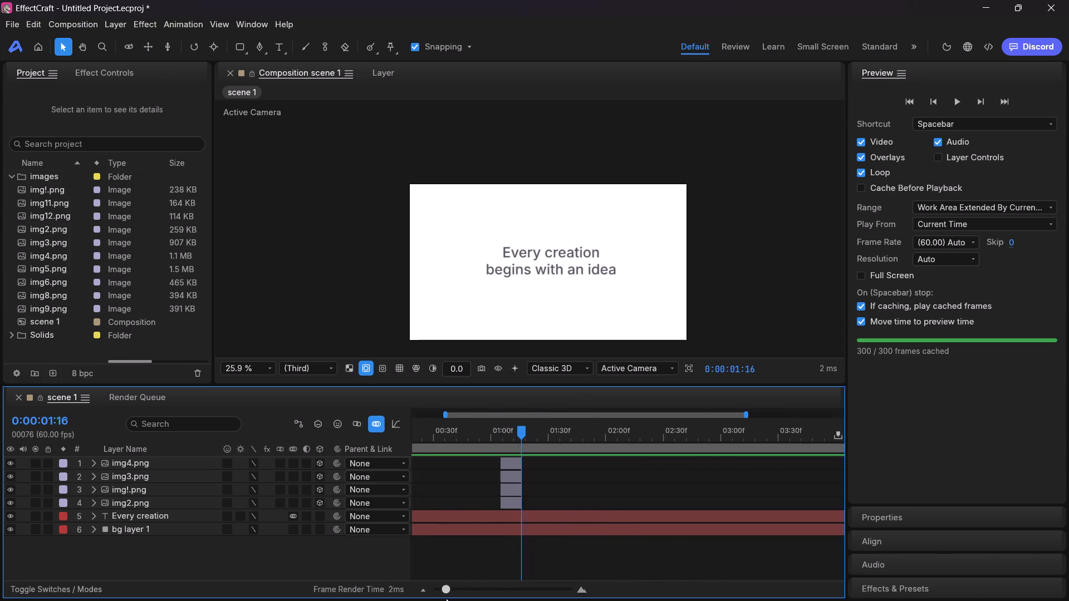
pyautogui.moveTo(446, 598); pyautogui.dragTo(462, 593)
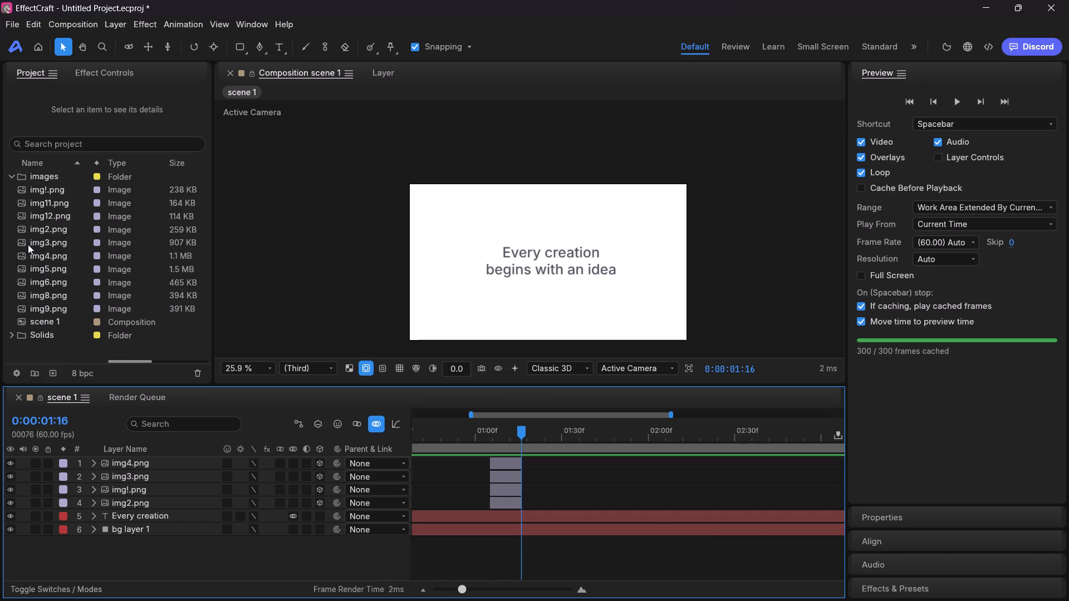
pyautogui.moveTo(36, 284); pyautogui.dragTo(121, 463)
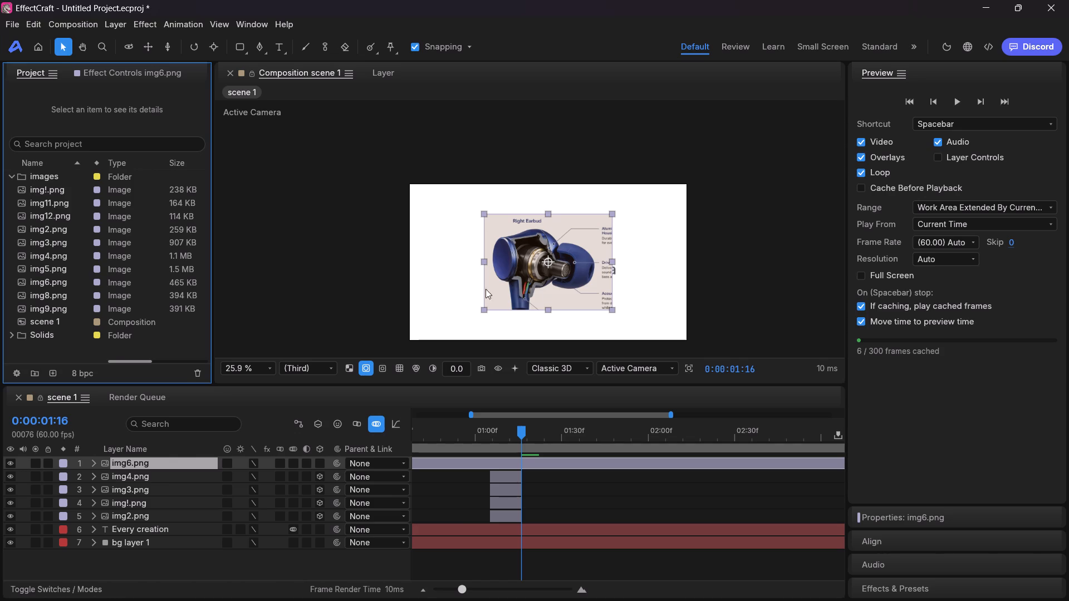
pyautogui.moveTo(523, 258); pyautogui.dragTo(518, 292)
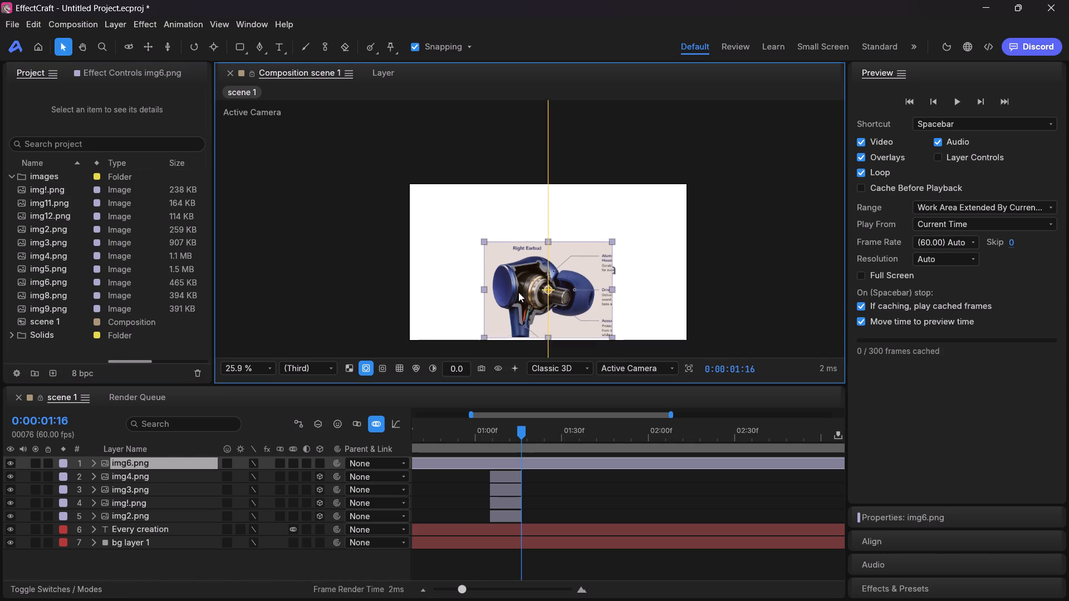
pyautogui.moveTo(518, 292); pyautogui.dragTo(520, 338)
# Make img6.png a 3D layer and set its Y position to about 1089.6.
pyautogui.click(94, 461)
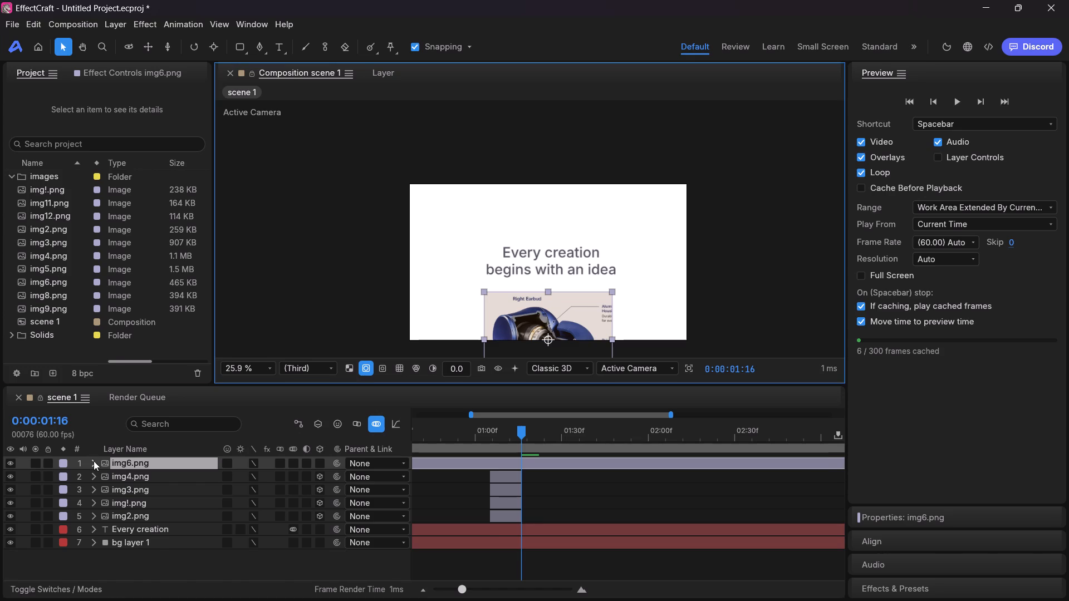
pyautogui.click(321, 464)
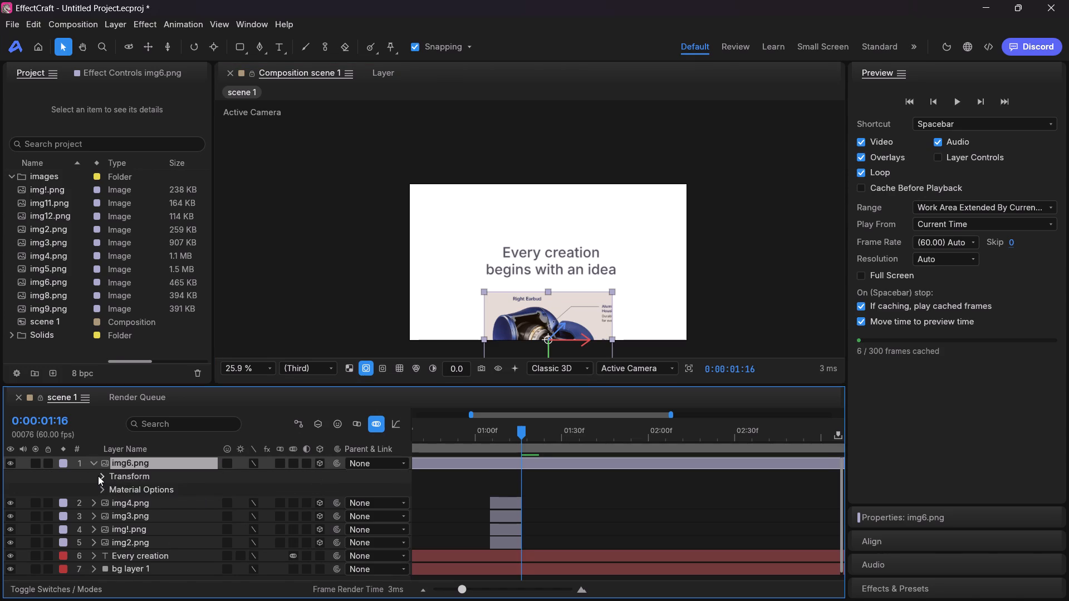
pyautogui.click(98, 476)
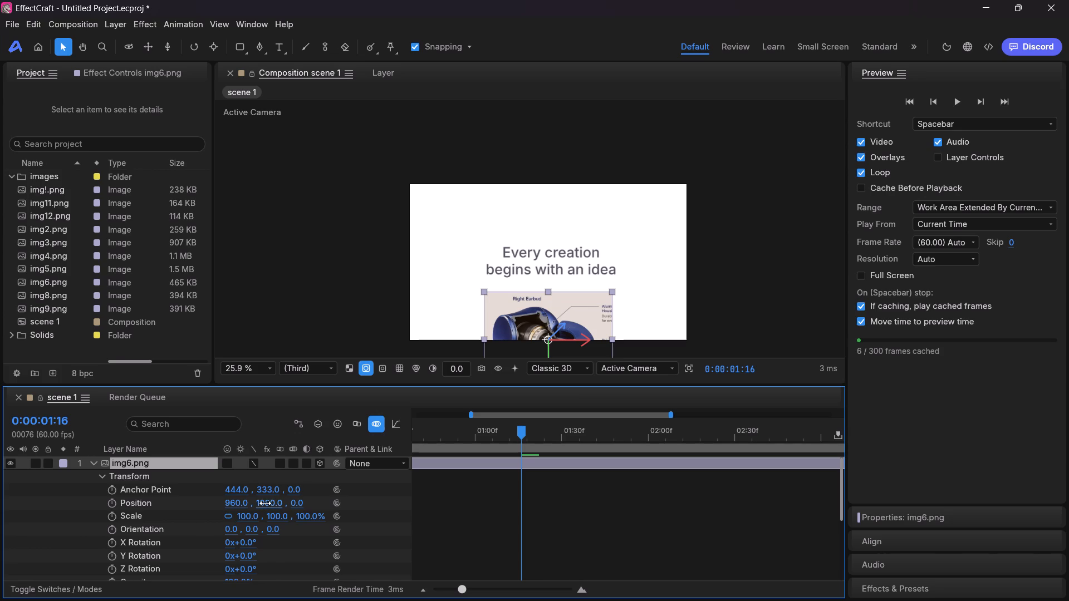
pyautogui.moveTo(266, 503); pyautogui.dragTo(277, 504)
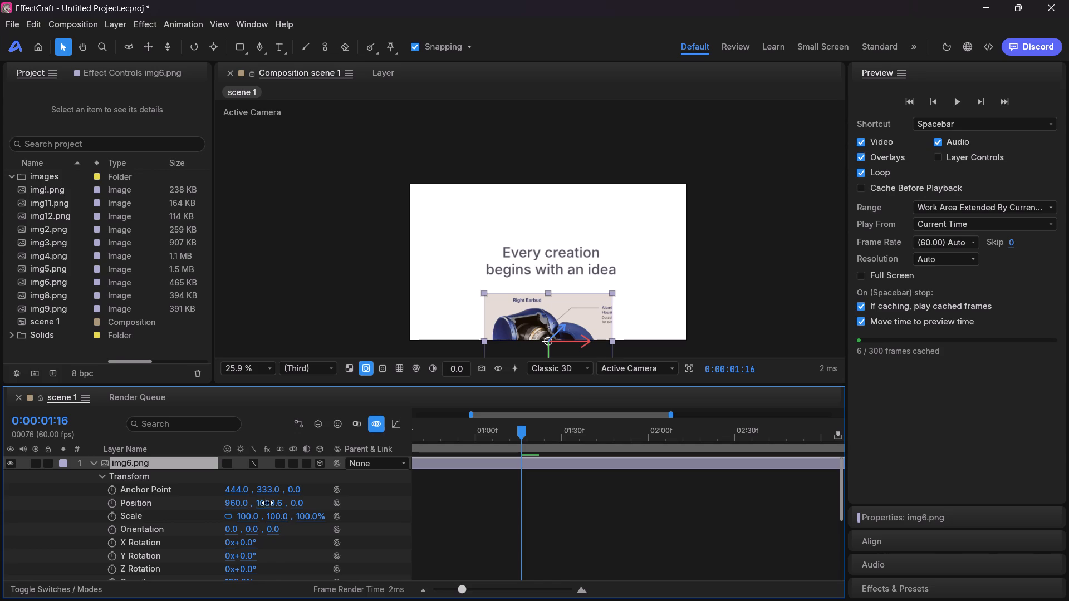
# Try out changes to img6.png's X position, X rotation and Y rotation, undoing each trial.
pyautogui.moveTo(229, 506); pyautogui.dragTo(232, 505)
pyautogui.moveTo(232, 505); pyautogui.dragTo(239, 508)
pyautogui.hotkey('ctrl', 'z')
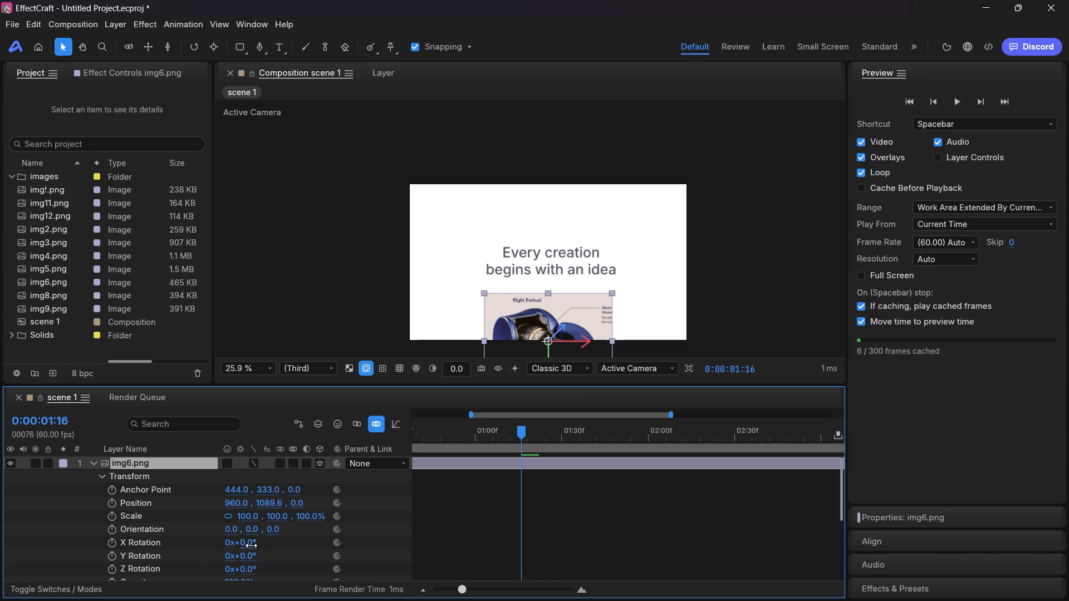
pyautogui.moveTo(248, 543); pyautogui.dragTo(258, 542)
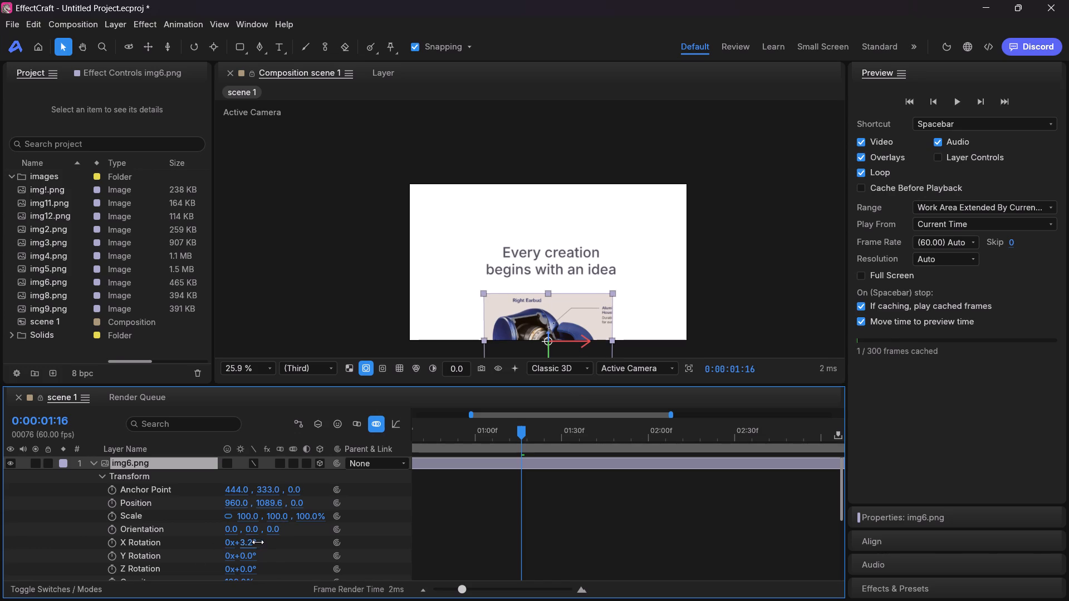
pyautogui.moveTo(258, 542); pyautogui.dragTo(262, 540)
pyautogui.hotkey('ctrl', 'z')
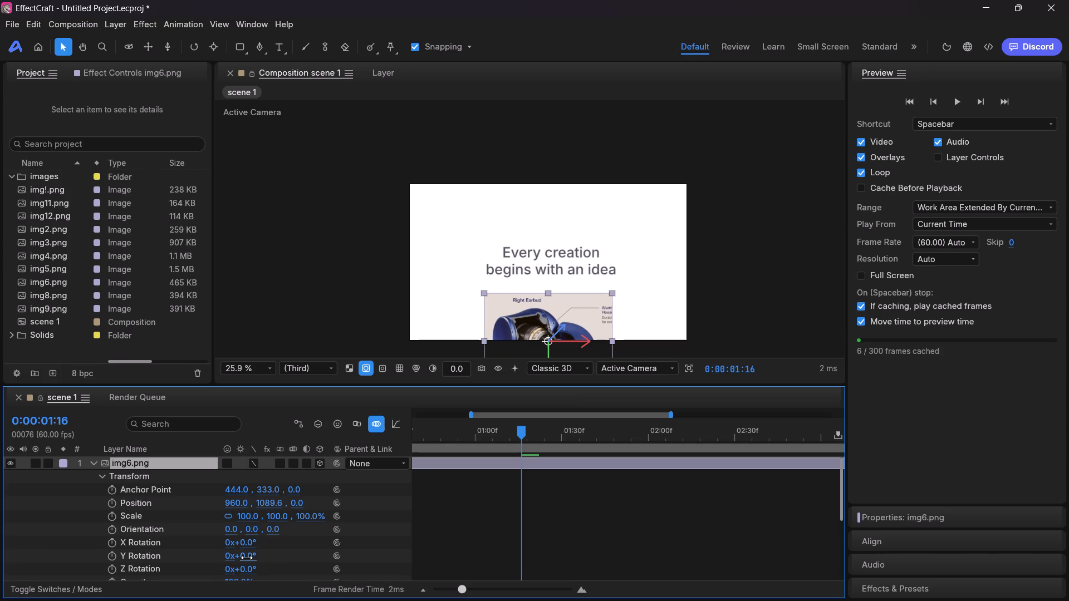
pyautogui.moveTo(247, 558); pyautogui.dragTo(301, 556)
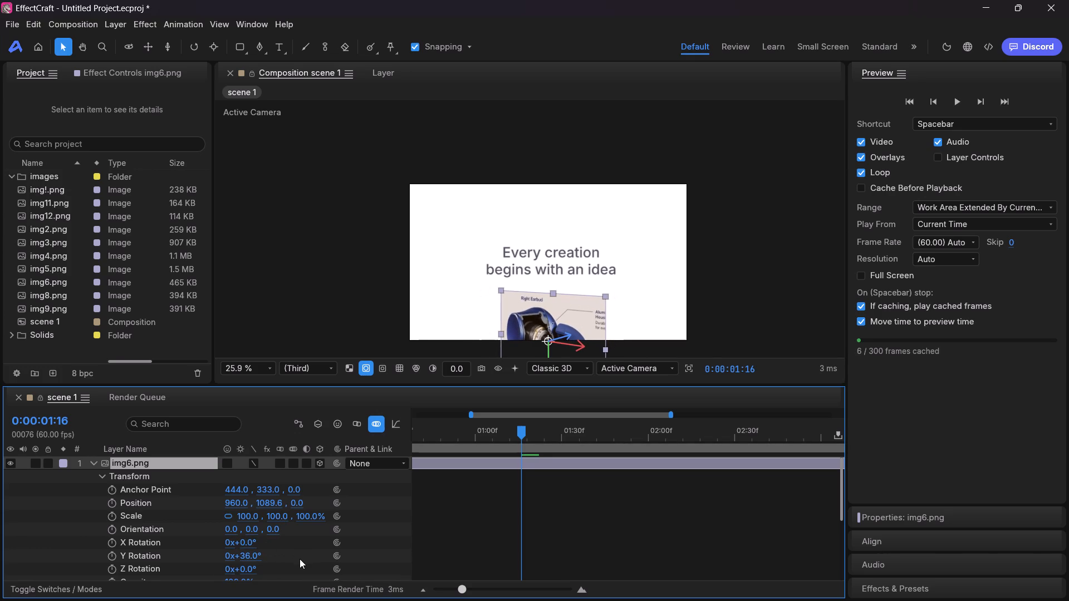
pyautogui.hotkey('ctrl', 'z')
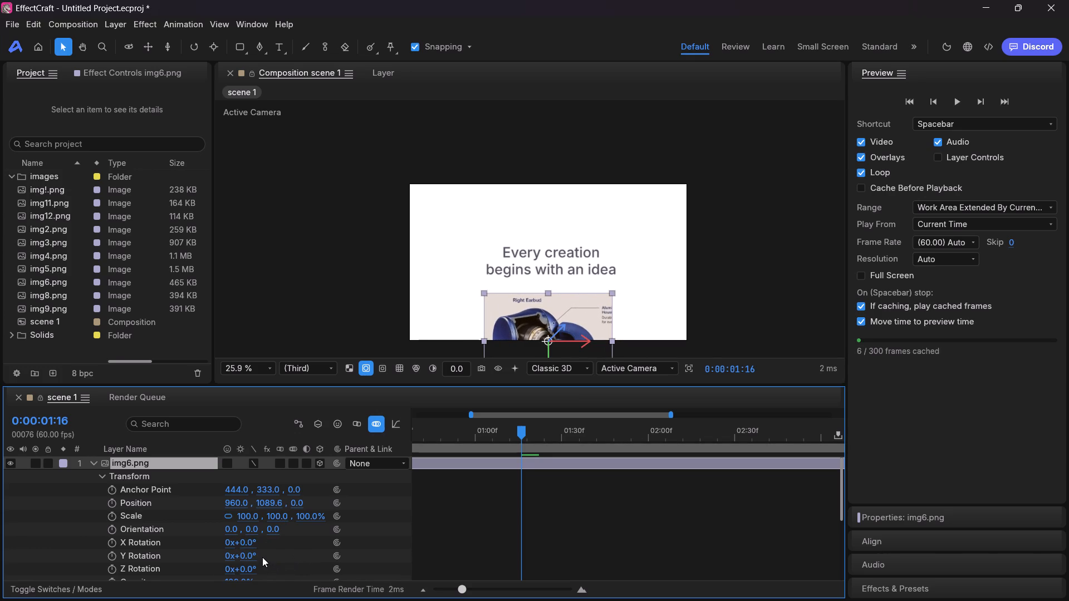
# Set img6.png's Z rotation to 90°.
pyautogui.moveTo(248, 570); pyautogui.dragTo(301, 573)
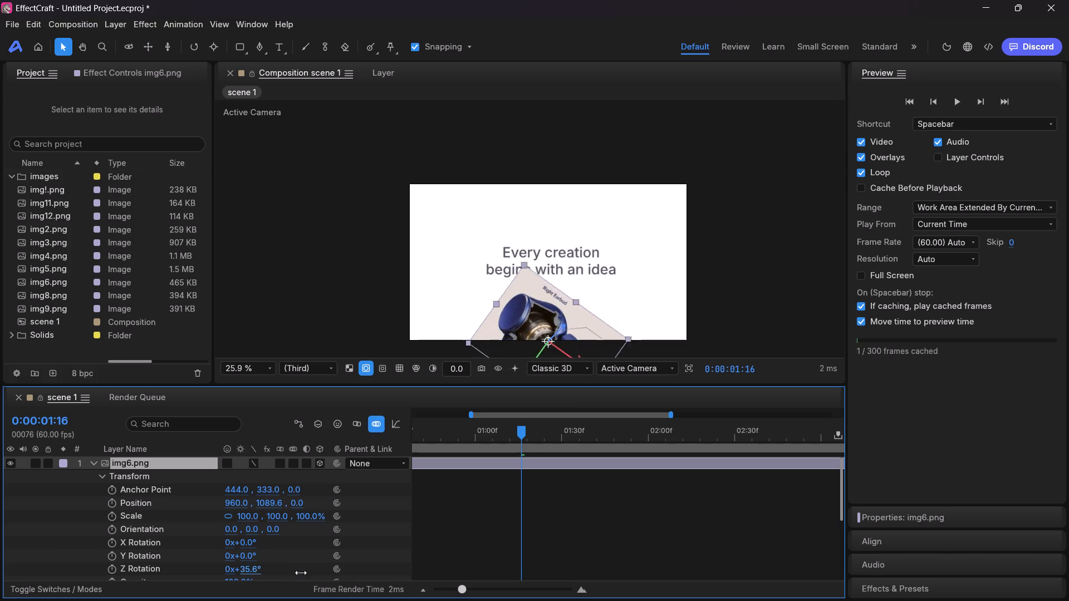
pyautogui.moveTo(301, 573); pyautogui.dragTo(379, 583)
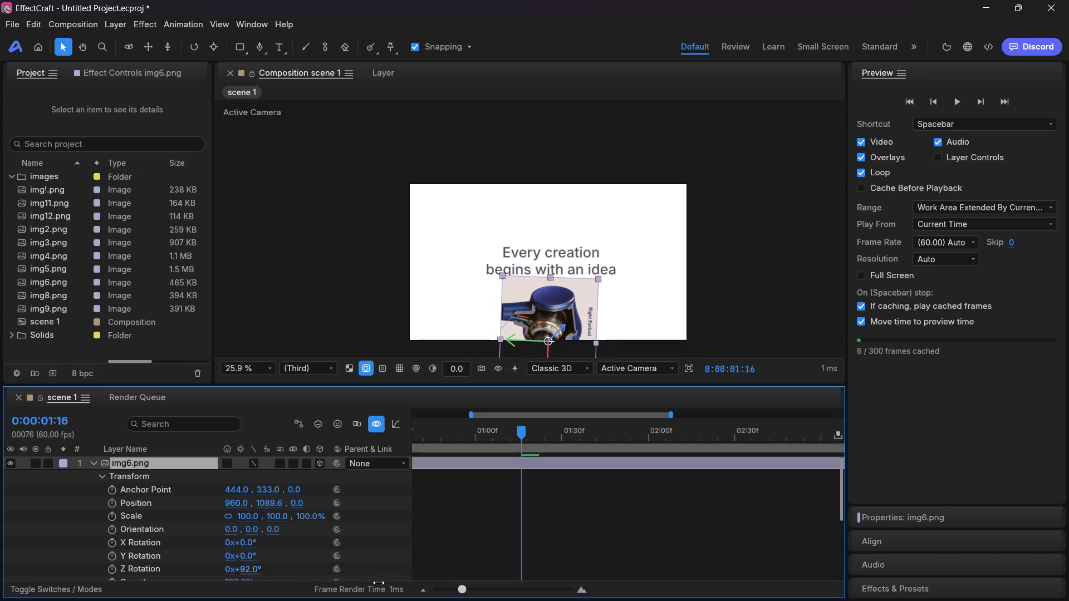
pyautogui.moveTo(379, 583); pyautogui.dragTo(377, 584)
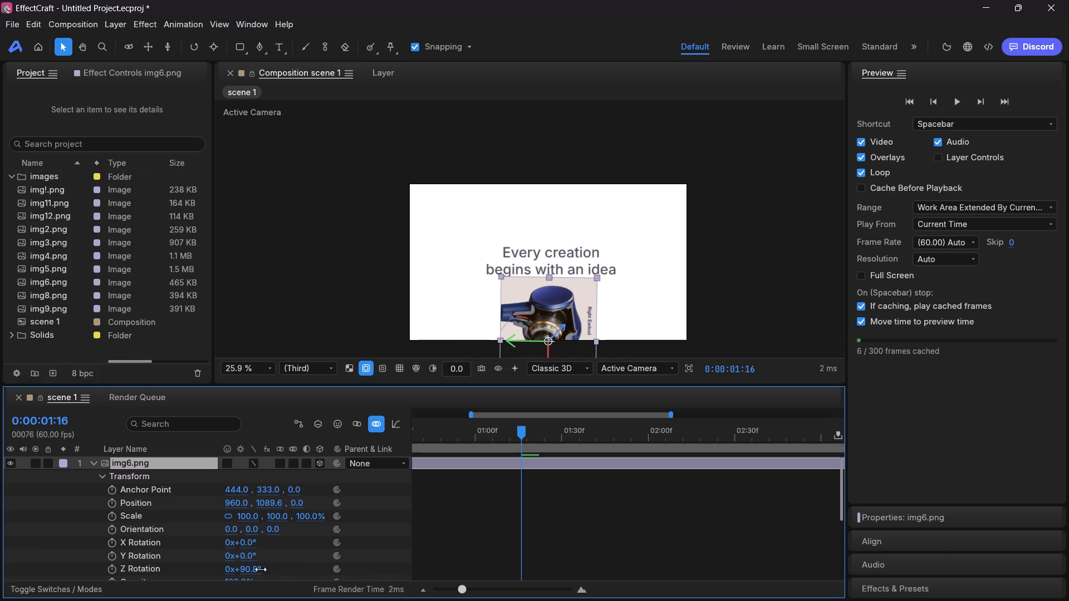
pyautogui.click(253, 570)
pyautogui.press('BackSpace')
pyautogui.write('90')
pyautogui.click(259, 421)
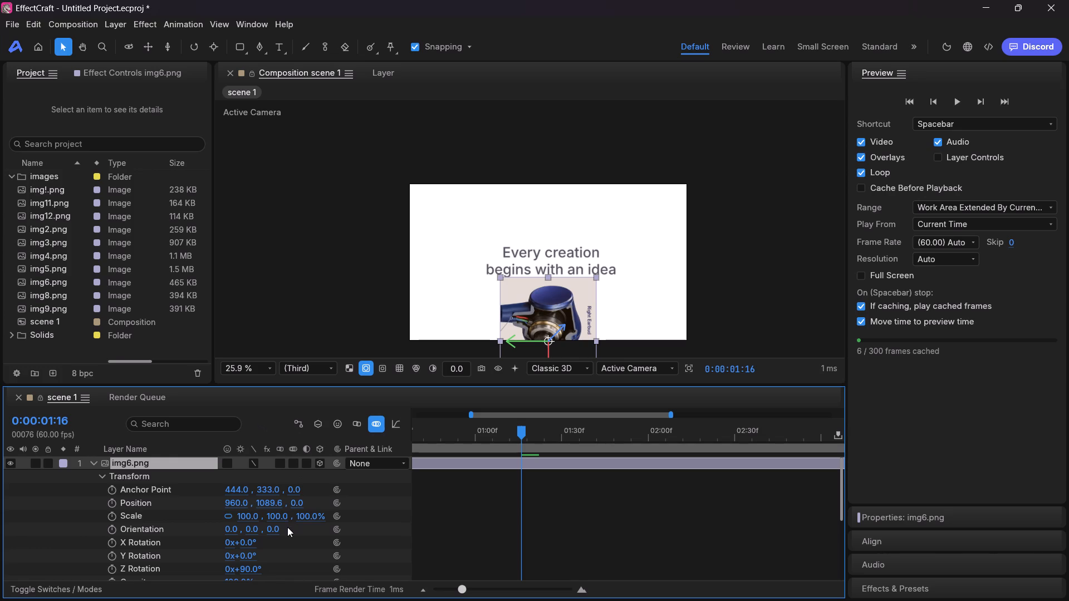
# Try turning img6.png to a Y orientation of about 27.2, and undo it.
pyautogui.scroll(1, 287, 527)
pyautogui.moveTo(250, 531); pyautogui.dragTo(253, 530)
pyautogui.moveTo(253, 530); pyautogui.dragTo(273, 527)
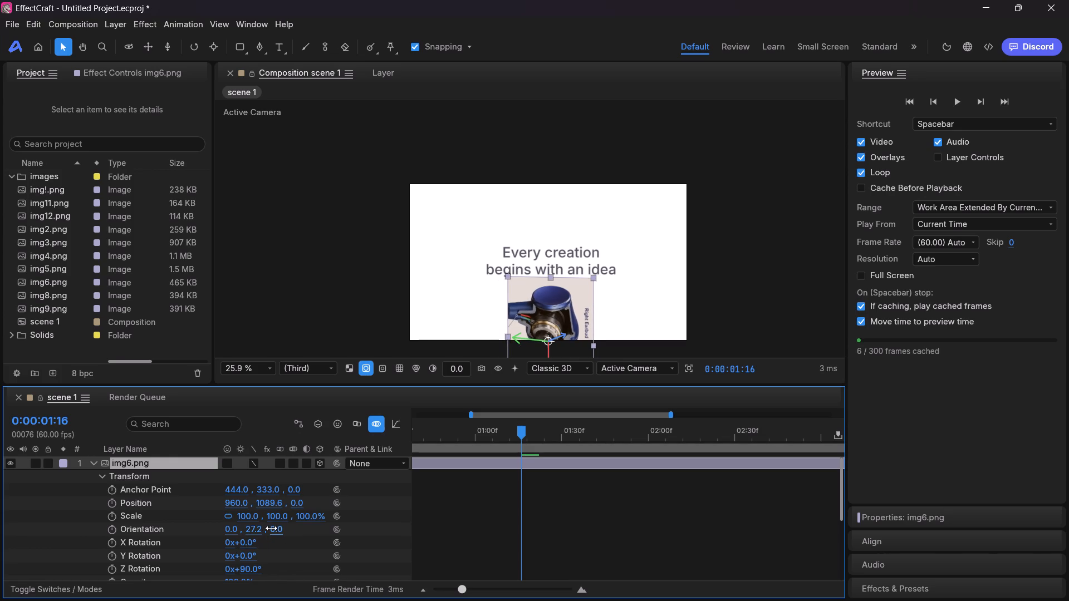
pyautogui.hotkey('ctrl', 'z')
# Tilt img6.png backward by setting its X orientation to about -63.2.
pyautogui.moveTo(227, 531); pyautogui.dragTo(237, 530)
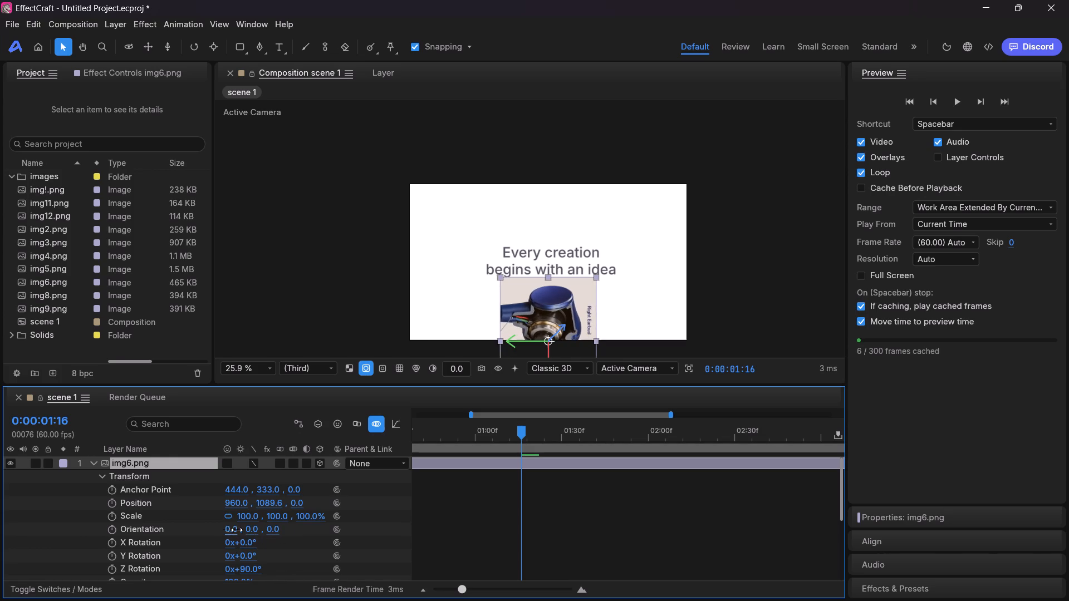
pyautogui.moveTo(237, 530); pyautogui.dragTo(191, 572)
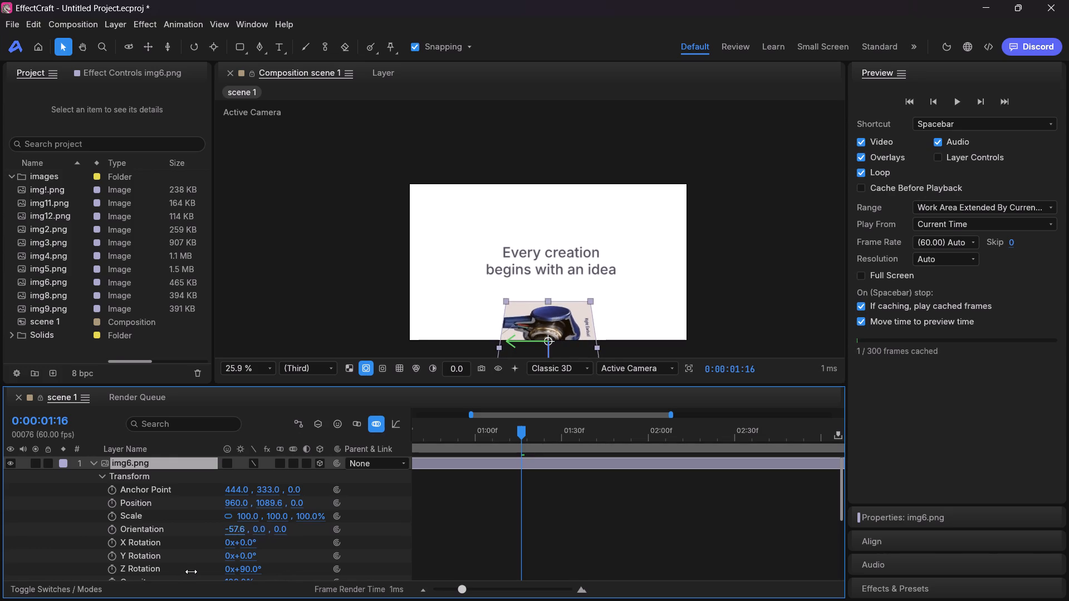
pyautogui.moveTo(191, 572); pyautogui.dragTo(187, 574)
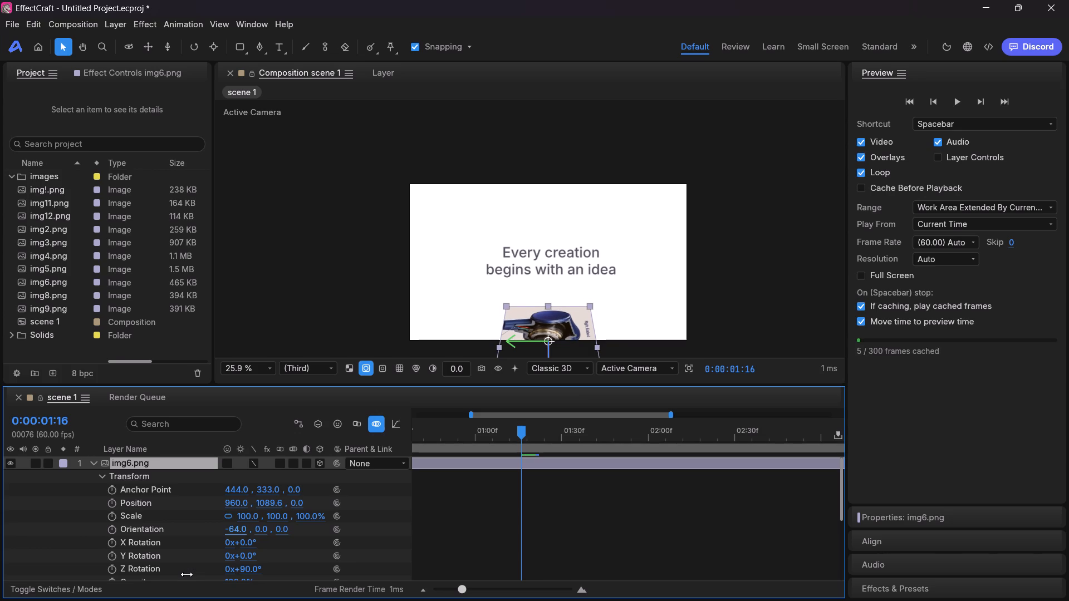
pyautogui.moveTo(187, 574); pyautogui.dragTo(187, 574)
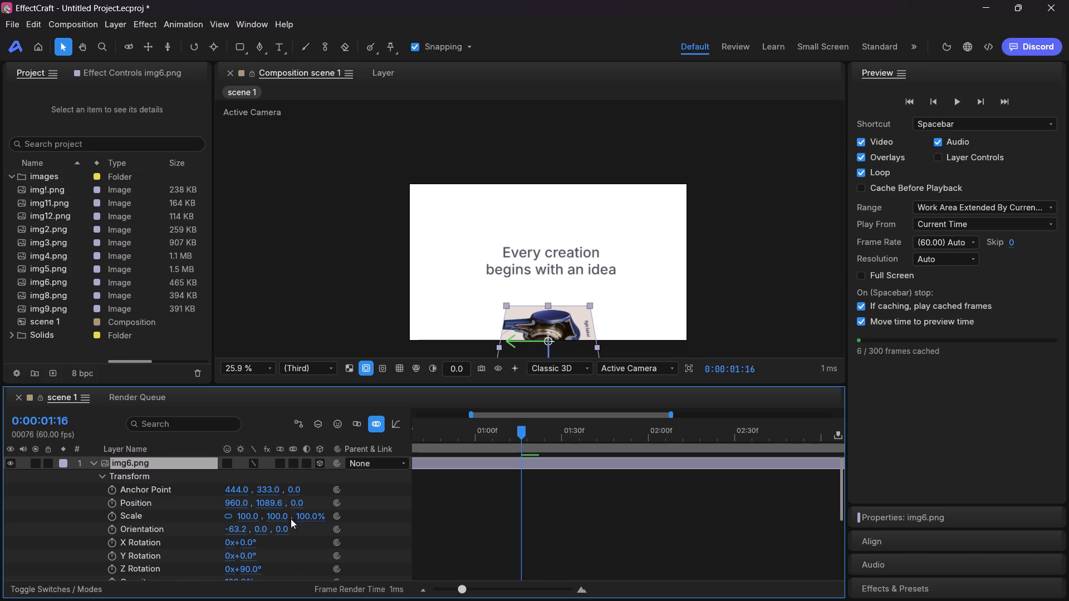
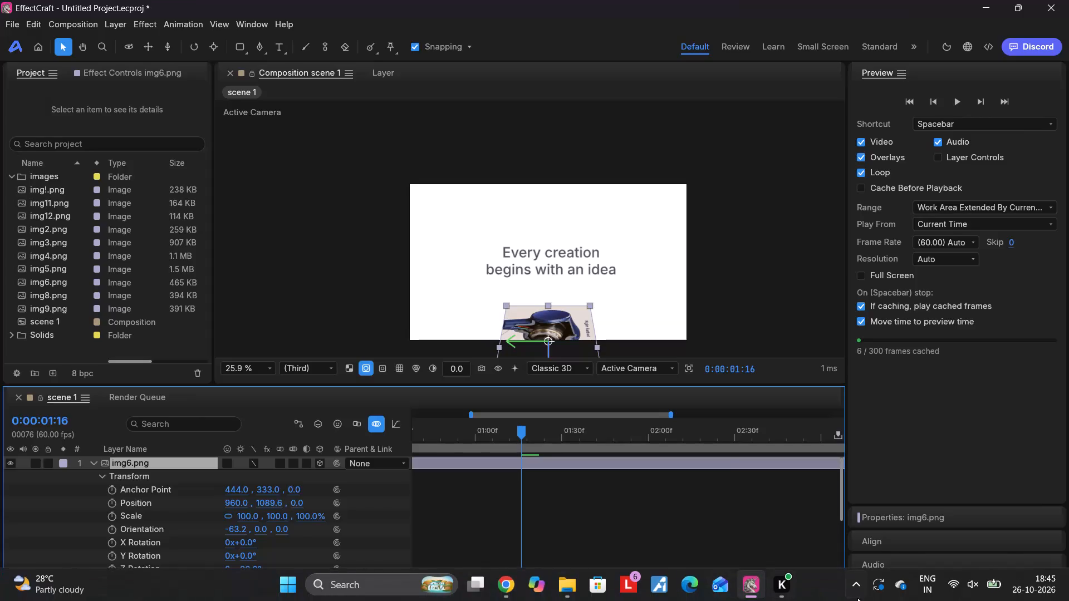
# Connect the ZEB-THUNDER MAX headphones over Bluetooth and return to the composition.
pyautogui.click(969, 578)
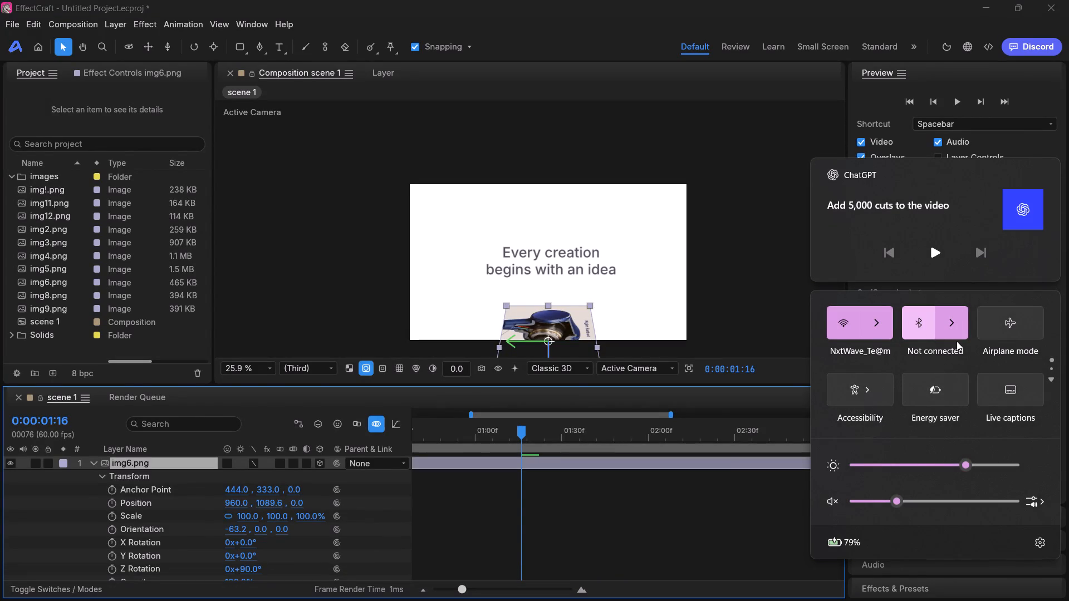
pyautogui.click(953, 325)
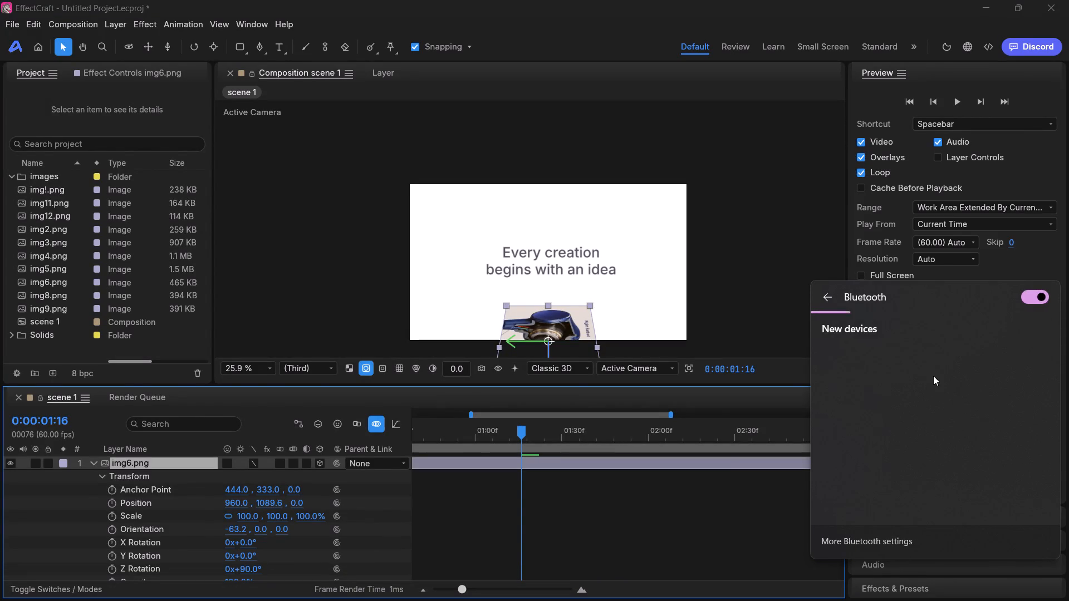
pyautogui.click(913, 375)
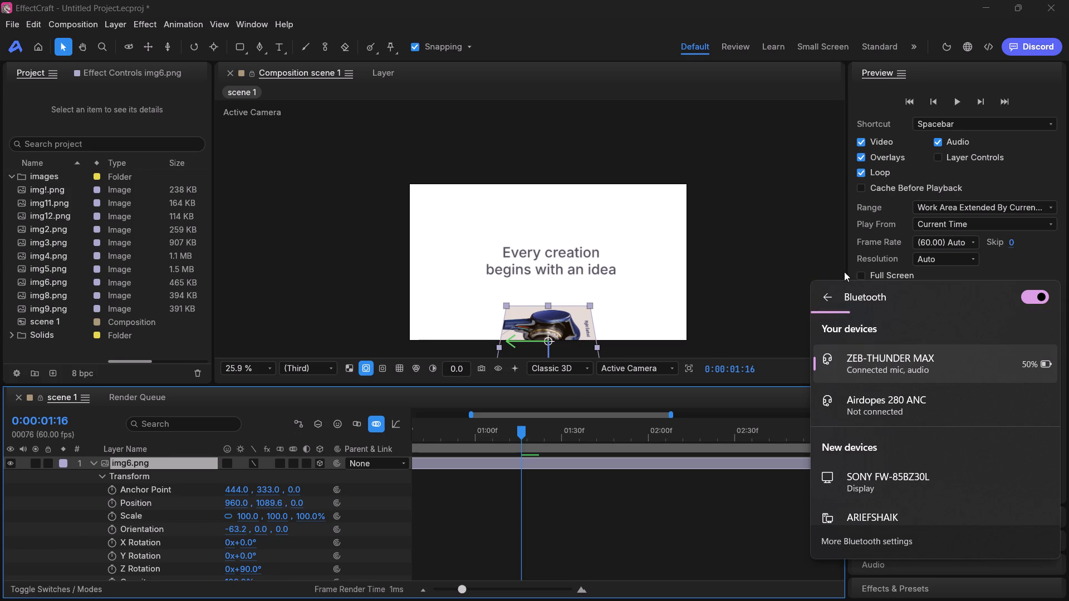
pyautogui.click(800, 230)
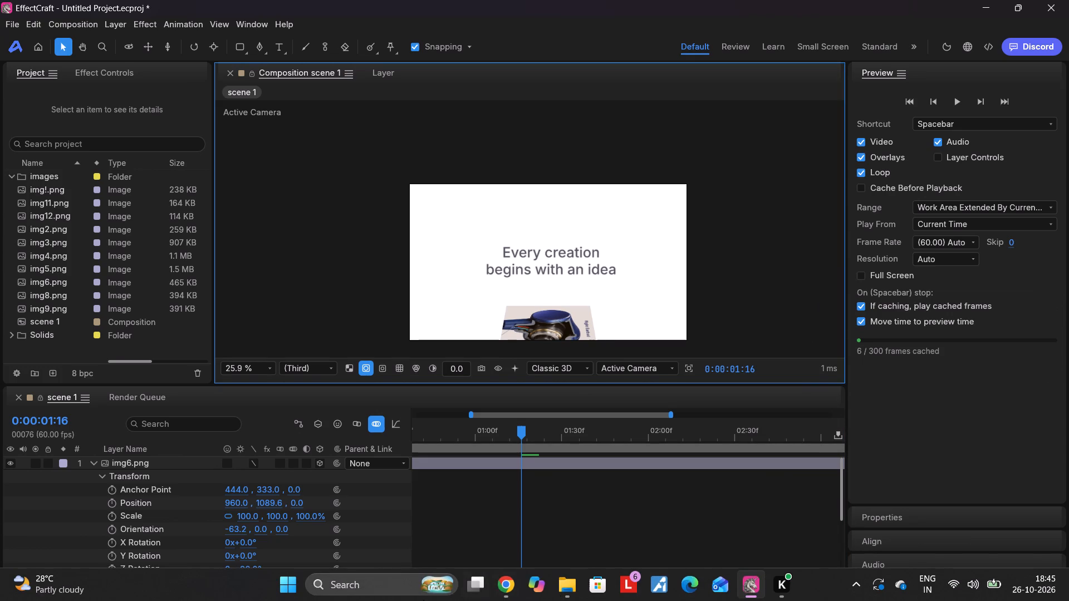
# Open the Brave browser, start the song SENTE MAIS in YouTube Music, and return to EffectCraft.
pyautogui.click(366, 588)
pyautogui.write('BRAVE')
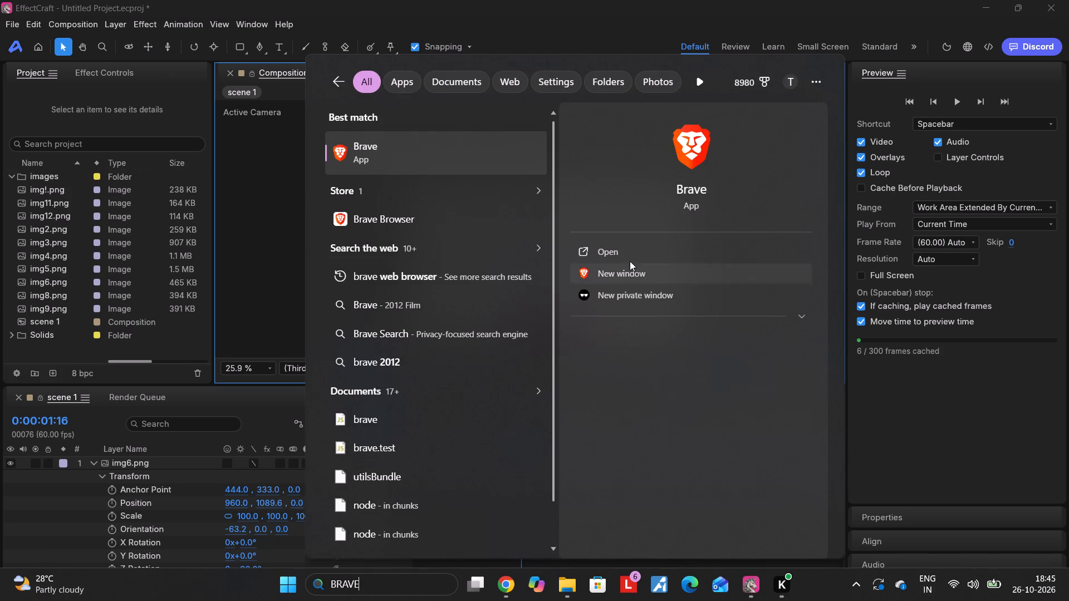
pyautogui.click(627, 257)
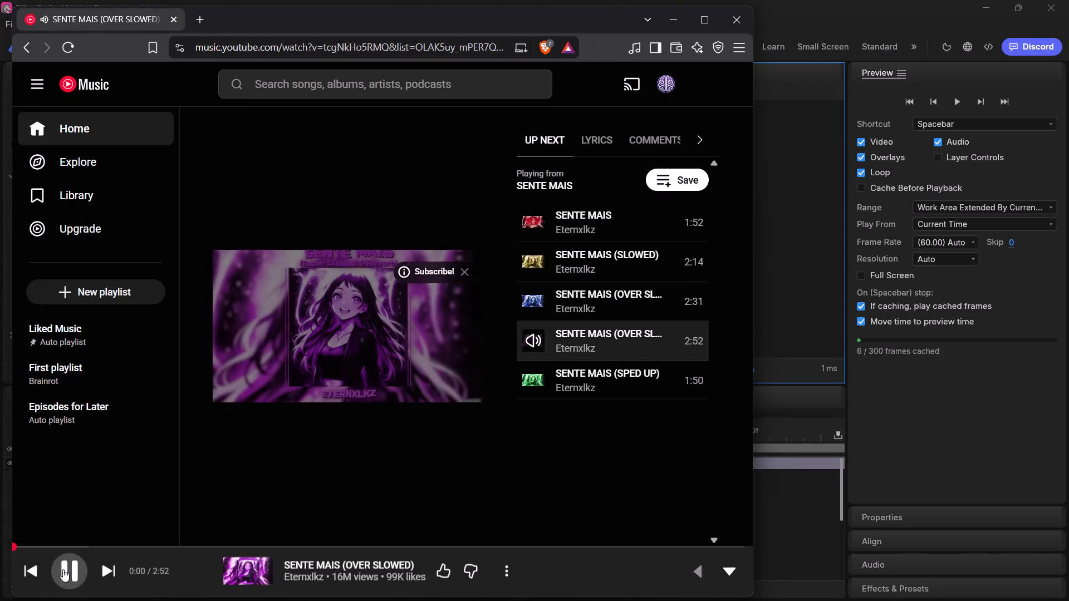
pyautogui.click(63, 569)
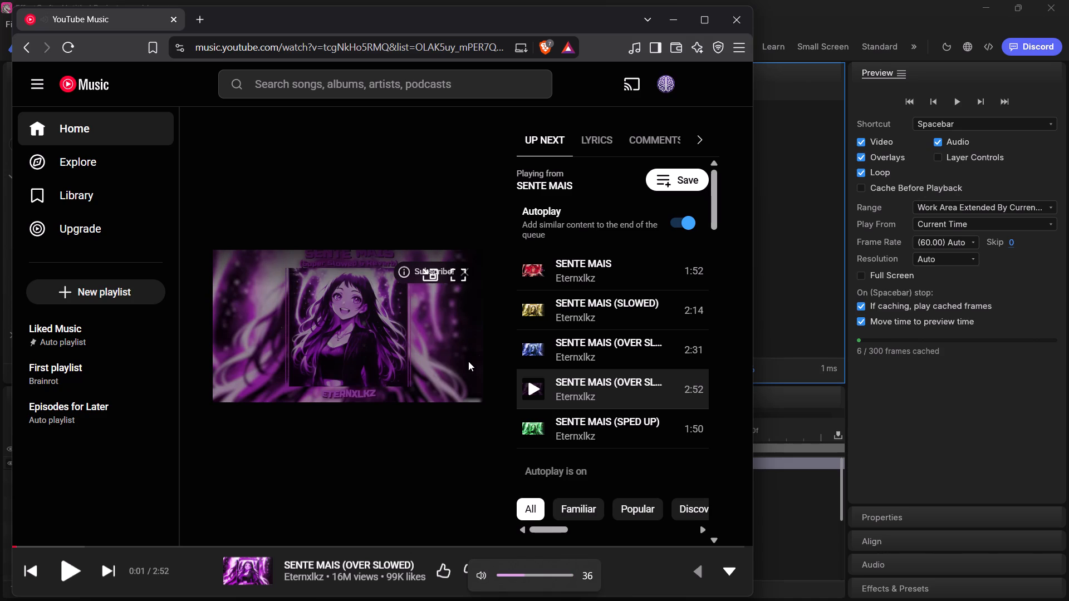
pyautogui.click(536, 274)
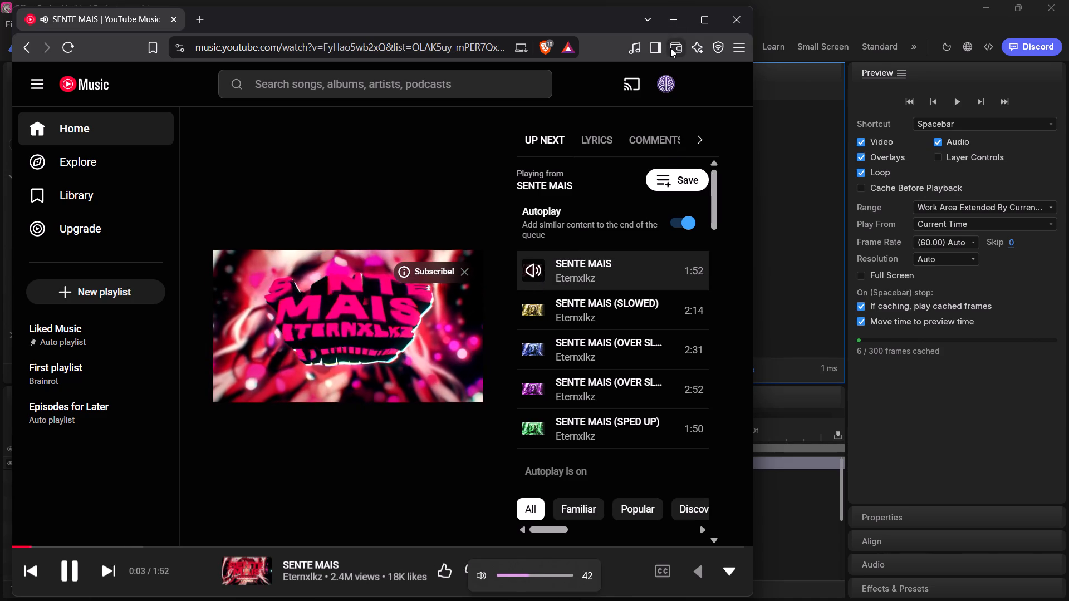
pyautogui.click(675, 23)
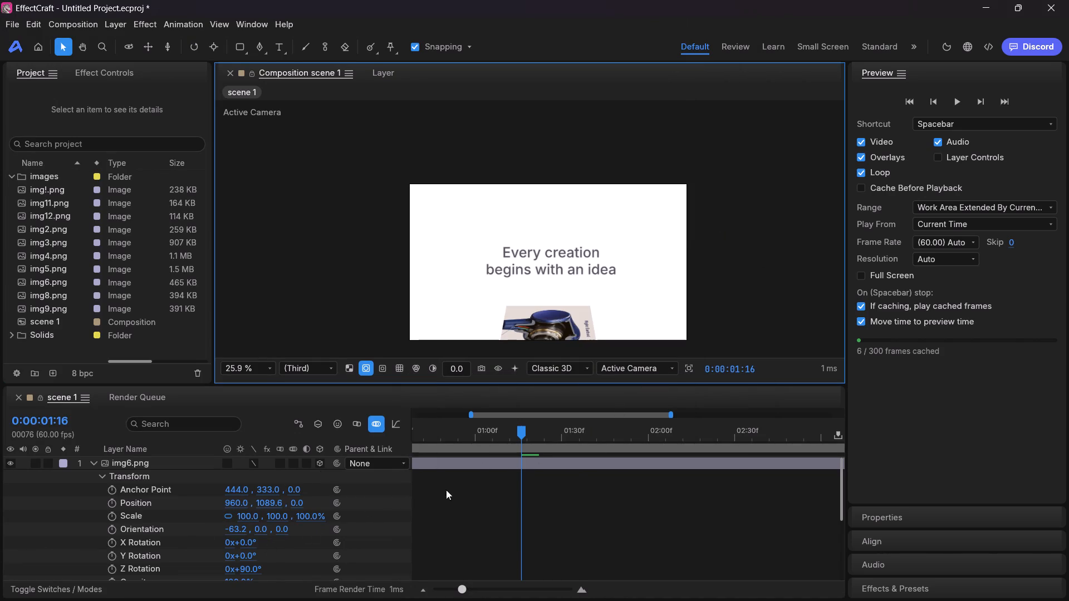
# With the current time at 0:00:01:15, scale the img6.png layer down to 56.8%.
pyautogui.moveTo(521, 434); pyautogui.dragTo(516, 436)
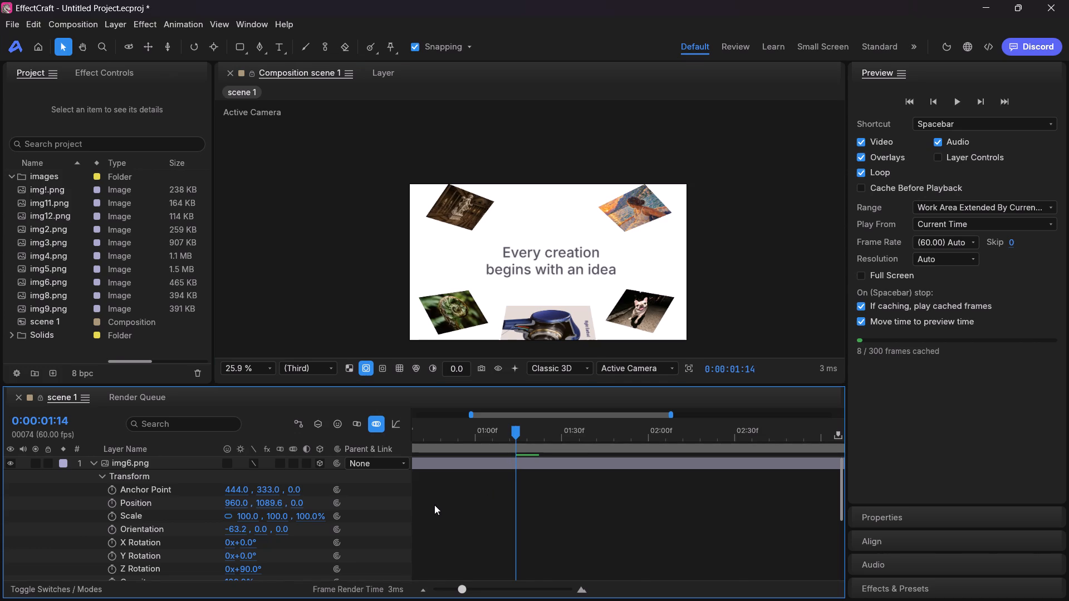
pyautogui.scroll(-1, 551, 506)
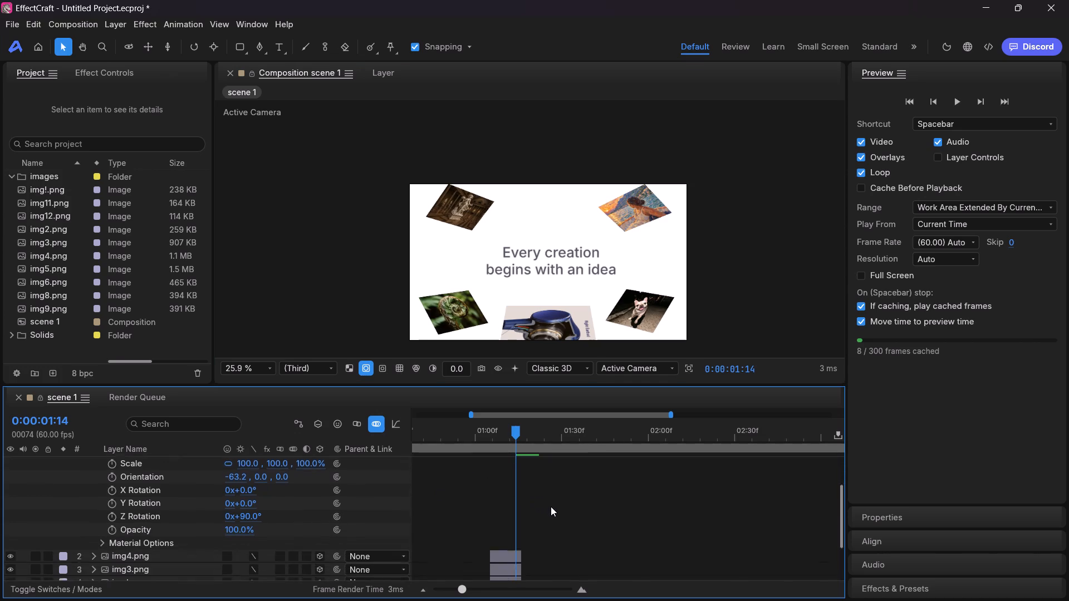
pyautogui.scroll(-1, 551, 506)
pyautogui.click(518, 429)
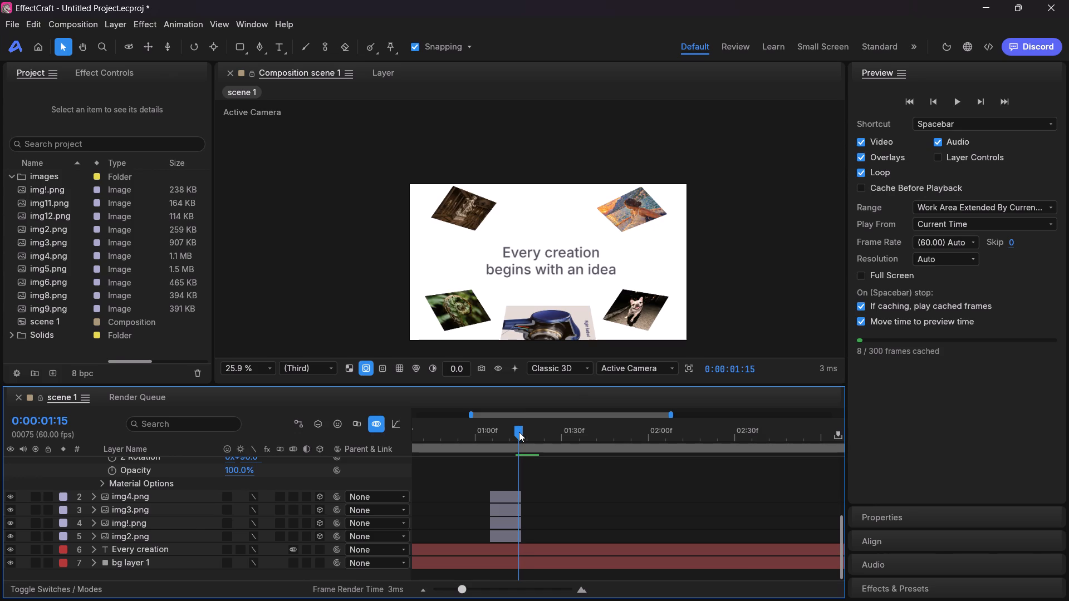
pyautogui.scroll(1, 546, 494)
pyautogui.keyDown('ctrl'); pyautogui.scroll(-1, 546, 493); pyautogui.keyUp('ctrl')
pyautogui.keyDown('ctrl'); pyautogui.scroll(1, 546, 493); pyautogui.keyUp('ctrl')
pyautogui.keyDown('ctrl'); pyautogui.scroll(-1, 550, 494); pyautogui.keyUp('ctrl')
pyautogui.keyDown('ctrl'); pyautogui.scroll(1, 550, 494); pyautogui.keyUp('ctrl')
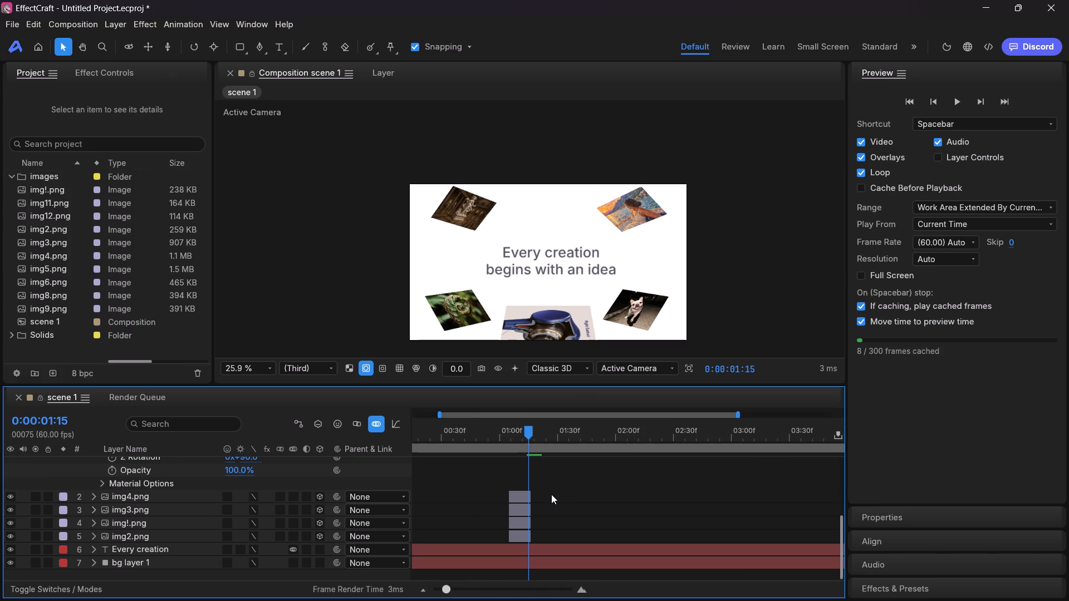
pyautogui.scroll(6, 554, 492)
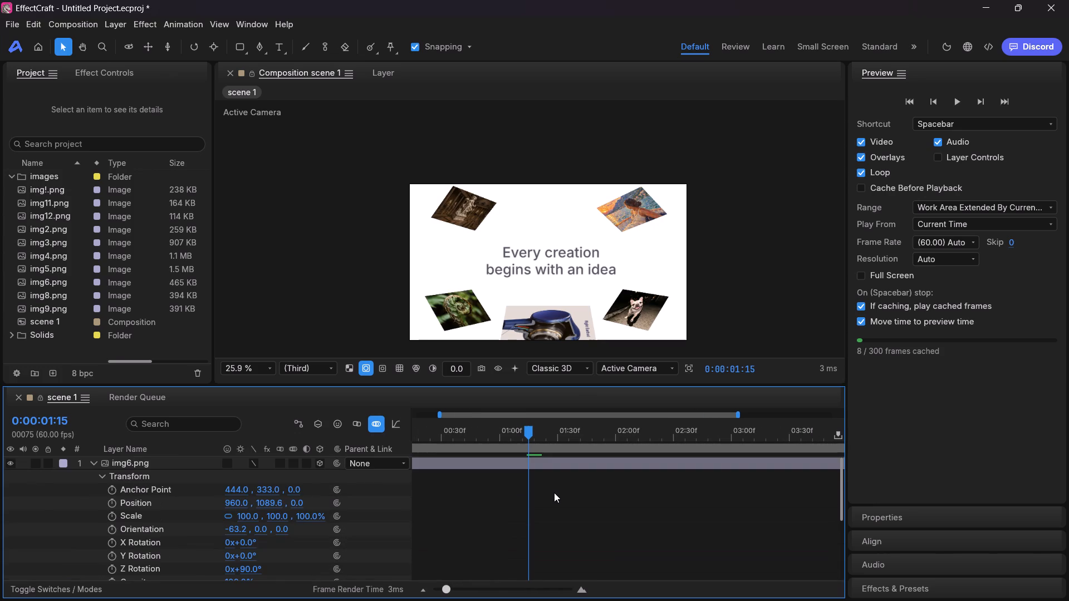
pyautogui.scroll(1, 554, 492)
pyautogui.moveTo(319, 515); pyautogui.dragTo(252, 538)
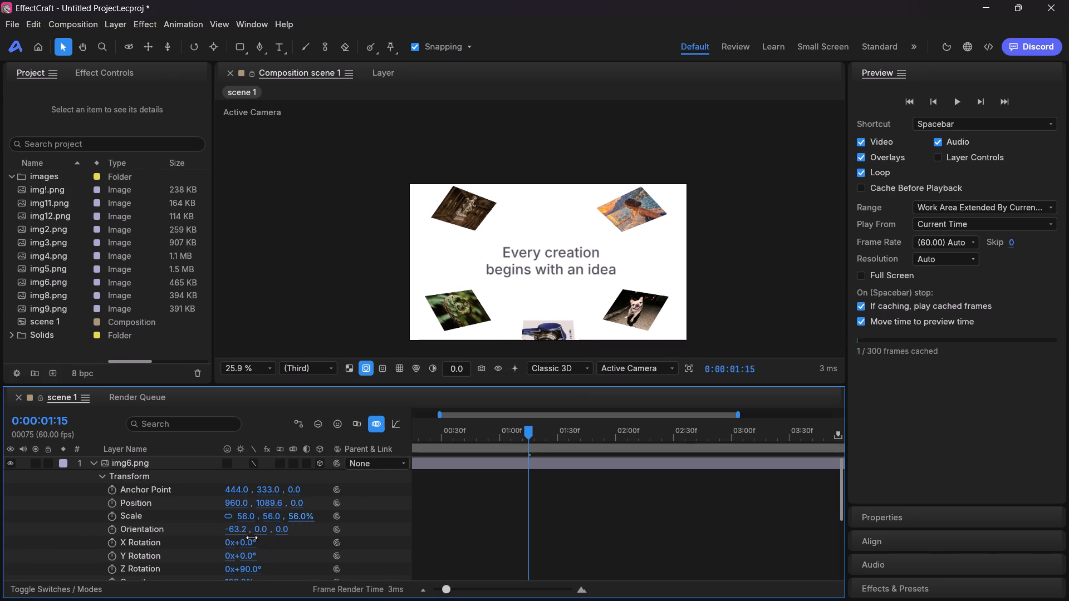
pyautogui.moveTo(252, 538); pyautogui.dragTo(256, 538)
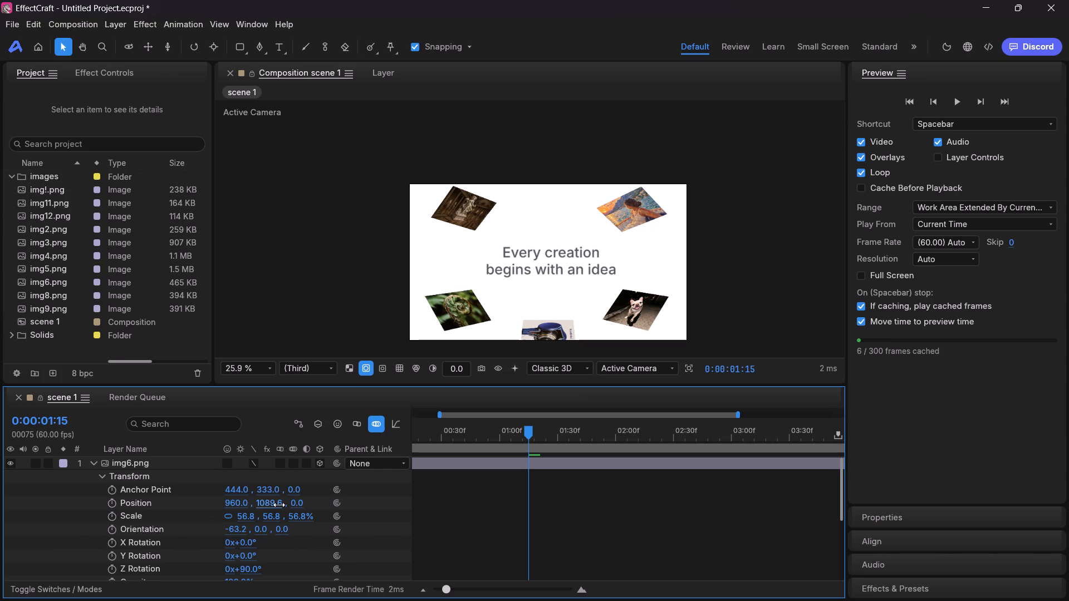
# Move img6.png down toward the frame's lower edge by setting its Y position to 1192.
pyautogui.moveTo(277, 505); pyautogui.dragTo(312, 503)
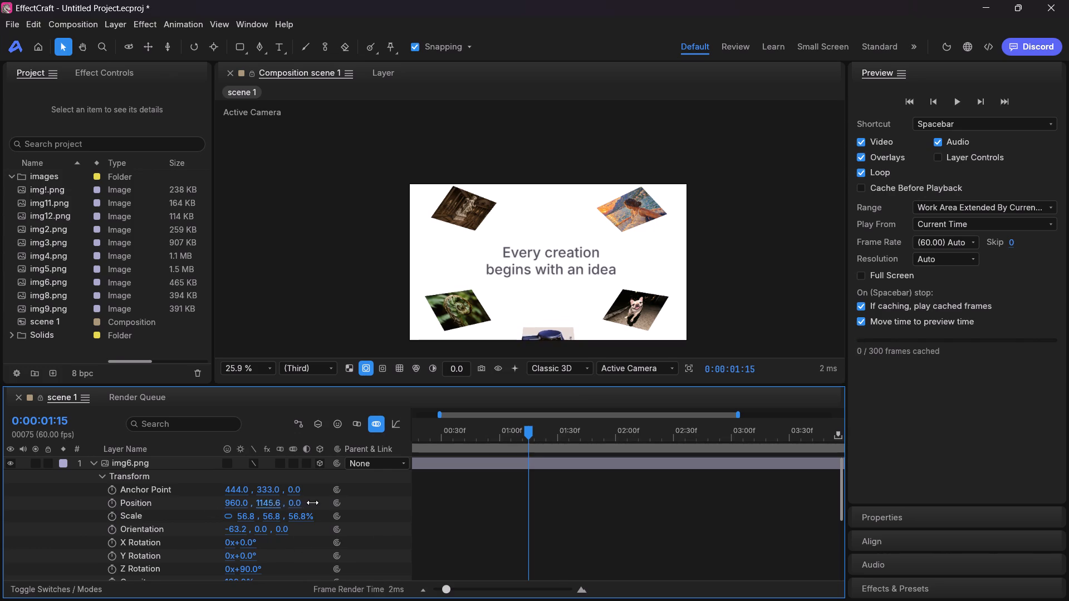
pyautogui.moveTo(312, 503); pyautogui.dragTo(312, 507)
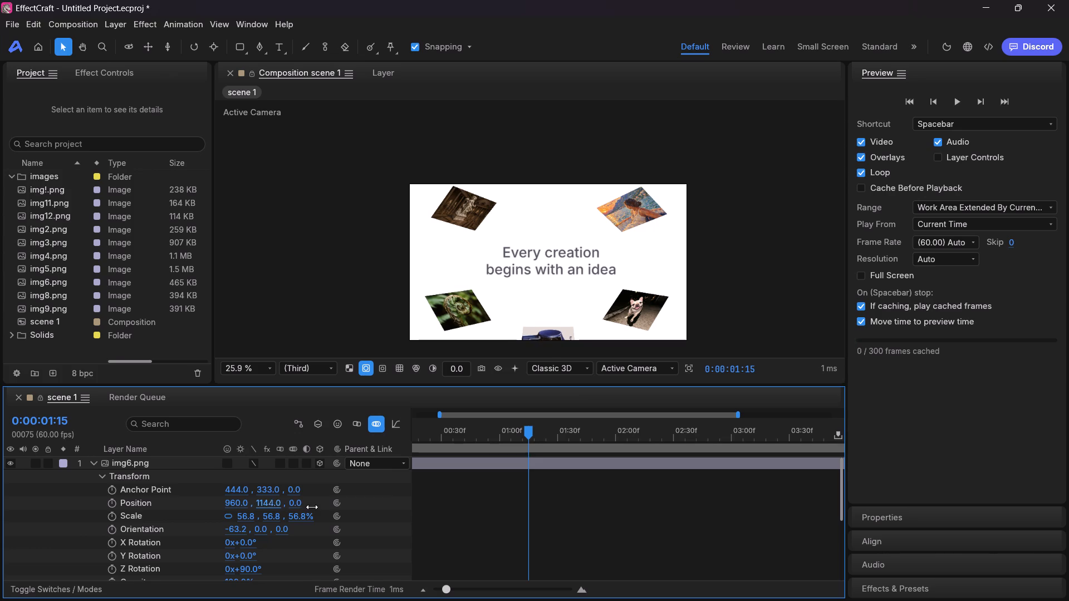
pyautogui.moveTo(312, 507); pyautogui.dragTo(333, 501)
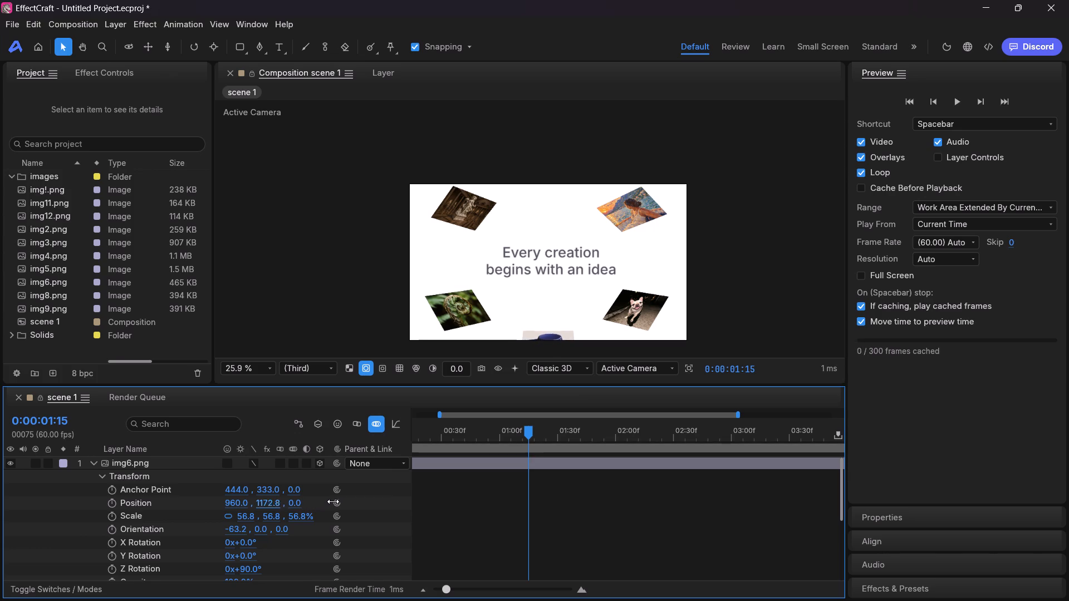
pyautogui.moveTo(333, 501); pyautogui.dragTo(344, 500)
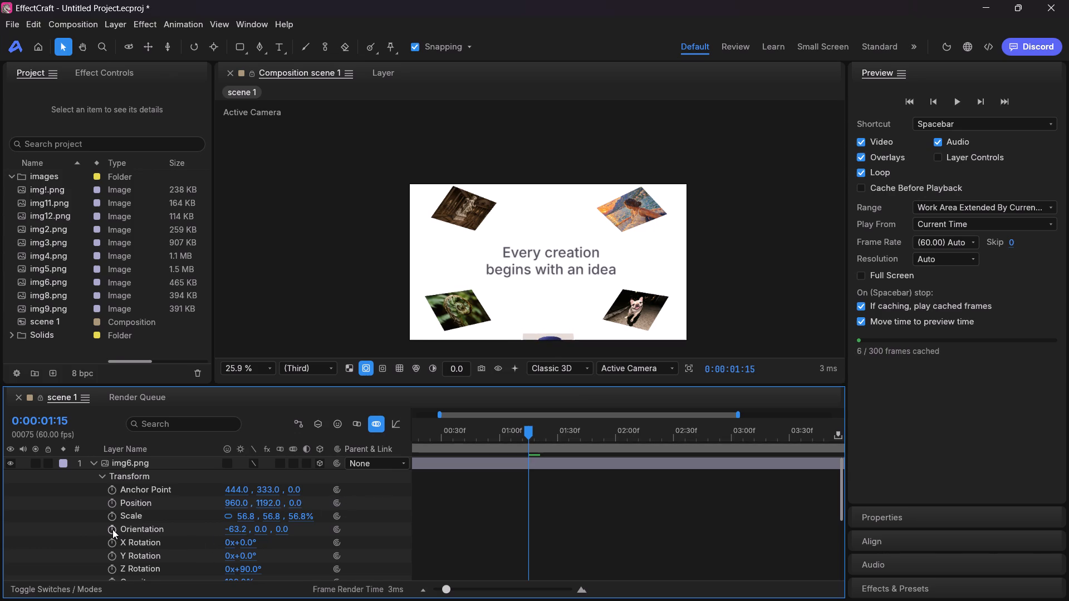
# Add starting Position and Orientation keyframes to img6.png at 0:00:01:15.
pyautogui.click(116, 506)
pyautogui.click(114, 531)
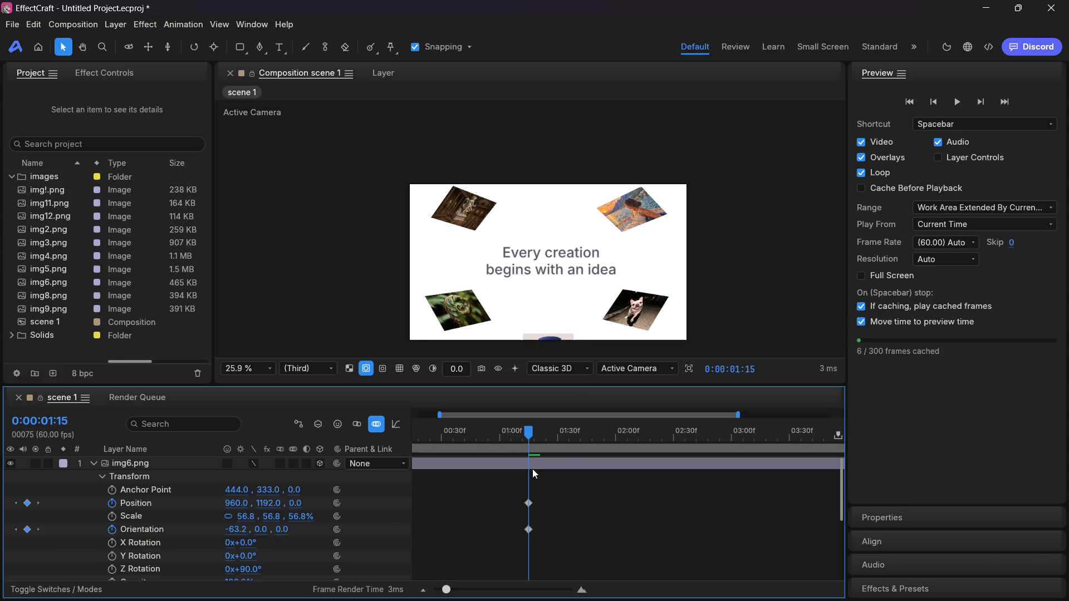
# Examine the timing of the four corner images' animation between 0:00:01:04 and 0:00:01:16, ending back at 0:00:01:15.
pyautogui.hscroll(2, 532, 469)
pyautogui.scroll(-3, 532, 469)
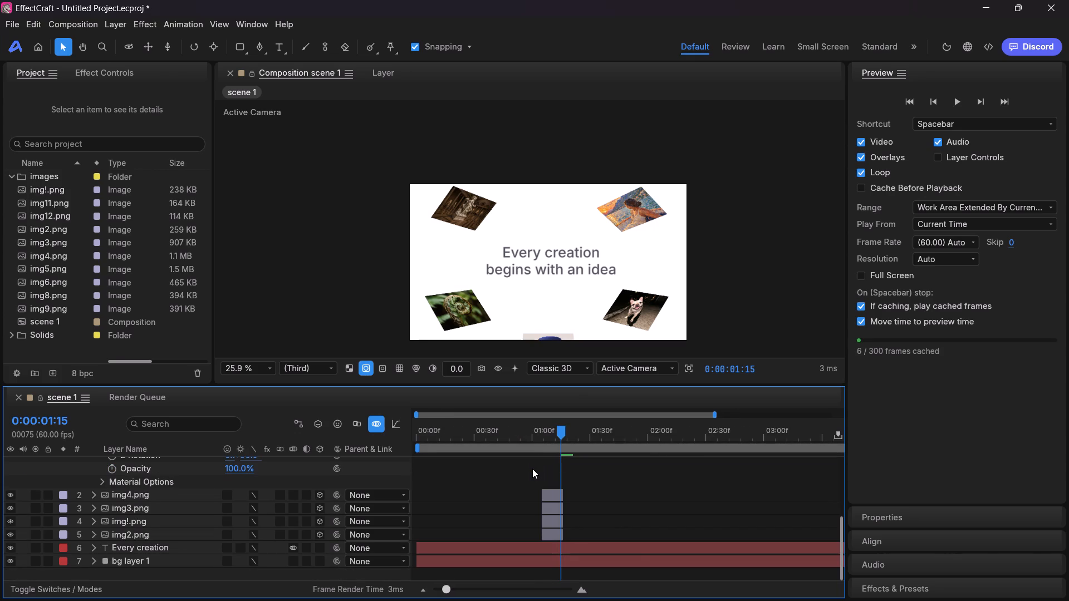
pyautogui.moveTo(561, 426); pyautogui.dragTo(544, 430)
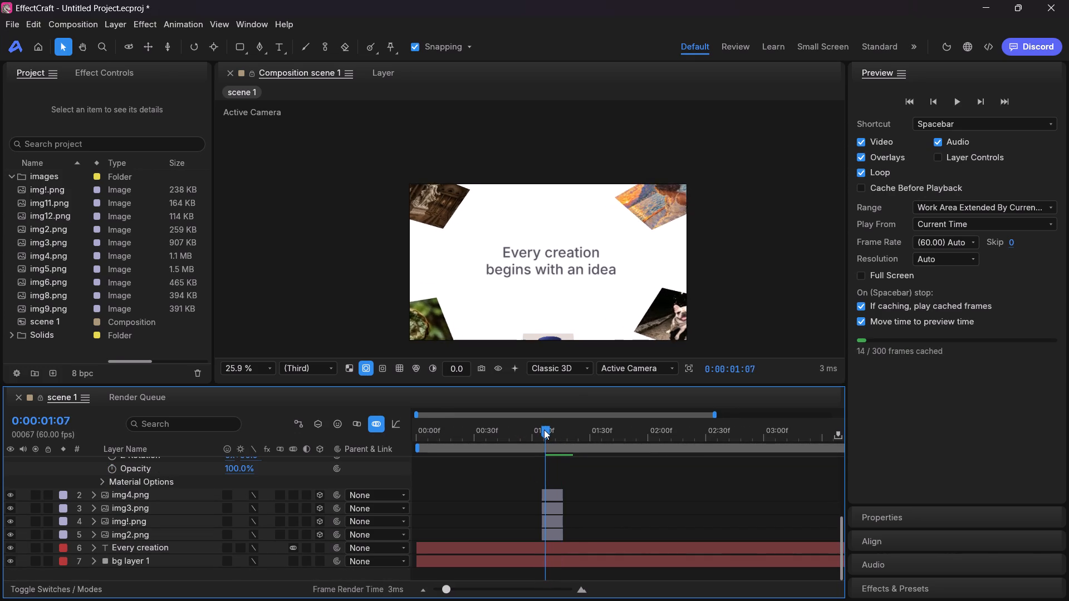
pyautogui.moveTo(544, 430); pyautogui.dragTo(540, 432)
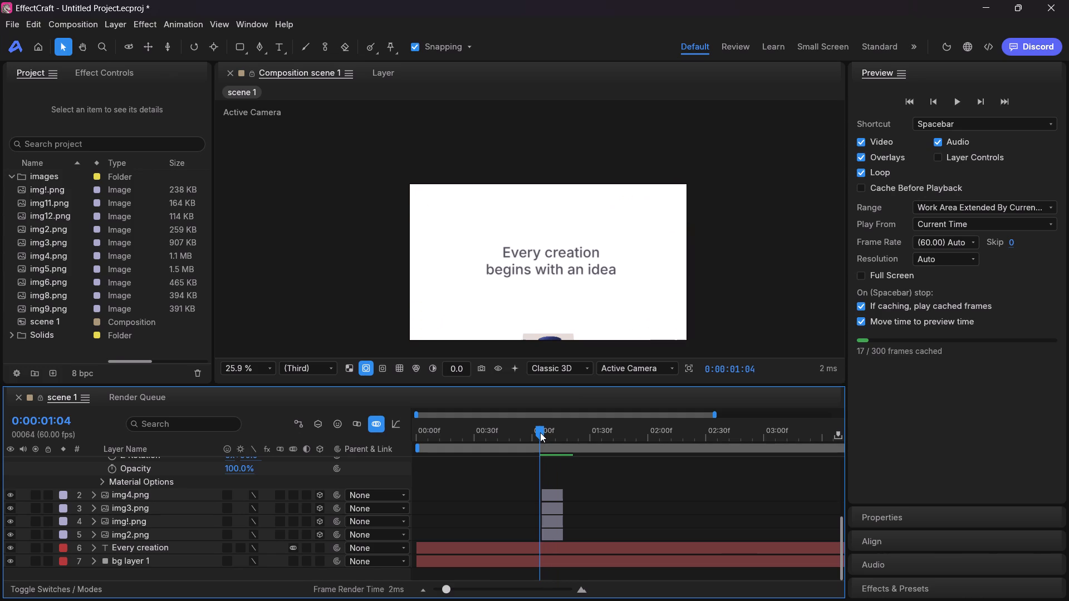
pyautogui.moveTo(540, 432); pyautogui.dragTo(542, 432)
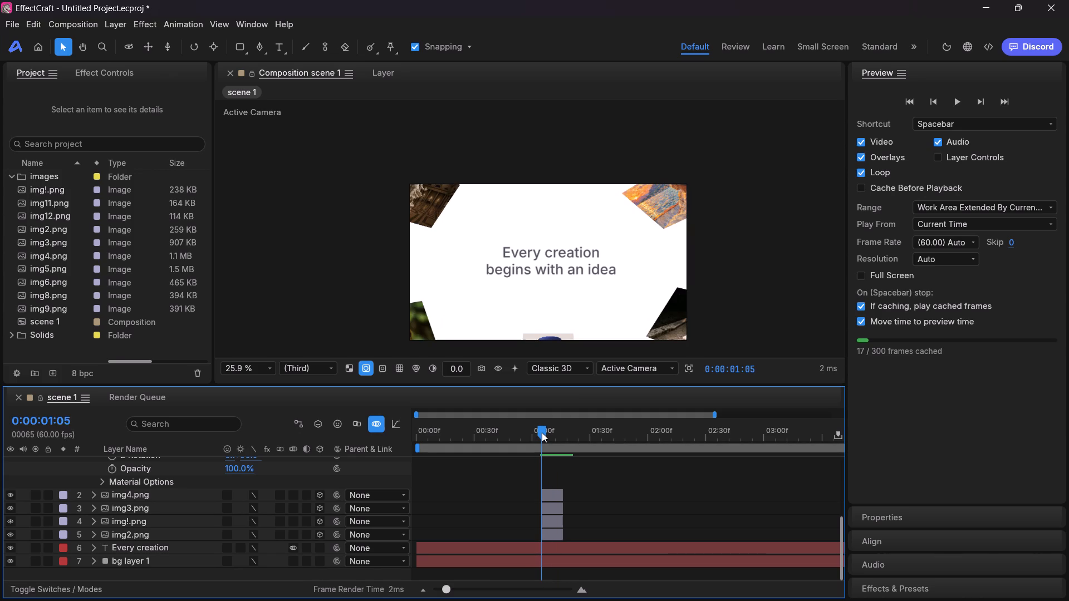
pyautogui.moveTo(542, 432); pyautogui.dragTo(542, 433)
pyautogui.moveTo(542, 433); pyautogui.dragTo(545, 433)
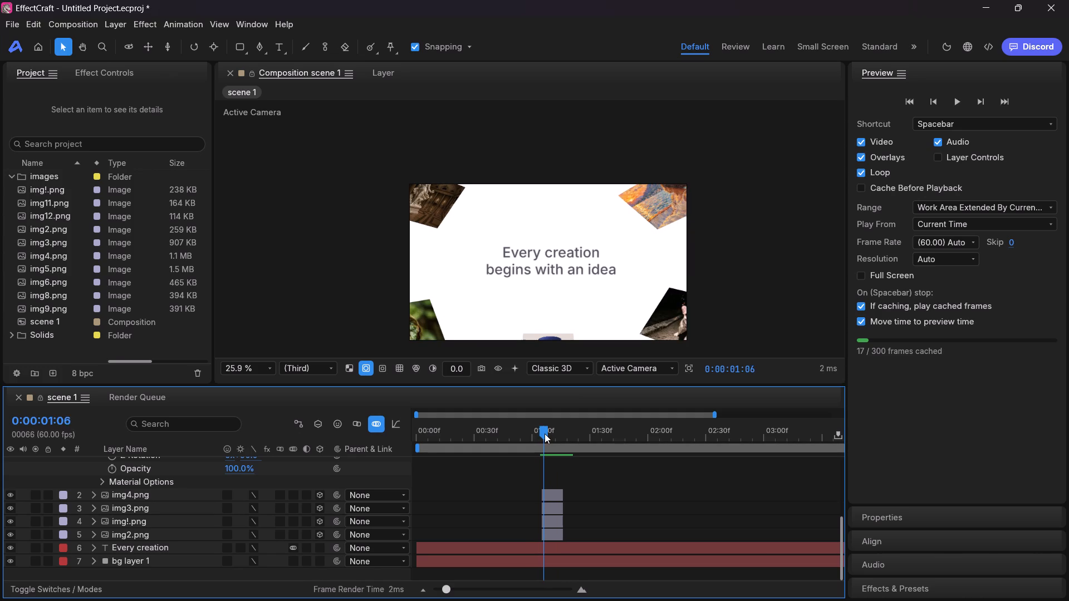
pyautogui.moveTo(545, 433); pyautogui.dragTo(563, 435)
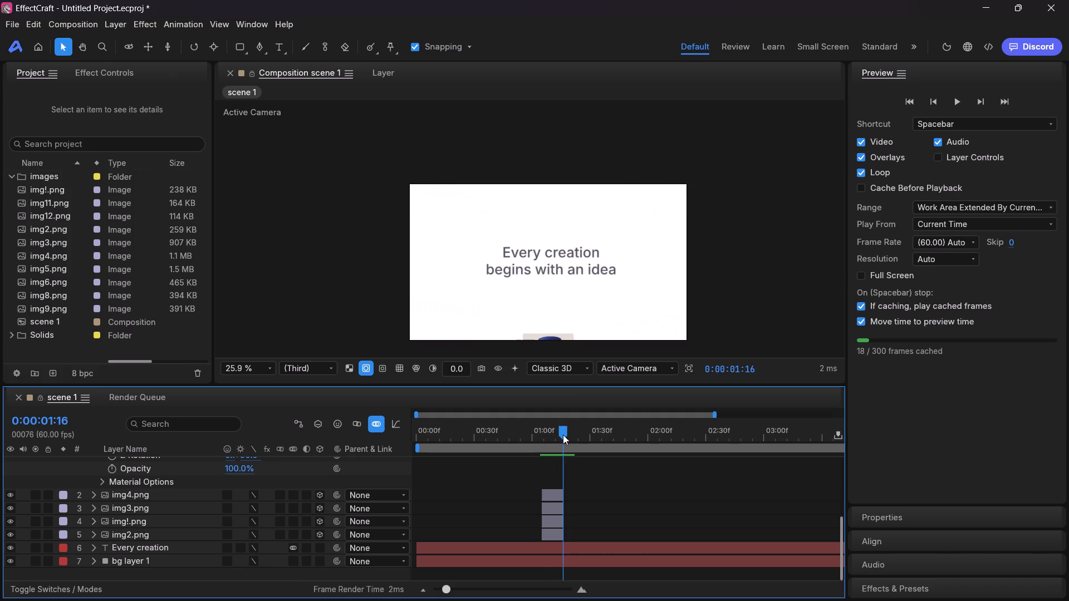
pyautogui.moveTo(563, 435); pyautogui.dragTo(562, 435)
pyautogui.scroll(1, 569, 495)
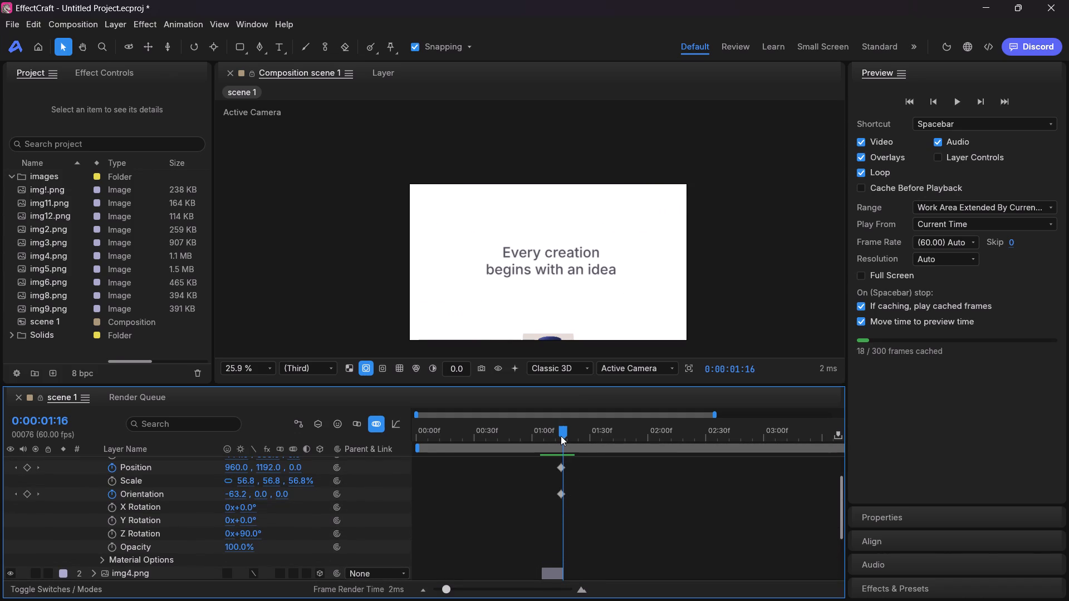
pyautogui.click(561, 436)
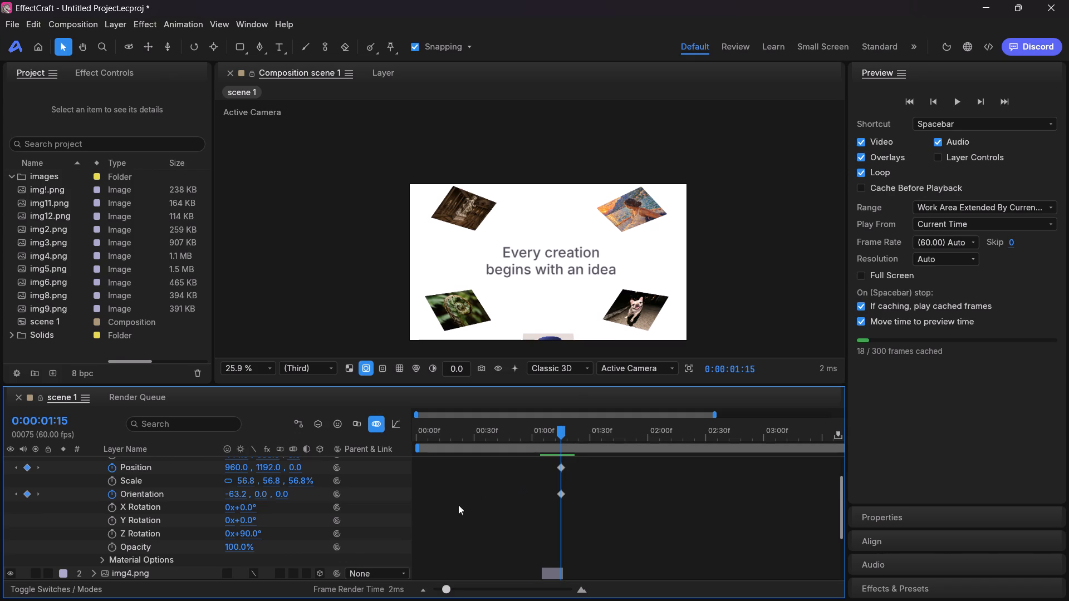
pyautogui.scroll(2, 229, 517)
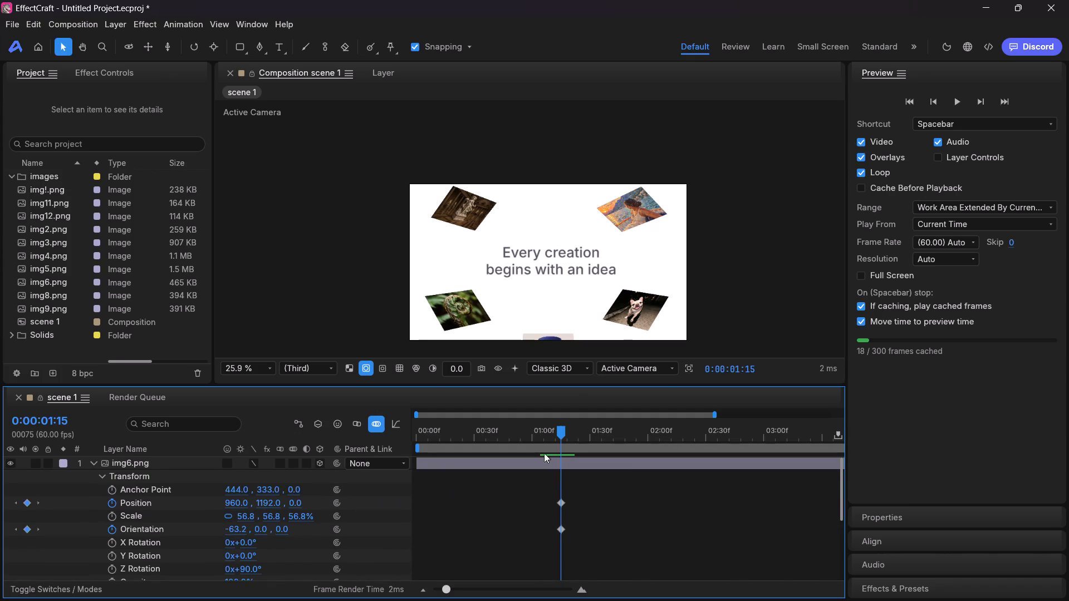
# At 0:00:01:21, push img6.png back in depth by setting its Z position to 2816.
pyautogui.moveTo(561, 431); pyautogui.dragTo(576, 430)
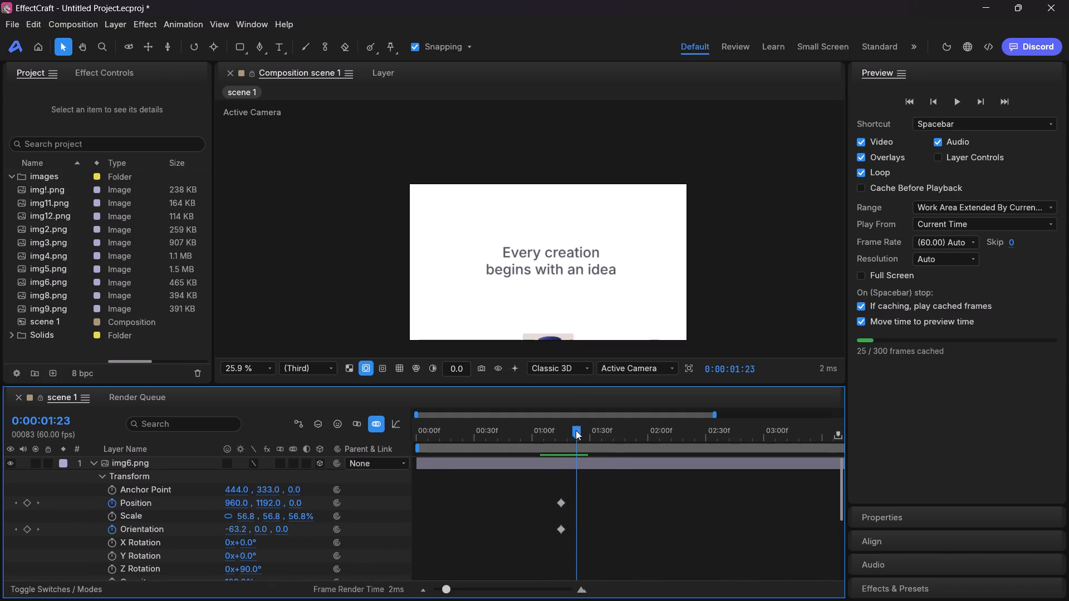
pyautogui.moveTo(576, 430); pyautogui.dragTo(573, 430)
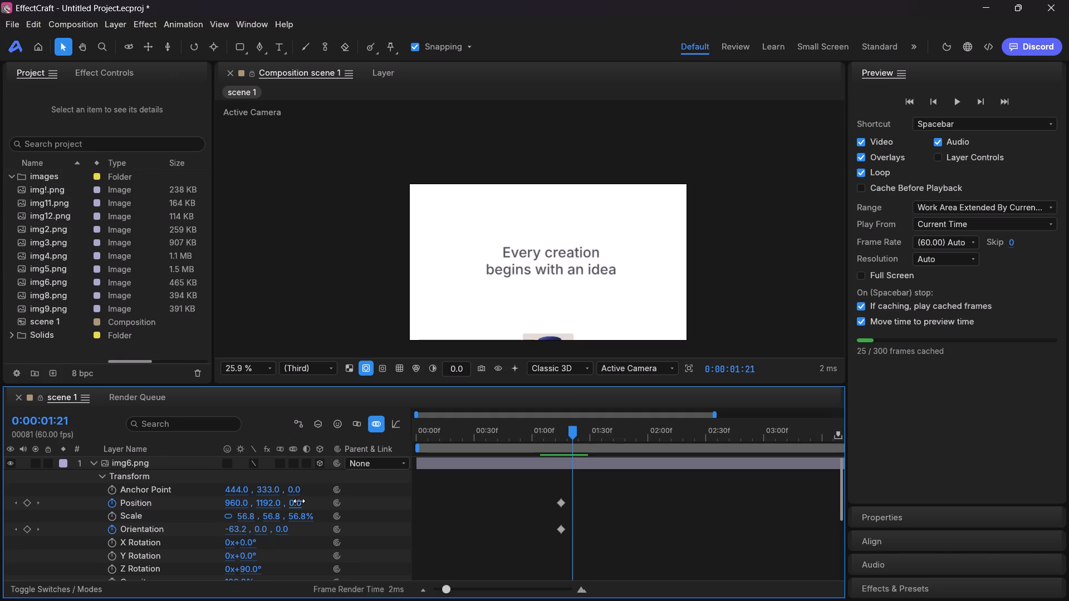
pyautogui.moveTo(298, 502); pyautogui.dragTo(612, 515)
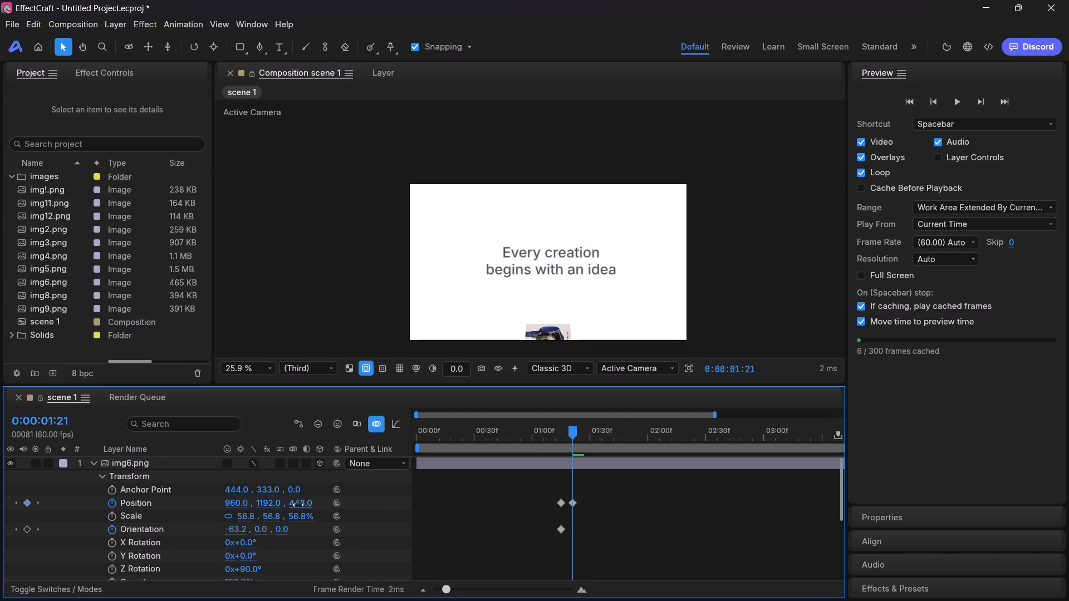
pyautogui.moveTo(297, 503); pyautogui.dragTo(688, 488)
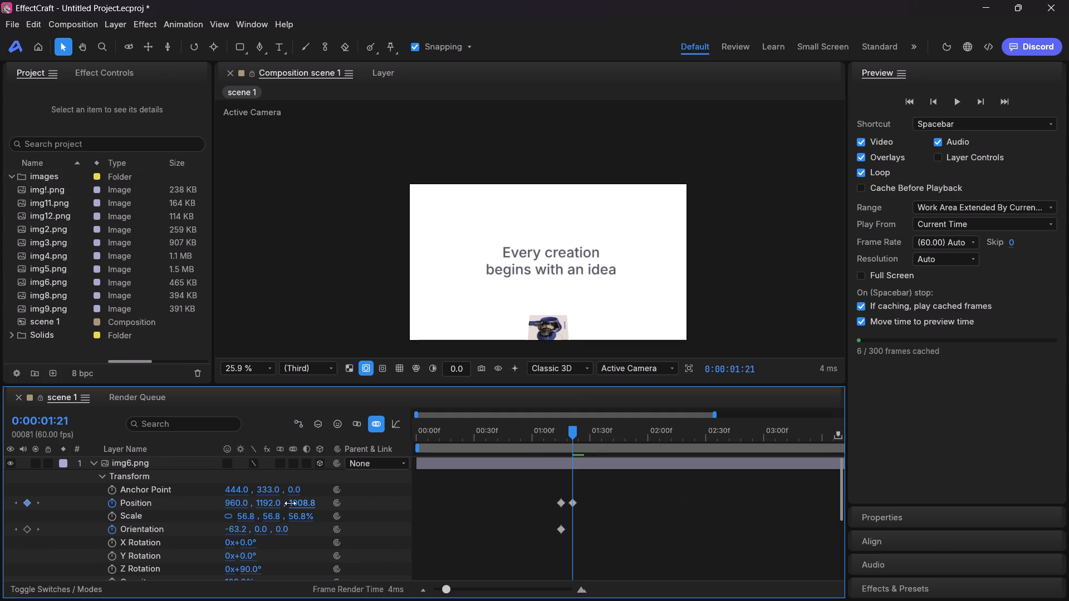
pyautogui.moveTo(294, 500); pyautogui.dragTo(658, 489)
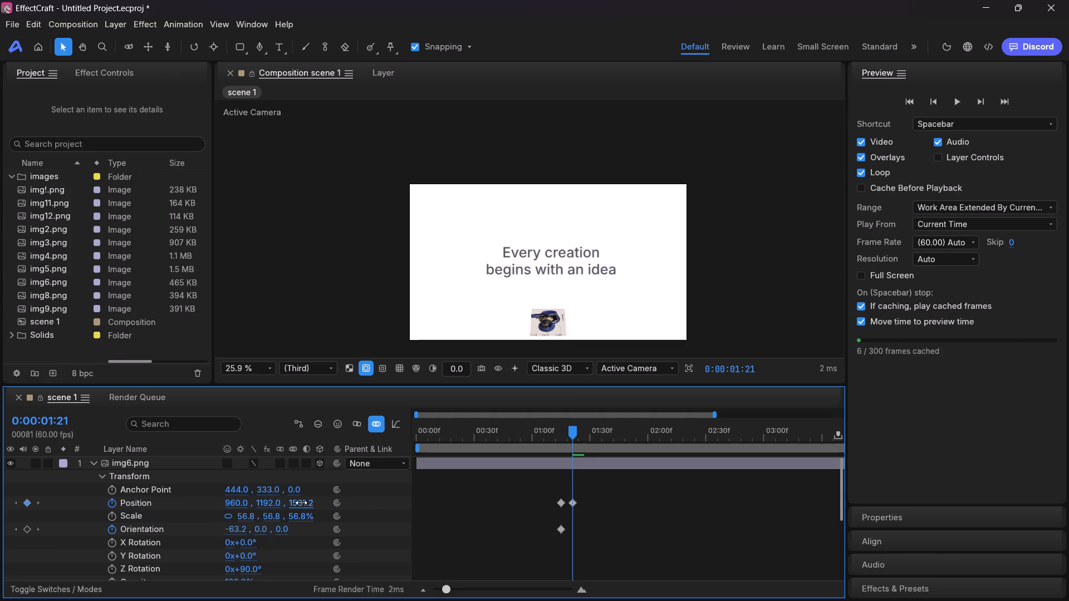
pyautogui.moveTo(301, 503); pyautogui.dragTo(783, 440)
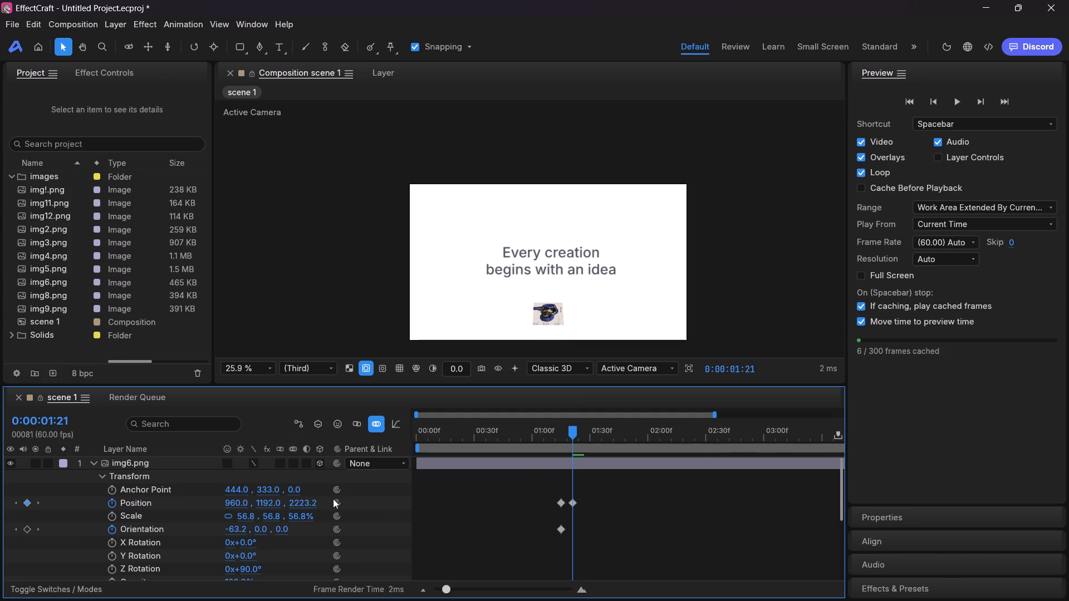
pyautogui.moveTo(300, 504); pyautogui.dragTo(713, 489)
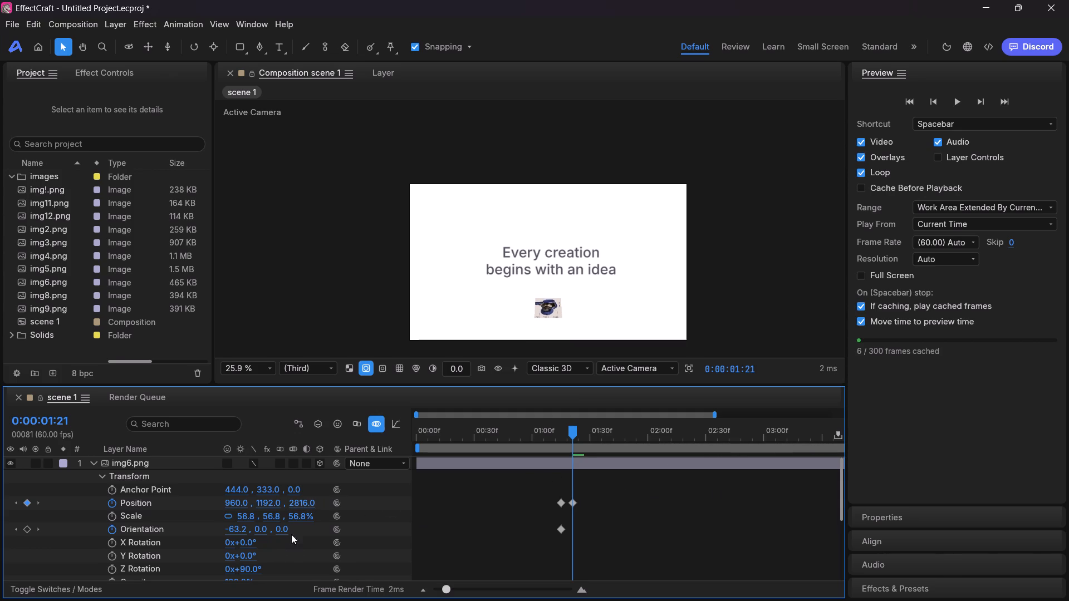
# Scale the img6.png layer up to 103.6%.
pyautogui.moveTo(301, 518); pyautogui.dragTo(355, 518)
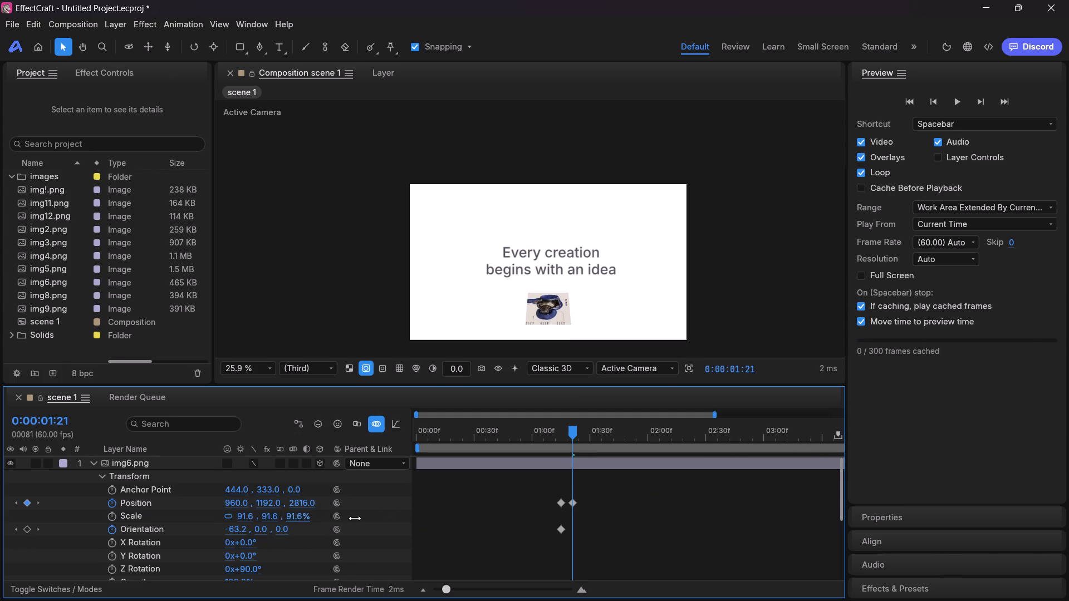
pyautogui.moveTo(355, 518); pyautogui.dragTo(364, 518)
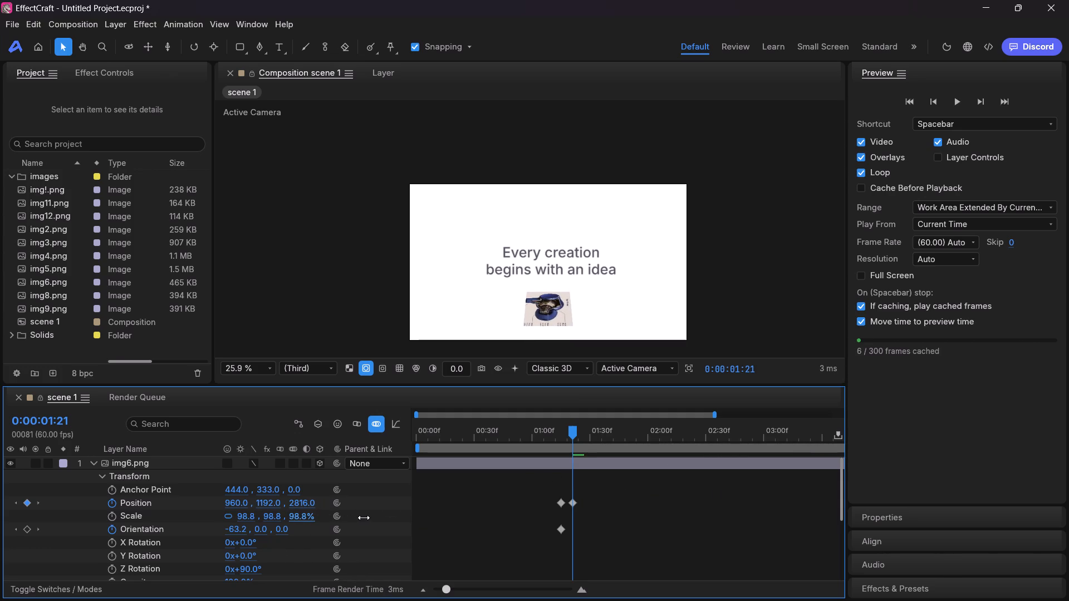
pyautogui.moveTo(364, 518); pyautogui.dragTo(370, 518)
# Push img6.png farther back to Z position 3648.8 and set its X orientation to -61.6 at 0:00:01:21.
pyautogui.moveTo(300, 504); pyautogui.dragTo(718, 486)
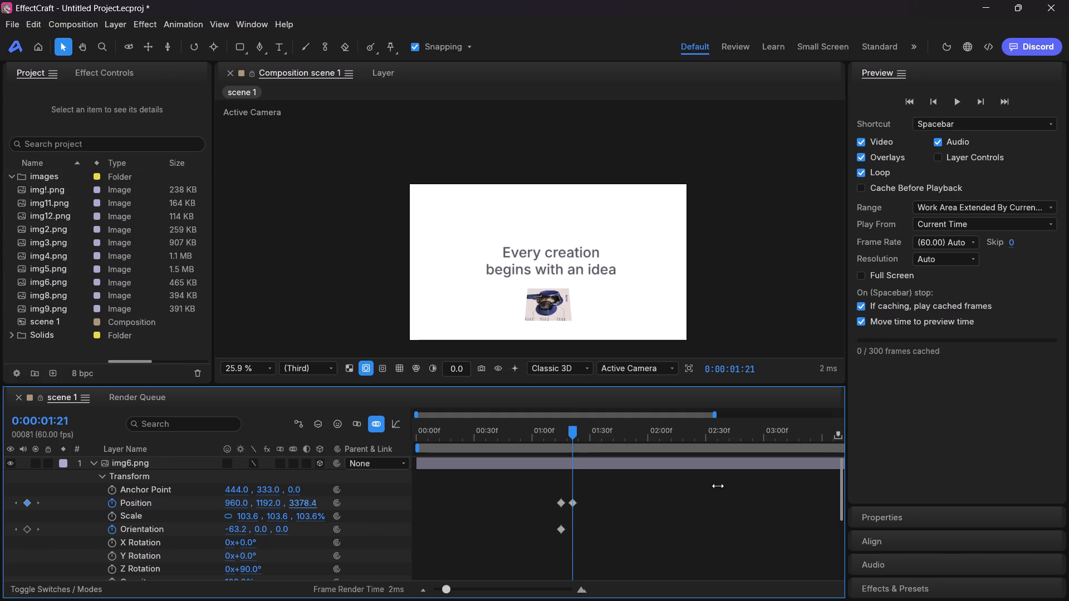
pyautogui.moveTo(718, 486); pyautogui.dragTo(768, 481)
pyautogui.moveTo(292, 505); pyautogui.dragTo(403, 499)
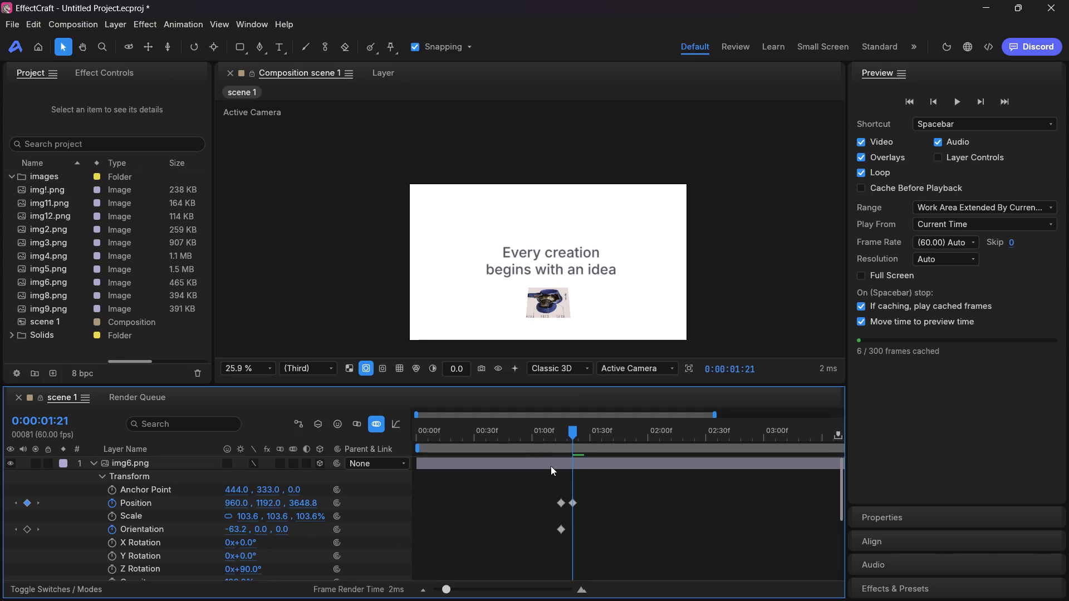
pyautogui.click(236, 529)
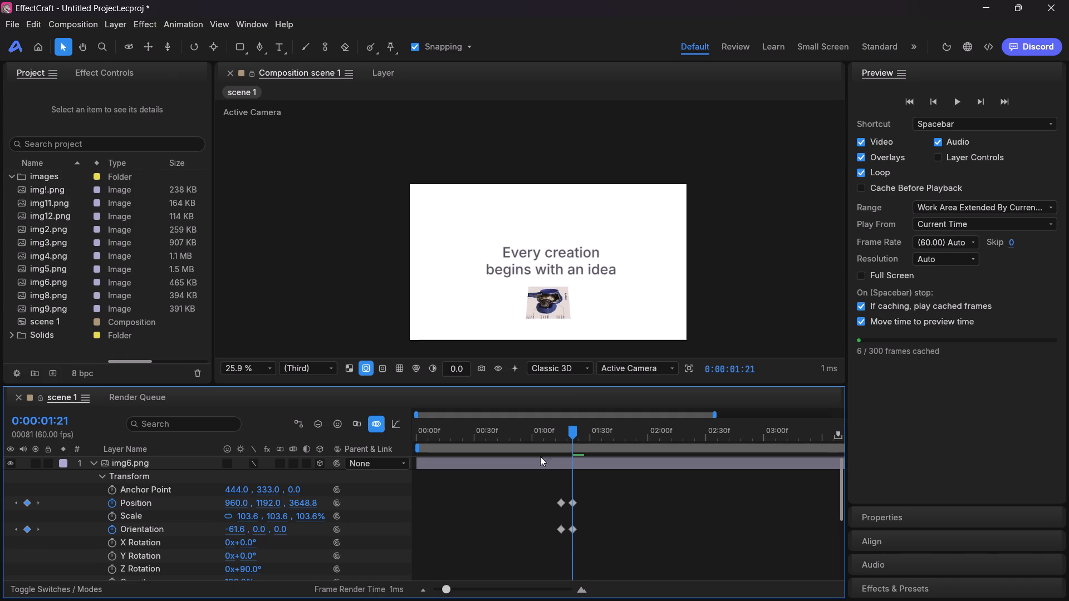
# Add a starting Scale keyframe to img6.png at 0:00:01:15 and reduce its scale to 58.8%.
pyautogui.moveTo(568, 432); pyautogui.dragTo(561, 432)
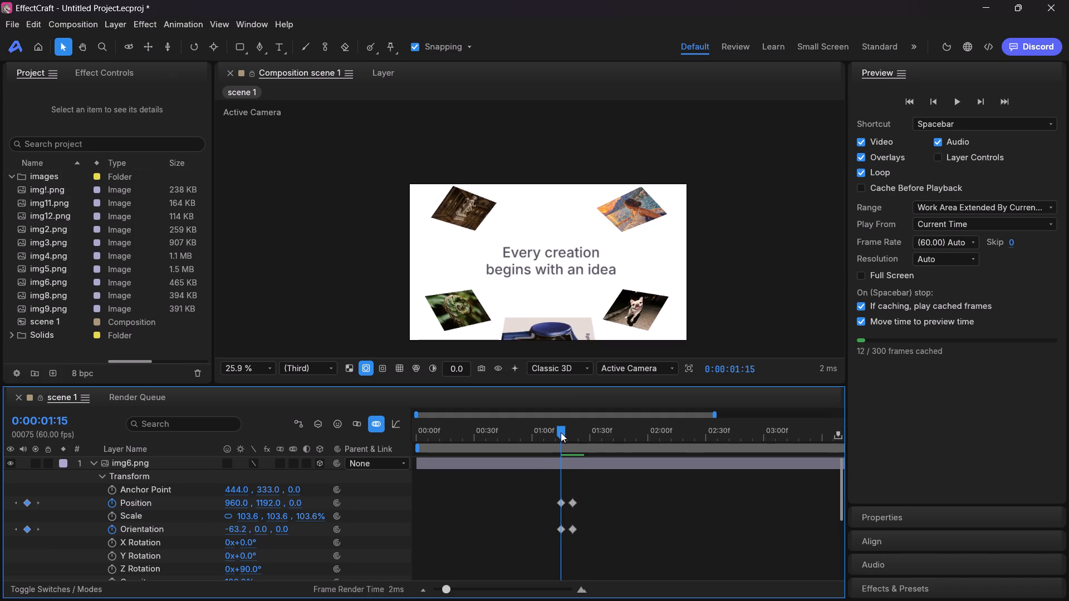
pyautogui.moveTo(561, 432); pyautogui.dragTo(558, 433)
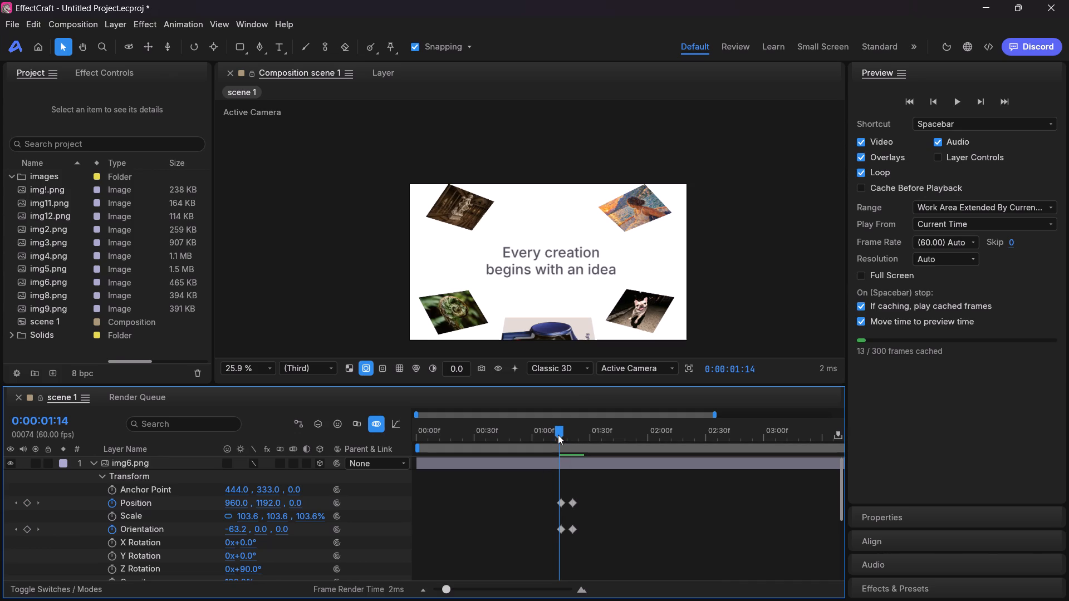
pyautogui.moveTo(557, 433); pyautogui.dragTo(562, 435)
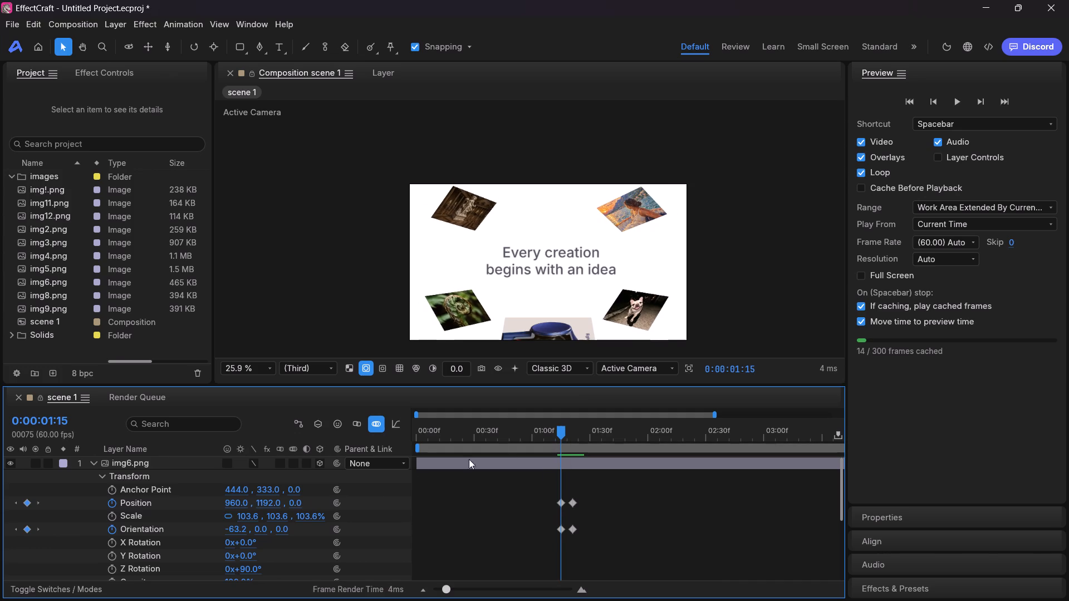
pyautogui.click(114, 519)
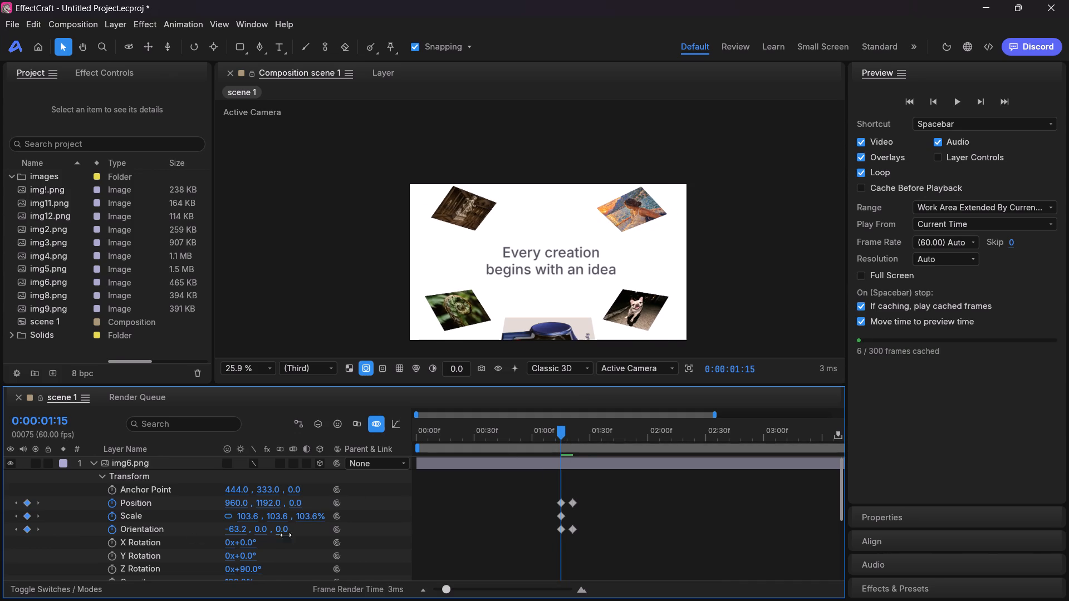
pyautogui.moveTo(322, 516); pyautogui.dragTo(310, 518)
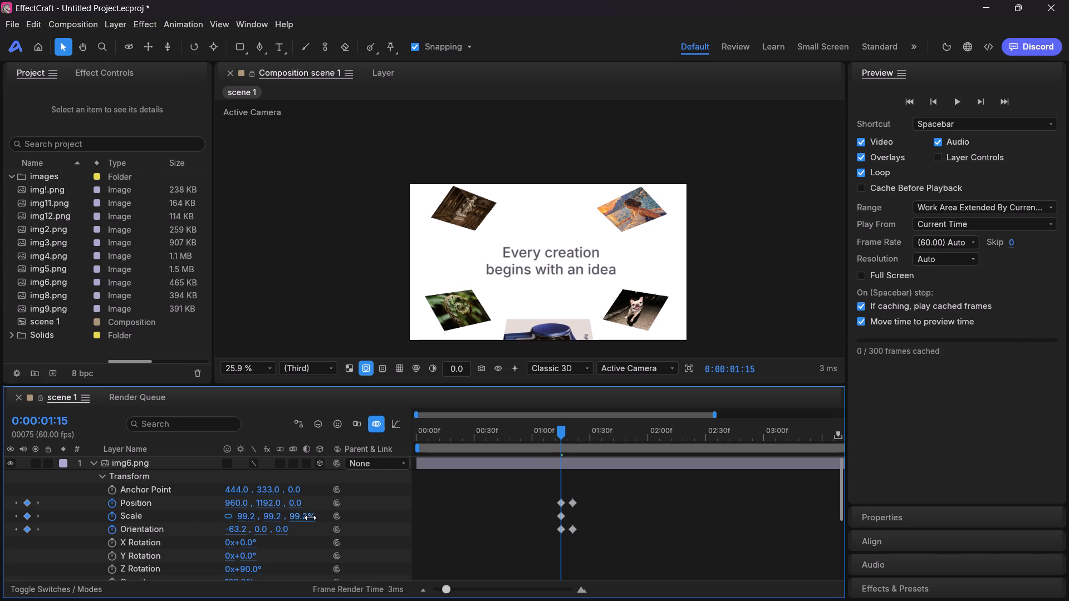
pyautogui.moveTo(310, 518); pyautogui.dragTo(290, 521)
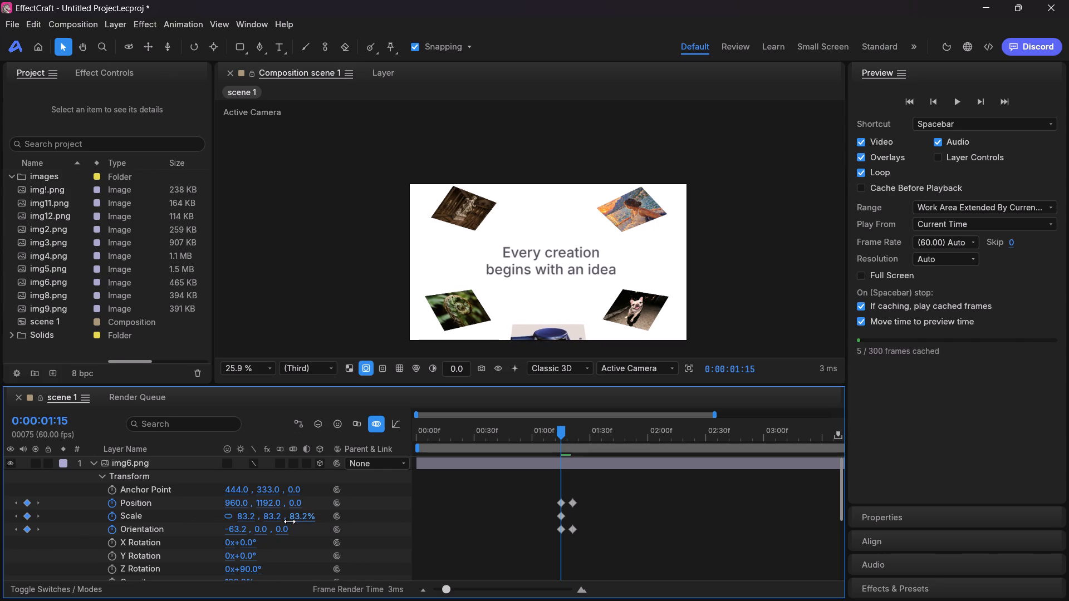
pyautogui.moveTo(290, 521); pyautogui.dragTo(282, 523)
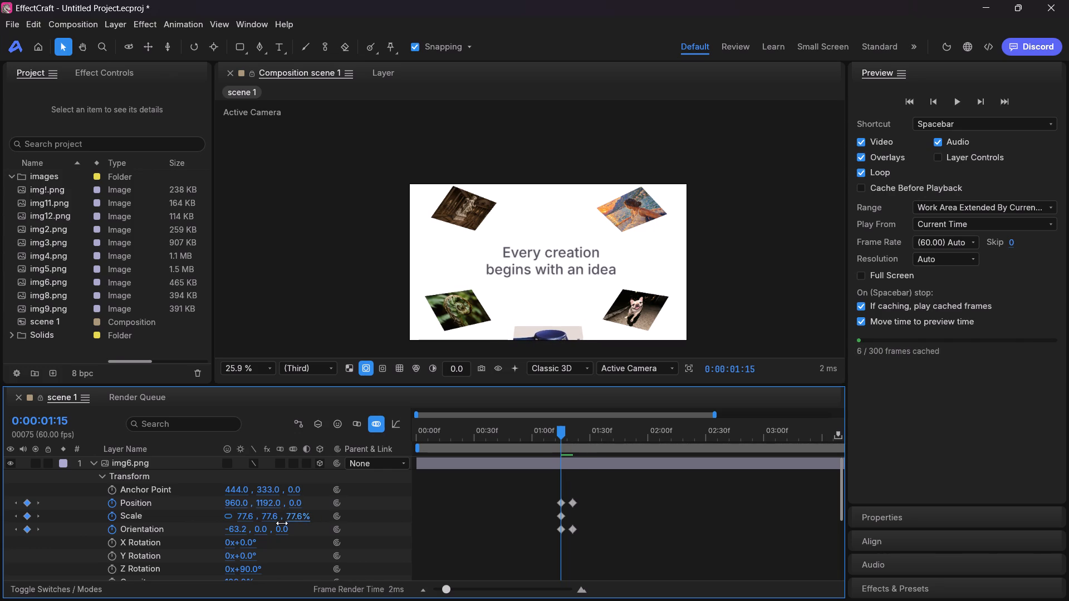
pyautogui.moveTo(282, 523); pyautogui.dragTo(267, 524)
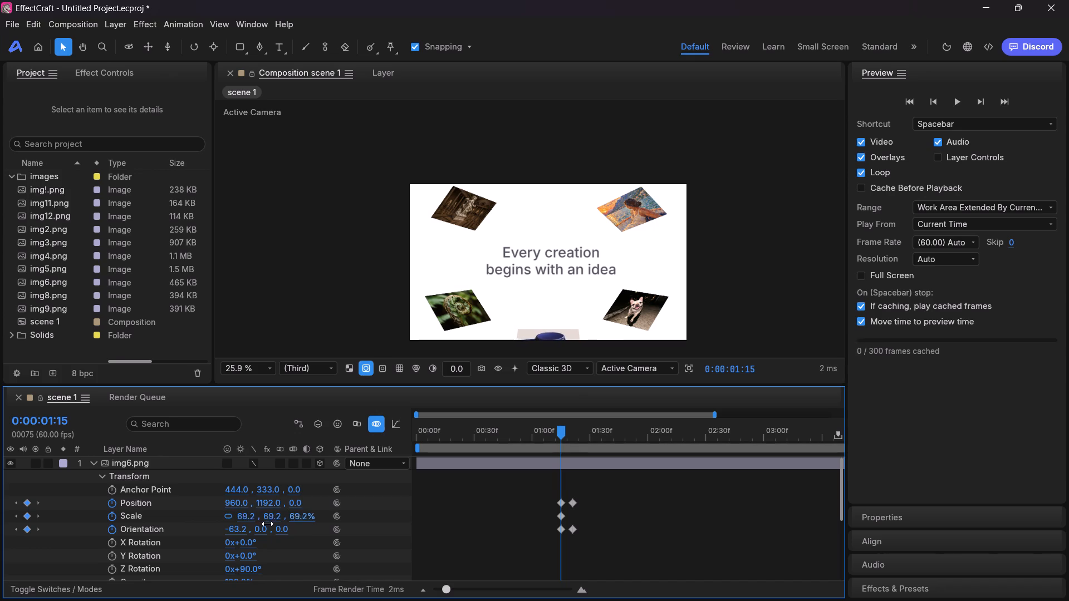
pyautogui.moveTo(267, 524); pyautogui.dragTo(262, 524)
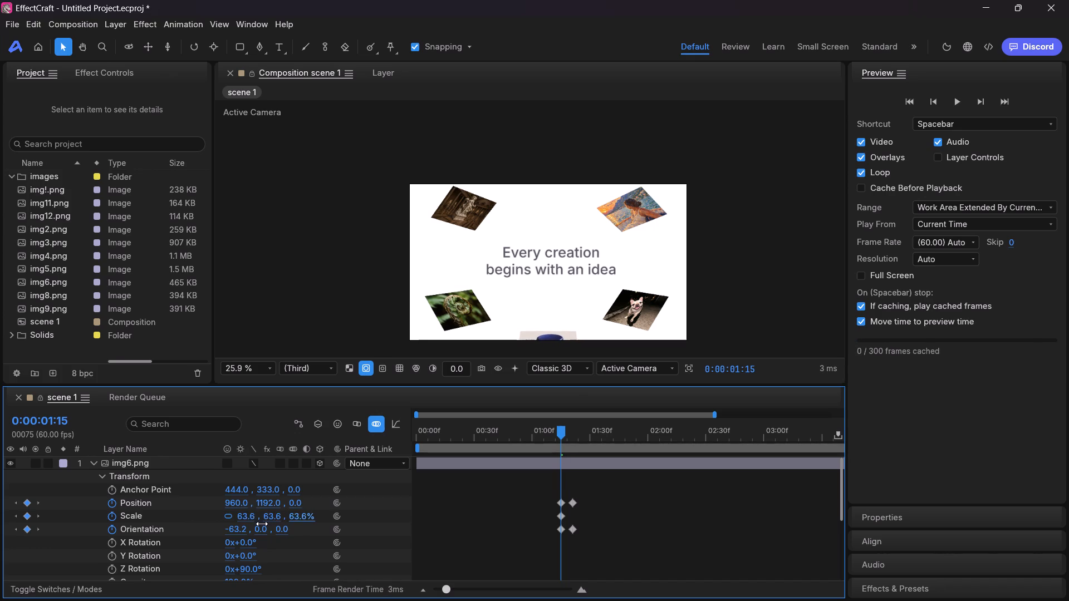
pyautogui.moveTo(262, 524); pyautogui.dragTo(256, 525)
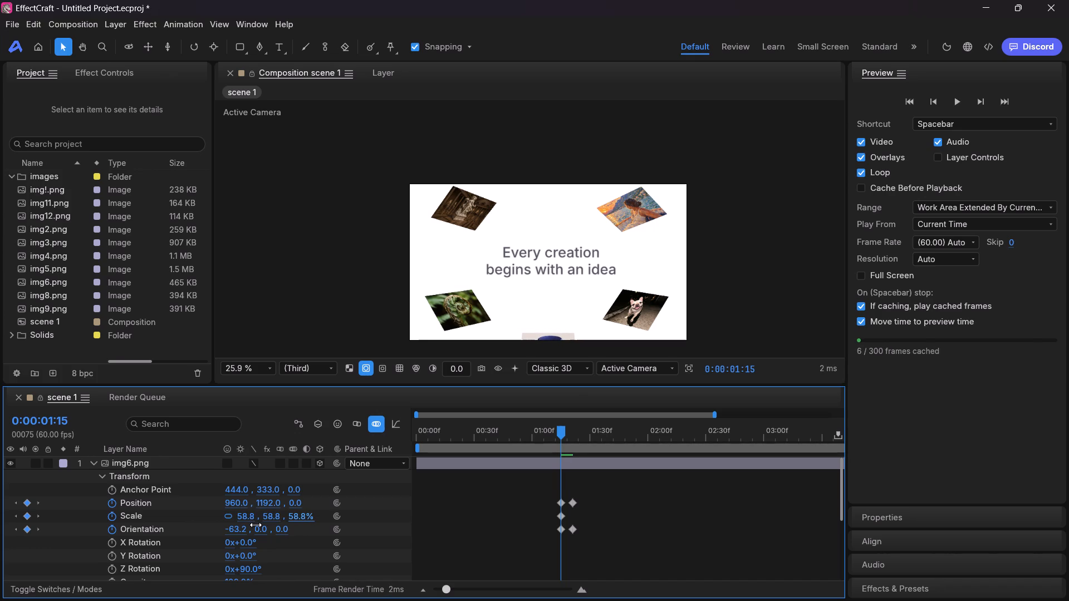
pyautogui.moveTo(256, 525); pyautogui.dragTo(256, 525)
# At 0:00:01:21, set the img6.png layer's scale to 103%.
pyautogui.moveTo(558, 434); pyautogui.dragTo(571, 437)
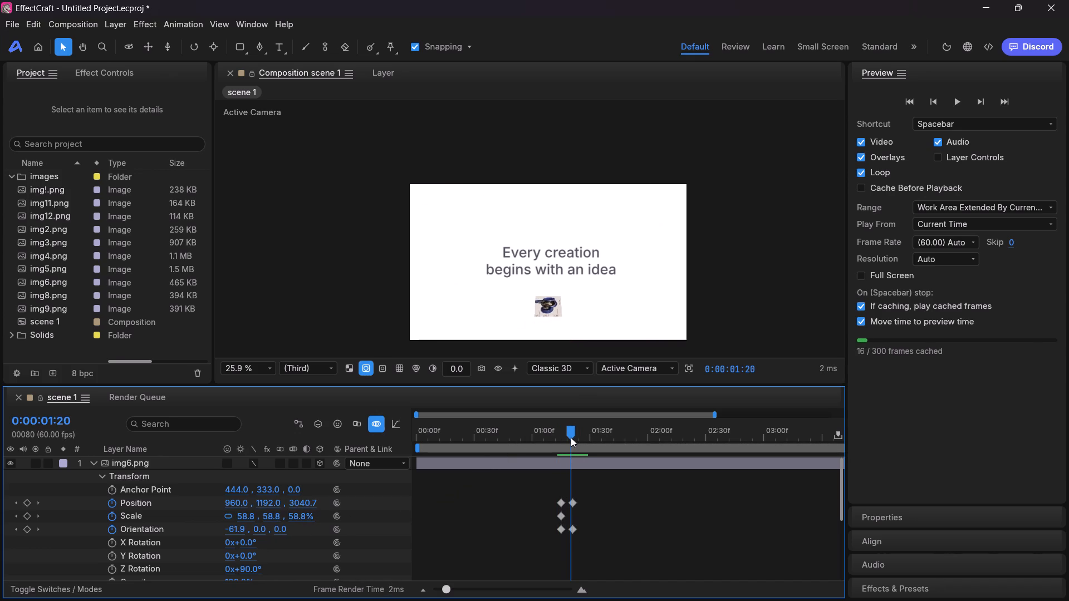
pyautogui.moveTo(571, 437); pyautogui.dragTo(572, 440)
pyautogui.click(305, 514)
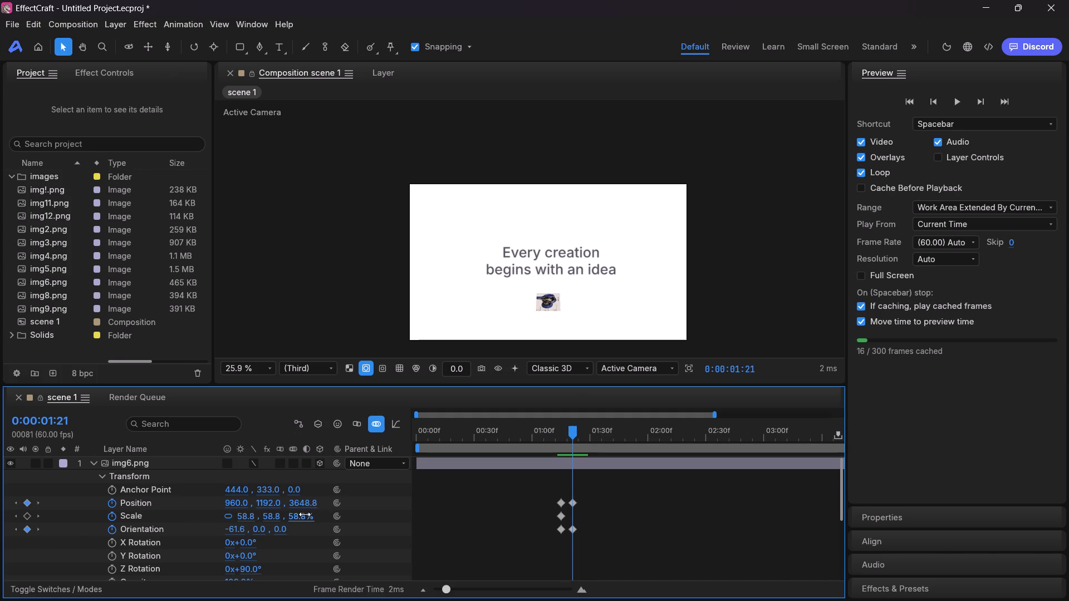
pyautogui.press('BackSpace')
pyautogui.write('100')
pyautogui.press('BackSpace')
pyautogui.press('BackSpace')
pyautogui.write('03')
pyautogui.click(267, 415)
# Trim the start of the img6.png layer to about 0:00:01:14, just before its first keyframes.
pyautogui.click(571, 430)
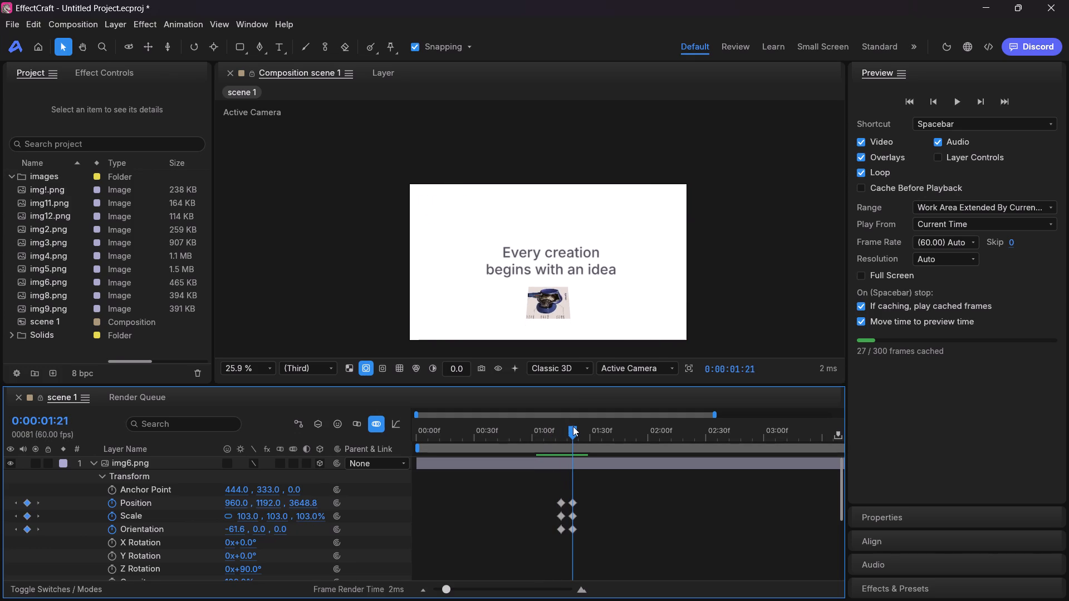
pyautogui.moveTo(416, 462); pyautogui.dragTo(502, 463)
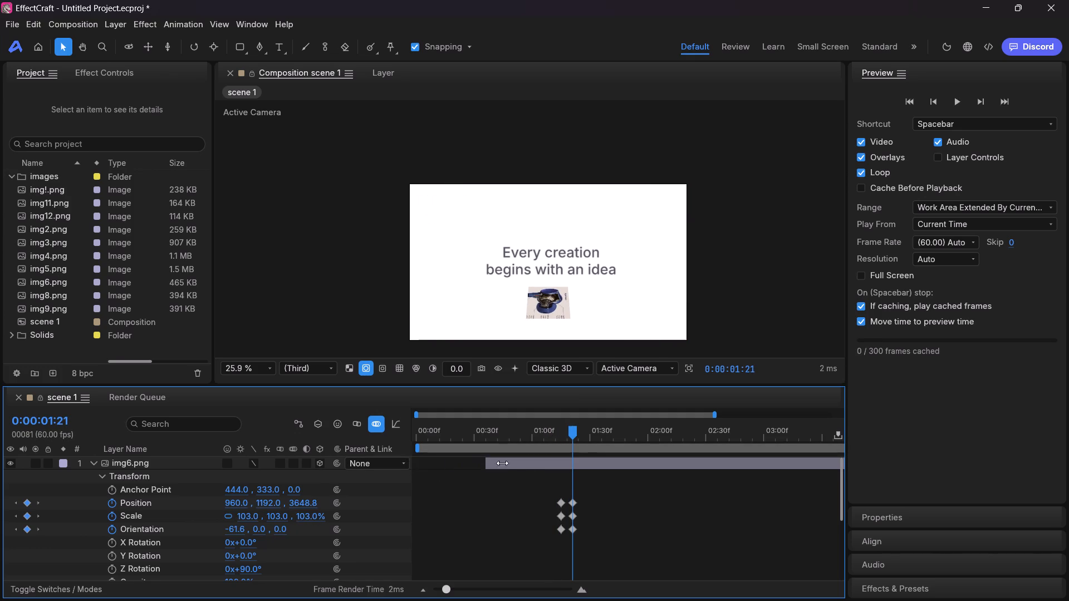
pyautogui.moveTo(502, 463); pyautogui.dragTo(560, 461)
# Review img6.png's entrance animation between 0:00:01:14 and 0:00:01:30, ending back at 0:00:01:15.
pyautogui.moveTo(570, 431); pyautogui.dragTo(563, 431)
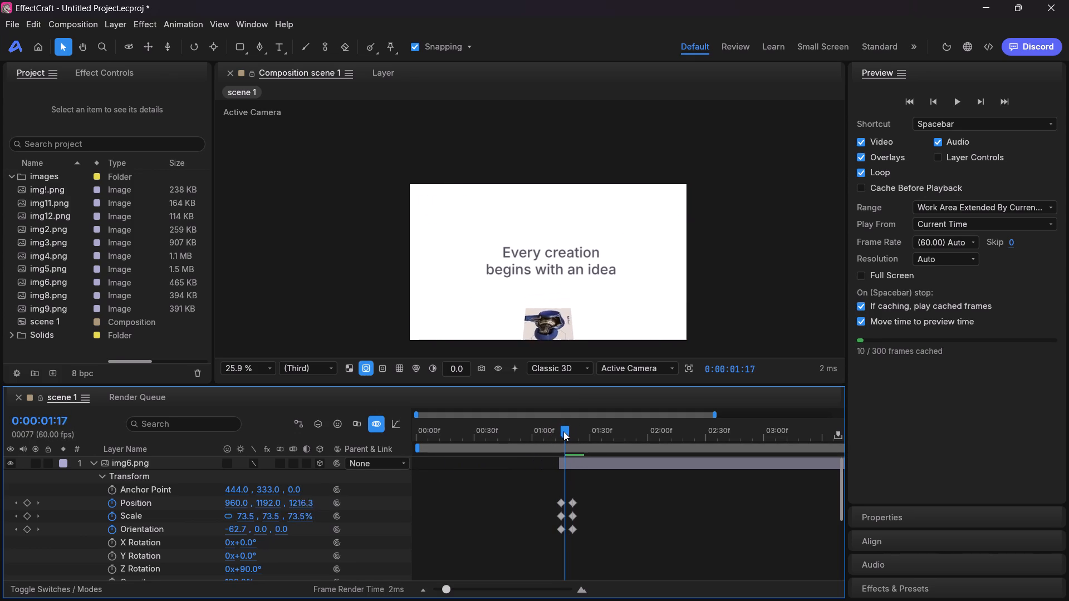
pyautogui.moveTo(563, 431); pyautogui.dragTo(559, 431)
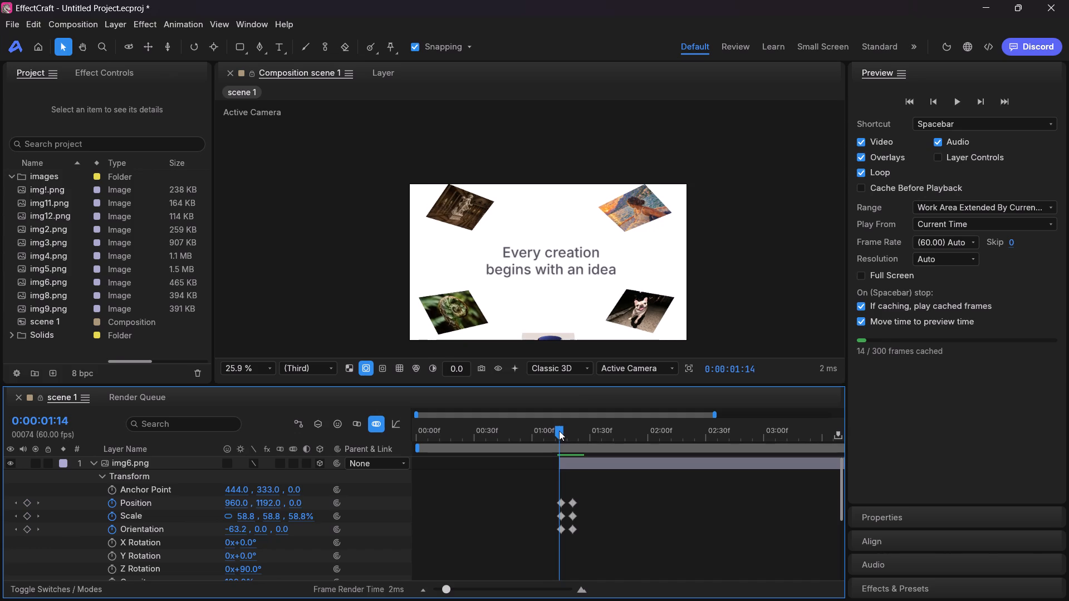
pyautogui.moveTo(559, 431); pyautogui.dragTo(590, 429)
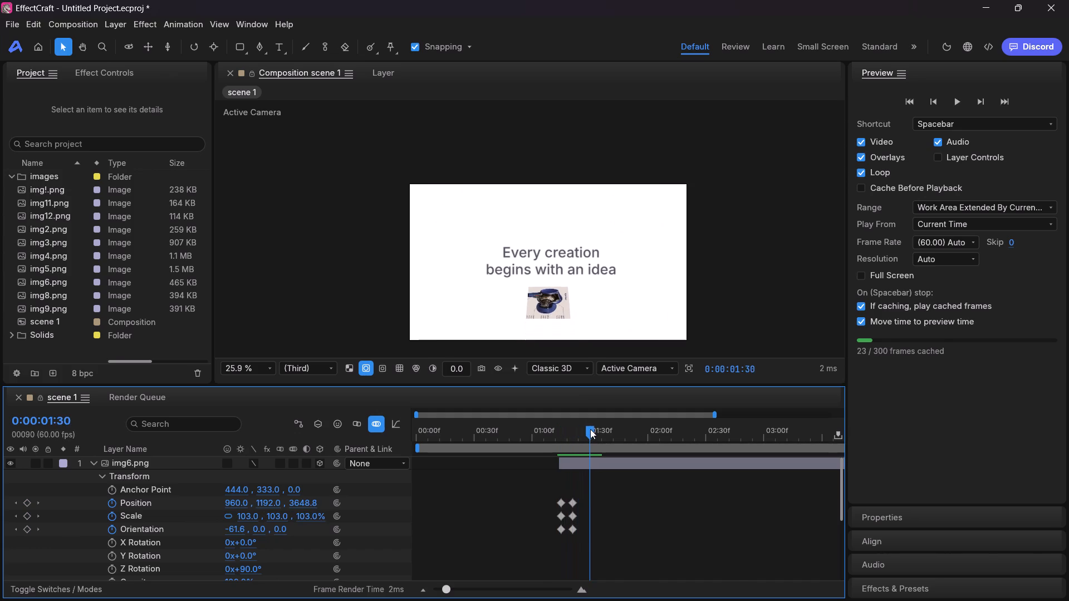
pyautogui.moveTo(590, 429); pyautogui.dragTo(561, 427)
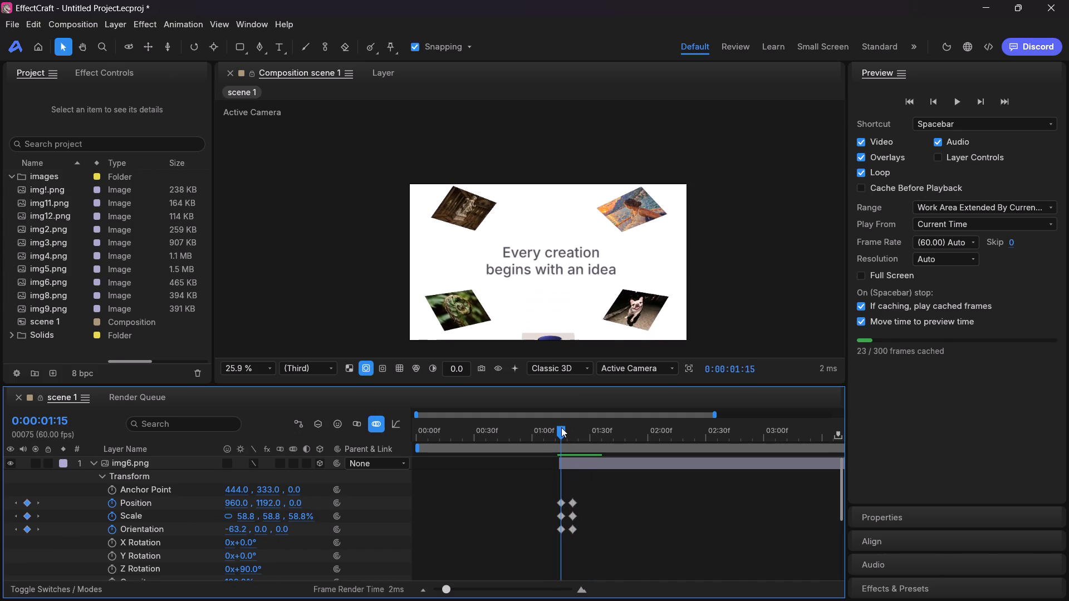
pyautogui.moveTo(561, 427); pyautogui.dragTo(561, 428)
# Trim the start of the img6.png layer to exactly 0:00:01:15, where its first keyframes sit.
pyautogui.keyDown('ctrl'); pyautogui.scroll(6, 573, 491); pyautogui.keyUp('ctrl')
pyautogui.click(530, 462)
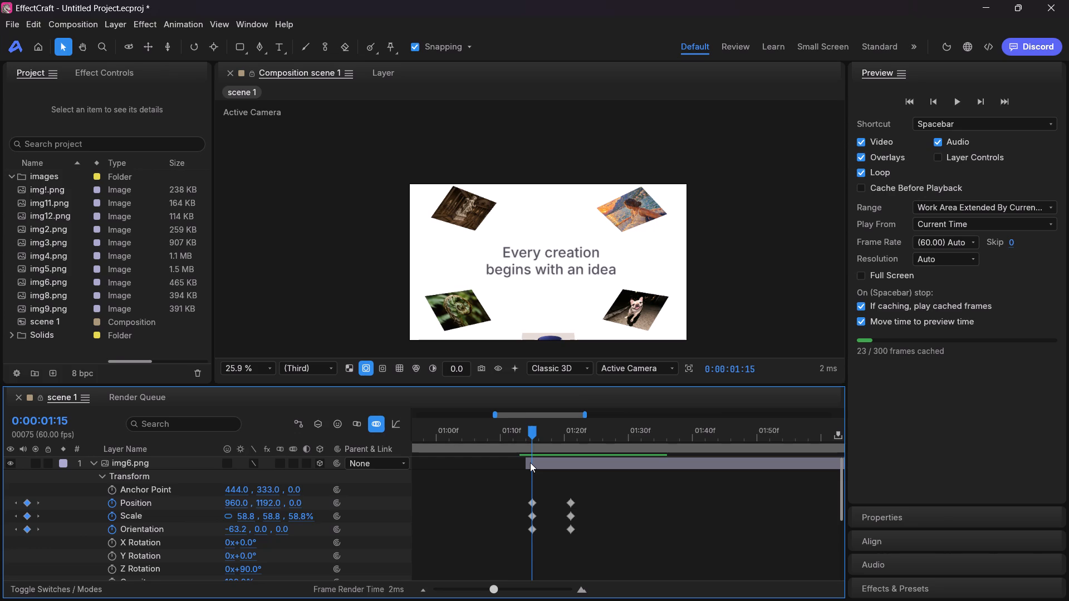
pyautogui.keyDown('ctrl'); pyautogui.scroll(4, 530, 462); pyautogui.keyUp('ctrl')
pyautogui.moveTo(523, 461); pyautogui.dragTo(540, 462)
pyautogui.keyDown('ctrl'); pyautogui.scroll(-2, 548, 505); pyautogui.keyUp('ctrl')
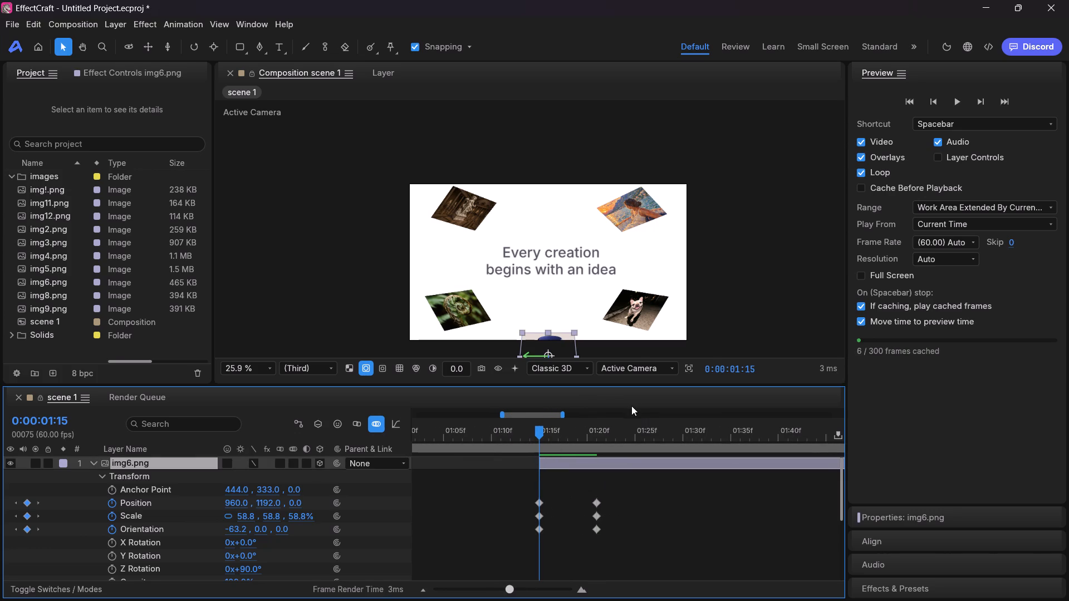
pyautogui.click(604, 396)
pyautogui.click(538, 436)
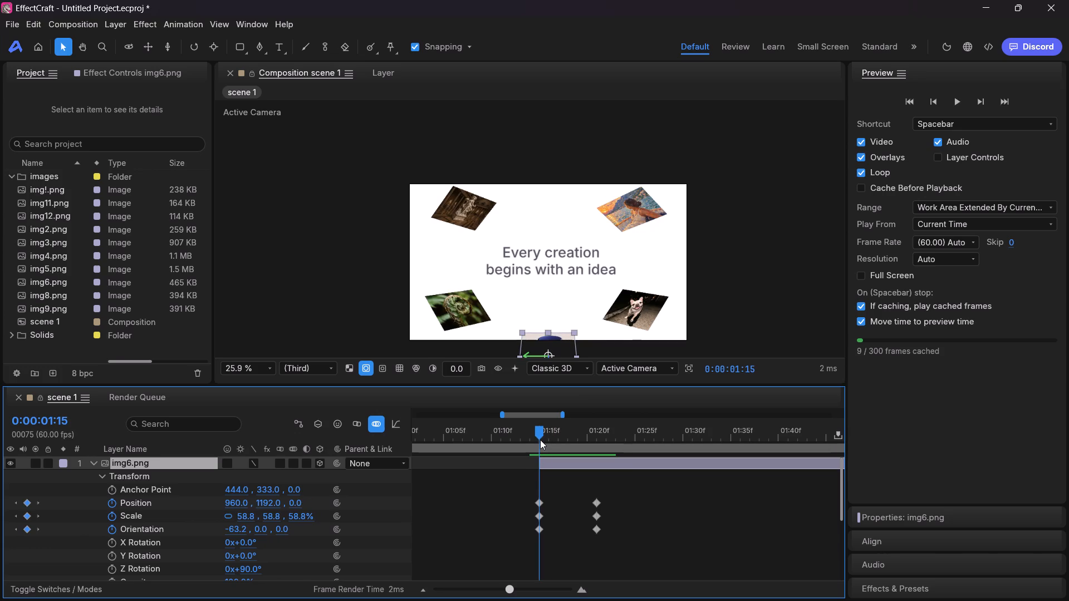
# Collapse the img6.png layer at 0:00:01:21 and add img5.png to scene 1 as the top layer.
pyautogui.scroll(-6, 566, 505)
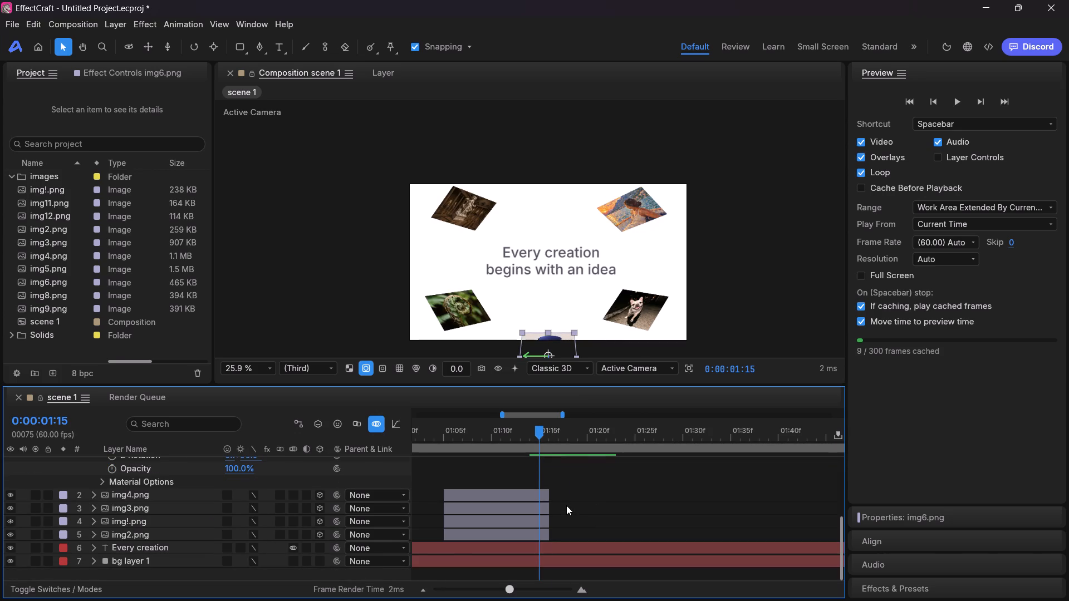
pyautogui.scroll(2, 566, 505)
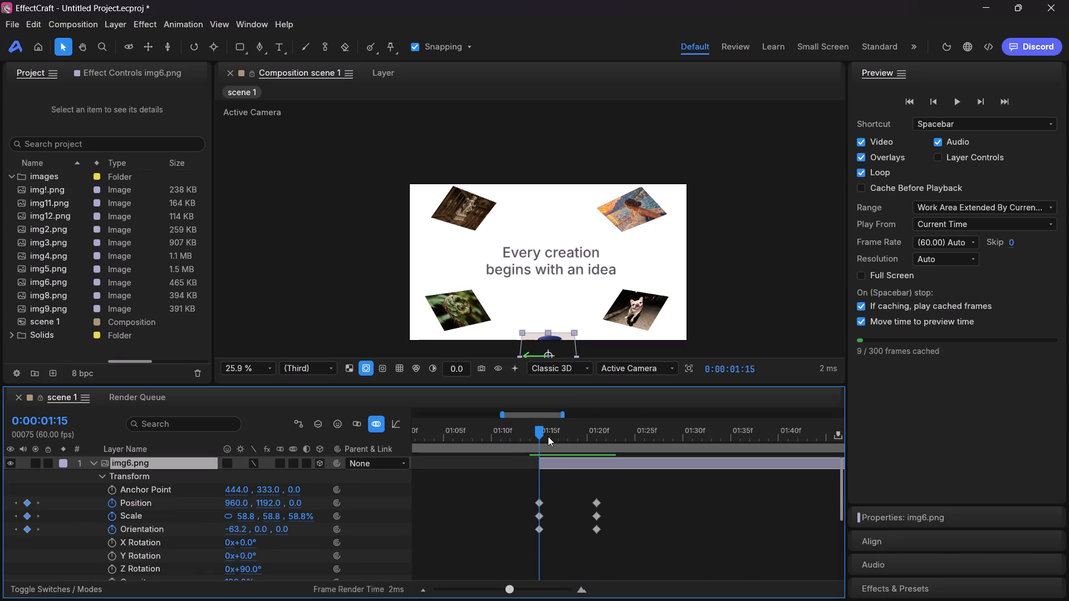
pyautogui.moveTo(539, 433); pyautogui.dragTo(599, 435)
pyautogui.scroll(2, 521, 481)
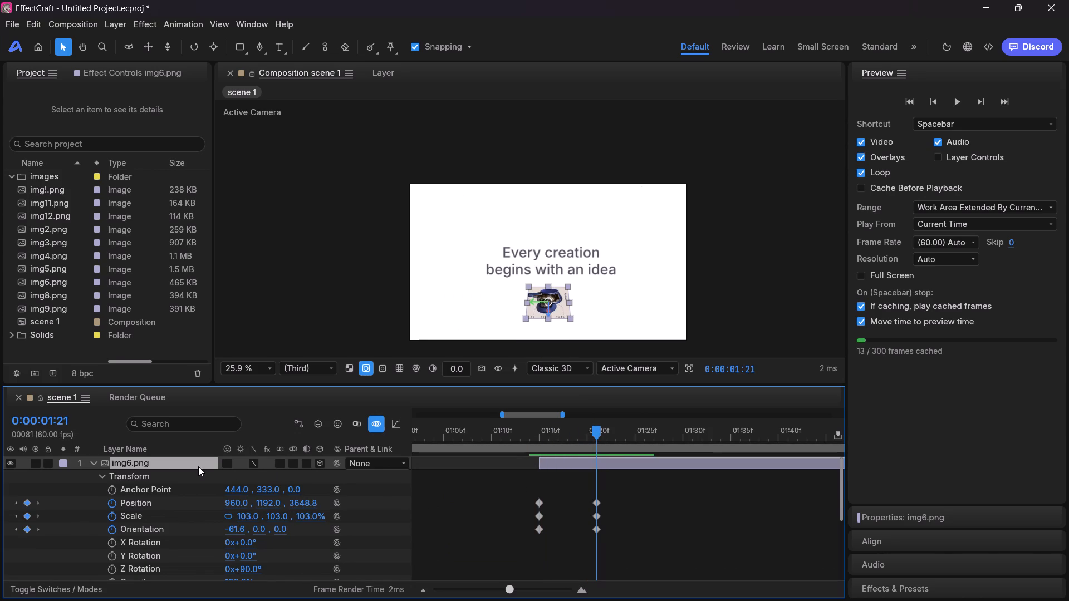
pyautogui.click(95, 464)
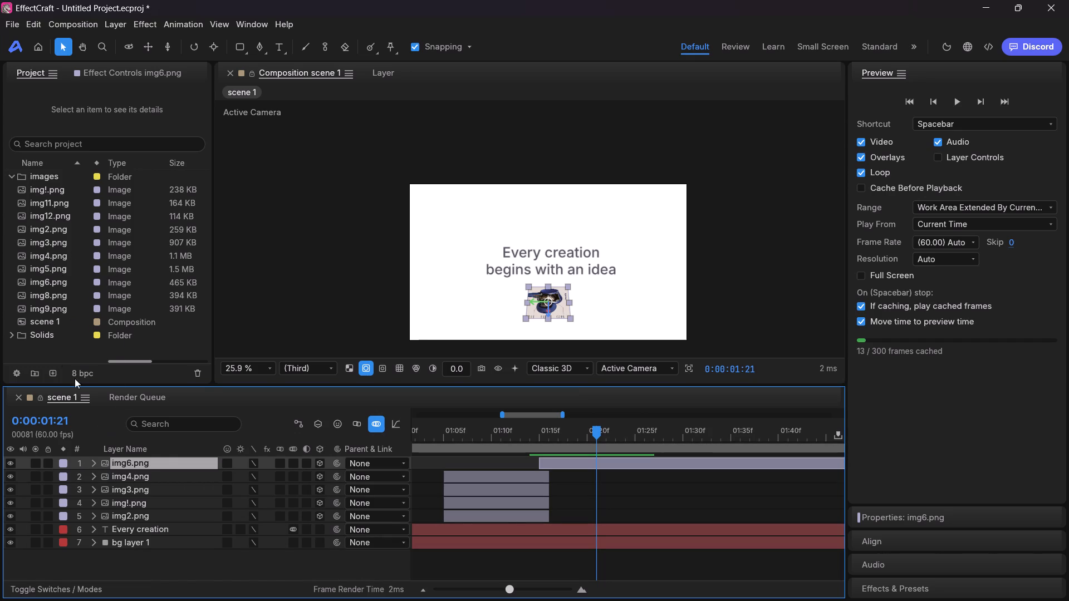
pyautogui.moveTo(35, 263); pyautogui.dragTo(121, 461)
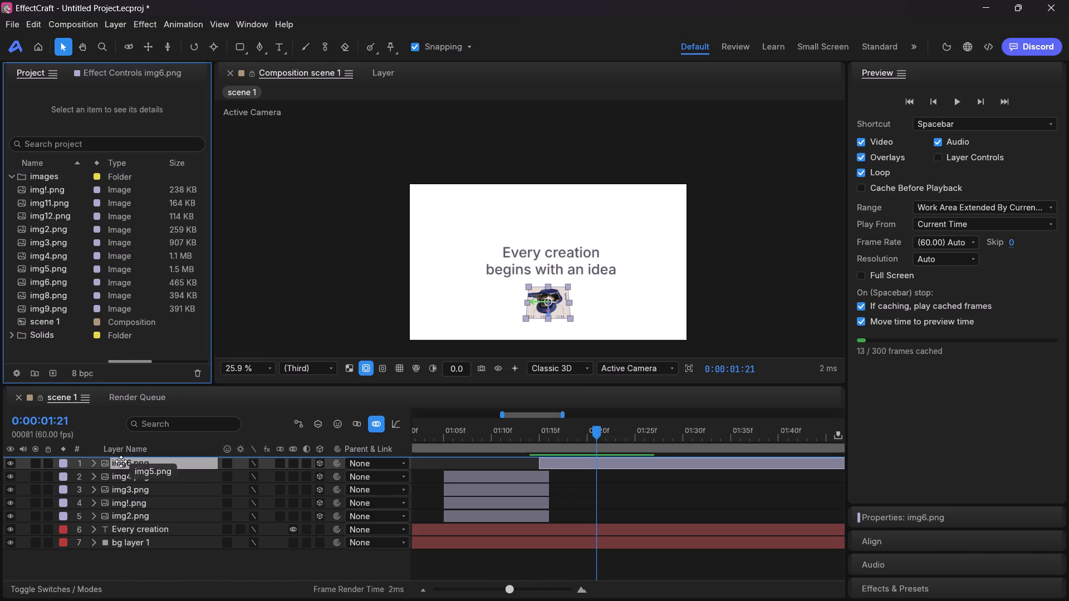
pyautogui.moveTo(121, 461); pyautogui.dragTo(125, 457)
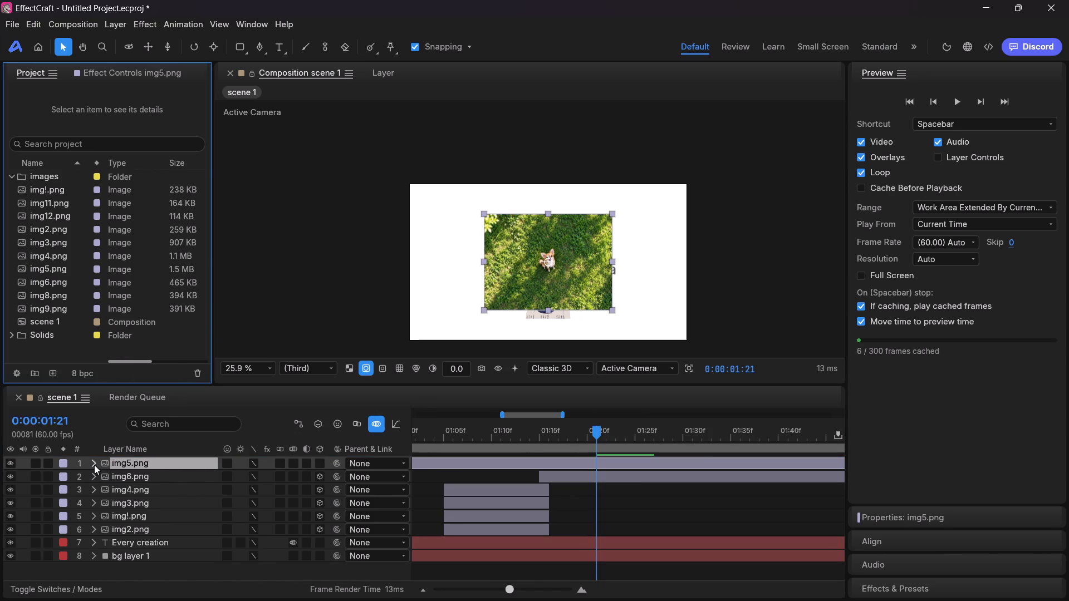
# Move img5.png up to position 960, 0, horizontally centred with its middle on the composition's top edge.
pyautogui.moveTo(519, 242); pyautogui.dragTo(522, 181)
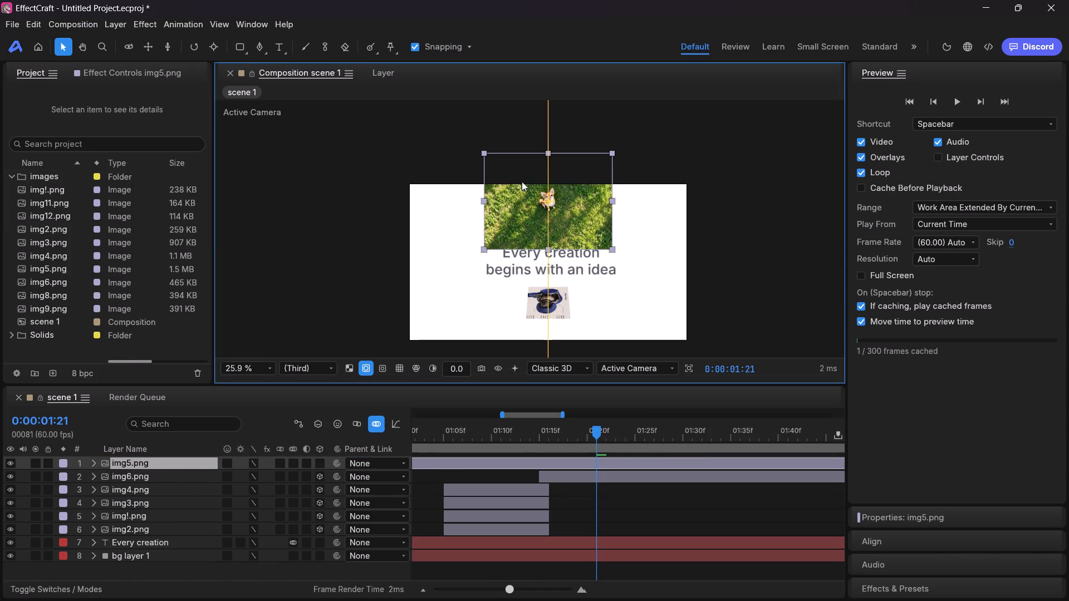
pyautogui.moveTo(522, 181); pyautogui.dragTo(524, 166)
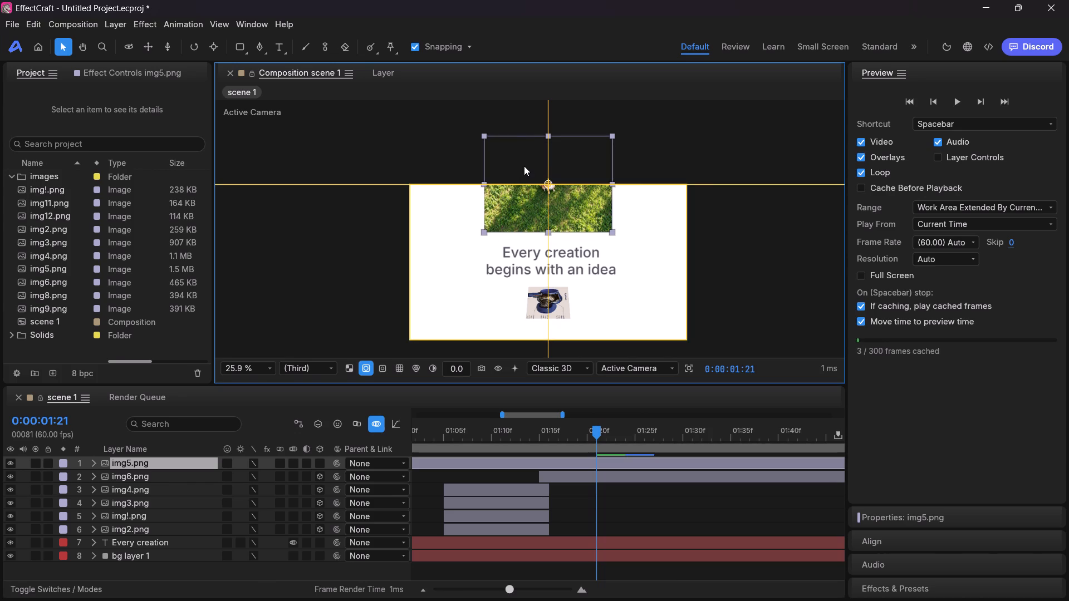
pyautogui.moveTo(524, 166); pyautogui.dragTo(523, 166)
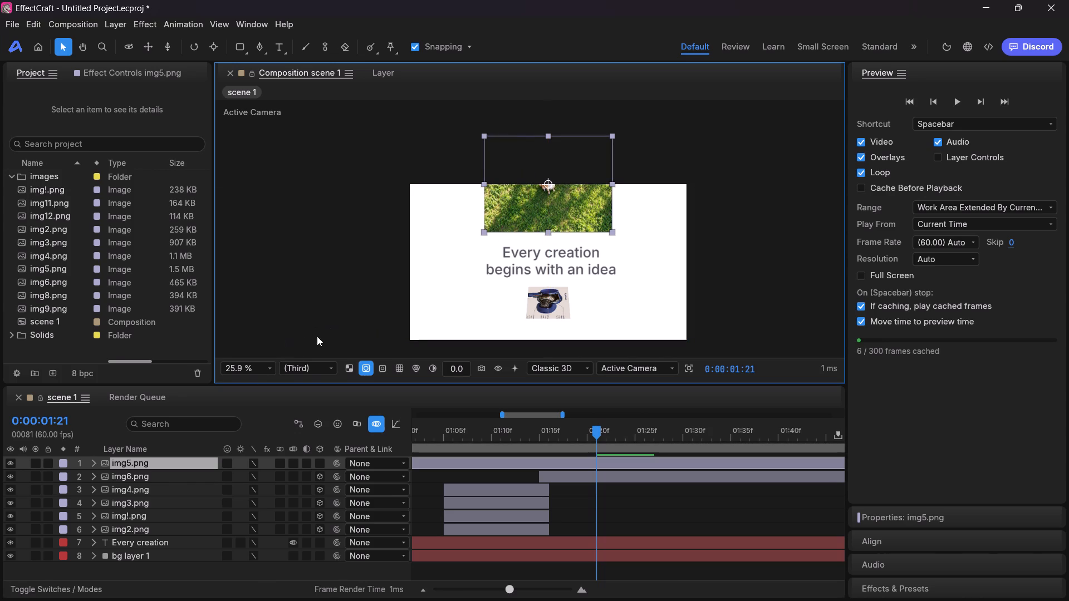
# Make the img5.png layer 3D and set its Z Rotation to 90°.
pyautogui.click(99, 461)
pyautogui.click(317, 460)
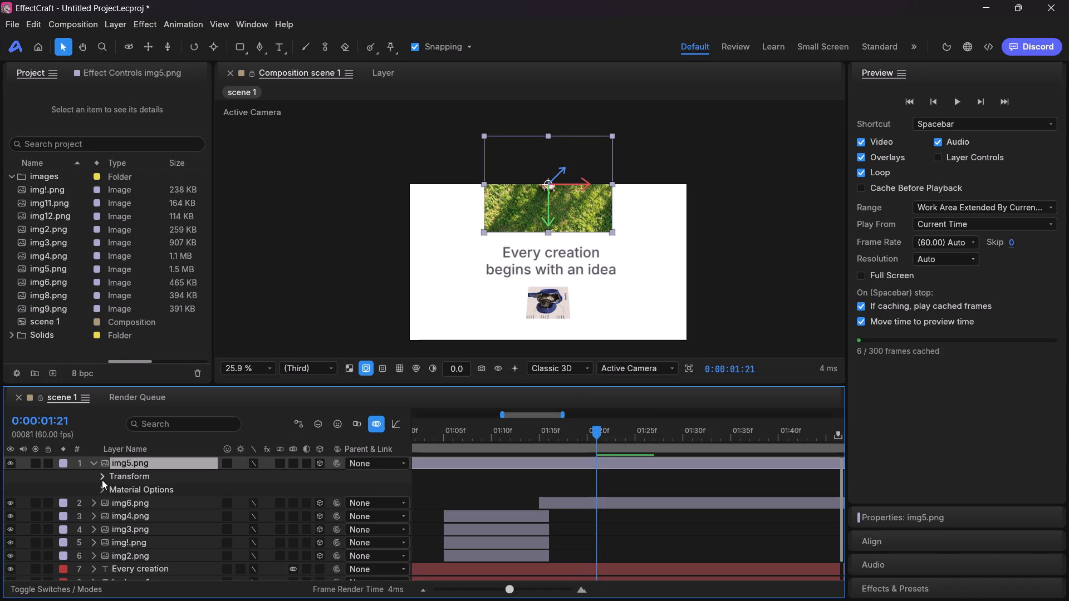
pyautogui.click(102, 480)
pyautogui.scroll(-1, 183, 542)
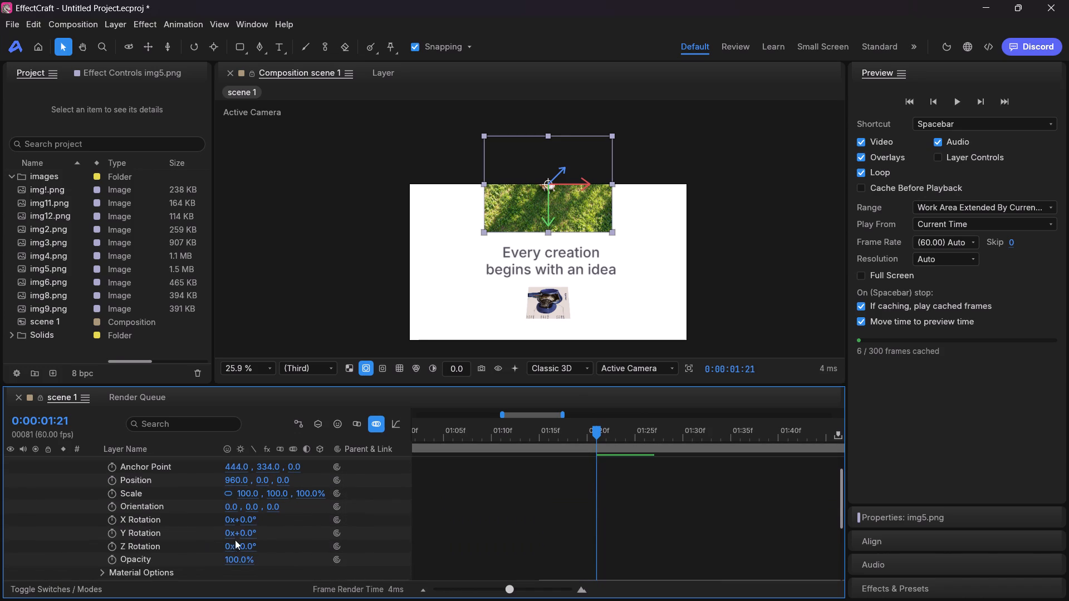
pyautogui.click(256, 547)
pyautogui.press('BackSpace')
pyautogui.write('90')
pyautogui.click(267, 405)
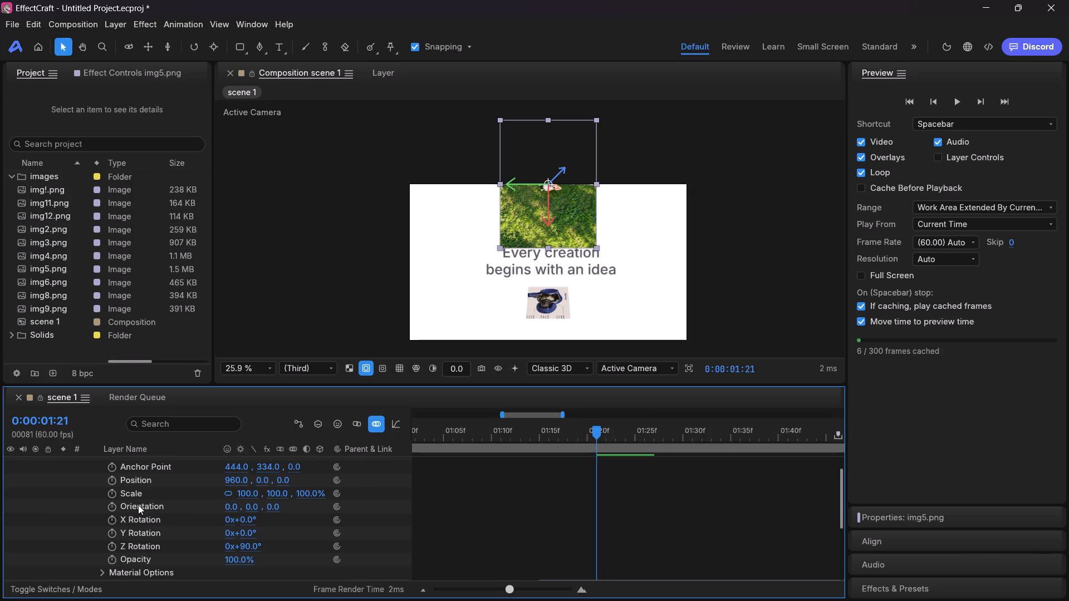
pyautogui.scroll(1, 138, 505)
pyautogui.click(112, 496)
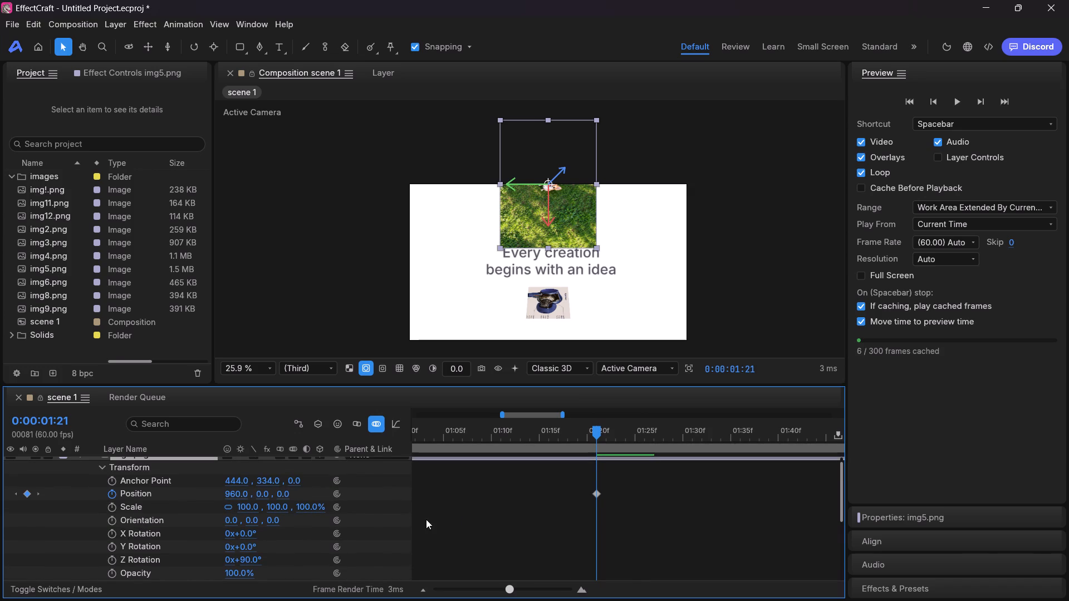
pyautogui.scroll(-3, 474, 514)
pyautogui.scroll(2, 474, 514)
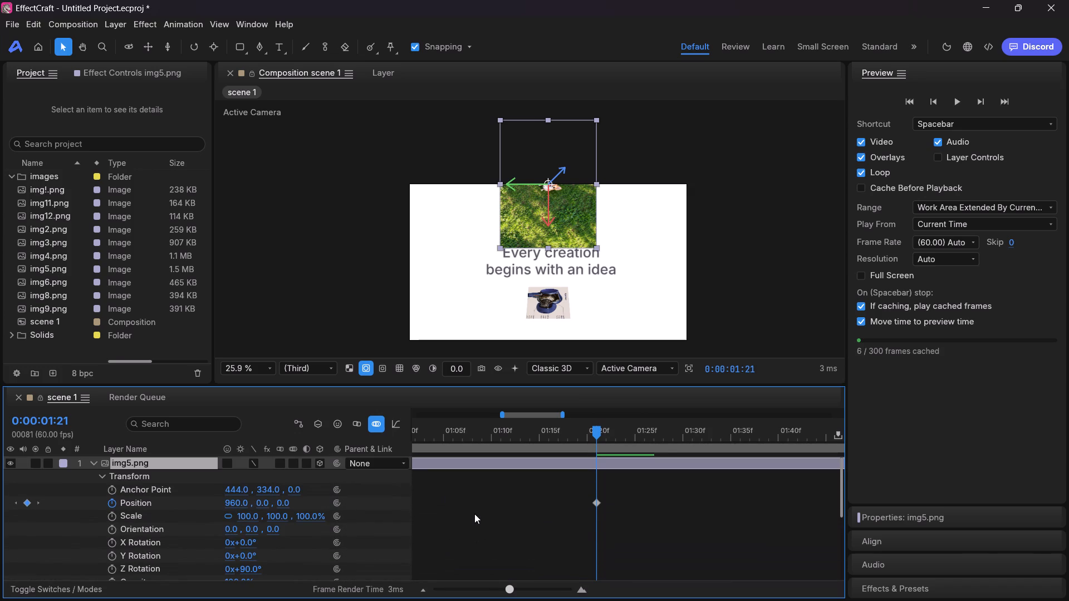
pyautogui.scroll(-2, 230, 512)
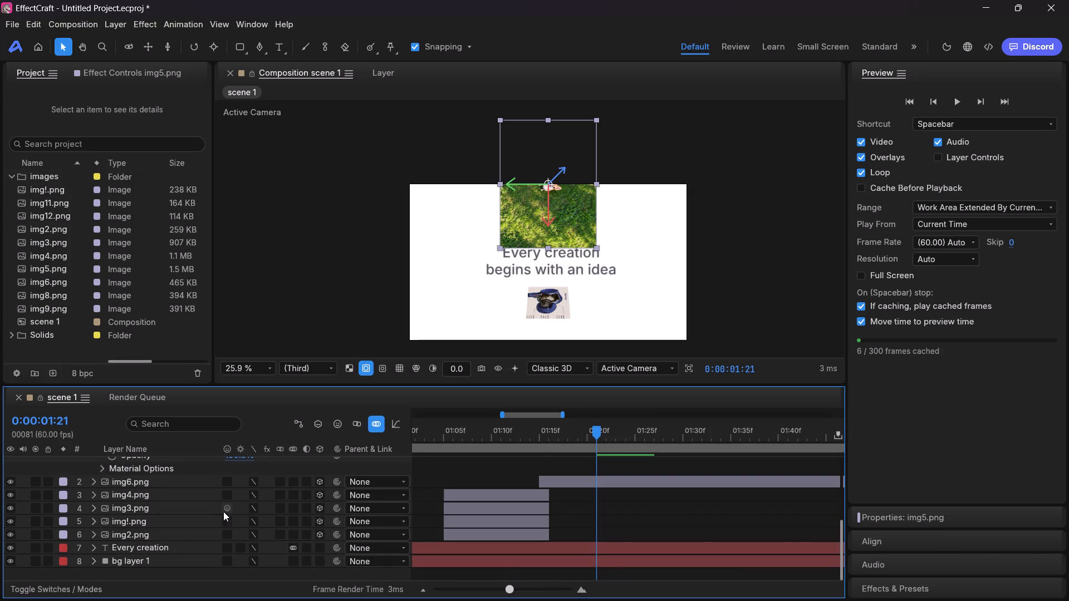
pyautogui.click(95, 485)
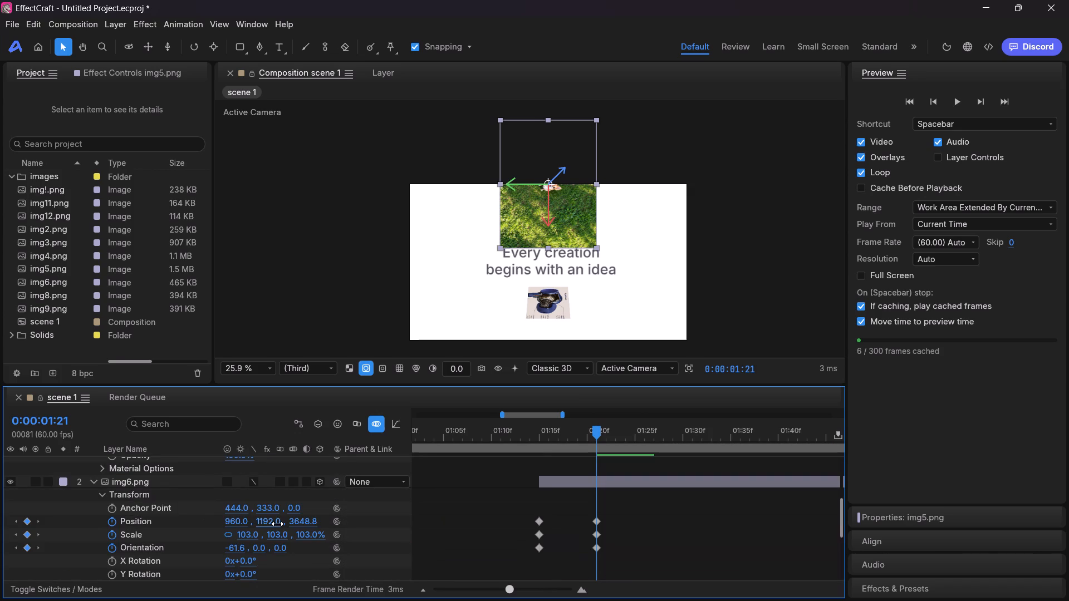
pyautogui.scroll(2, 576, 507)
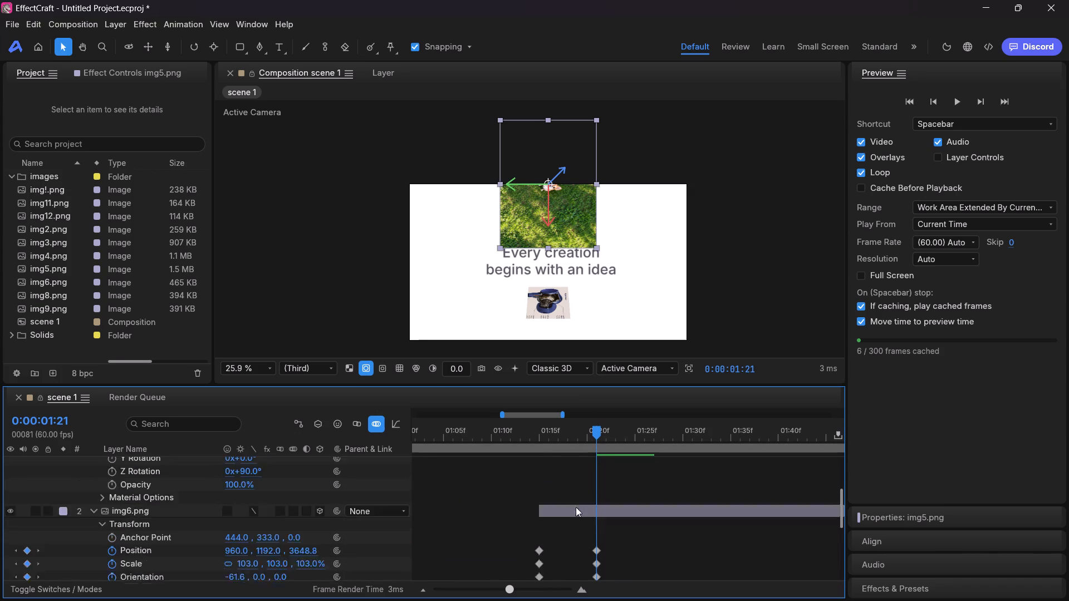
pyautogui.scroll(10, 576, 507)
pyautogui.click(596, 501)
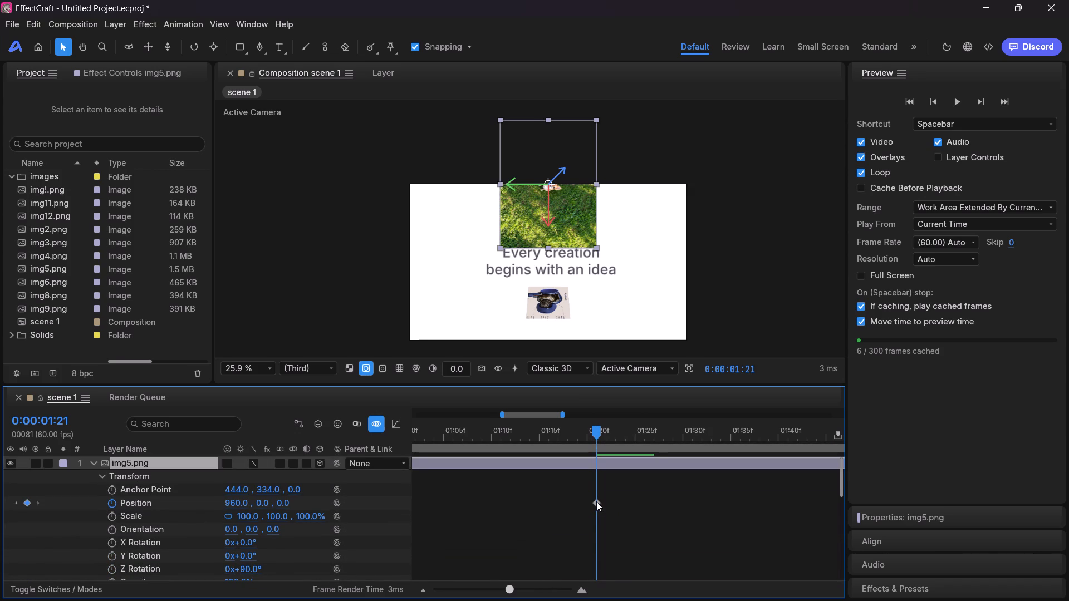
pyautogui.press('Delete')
# Add a starting Position keyframe to img5.png at 0:00:01:15, in line with img6.png's first keyframes.
pyautogui.scroll(-1, 571, 509)
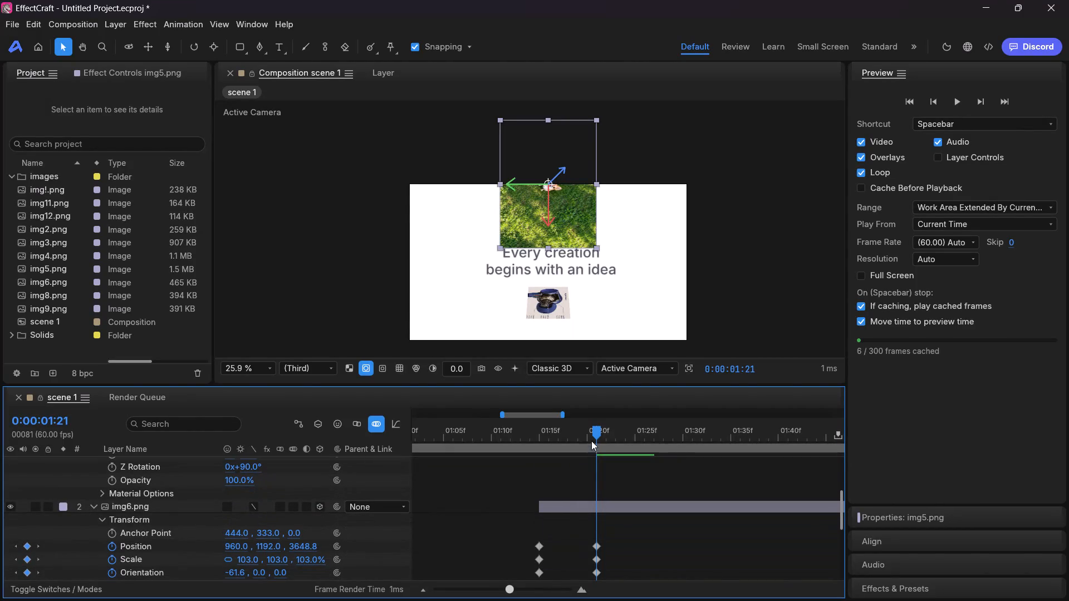
pyautogui.moveTo(597, 432); pyautogui.dragTo(540, 435)
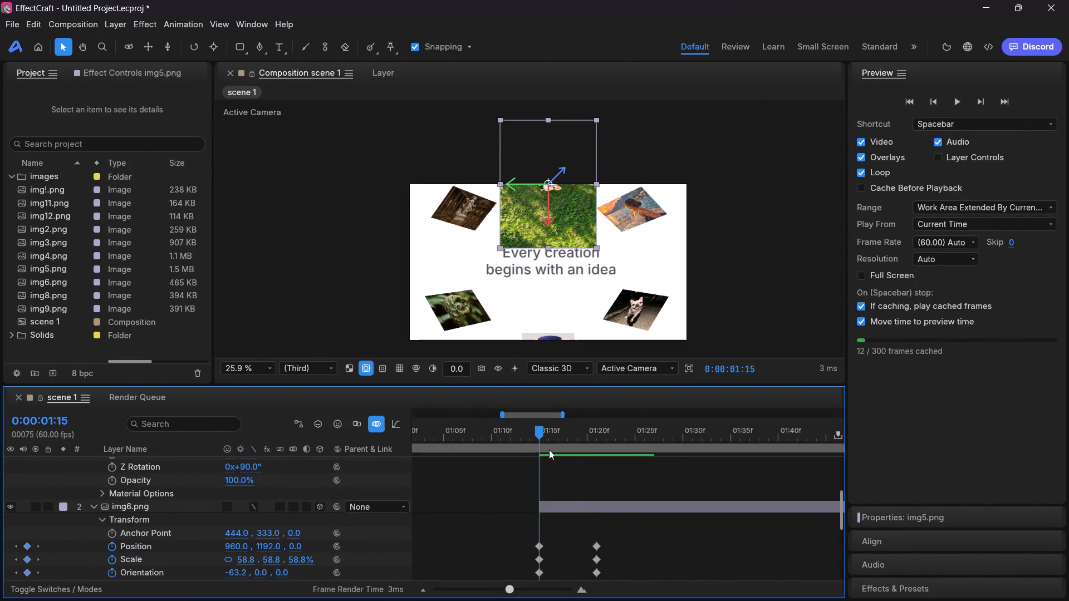
pyautogui.scroll(6, 578, 492)
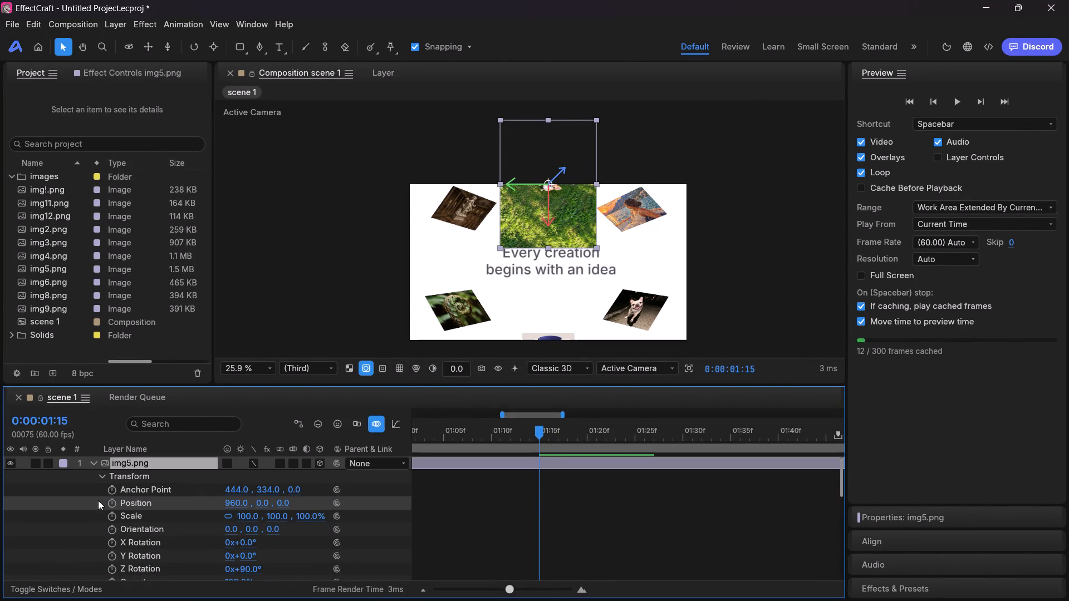
pyautogui.click(110, 501)
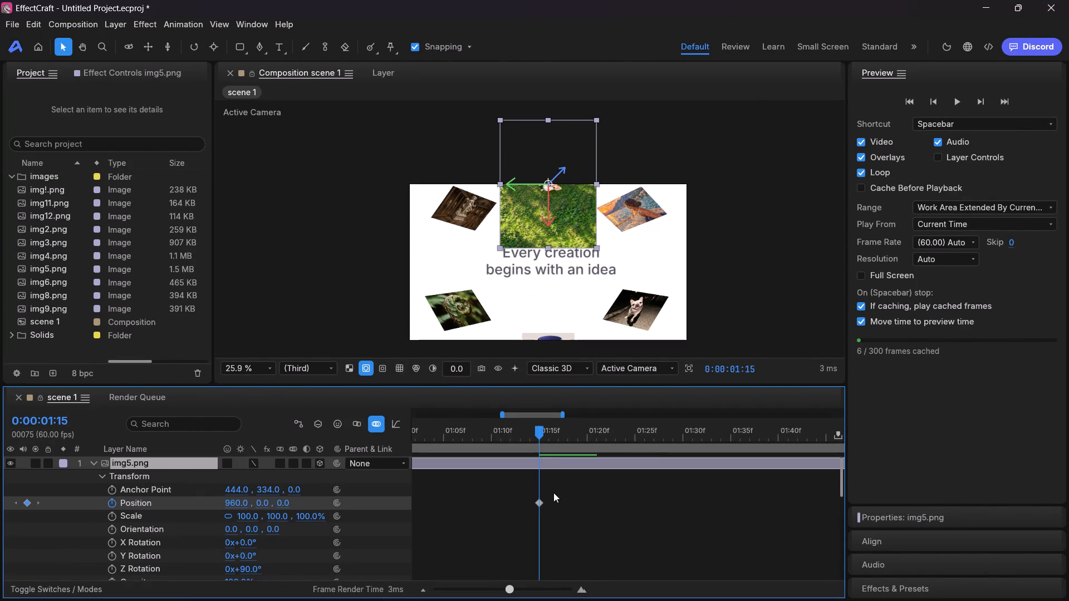
# Add a starting Scale keyframe to img5.png at 0:00:01:15 and reduce its scale to 50.8%.
pyautogui.scroll(-1, 553, 492)
pyautogui.moveTo(541, 430); pyautogui.dragTo(596, 427)
pyautogui.scroll(16, 516, 477)
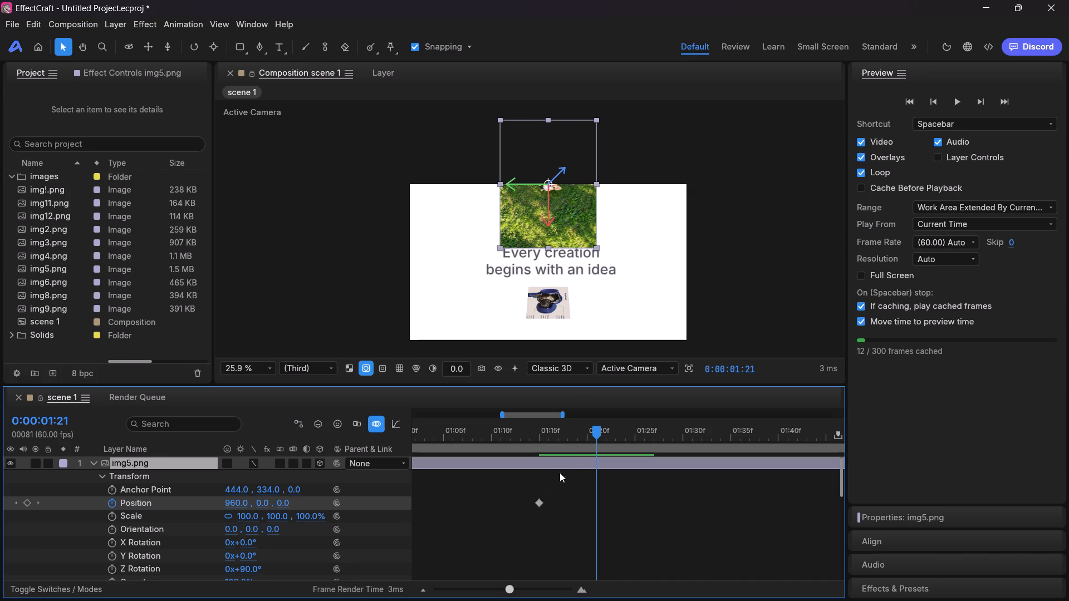
pyautogui.moveTo(598, 429); pyautogui.dragTo(544, 432)
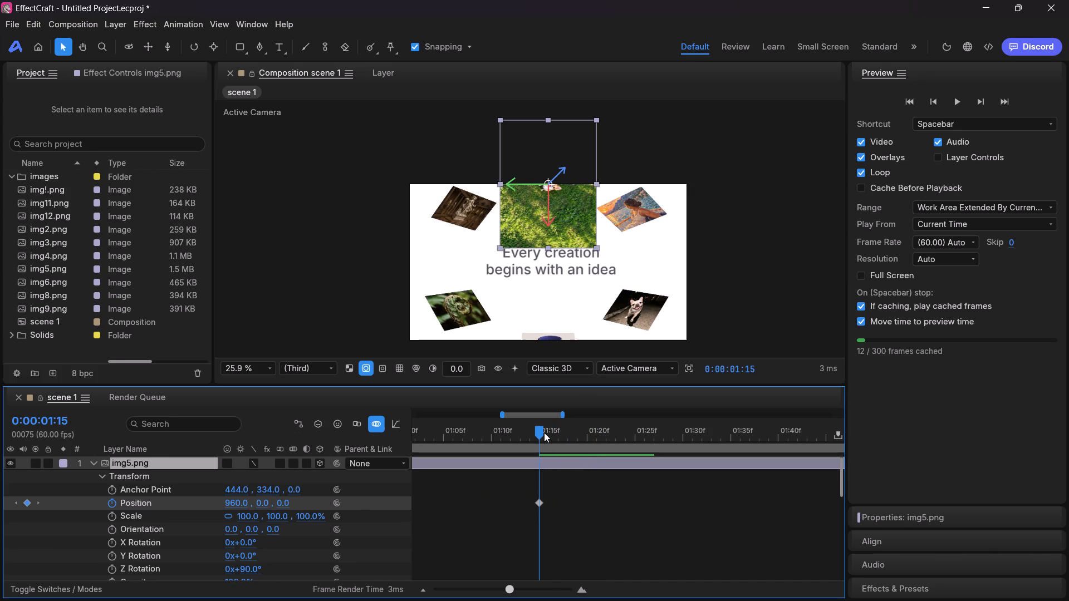
pyautogui.moveTo(544, 432); pyautogui.dragTo(543, 432)
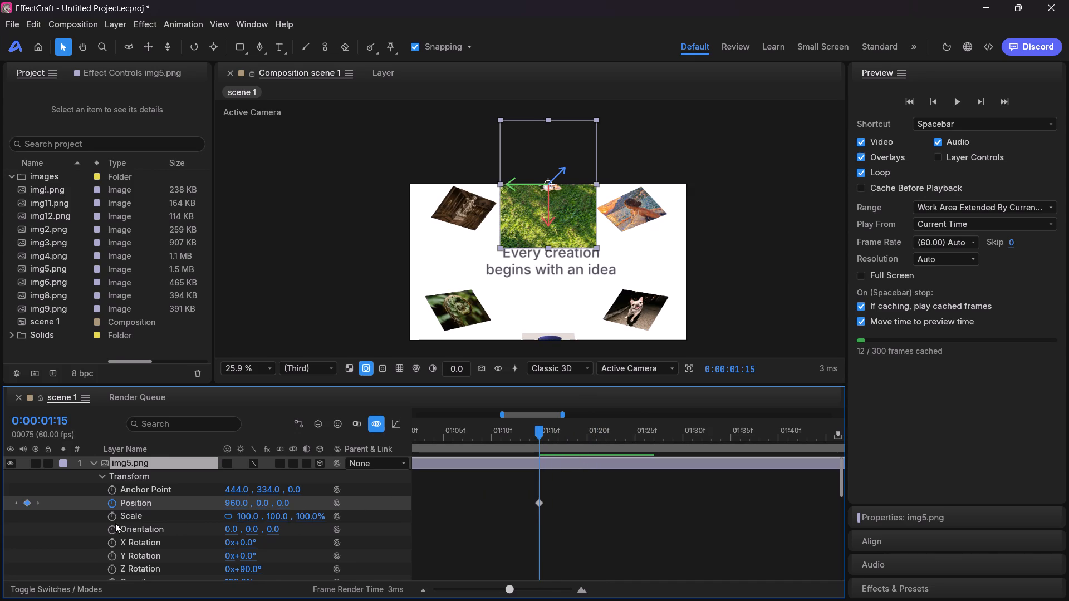
pyautogui.click(114, 515)
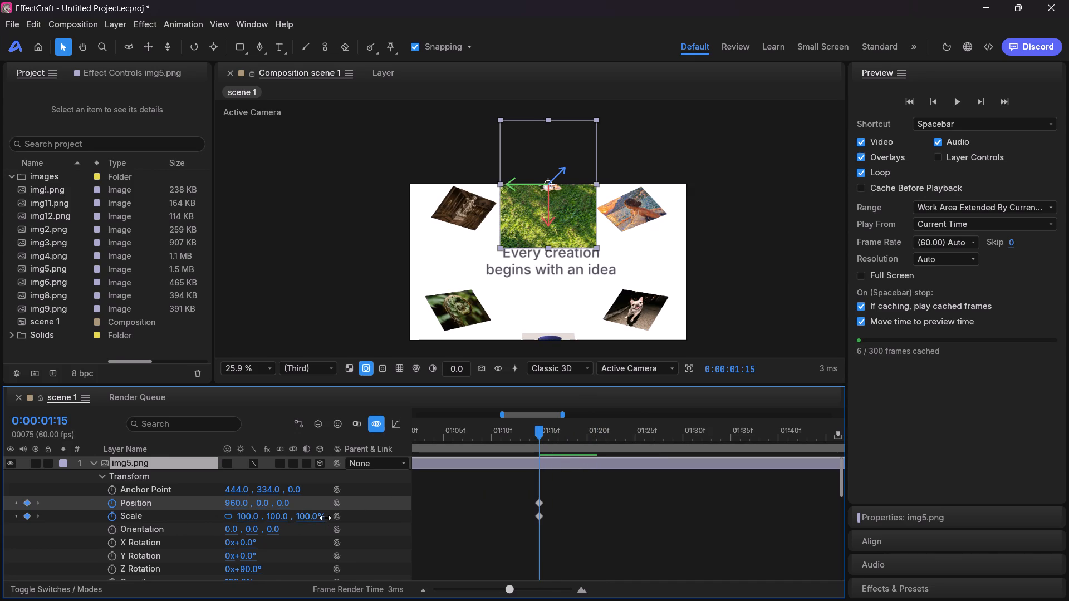
pyautogui.moveTo(324, 517); pyautogui.dragTo(251, 520)
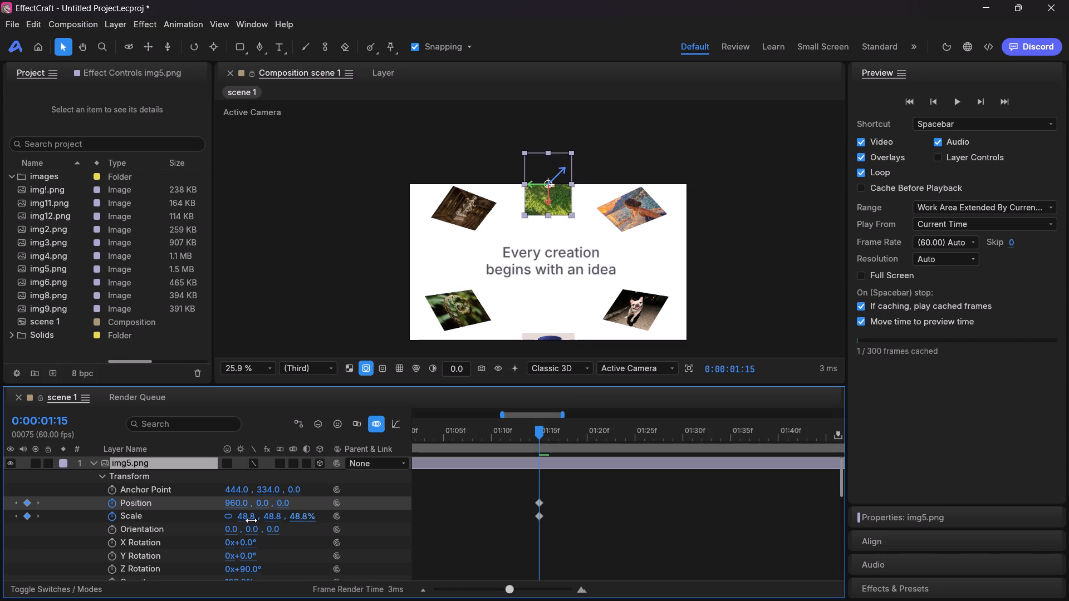
pyautogui.moveTo(251, 520); pyautogui.dragTo(253, 520)
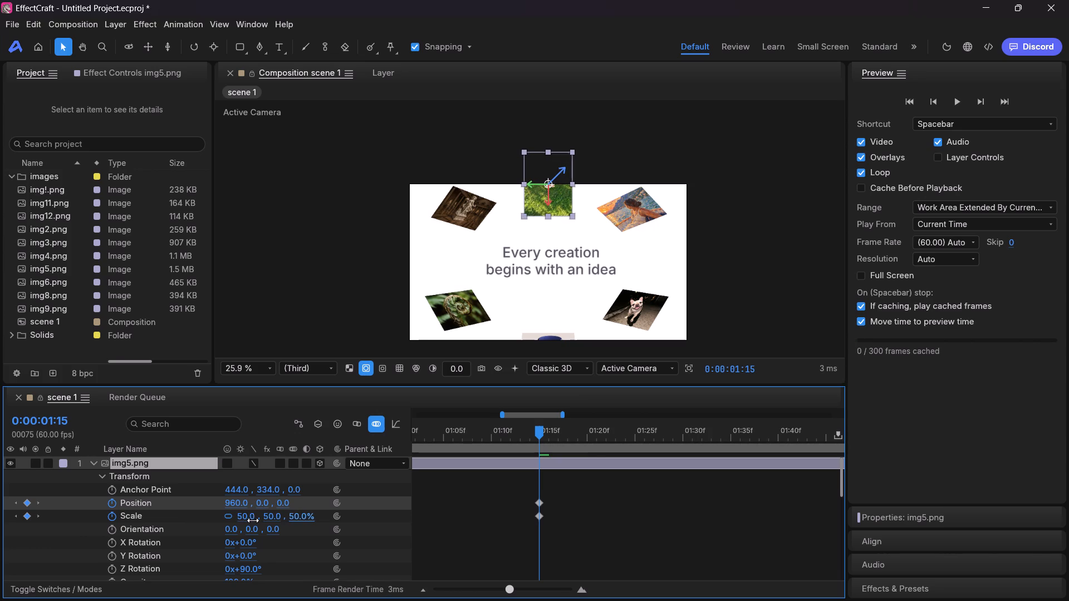
pyautogui.moveTo(253, 520); pyautogui.dragTo(253, 520)
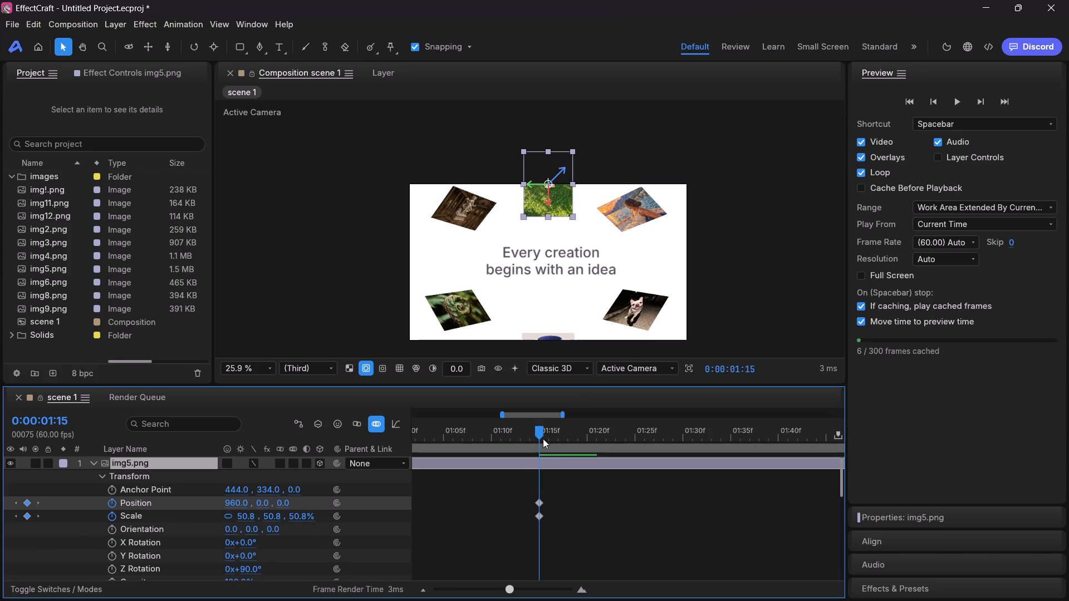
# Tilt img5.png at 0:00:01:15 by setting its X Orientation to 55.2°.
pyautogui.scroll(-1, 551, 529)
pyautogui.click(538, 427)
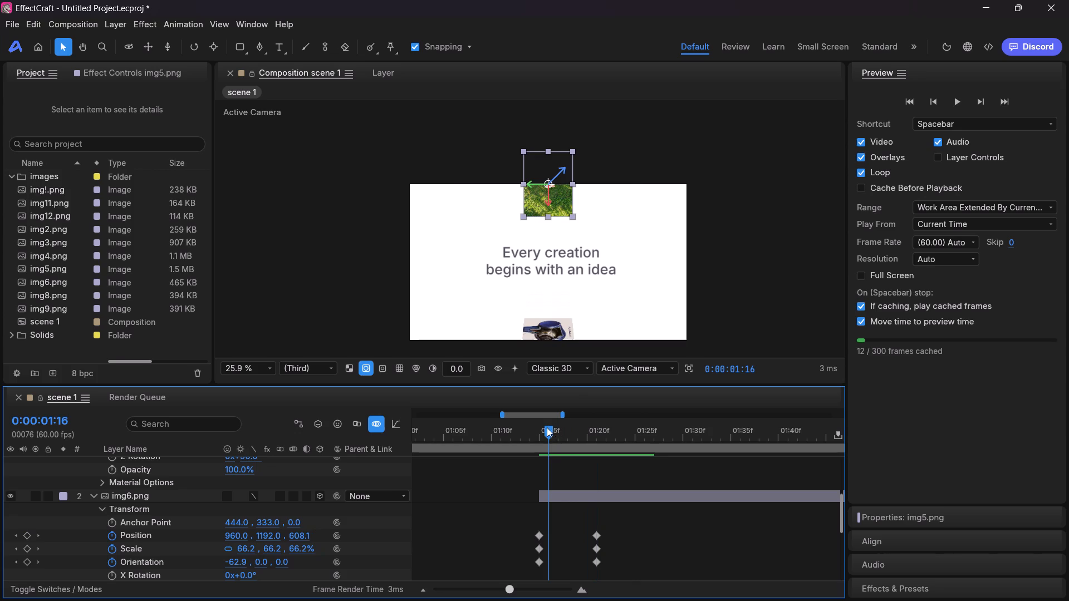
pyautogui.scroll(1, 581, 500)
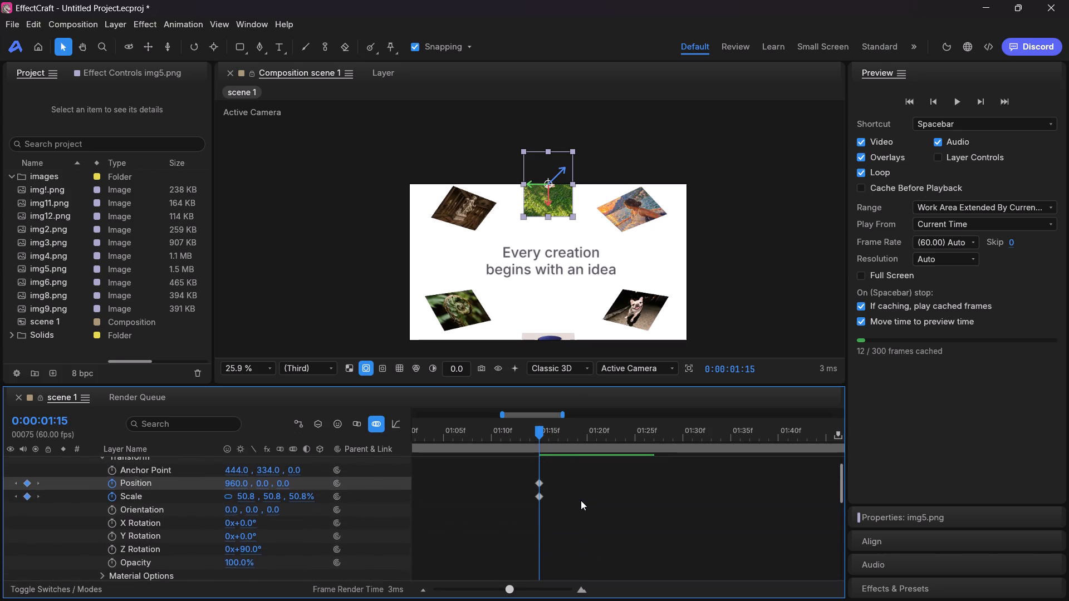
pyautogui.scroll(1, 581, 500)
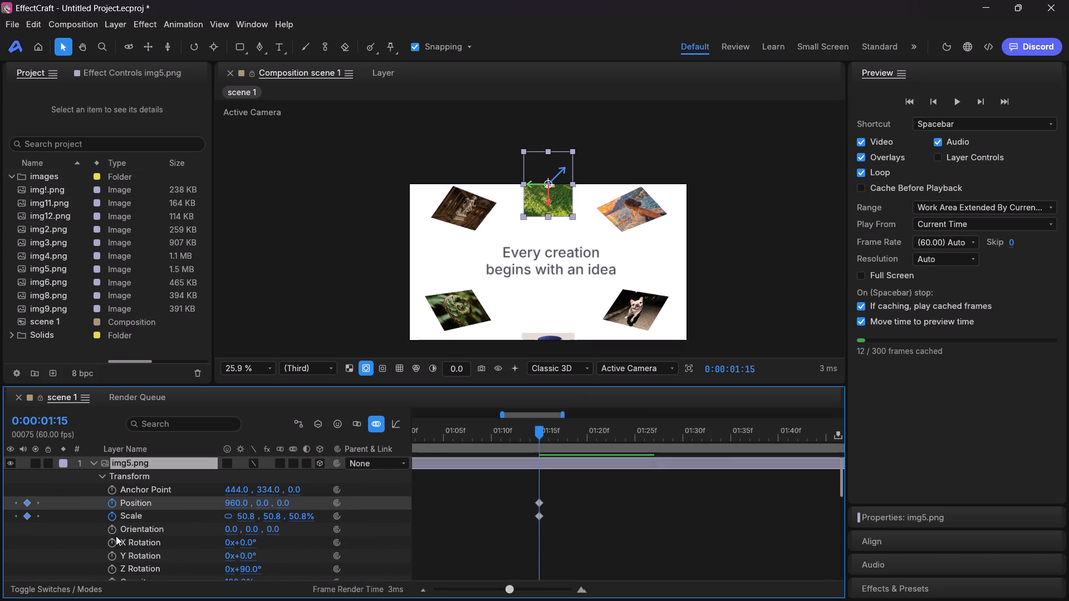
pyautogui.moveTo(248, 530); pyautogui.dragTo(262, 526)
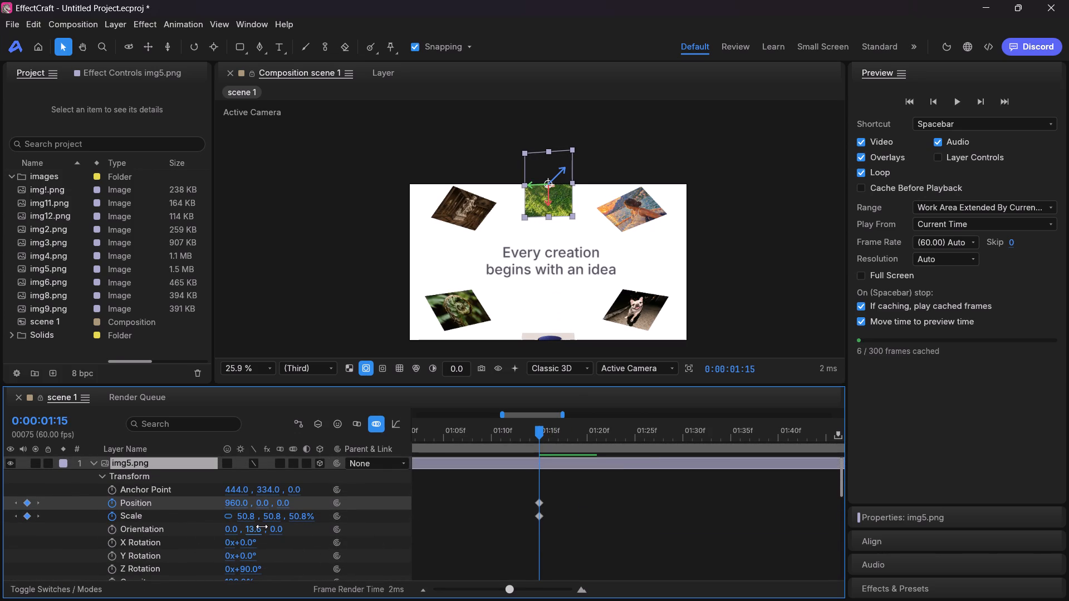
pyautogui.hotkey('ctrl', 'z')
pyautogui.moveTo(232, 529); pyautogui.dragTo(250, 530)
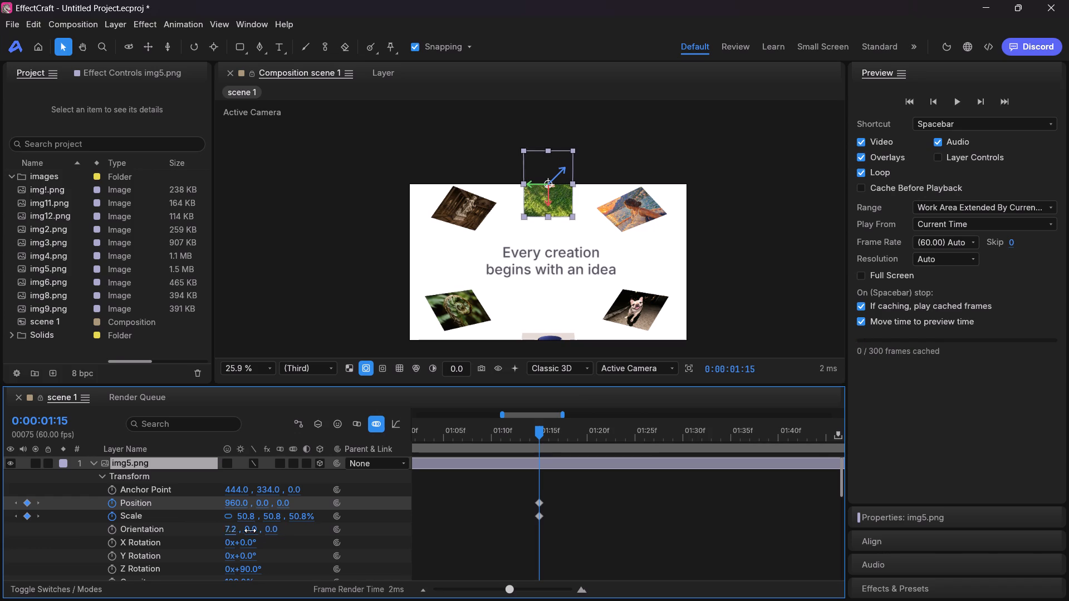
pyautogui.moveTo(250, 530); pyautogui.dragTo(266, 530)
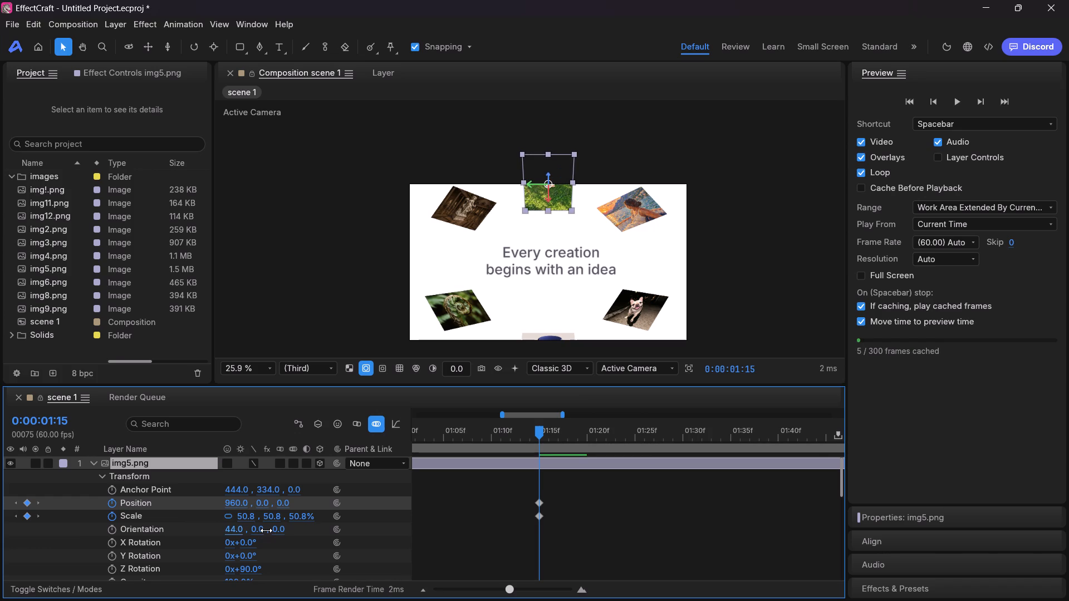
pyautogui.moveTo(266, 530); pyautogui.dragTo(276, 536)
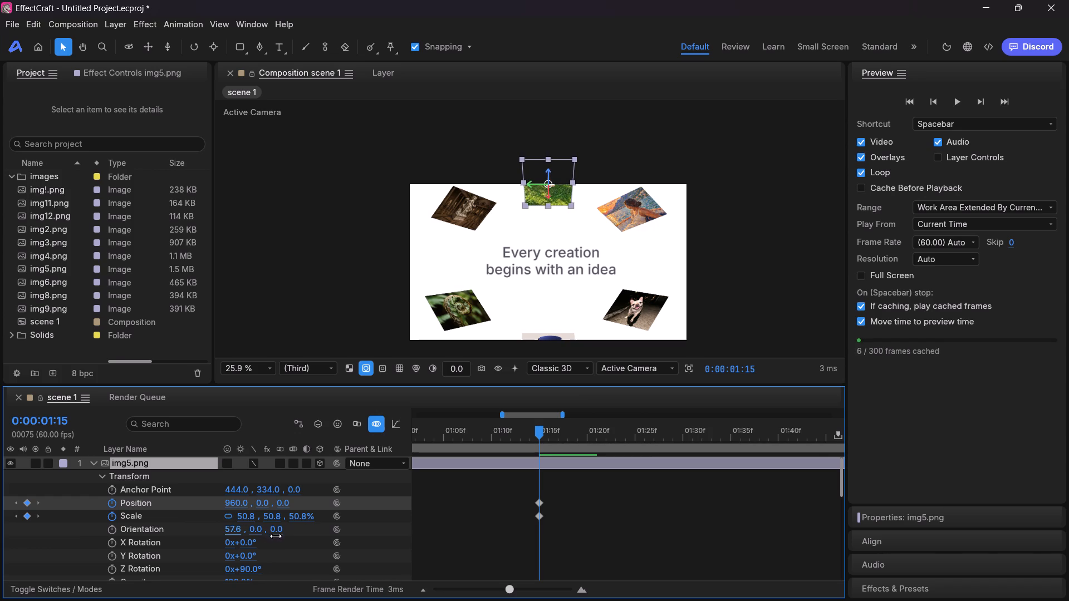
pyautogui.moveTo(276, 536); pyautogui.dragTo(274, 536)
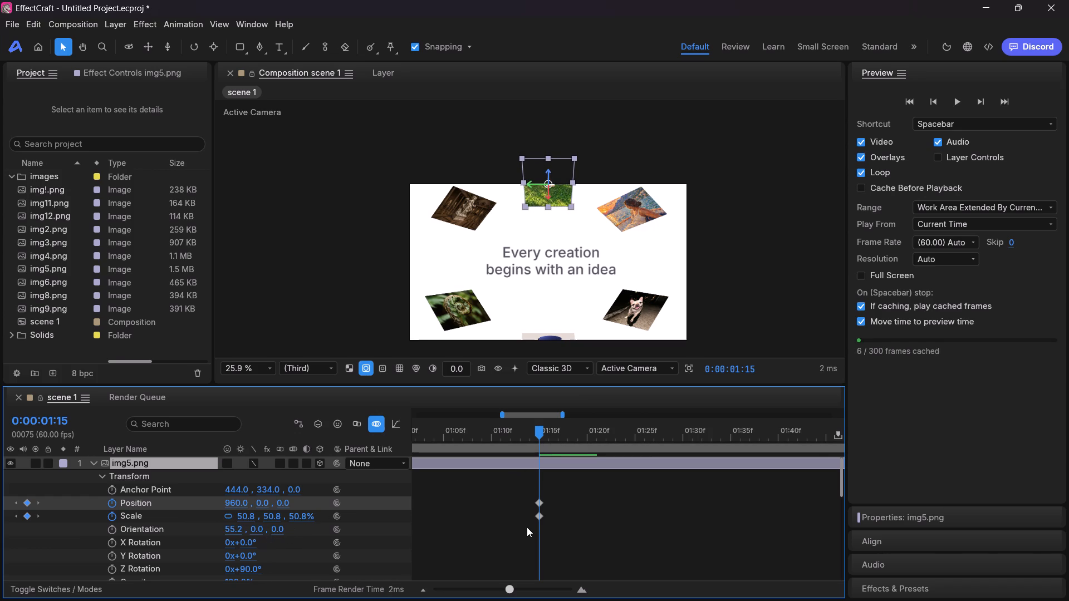
# Add a second Position keyframe to img5.png at 0:00:01:21, in line with img6.png's end keyframes, with Z position 1599.2.
pyautogui.scroll(-2, 527, 527)
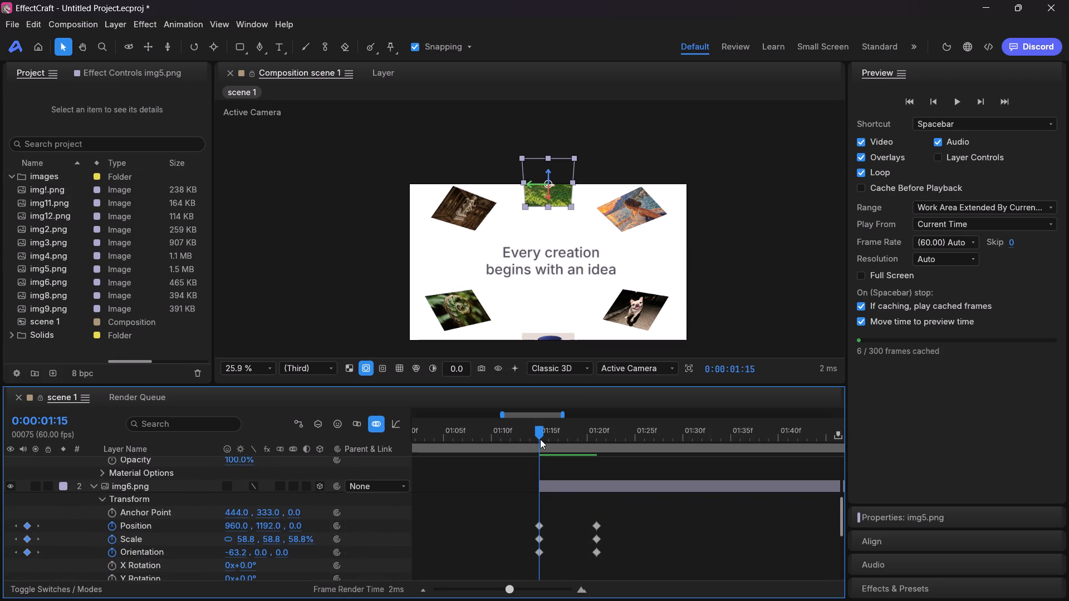
pyautogui.moveTo(540, 431); pyautogui.dragTo(587, 426)
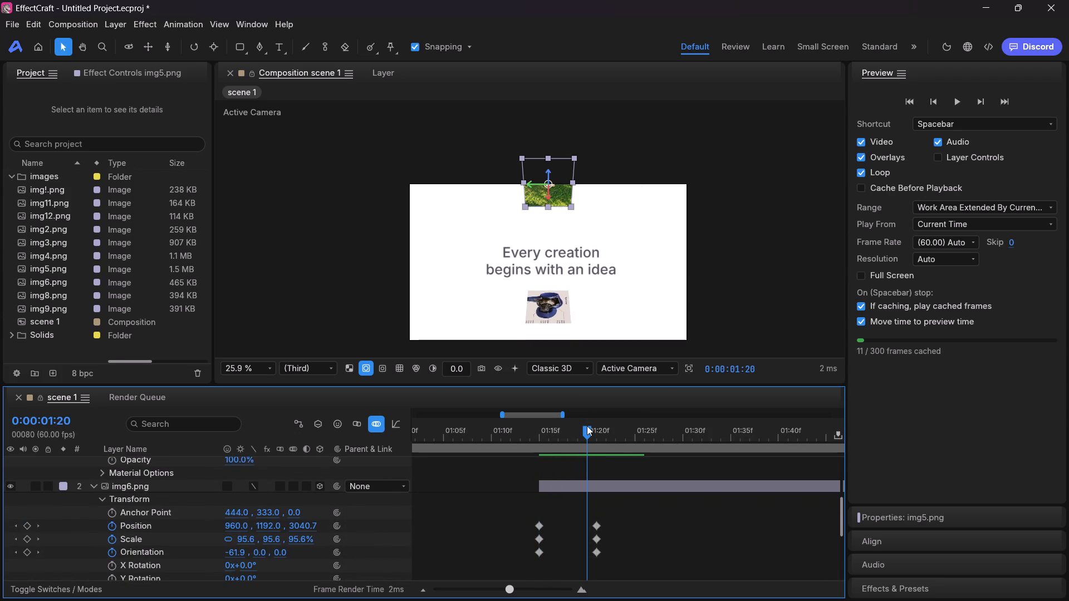
pyautogui.moveTo(587, 426); pyautogui.dragTo(594, 429)
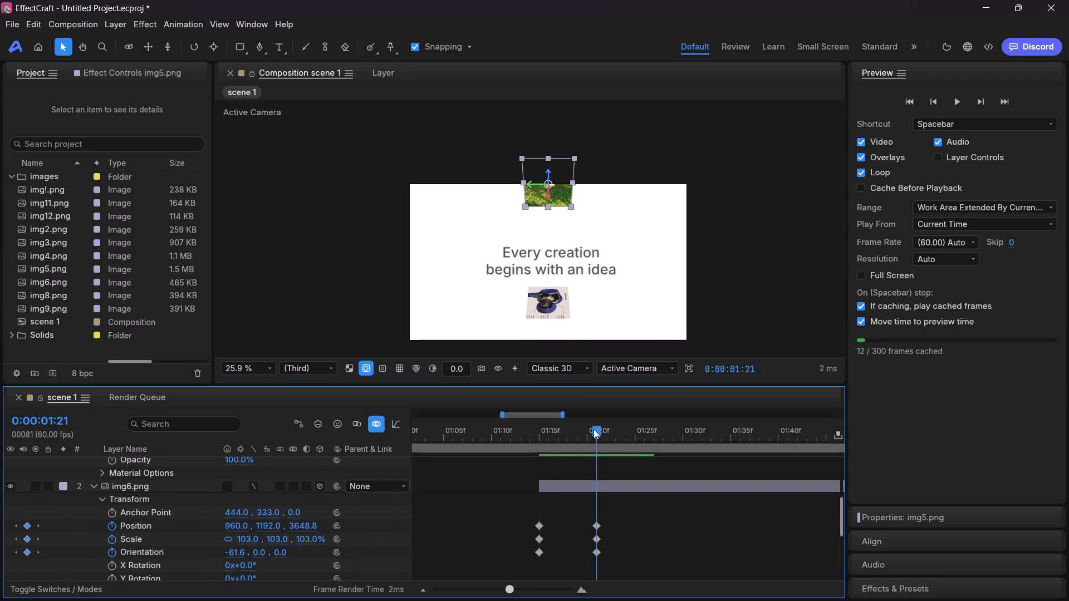
pyautogui.scroll(4, 477, 527)
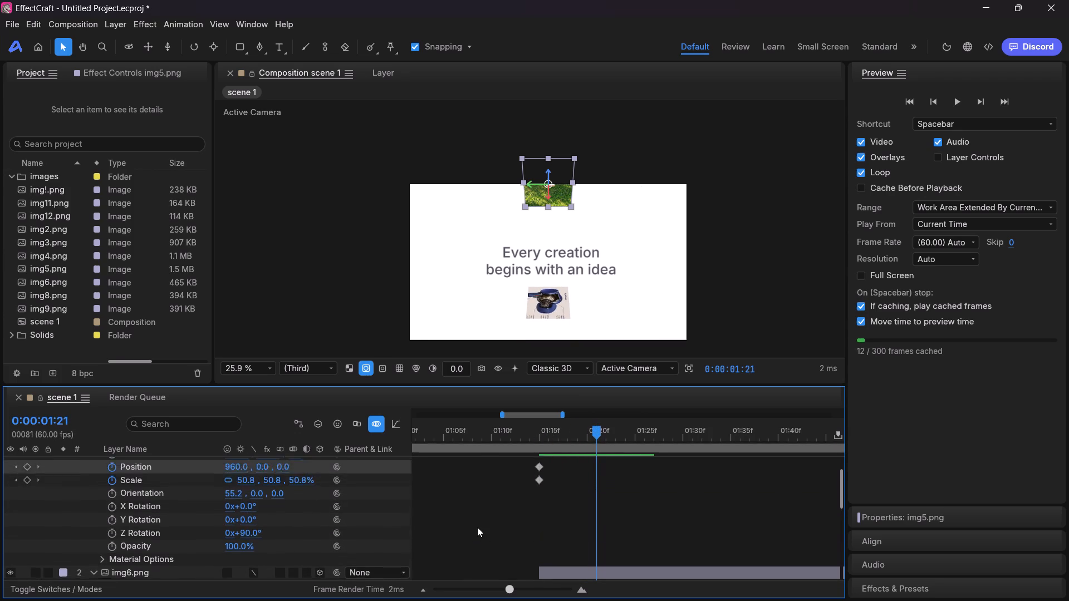
pyautogui.scroll(2, 477, 527)
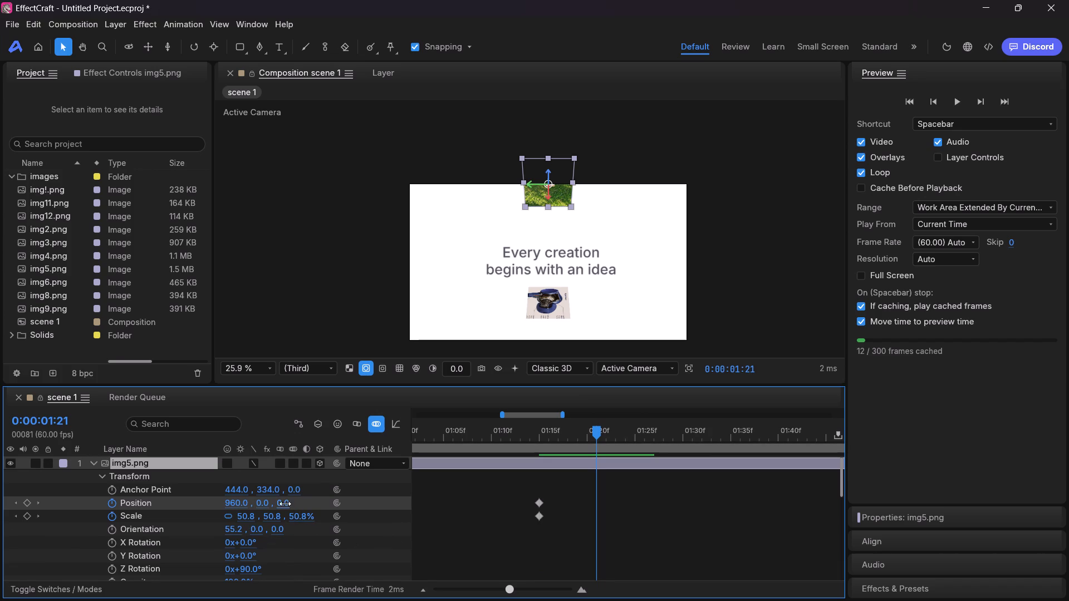
pyautogui.moveTo(282, 502); pyautogui.dragTo(582, 530)
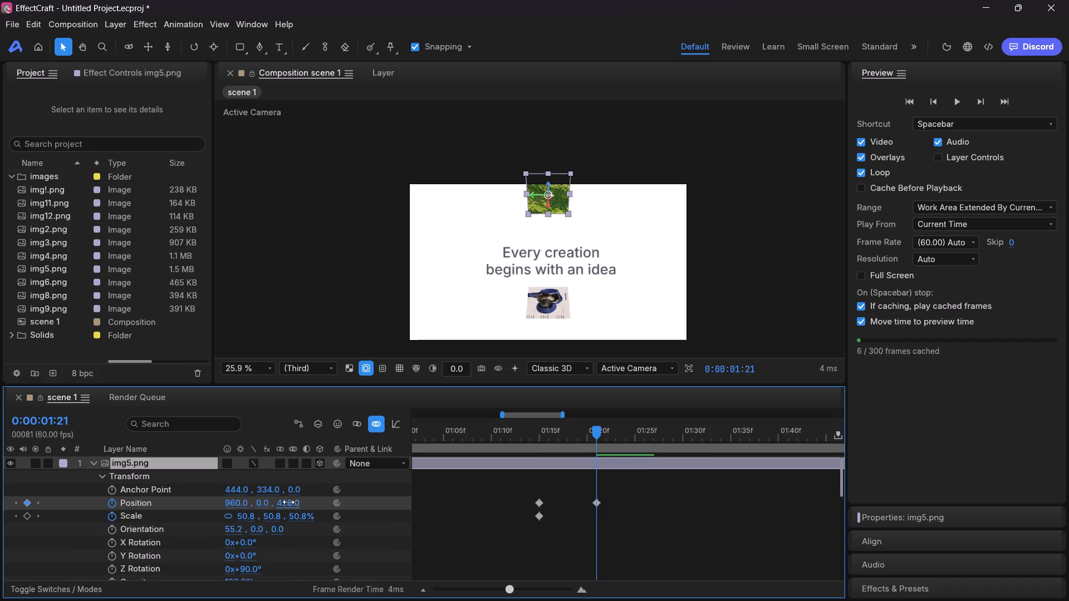
pyautogui.moveTo(283, 506); pyautogui.dragTo(558, 494)
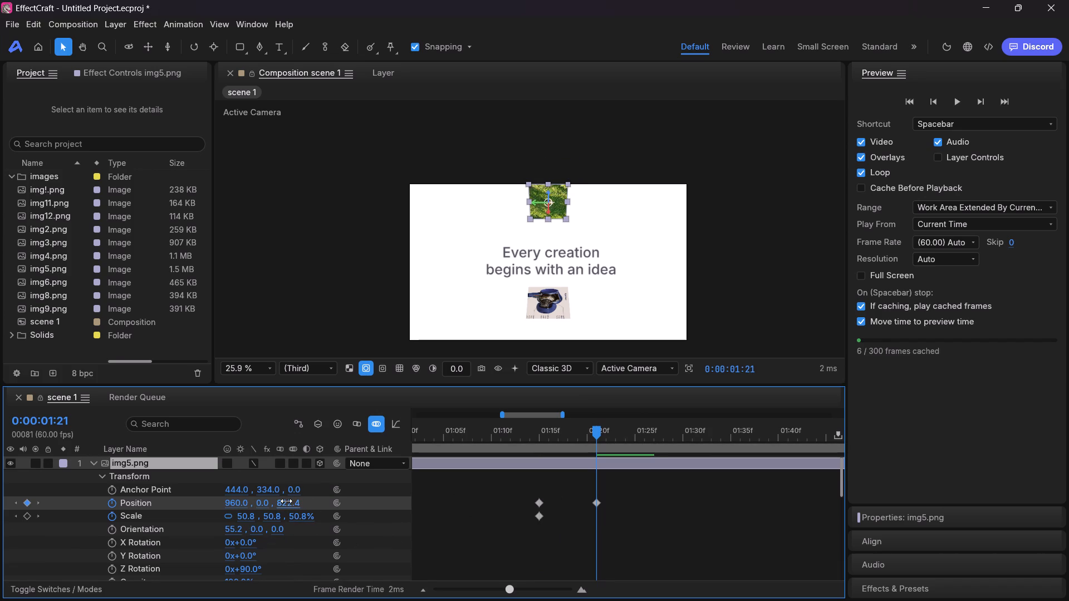
pyautogui.moveTo(286, 501); pyautogui.dragTo(578, 504)
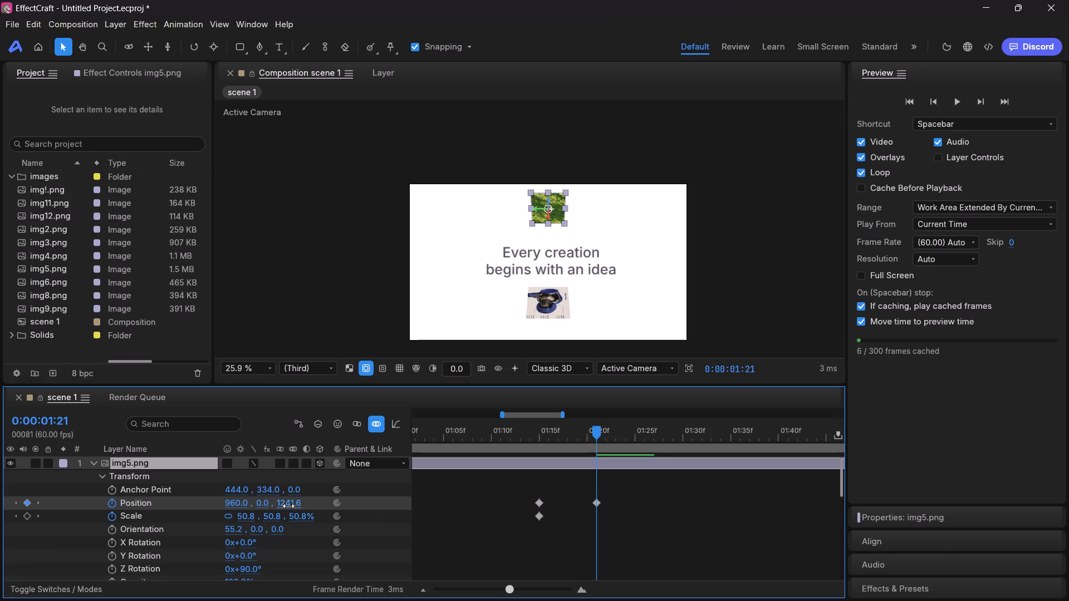
pyautogui.moveTo(288, 506); pyautogui.dragTo(537, 493)
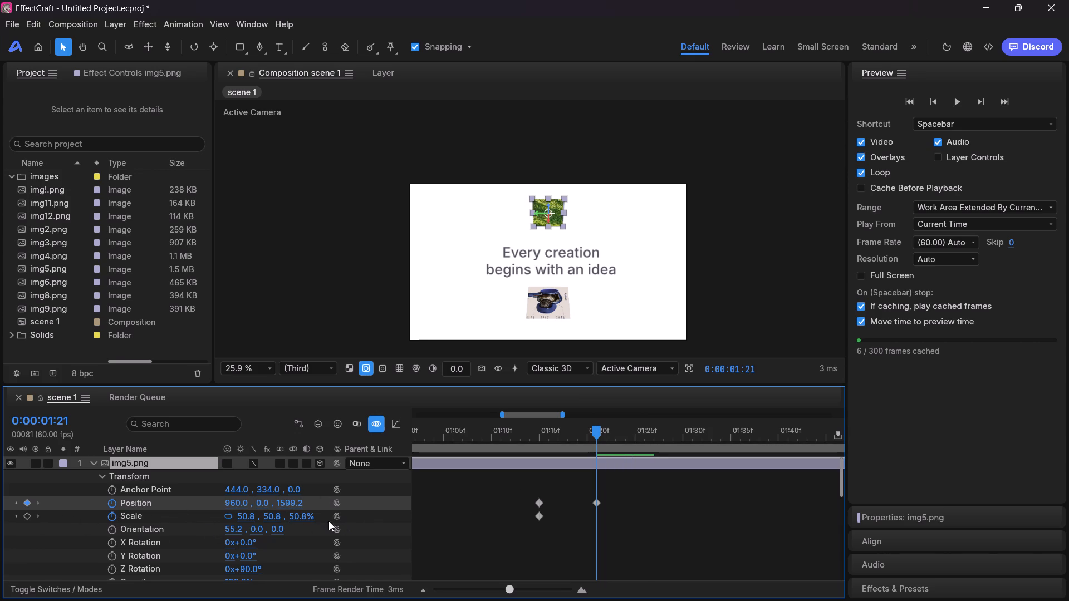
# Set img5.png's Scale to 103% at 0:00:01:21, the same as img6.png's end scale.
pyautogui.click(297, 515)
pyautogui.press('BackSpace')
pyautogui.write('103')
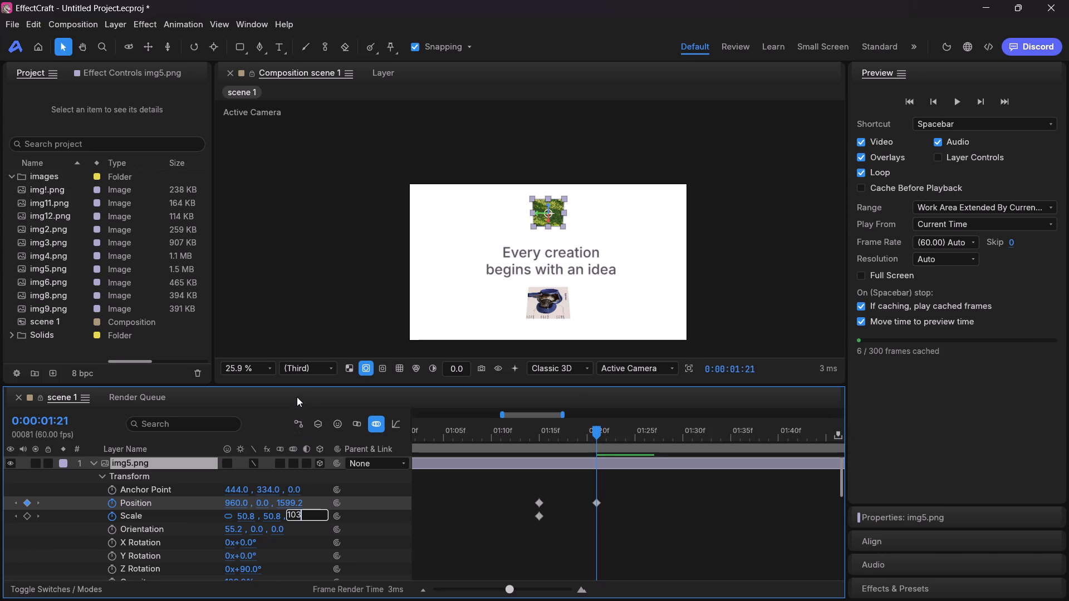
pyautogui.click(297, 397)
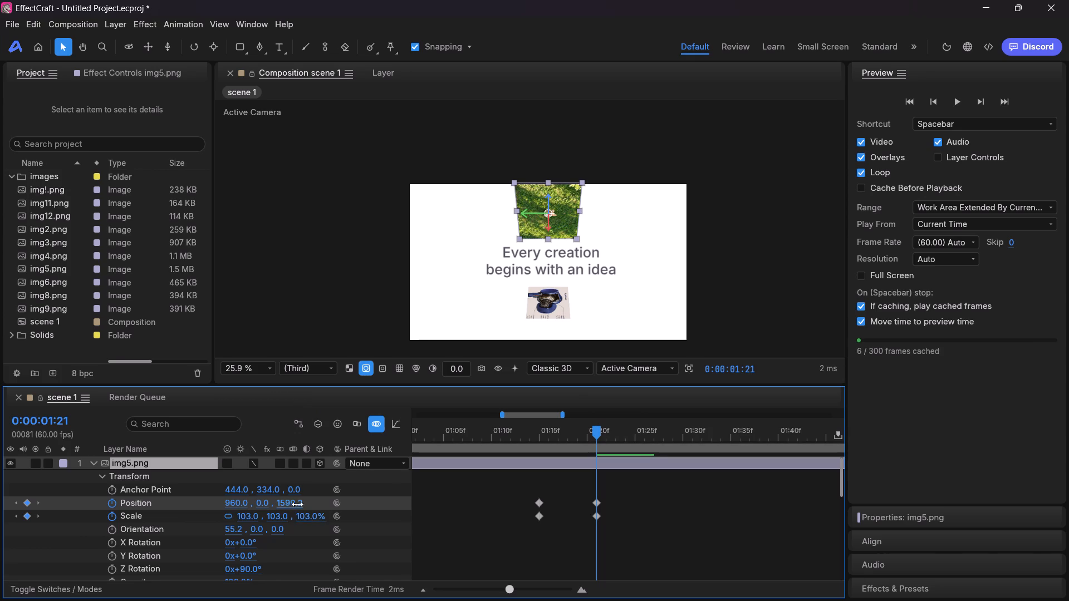
# Set img5.png's Scale keyframe at 0:00:01:21 to 70%.
pyautogui.click(311, 515)
pyautogui.press('BackSpace')
pyautogui.write('70')
pyautogui.click(268, 418)
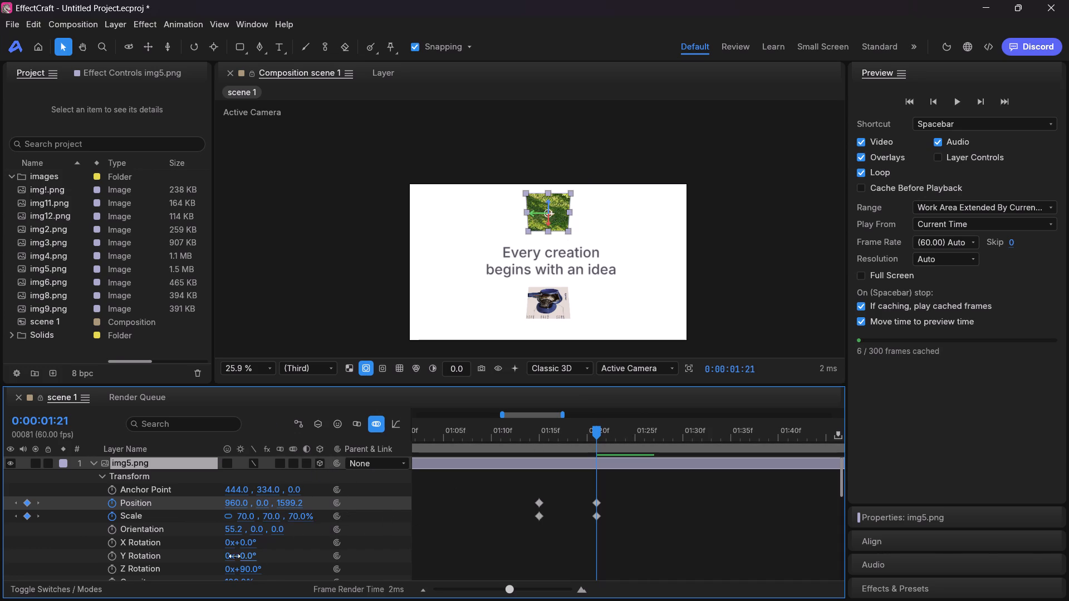
# Adjust img5.png's X Orientation to 52.8° and deselect the layer.
pyautogui.moveTo(236, 531); pyautogui.dragTo(203, 536)
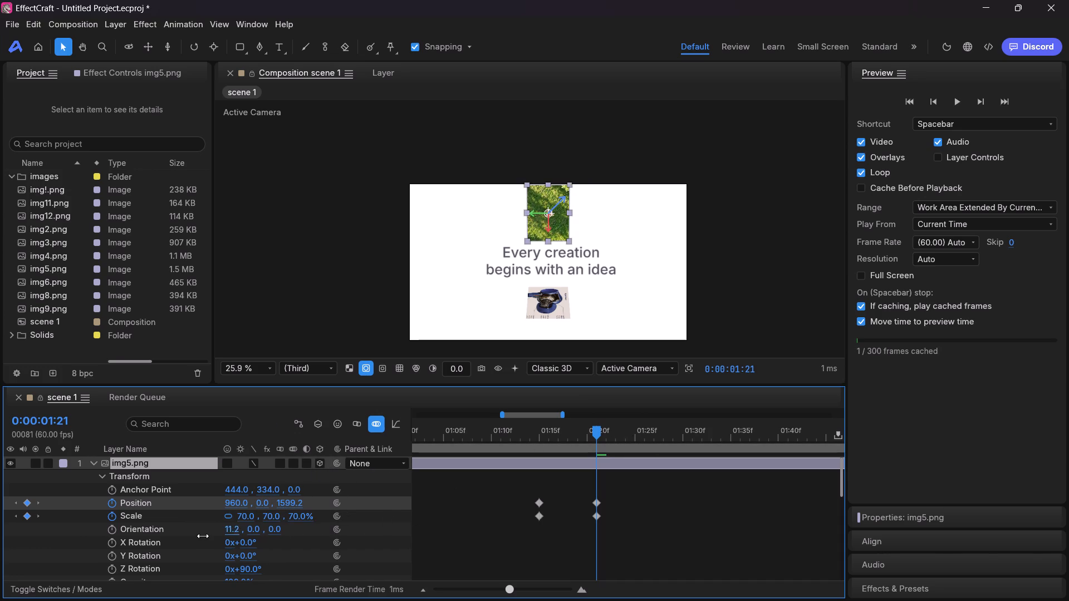
pyautogui.moveTo(203, 536); pyautogui.dragTo(222, 531)
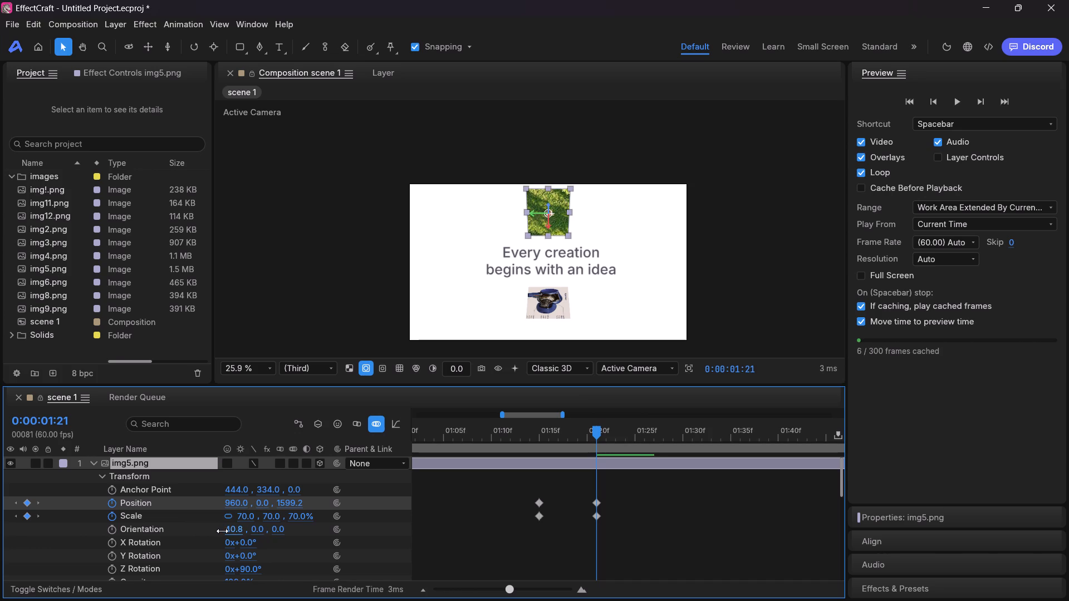
pyautogui.moveTo(222, 531); pyautogui.dragTo(231, 529)
pyautogui.click(341, 270)
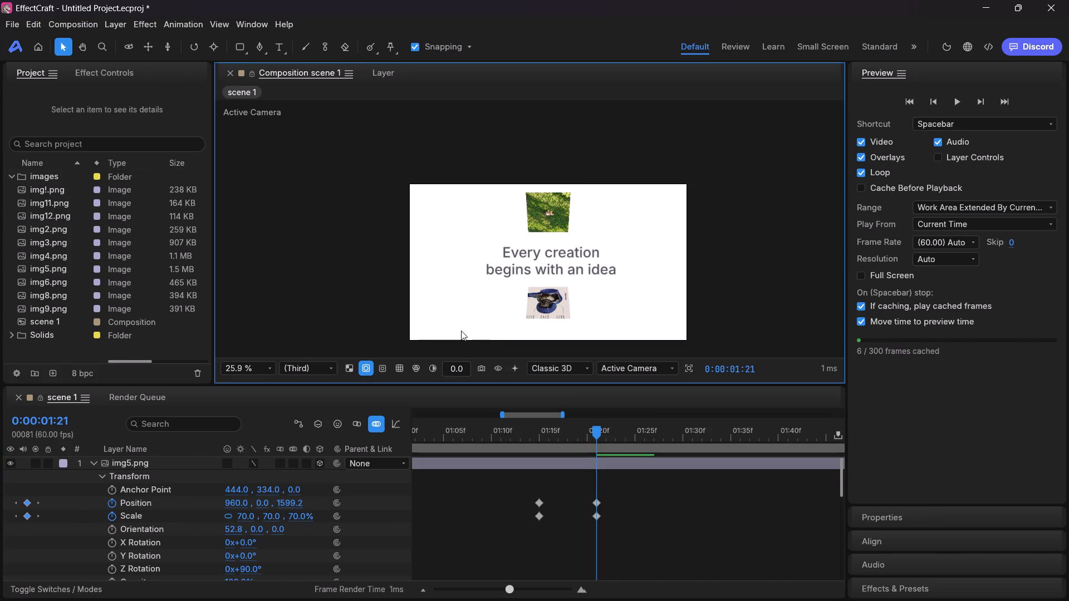
# Nudge img6.png slightly downward, away from the text, at 0:00:01:21.
pyautogui.click(556, 303)
pyautogui.moveTo(554, 295); pyautogui.dragTo(554, 300)
pyautogui.click(770, 255)
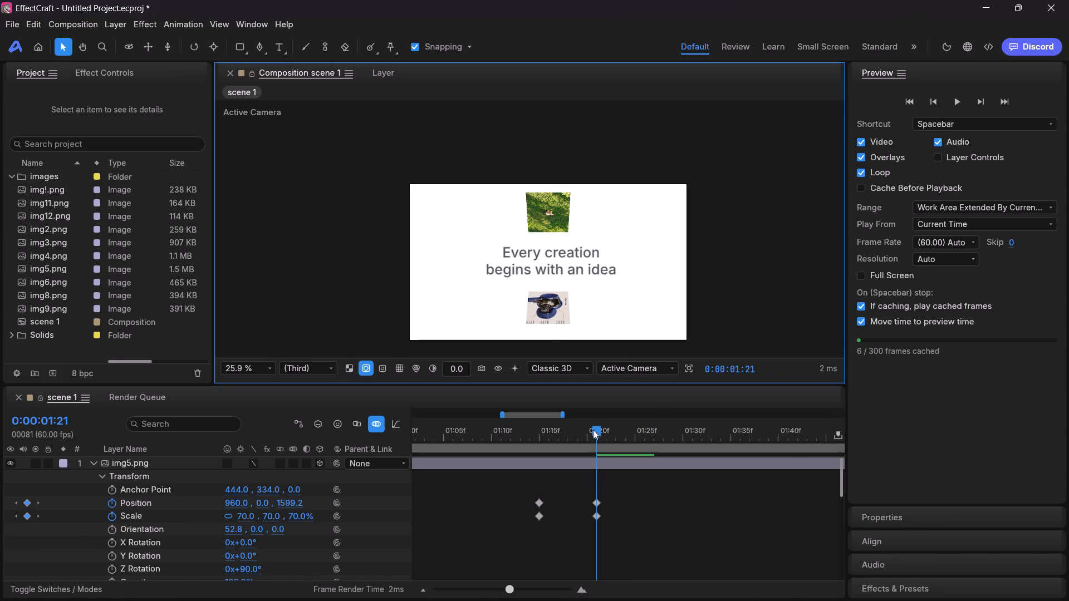
# At 0:00:01:15, raise img5.png further above the composition's top edge, to a position of about 971.6, -88.8.
pyautogui.moveTo(593, 430); pyautogui.dragTo(539, 428)
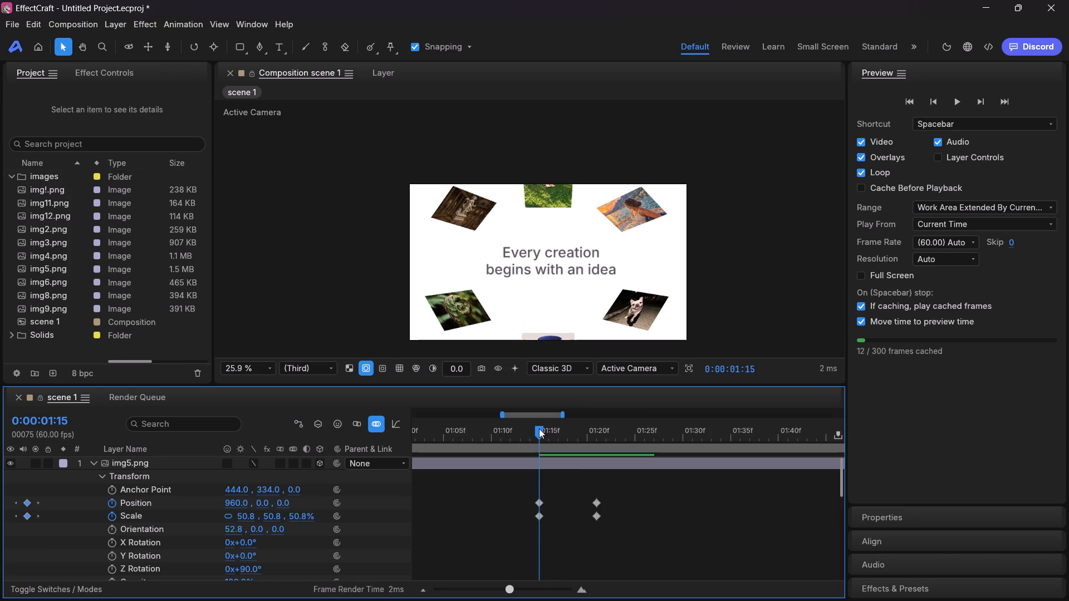
pyautogui.moveTo(539, 428); pyautogui.dragTo(536, 427)
pyautogui.scroll(1, 511, 495)
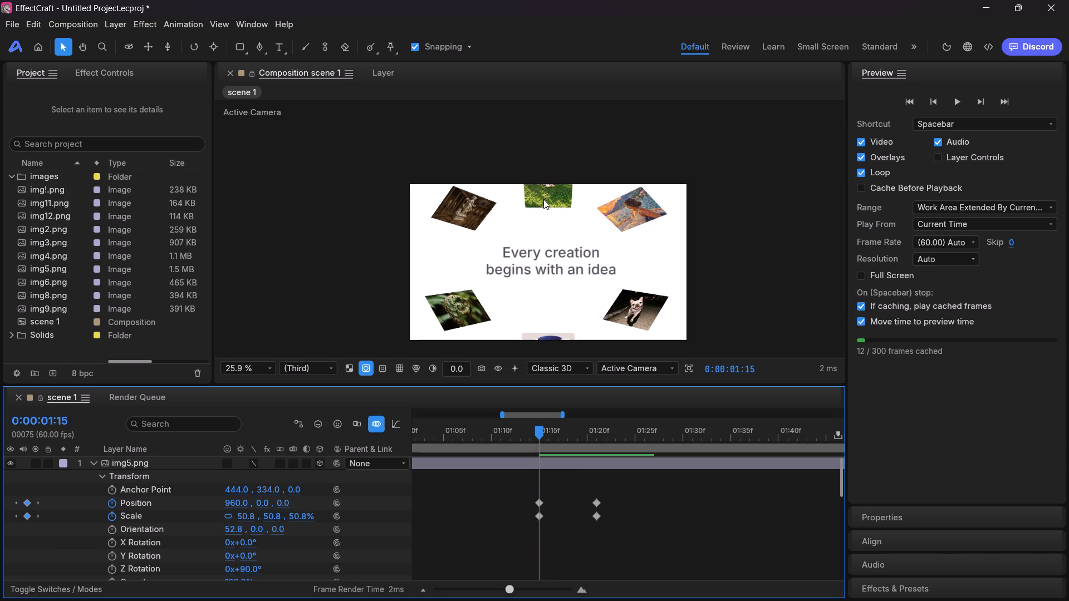
pyautogui.click(542, 196)
pyautogui.moveTo(536, 194); pyautogui.dragTo(536, 189)
pyautogui.moveTo(536, 194); pyautogui.dragTo(535, 185)
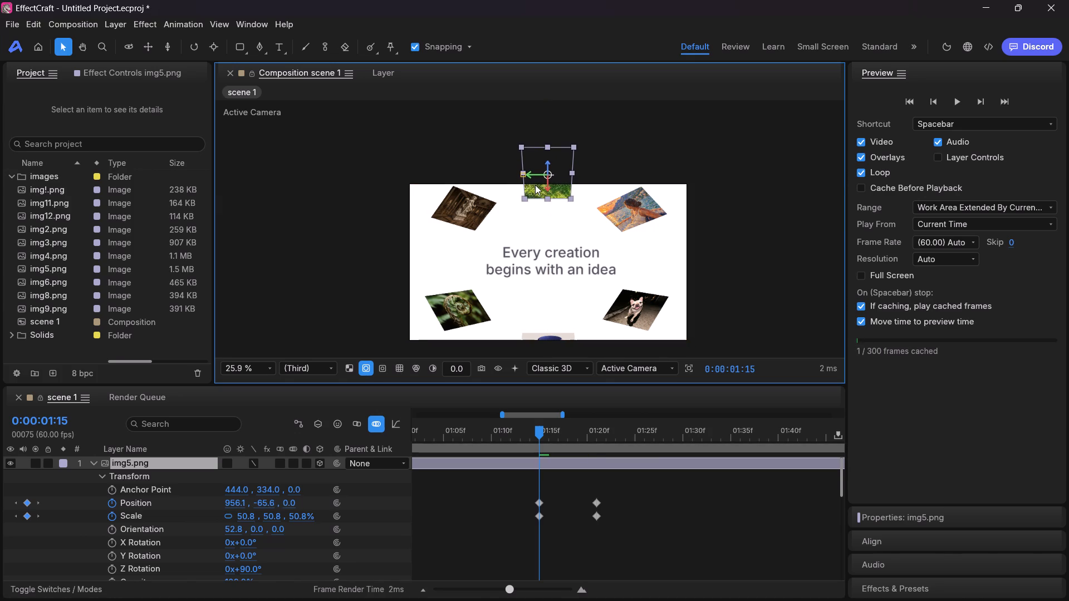
pyautogui.moveTo(535, 185); pyautogui.dragTo(537, 183)
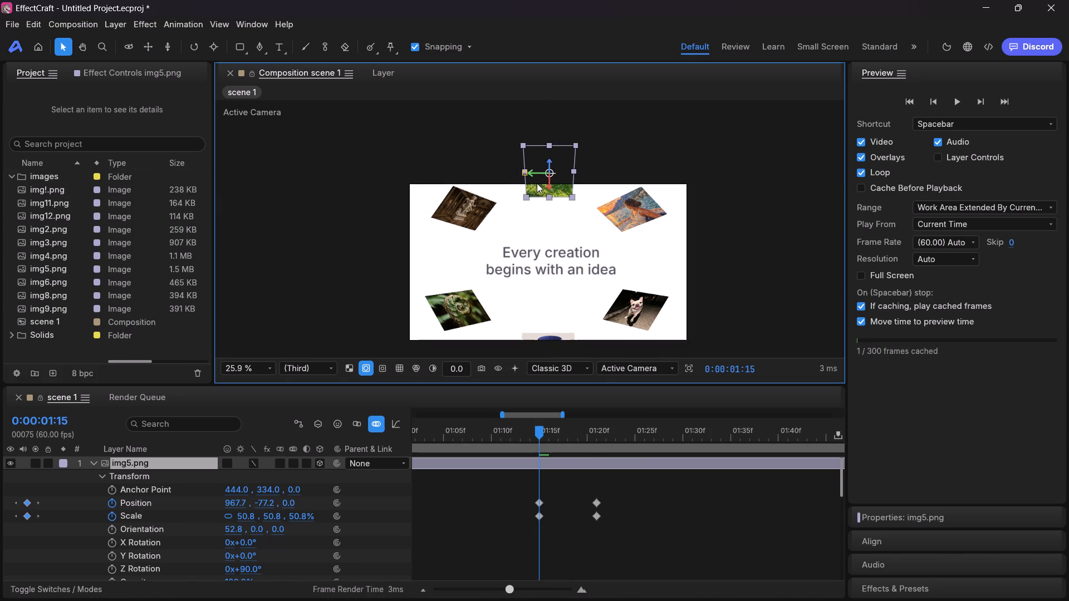
pyautogui.moveTo(537, 183); pyautogui.dragTo(537, 181)
pyautogui.click(794, 248)
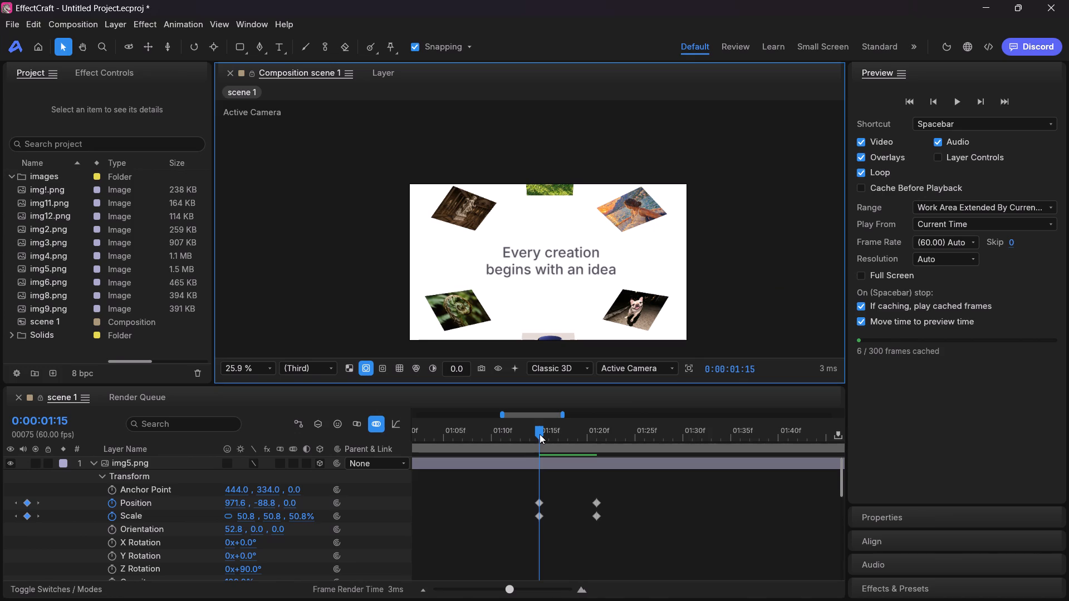
# Trim the start of the img5.png layer to 0:00:01:15, aligned with its first keyframes.
pyautogui.moveTo(540, 434); pyautogui.dragTo(514, 433)
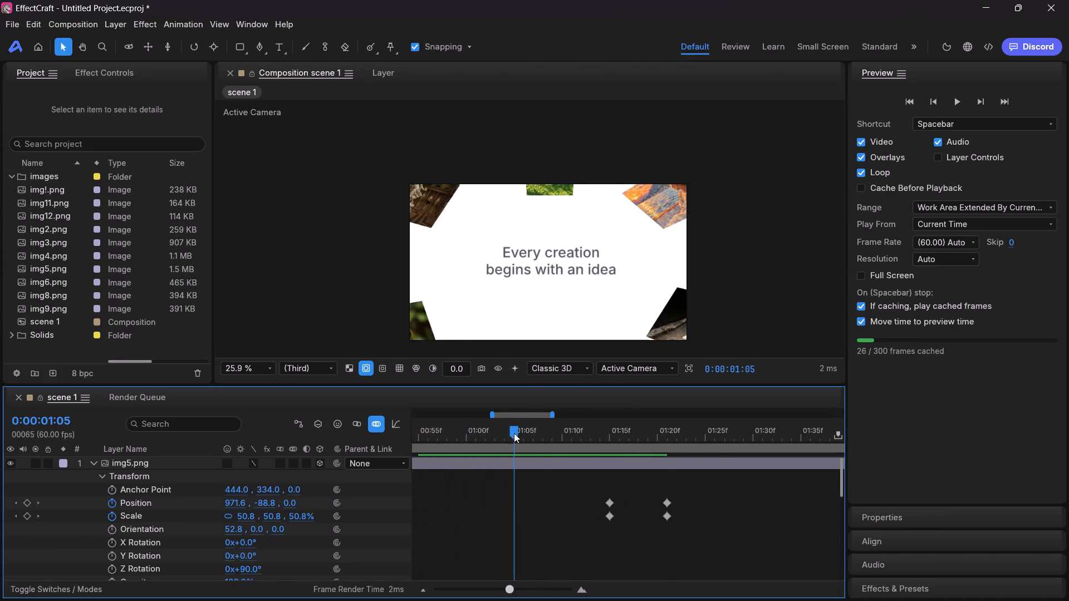
pyautogui.moveTo(514, 433); pyautogui.dragTo(608, 419)
pyautogui.hscroll(3, 454, 467)
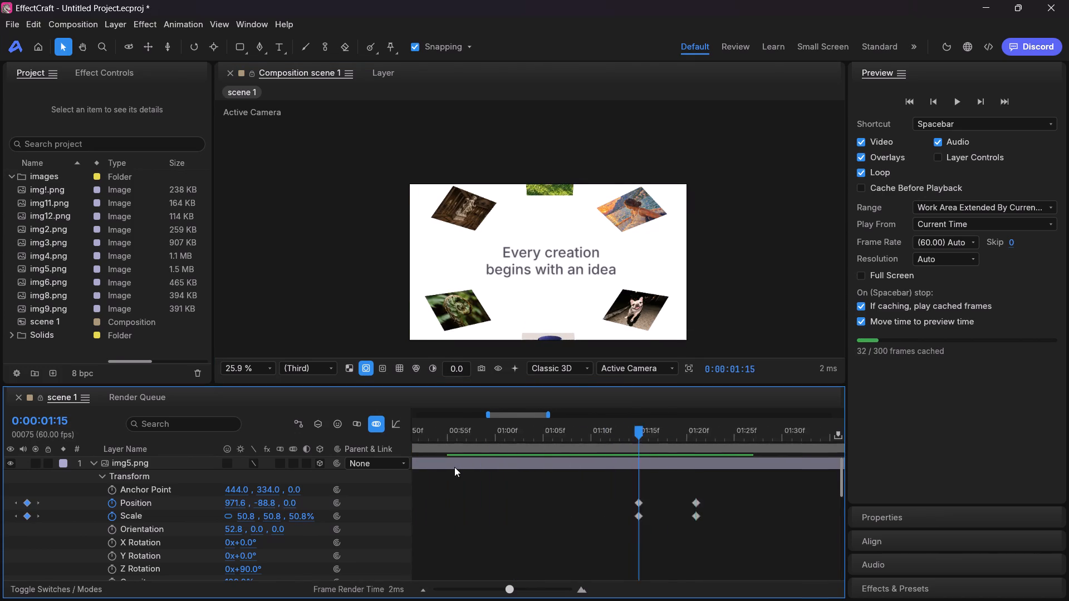
pyautogui.hscroll(20, 454, 467)
pyautogui.hscroll(1, 454, 467)
pyautogui.keyDown('ctrl'); pyautogui.scroll(-3, 595, 484); pyautogui.keyUp('ctrl')
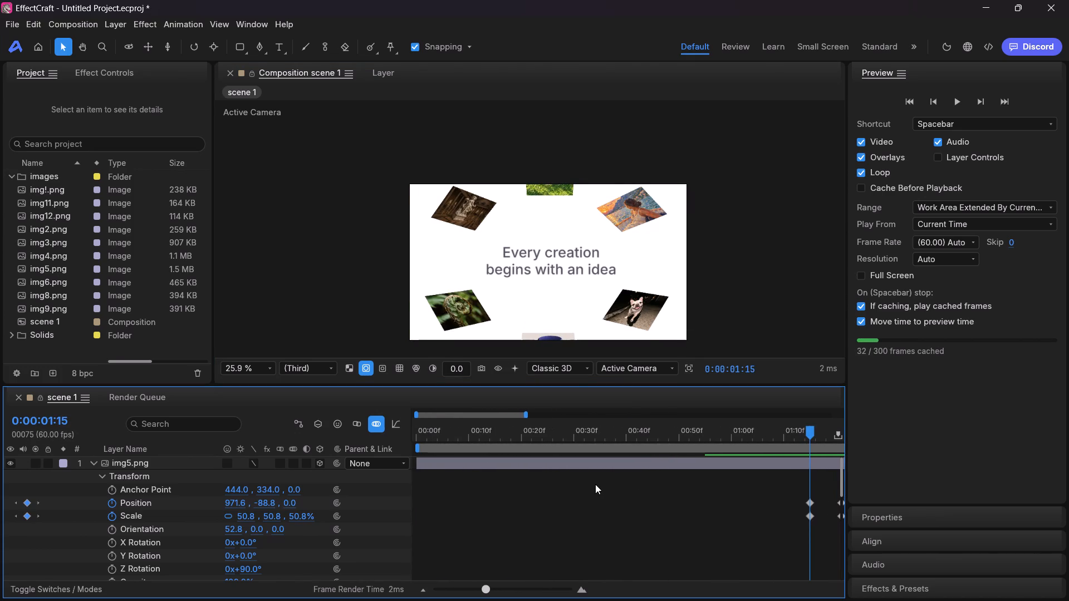
pyautogui.keyDown('ctrl'); pyautogui.scroll(-7, 595, 484); pyautogui.keyUp('ctrl')
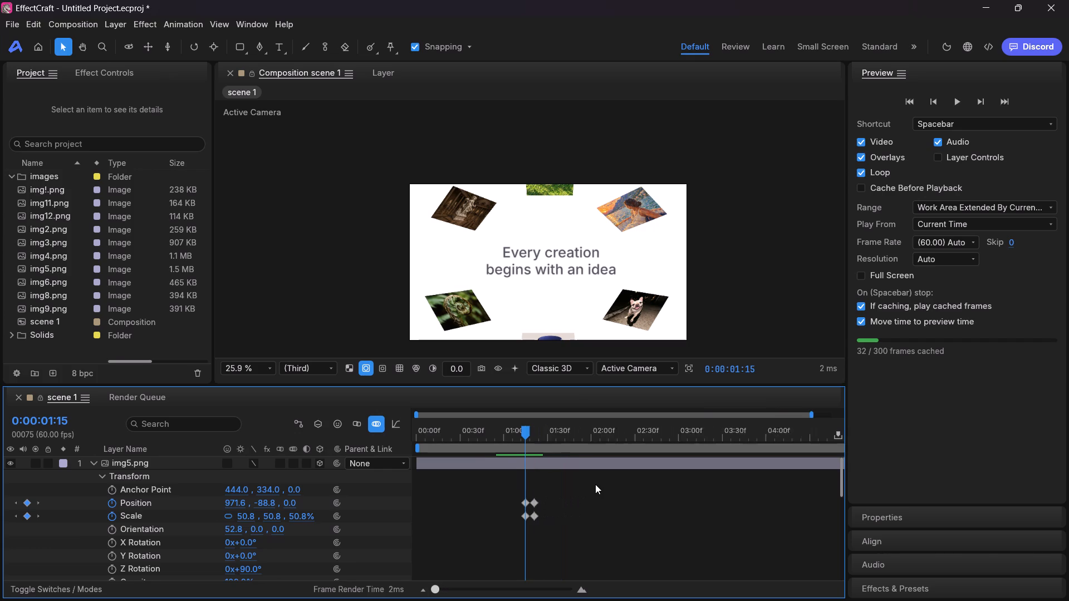
pyautogui.keyDown('ctrl'); pyautogui.scroll(-1, 595, 484); pyautogui.keyUp('ctrl')
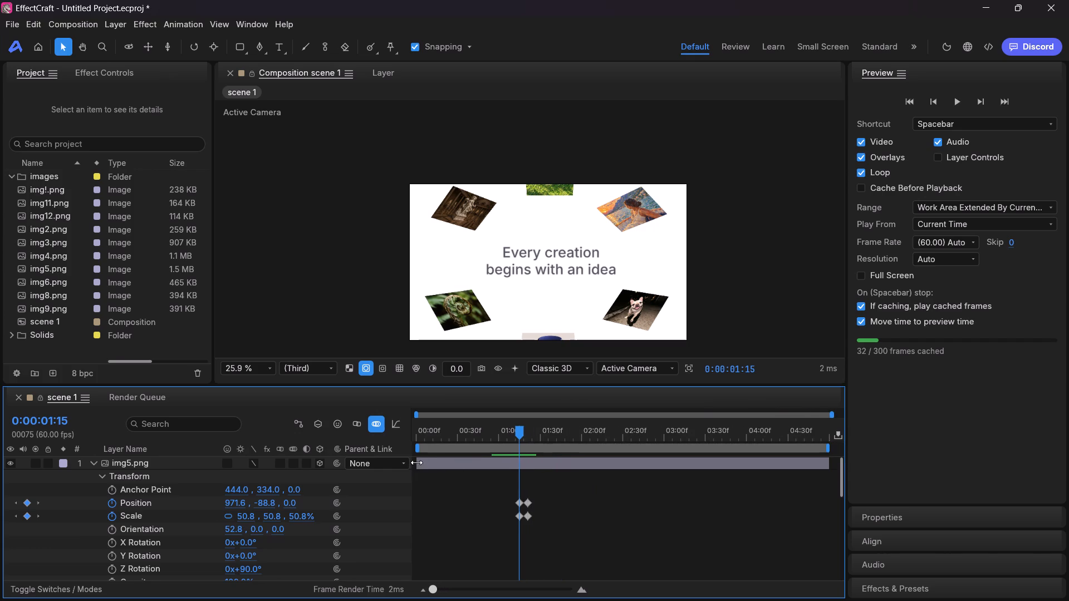
pyautogui.moveTo(416, 462); pyautogui.dragTo(522, 474)
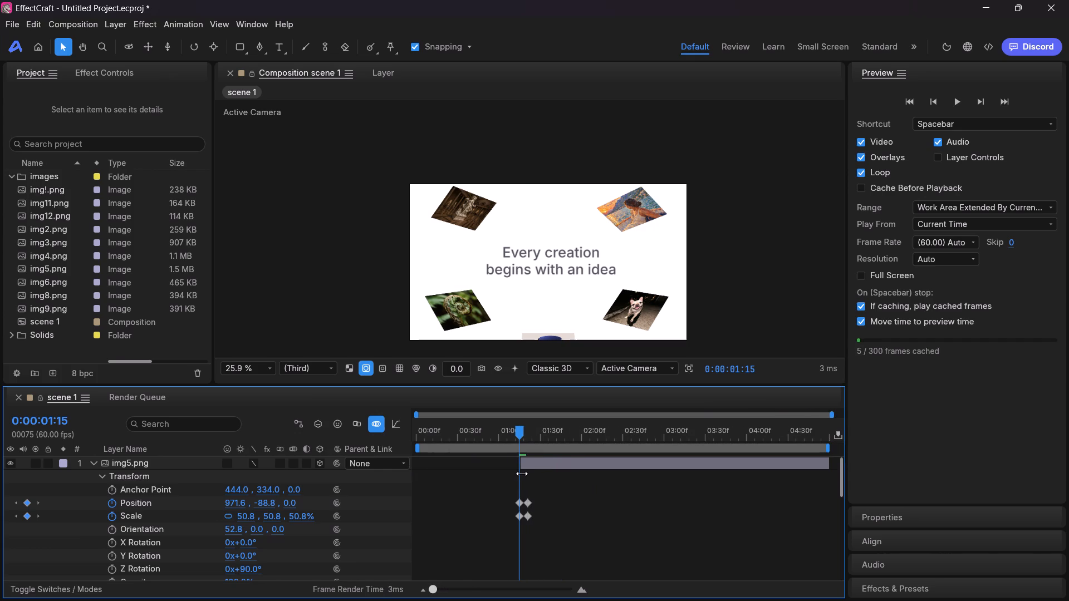
pyautogui.moveTo(522, 474); pyautogui.dragTo(518, 474)
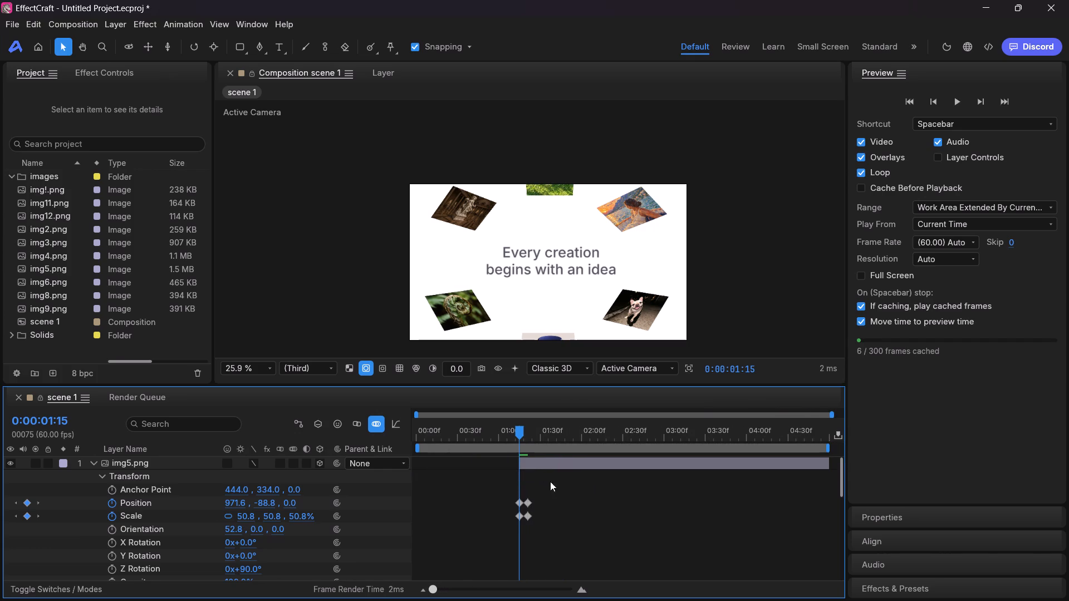
# Play scene 1 from the beginning and examine the img5.png and img6.png entrances frame by frame, ending at 0:00:01:15.
pyautogui.moveTo(517, 432); pyautogui.dragTo(417, 429)
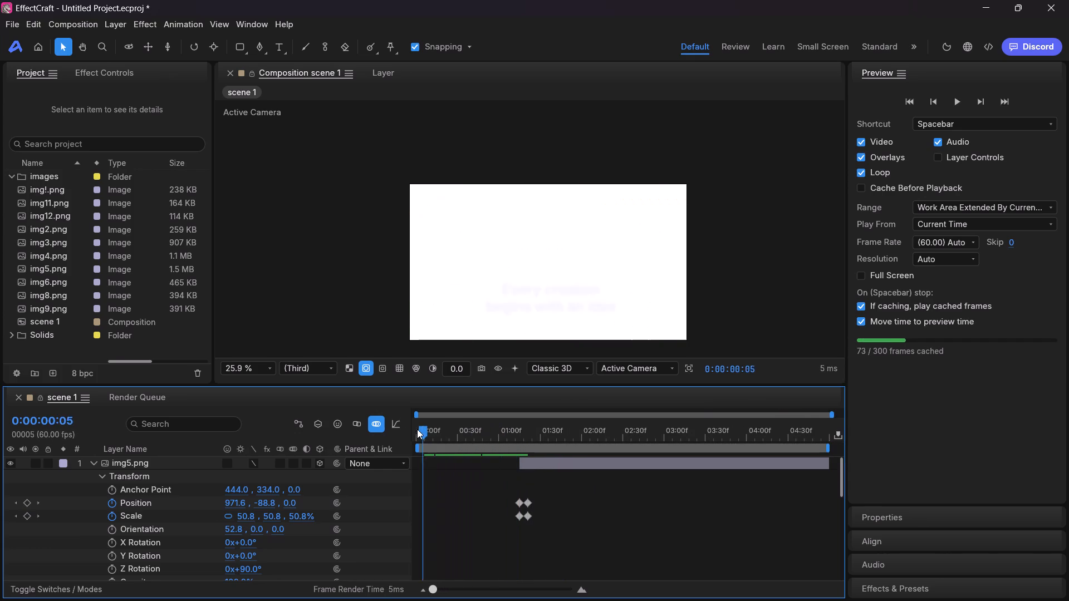
pyautogui.moveTo(417, 429); pyautogui.dragTo(390, 422)
pyautogui.click(959, 94)
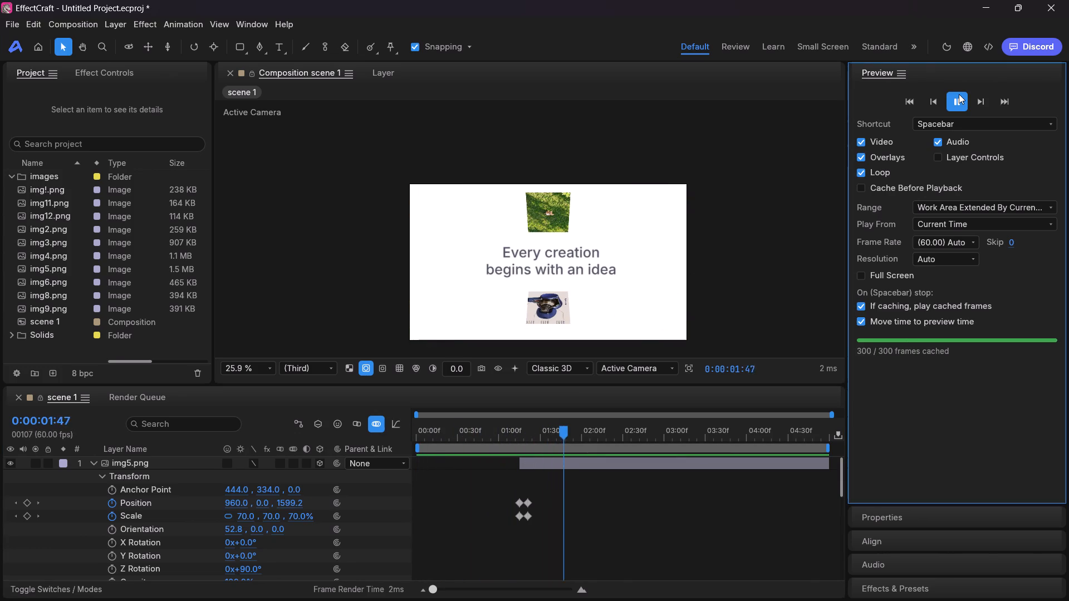
pyautogui.click(959, 94)
pyautogui.moveTo(595, 433); pyautogui.dragTo(519, 443)
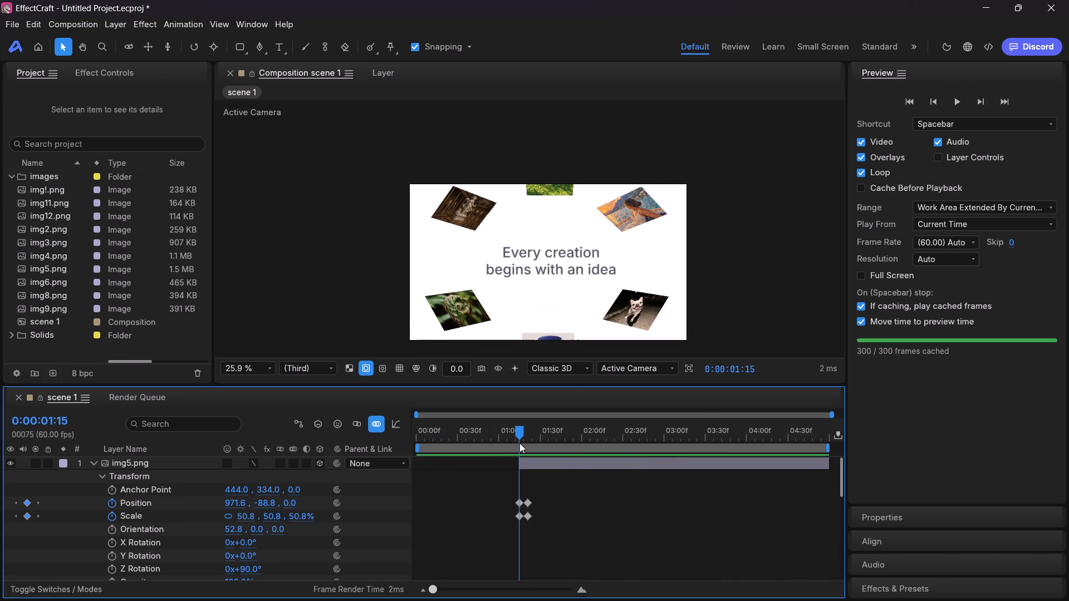
pyautogui.moveTo(519, 443); pyautogui.dragTo(522, 444)
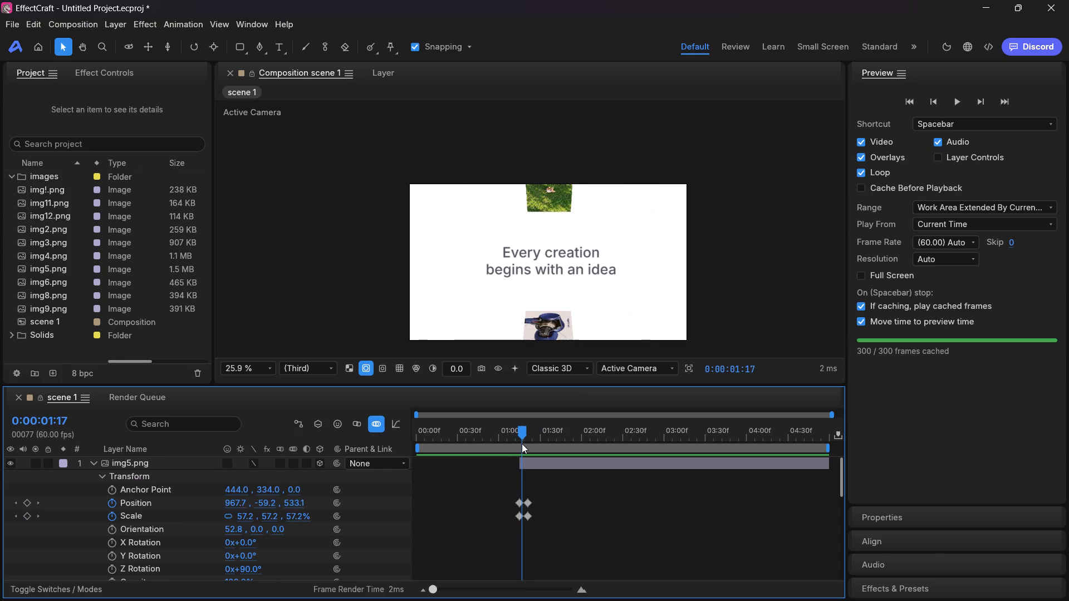
pyautogui.moveTo(522, 444); pyautogui.dragTo(522, 445)
pyautogui.moveTo(522, 445); pyautogui.dragTo(520, 445)
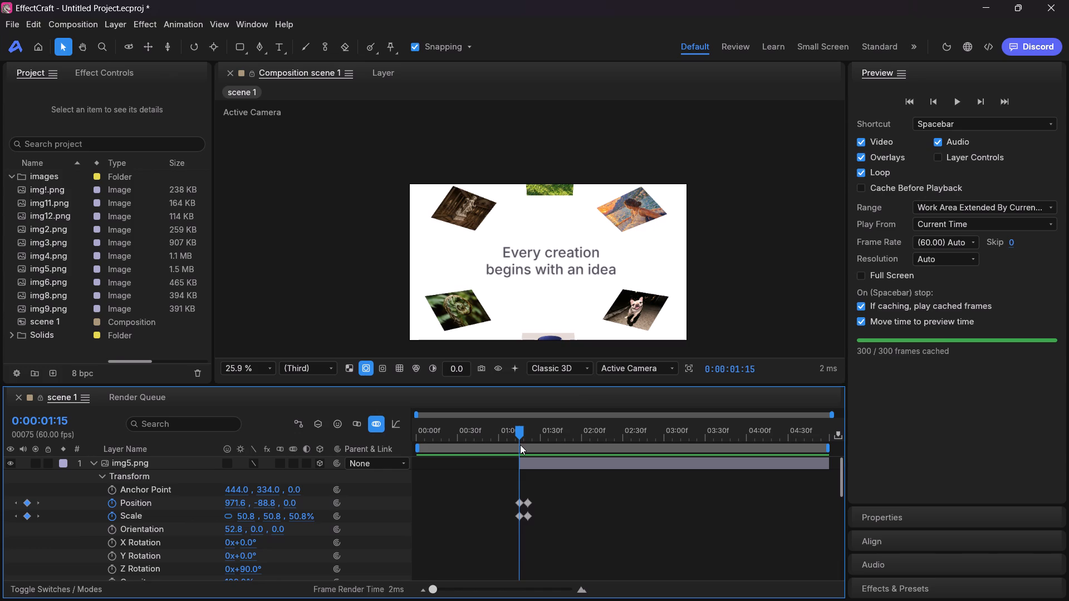
# Add img8.png from the images folder to scene 1 as the top layer above img5.png, and expand its properties.
pyautogui.scroll(5, 224, 507)
pyautogui.scroll(-3, 117, 511)
pyautogui.scroll(1, 77, 484)
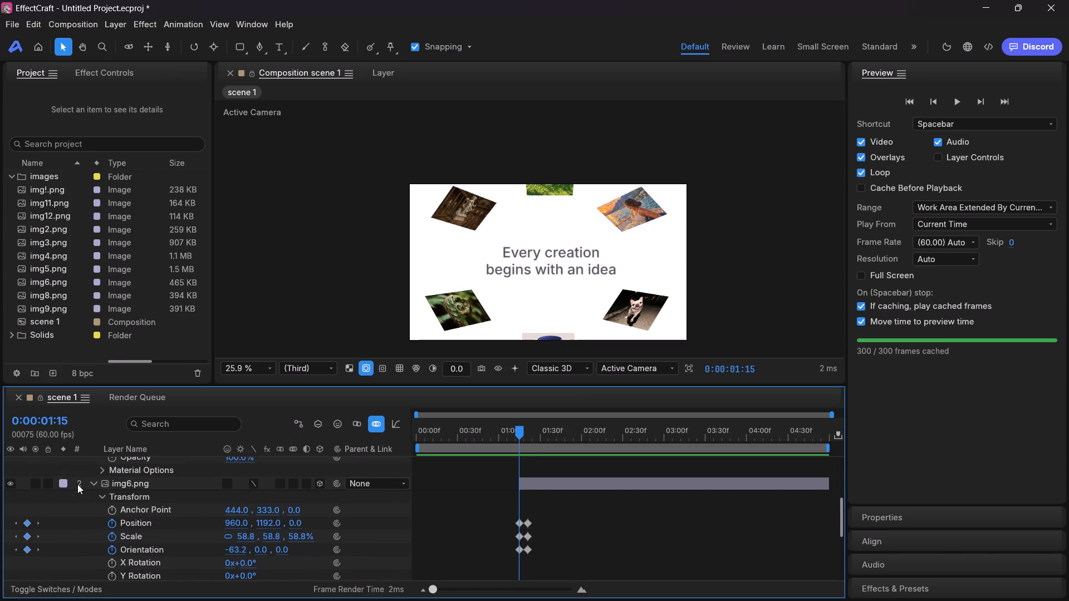
pyautogui.hscroll(1, 77, 484)
pyautogui.click(96, 485)
pyautogui.scroll(7, 160, 510)
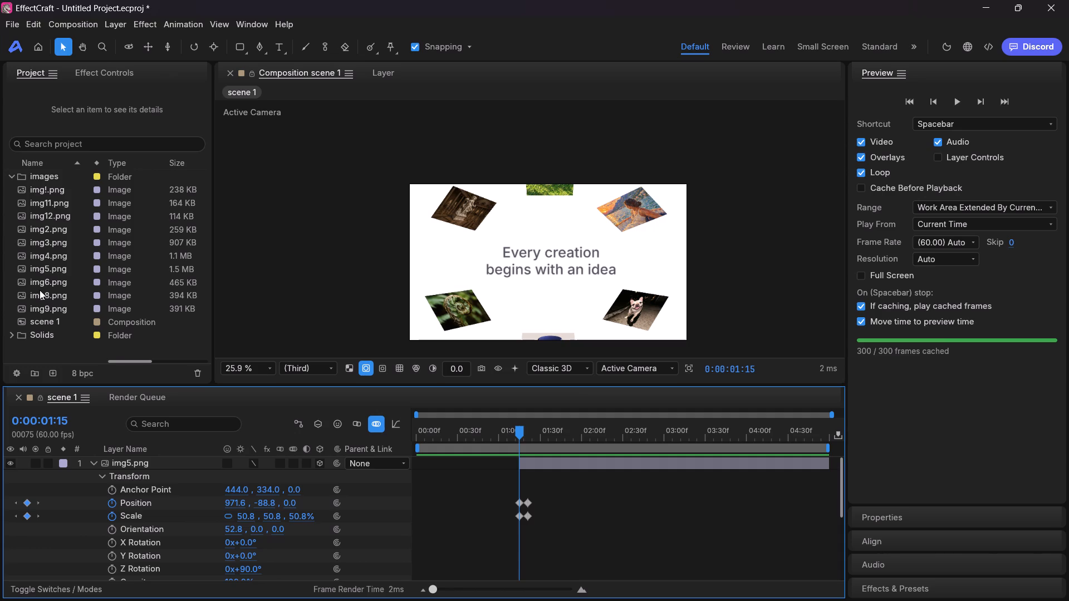
pyautogui.moveTo(40, 290); pyautogui.dragTo(134, 457)
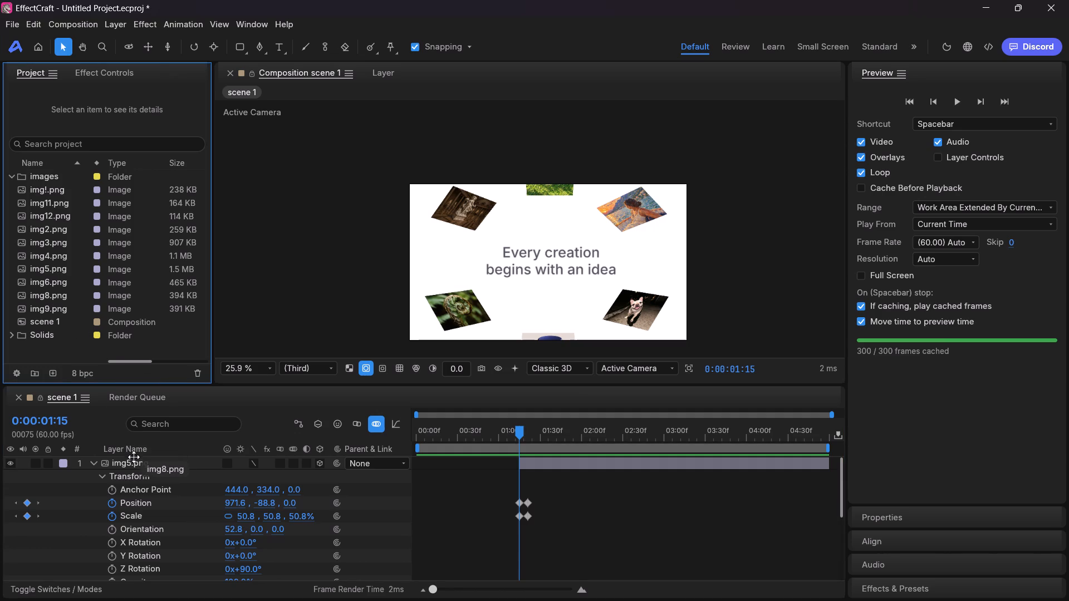
pyautogui.moveTo(134, 457); pyautogui.dragTo(138, 460)
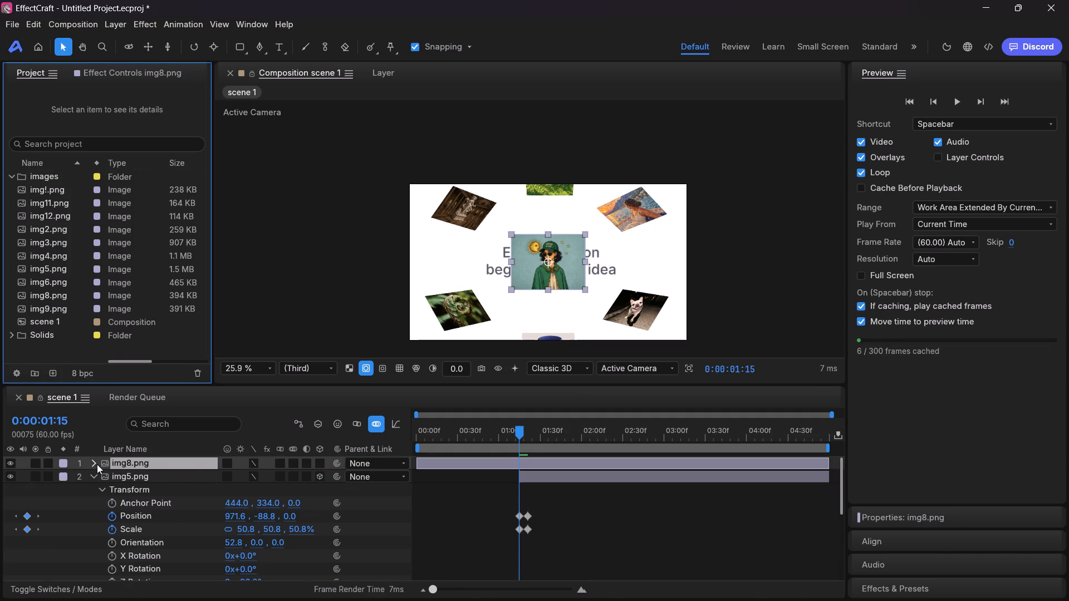
pyautogui.click(96, 464)
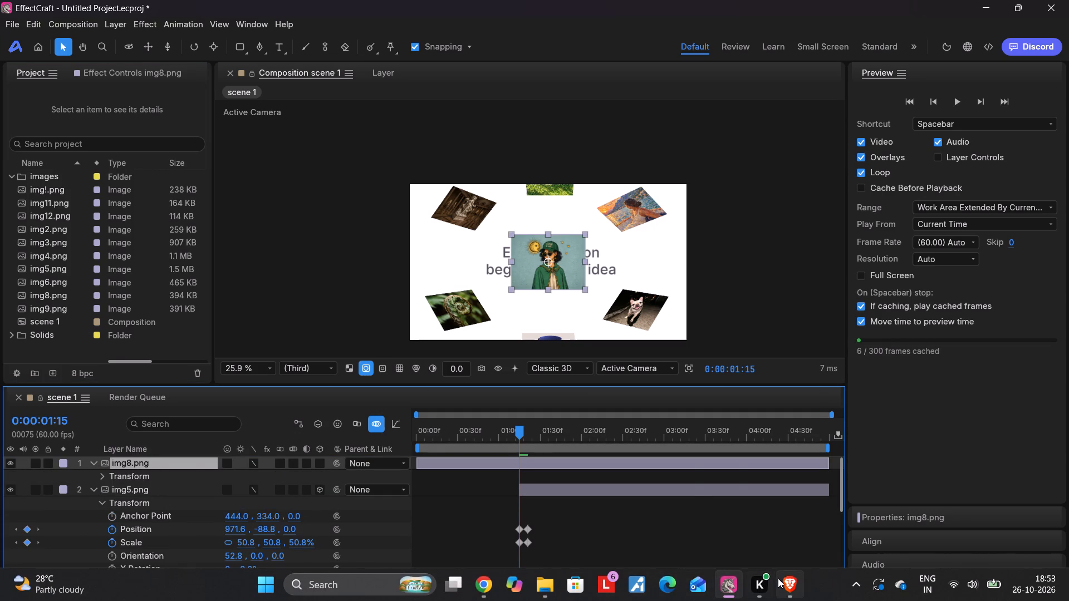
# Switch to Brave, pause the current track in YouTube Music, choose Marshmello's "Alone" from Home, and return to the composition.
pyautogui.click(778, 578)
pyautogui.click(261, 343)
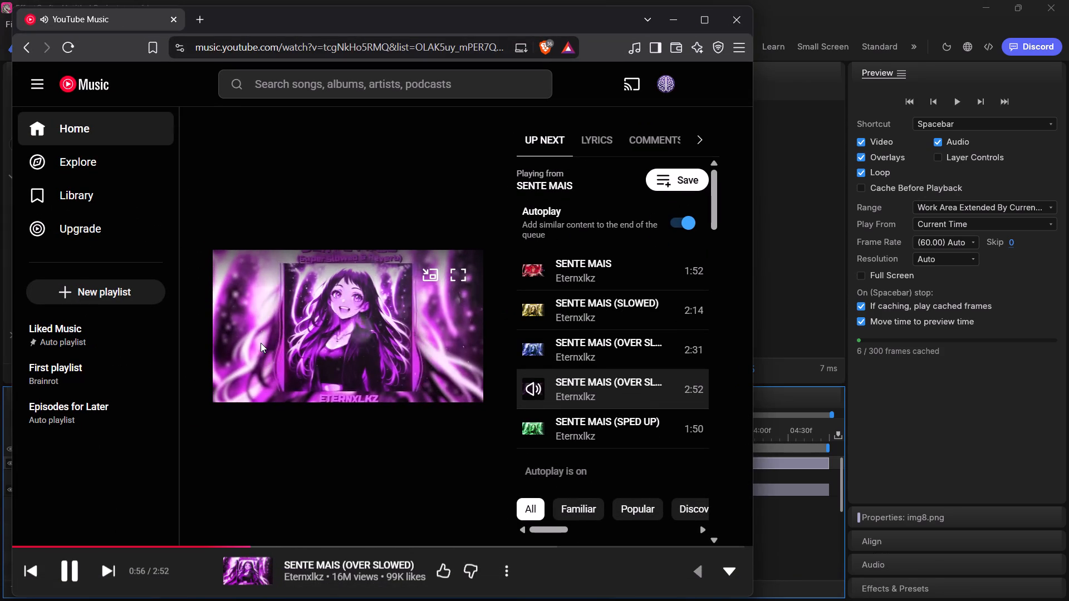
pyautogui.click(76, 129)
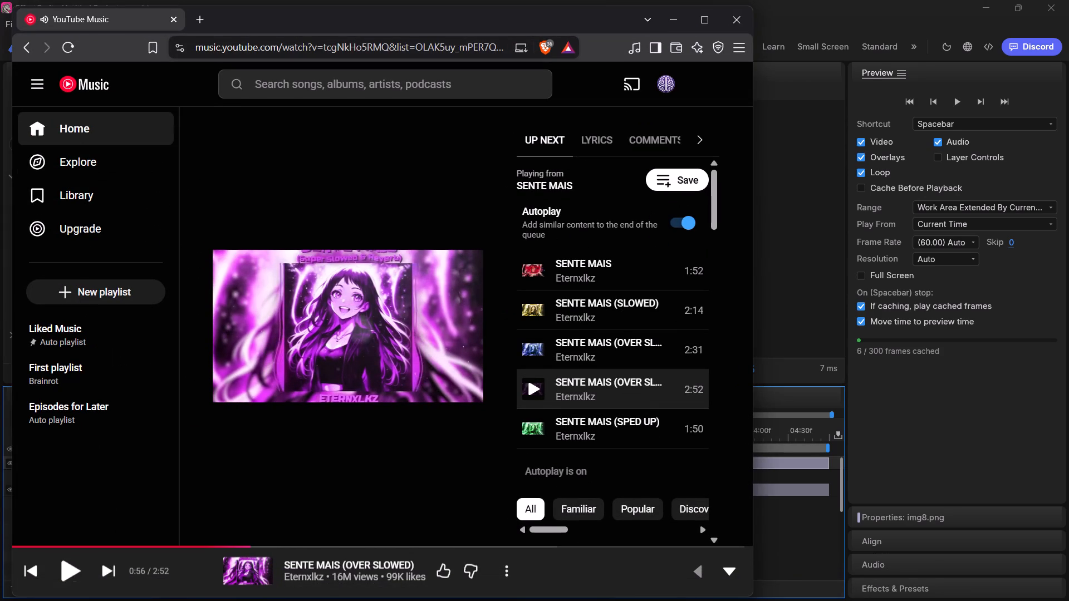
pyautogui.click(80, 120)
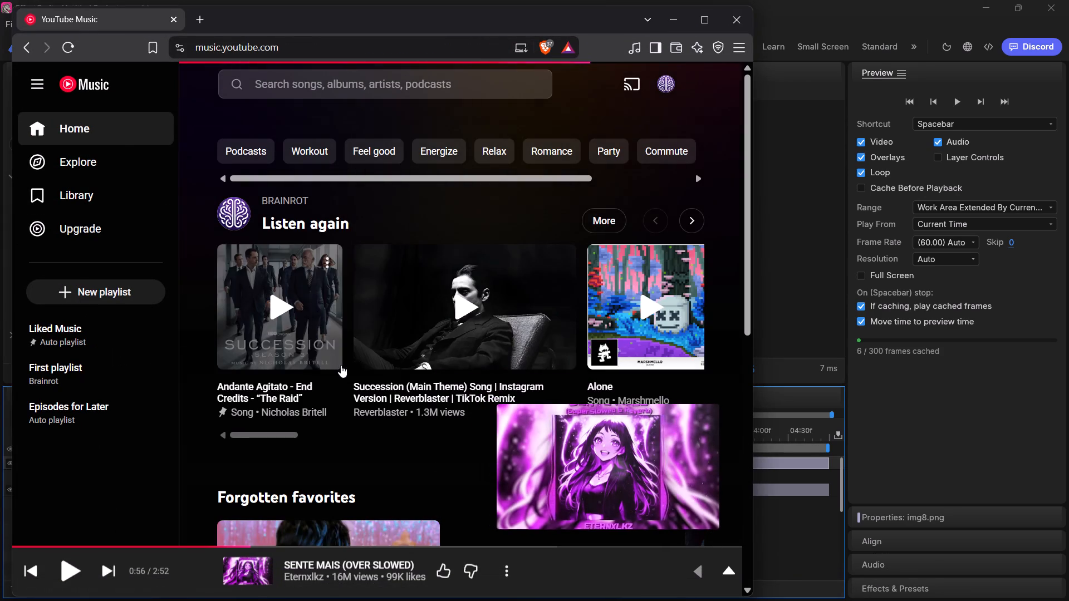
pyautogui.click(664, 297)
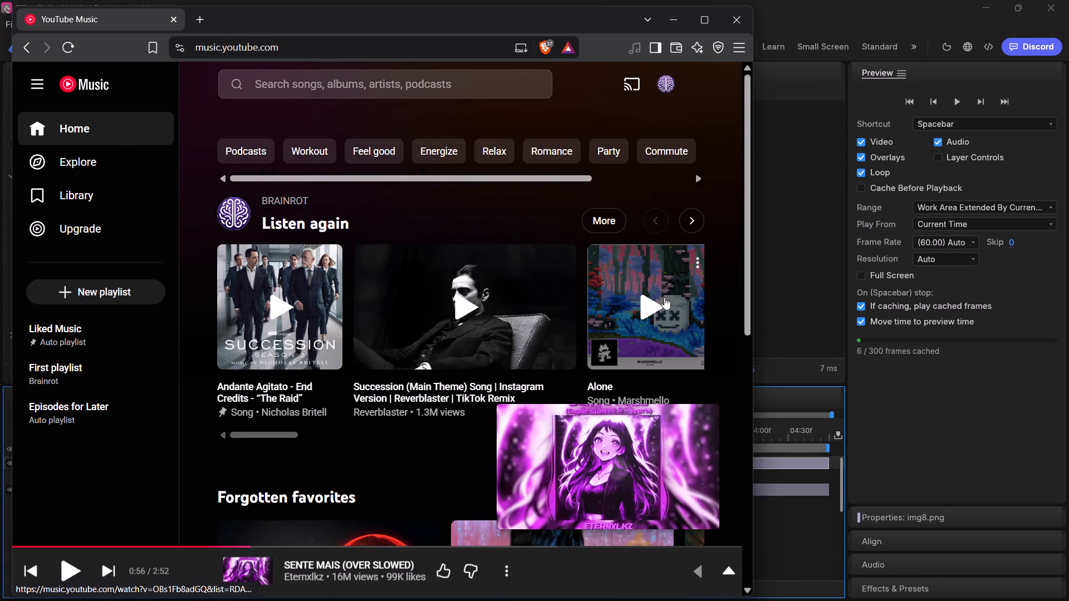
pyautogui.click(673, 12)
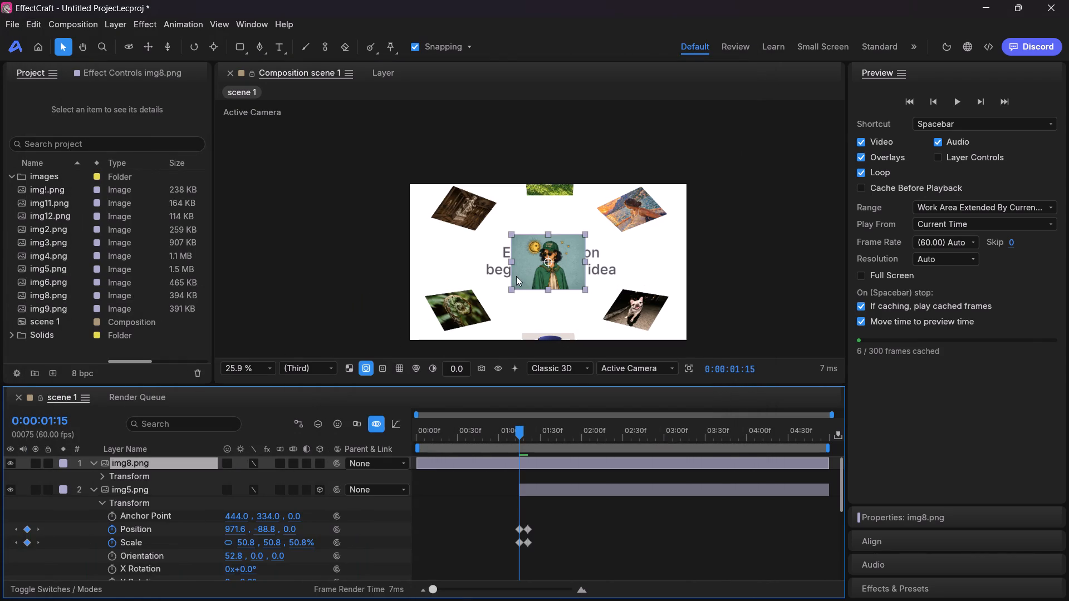
# Move img8.png horizontally to the composition's left edge so only a thin strip remains inside the frame, and deselect it.
pyautogui.moveTo(526, 255); pyautogui.dragTo(394, 250)
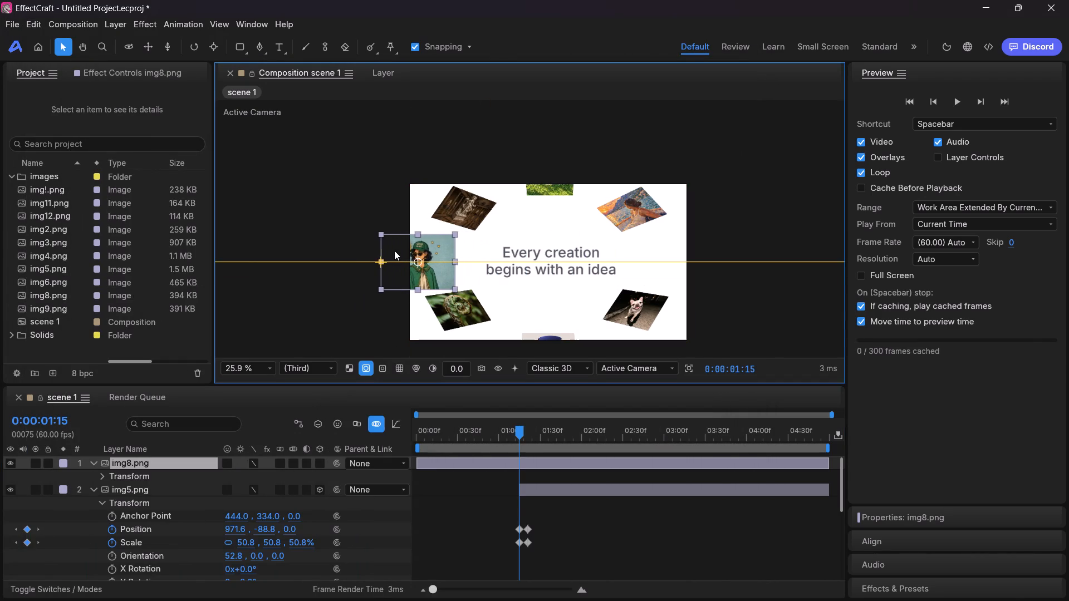
pyautogui.moveTo(394, 250); pyautogui.dragTo(359, 252)
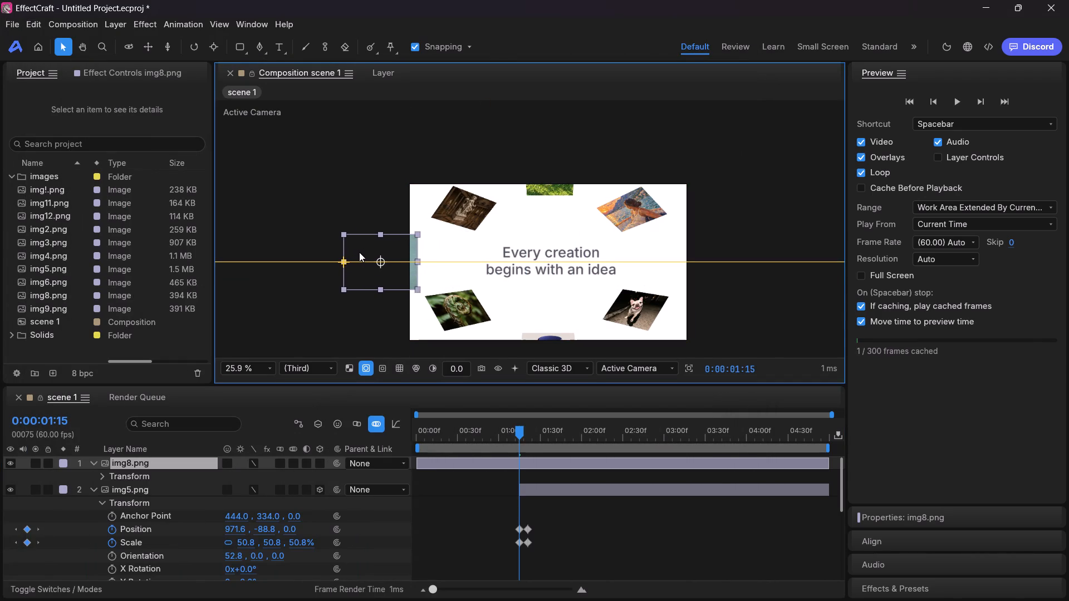
pyautogui.moveTo(359, 252); pyautogui.dragTo(361, 252)
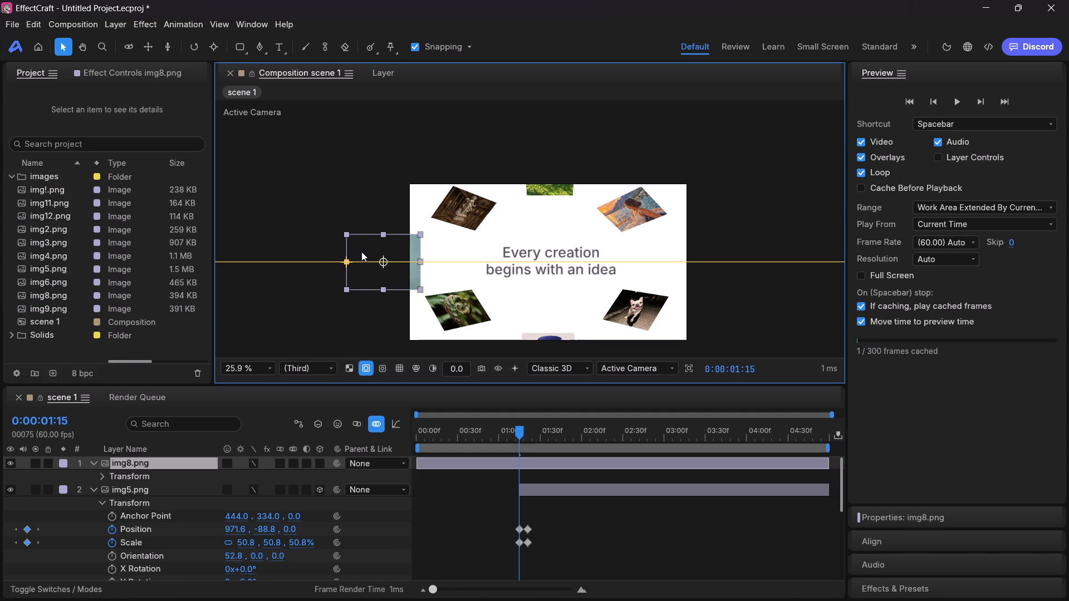
pyautogui.moveTo(361, 252); pyautogui.dragTo(362, 253)
pyautogui.click(764, 258)
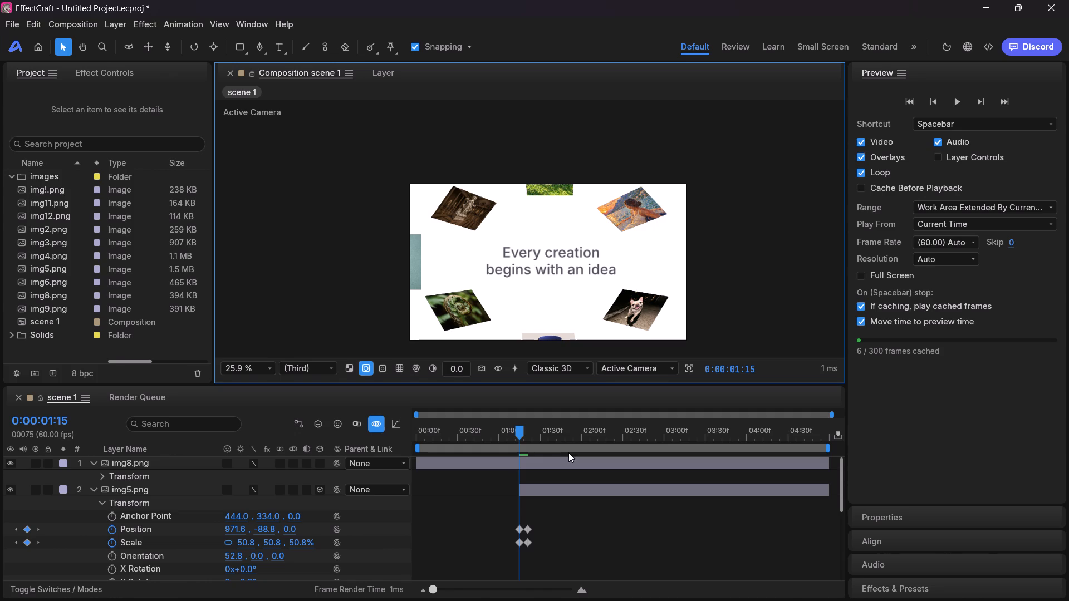
# Make img8.png a 3D layer.
pyautogui.click(319, 463)
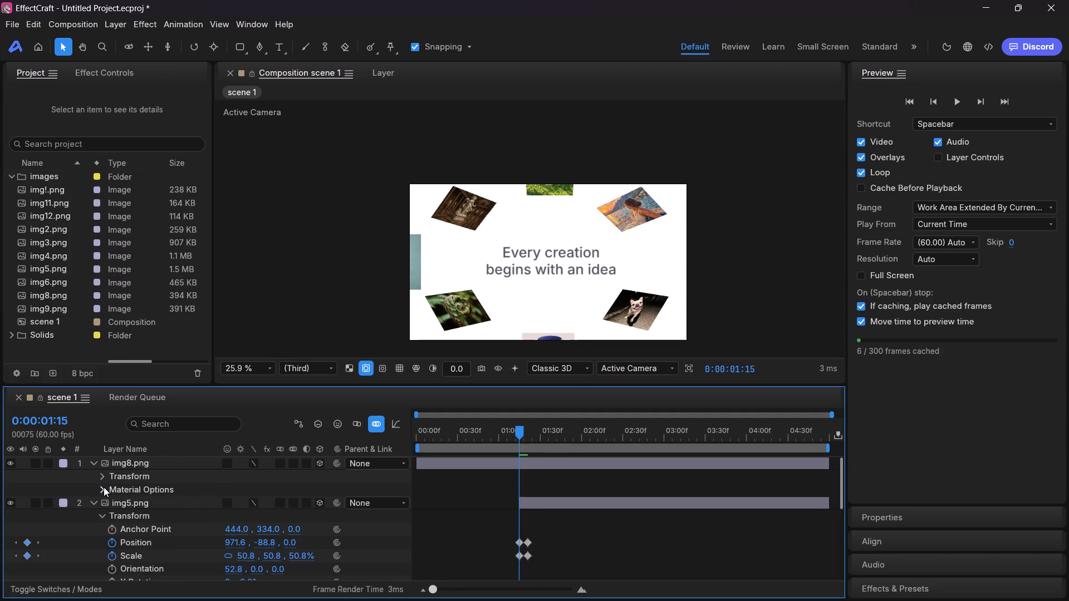
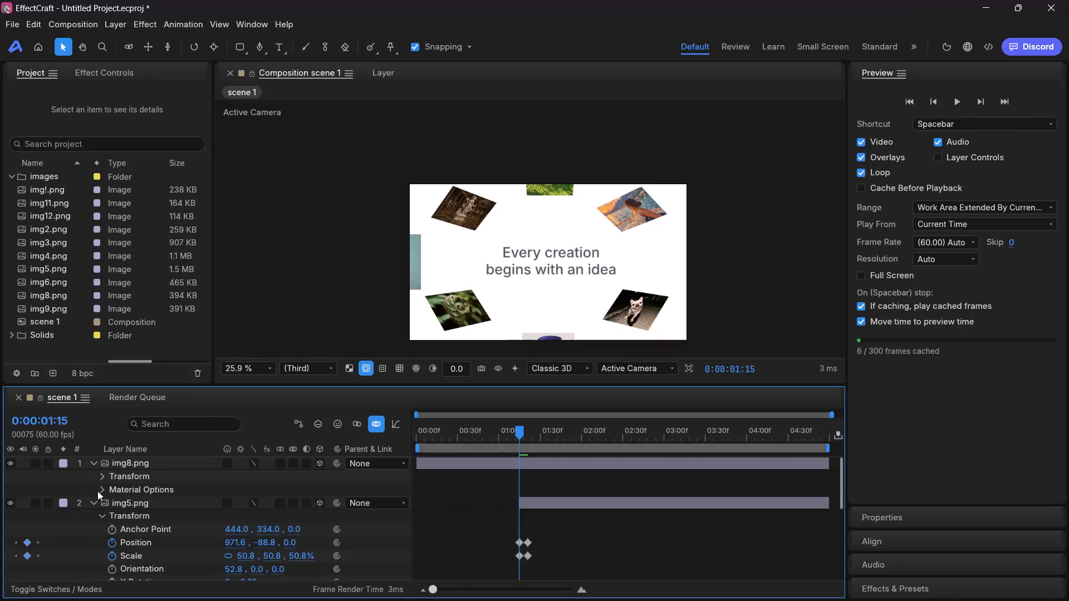
# Keyframe img8.png's scale at 0:00:01:15, and add a second scale keyframe of about 101.6% at 0:00:01:21.
pyautogui.click(105, 476)
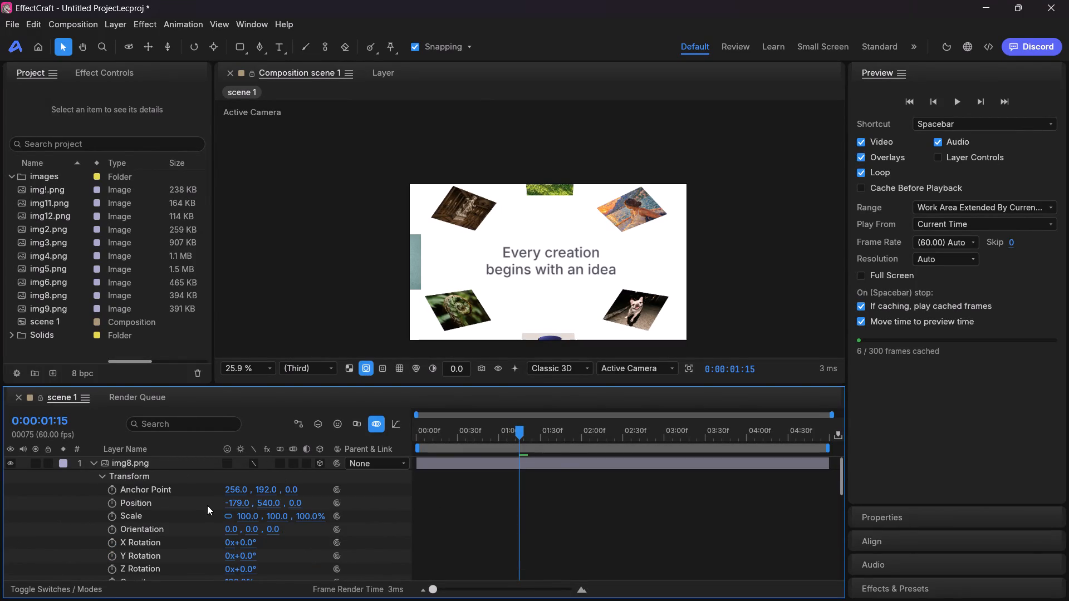
pyautogui.click(113, 515)
pyautogui.scroll(-2, 503, 492)
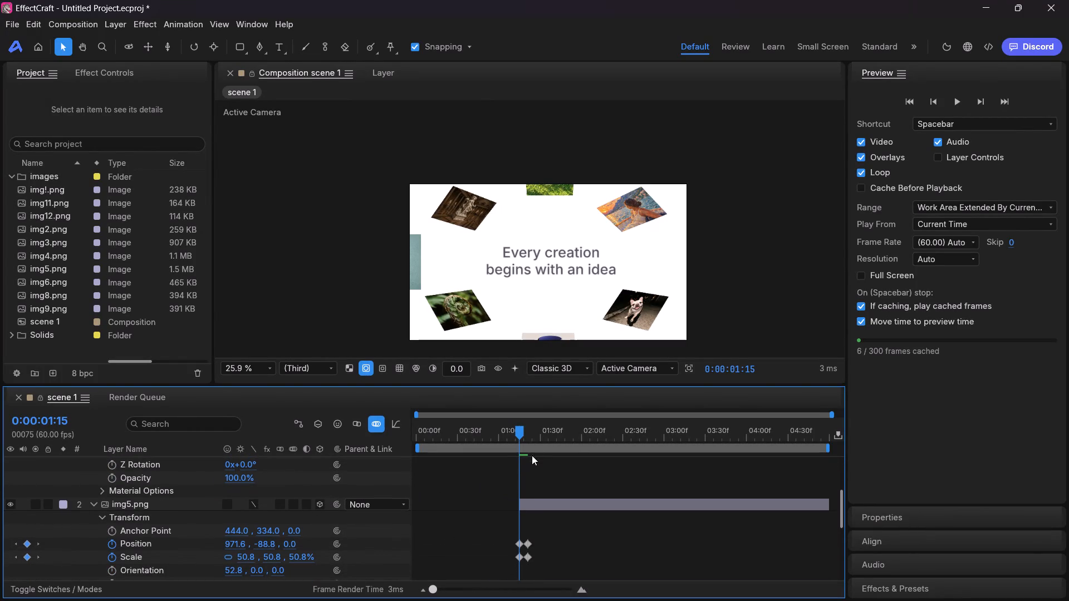
pyautogui.moveTo(521, 432); pyautogui.dragTo(528, 432)
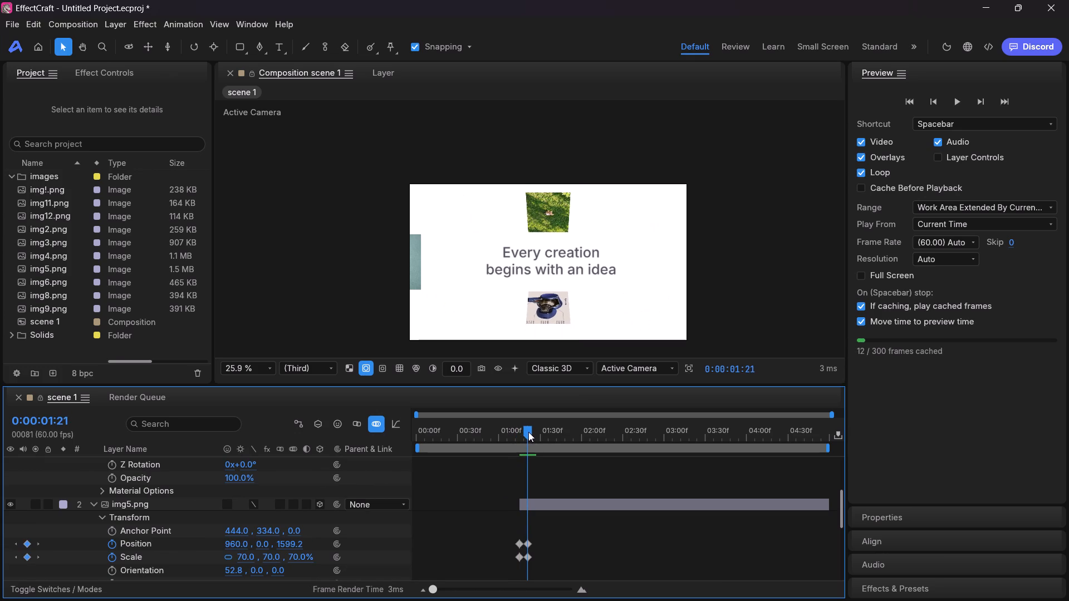
pyautogui.moveTo(528, 432); pyautogui.dragTo(527, 432)
pyautogui.scroll(4, 565, 517)
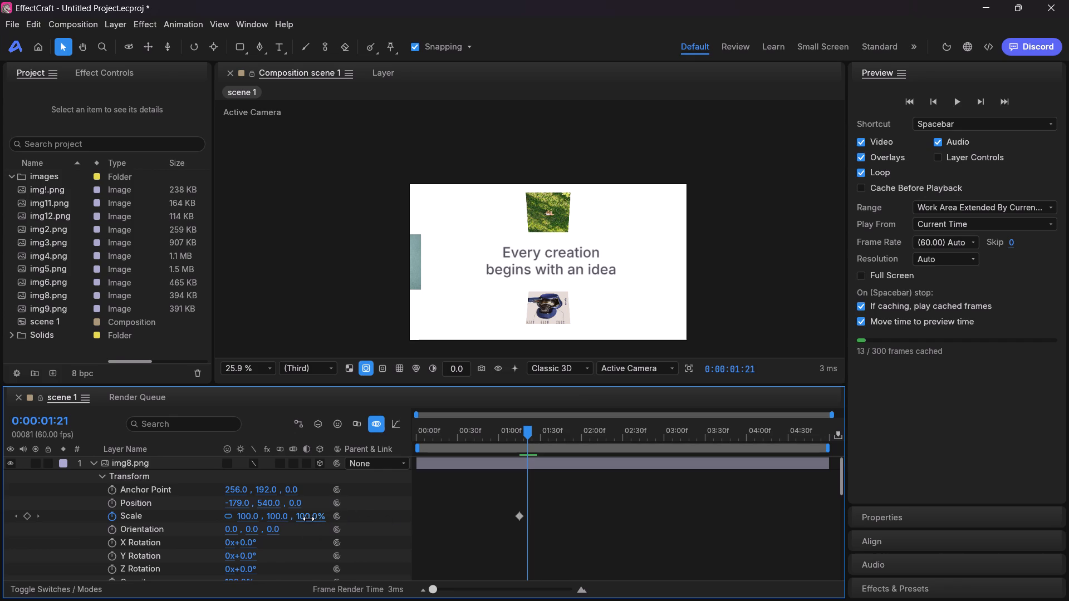
pyautogui.moveTo(308, 519); pyautogui.dragTo(315, 519)
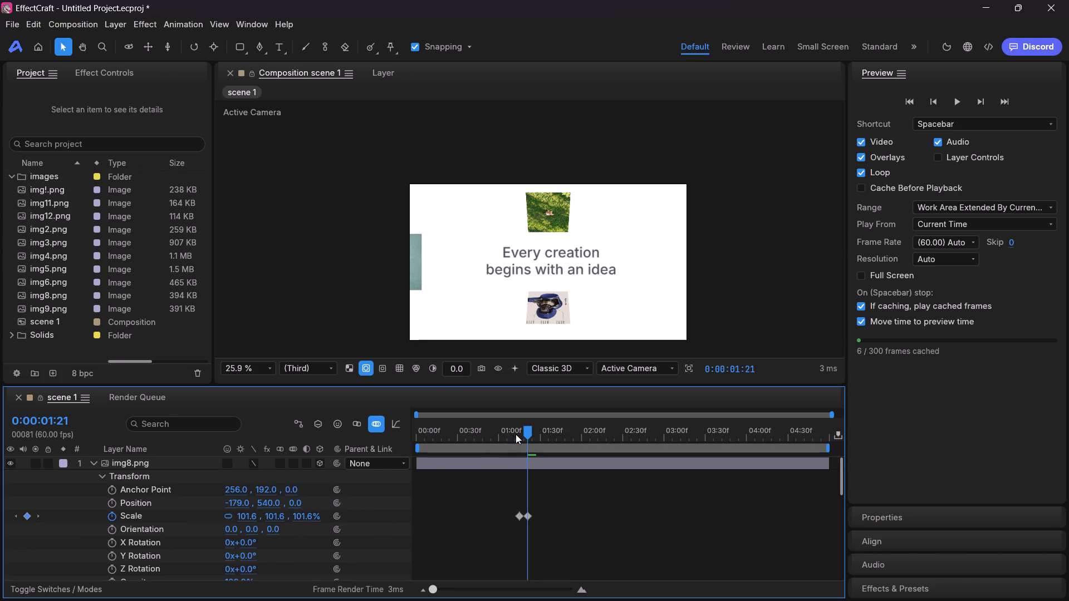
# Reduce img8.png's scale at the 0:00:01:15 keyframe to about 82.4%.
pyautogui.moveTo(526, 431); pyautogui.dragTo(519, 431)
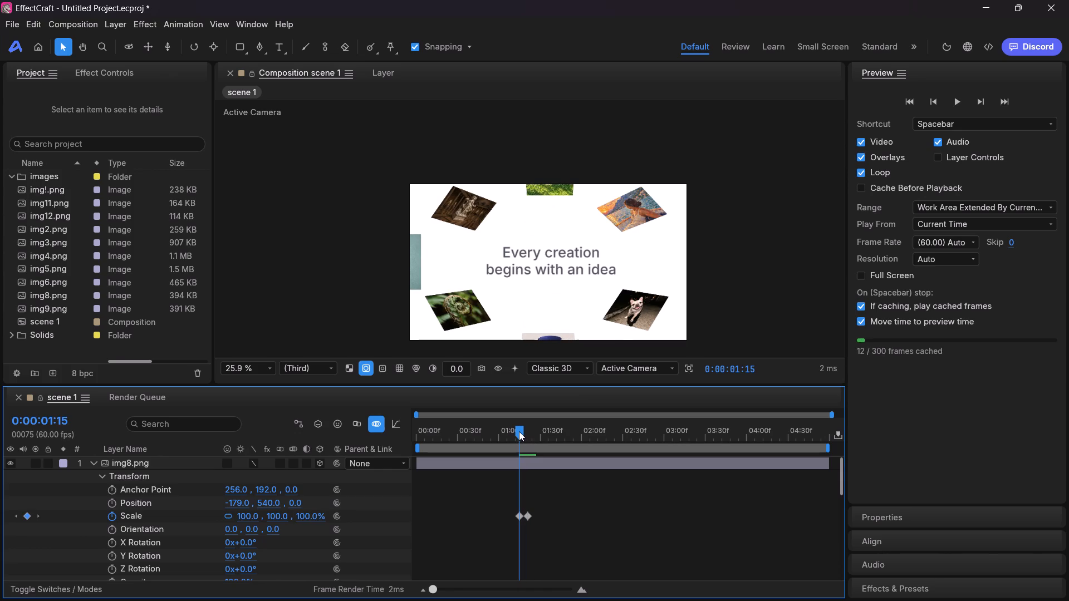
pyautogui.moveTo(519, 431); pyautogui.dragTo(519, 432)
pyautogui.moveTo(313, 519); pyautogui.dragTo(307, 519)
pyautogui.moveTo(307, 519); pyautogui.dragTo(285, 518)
# Move img8.png horizontally to an X position of about -140, keeping a strip of it inside the frame's left edge.
pyautogui.click(415, 260)
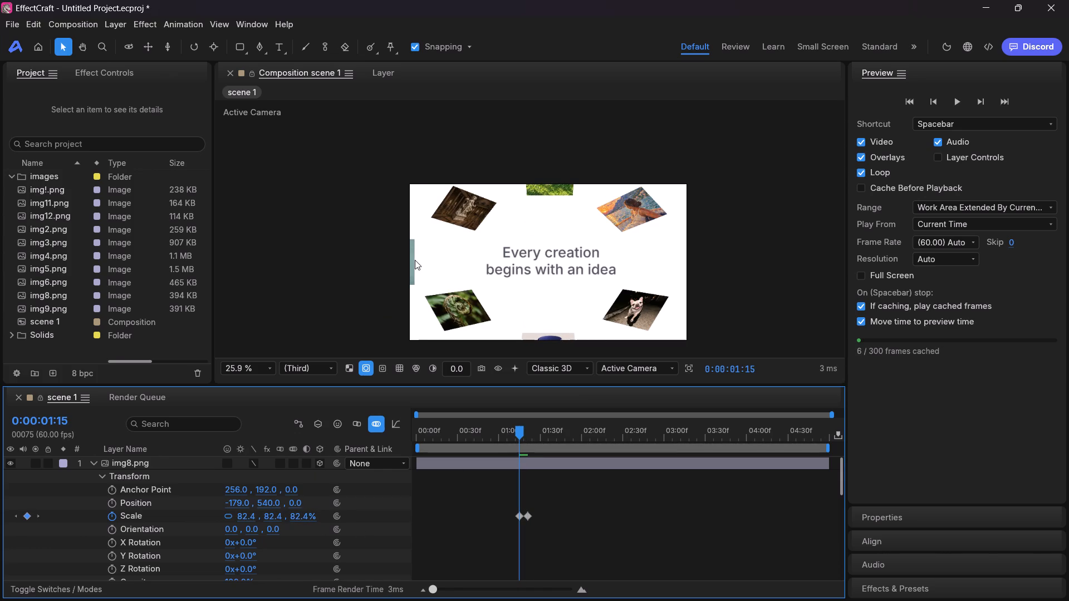
pyautogui.click(413, 268)
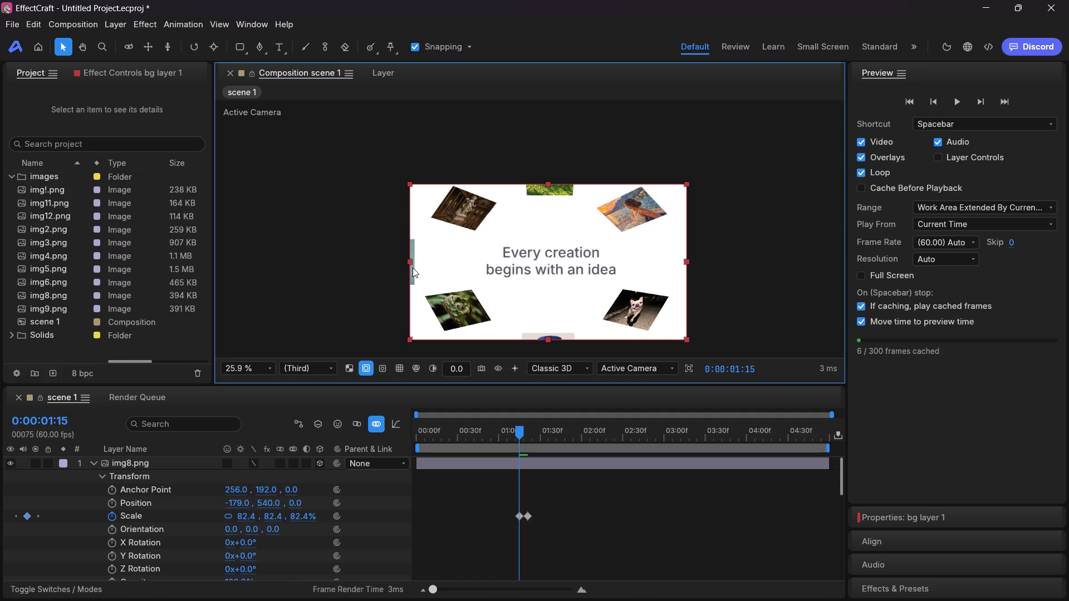
pyautogui.click(153, 466)
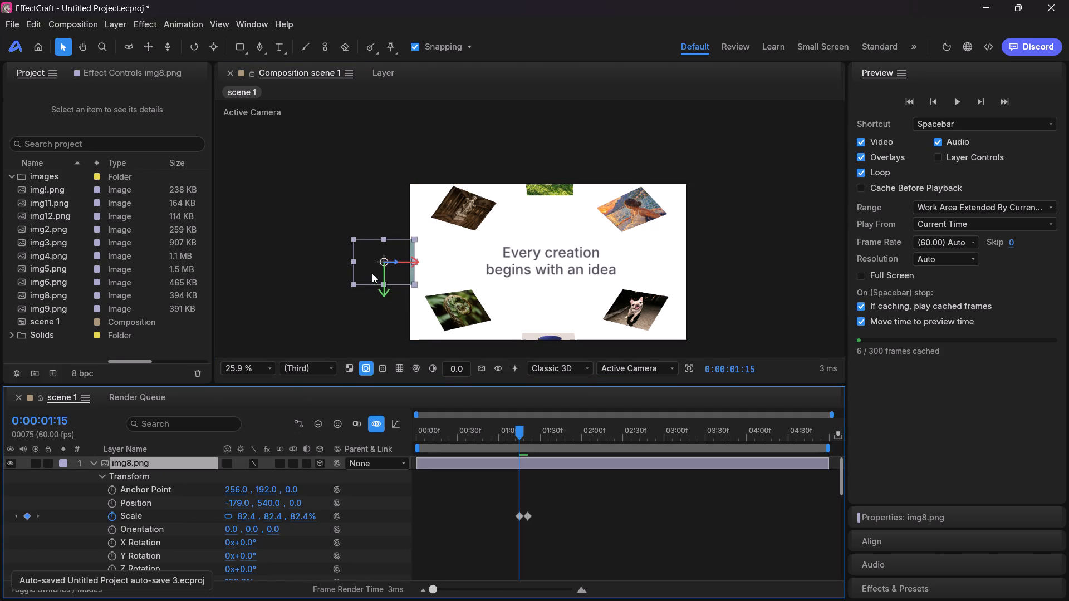
pyautogui.moveTo(372, 272); pyautogui.dragTo(376, 269)
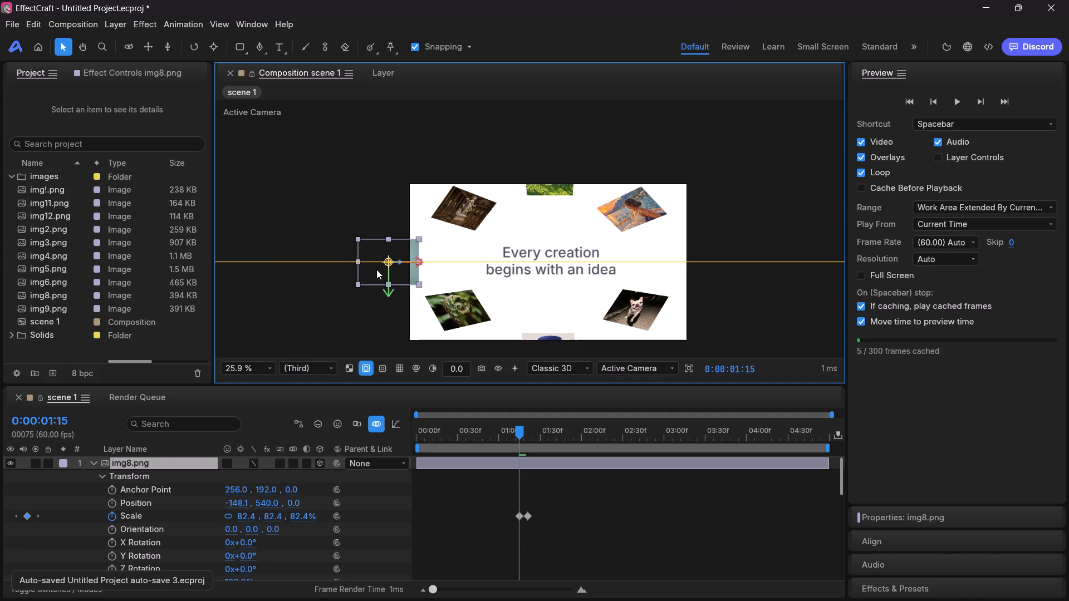
pyautogui.moveTo(376, 269); pyautogui.dragTo(380, 269)
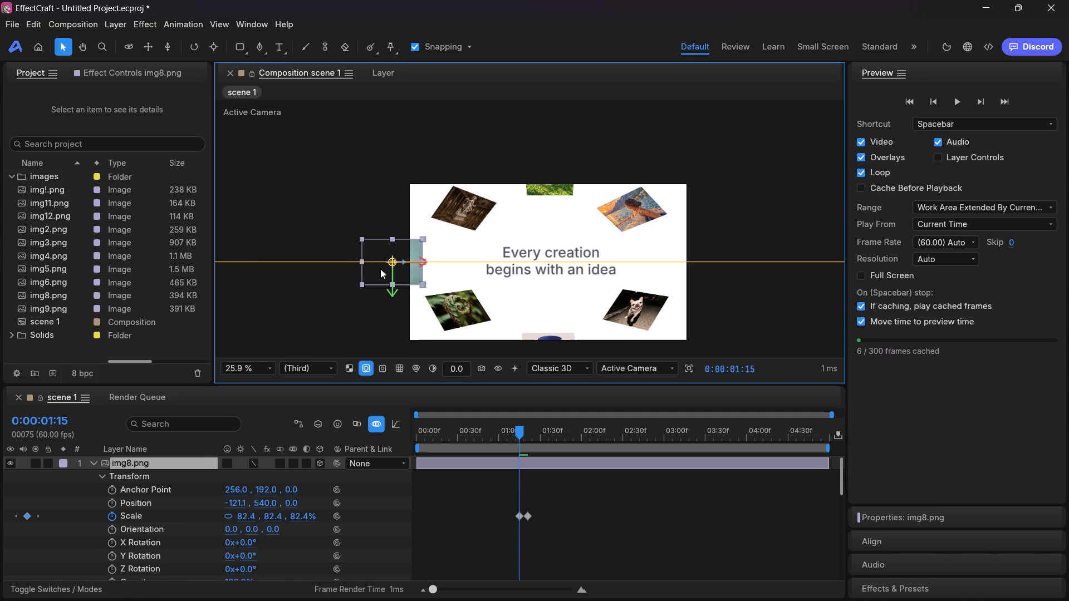
pyautogui.moveTo(380, 269); pyautogui.dragTo(377, 268)
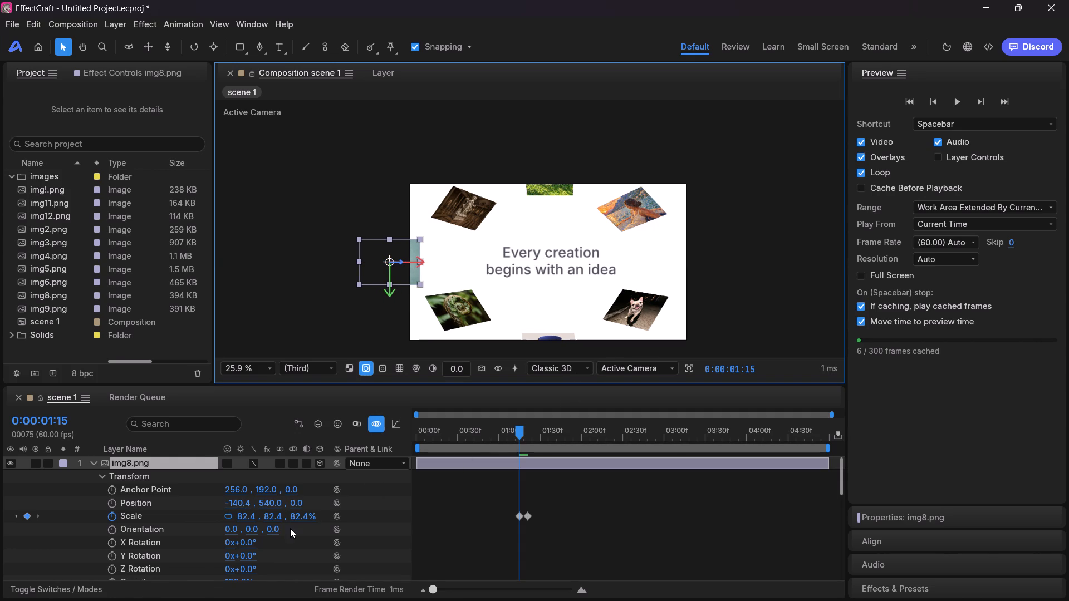
# Set img8.png's scale to 80% at 0:00:01:15.
pyautogui.click(304, 517)
pyautogui.press('BackSpace')
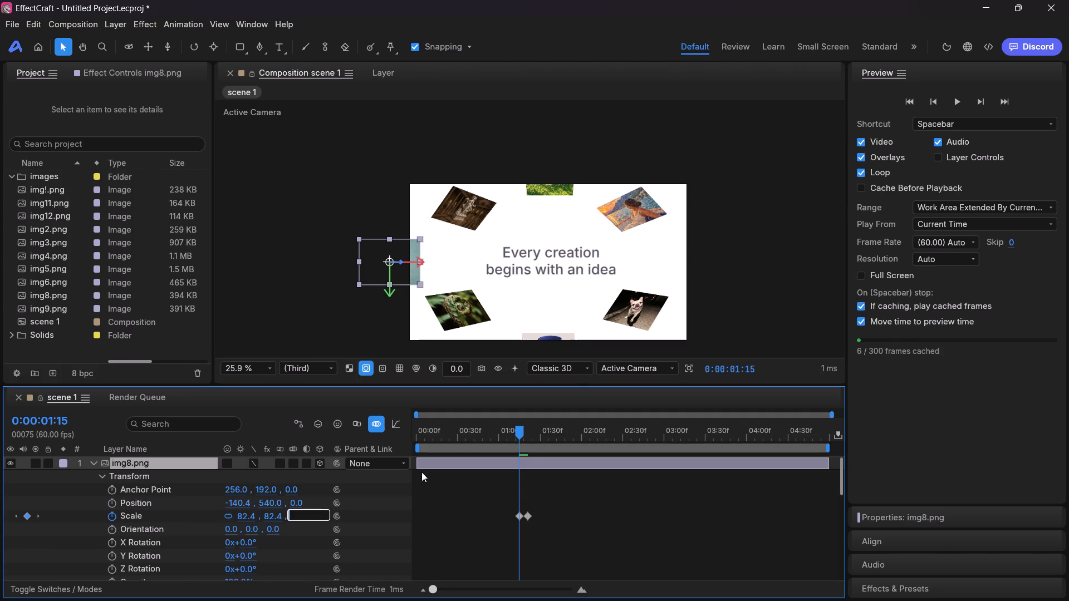
pyautogui.write('80')
pyautogui.click(258, 405)
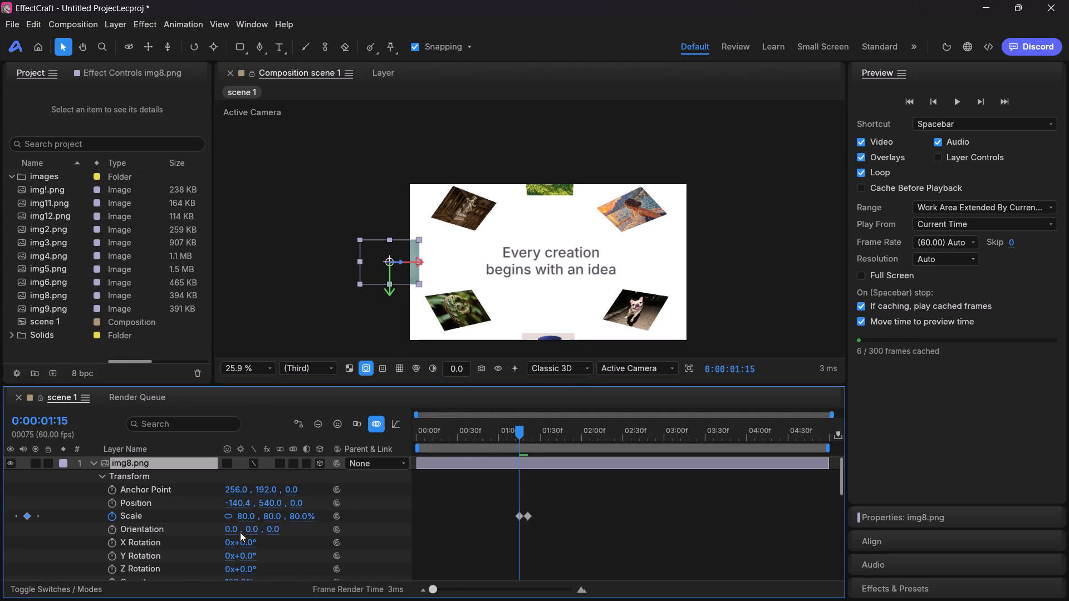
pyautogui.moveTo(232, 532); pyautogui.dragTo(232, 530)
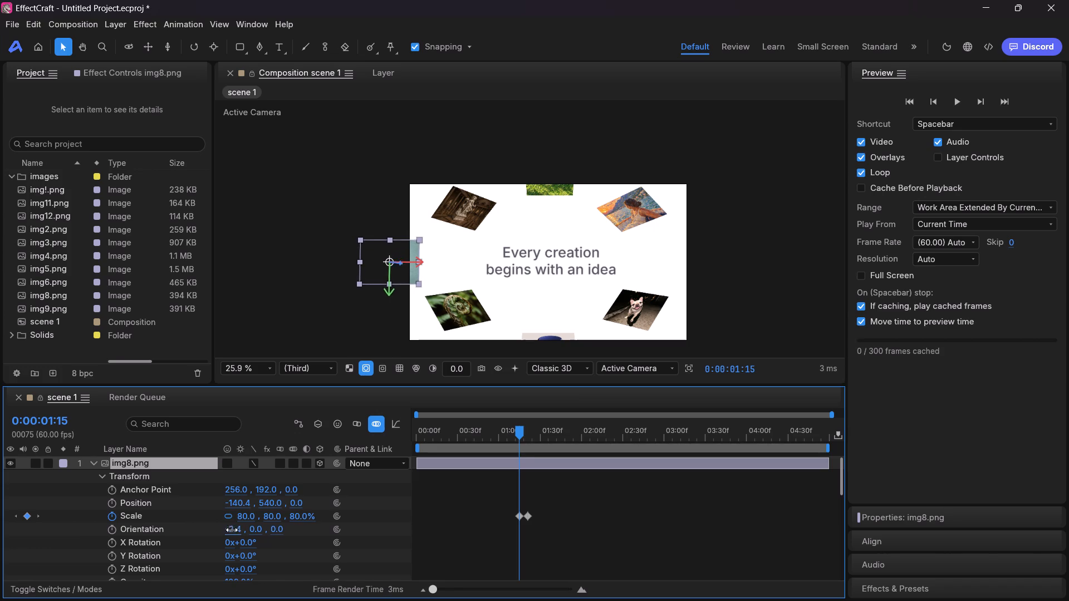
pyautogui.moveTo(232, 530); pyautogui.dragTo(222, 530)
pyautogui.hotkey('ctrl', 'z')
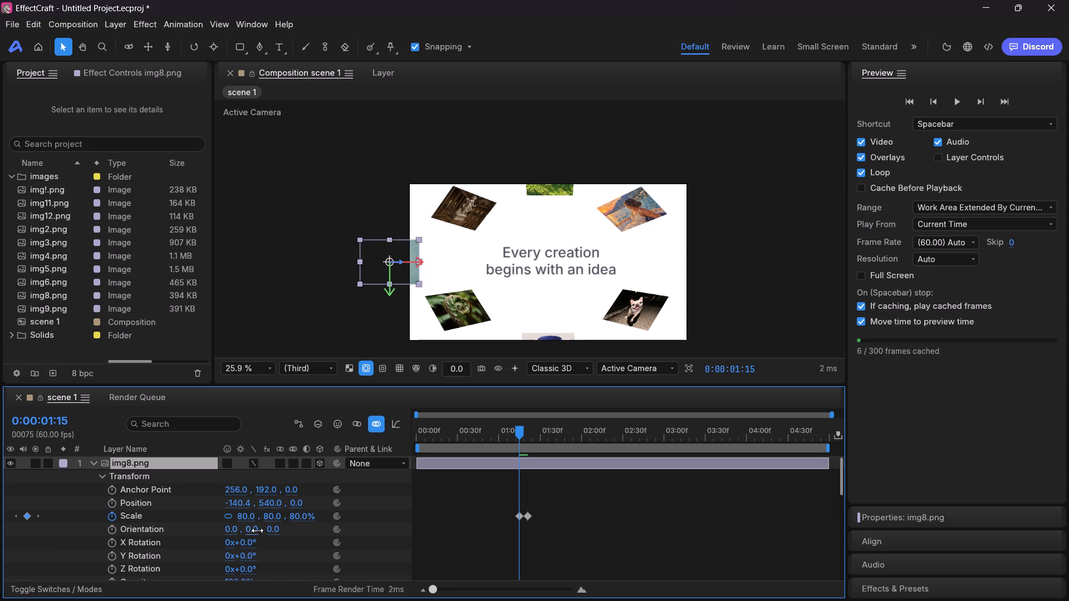
# Turn img8.png in 3D by setting its Y orientation to about -51.2.
pyautogui.moveTo(257, 528); pyautogui.dragTo(229, 529)
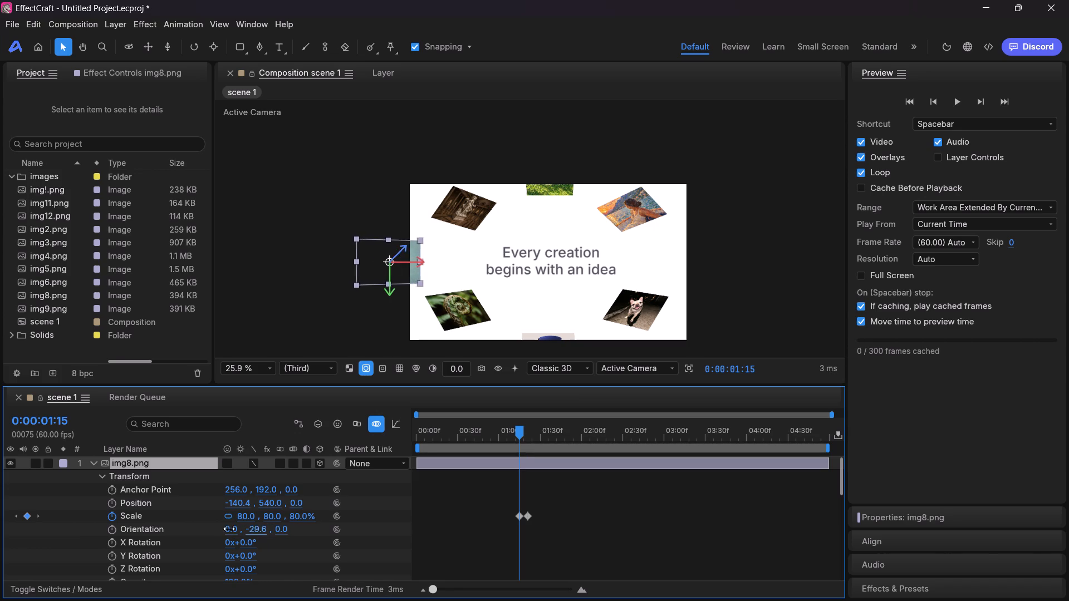
pyautogui.moveTo(229, 529); pyautogui.dragTo(225, 527)
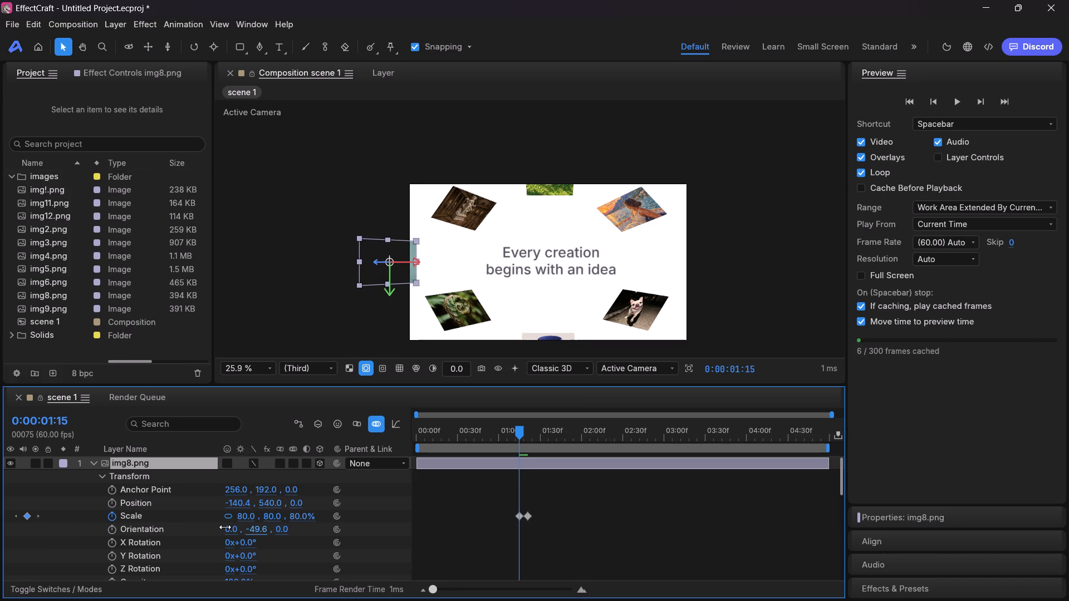
pyautogui.moveTo(225, 527); pyautogui.dragTo(224, 527)
# At 0:00:01:21, push img8.png back in depth to a Z position of about 1865.6, beside the text.
pyautogui.moveTo(518, 433); pyautogui.dragTo(519, 433)
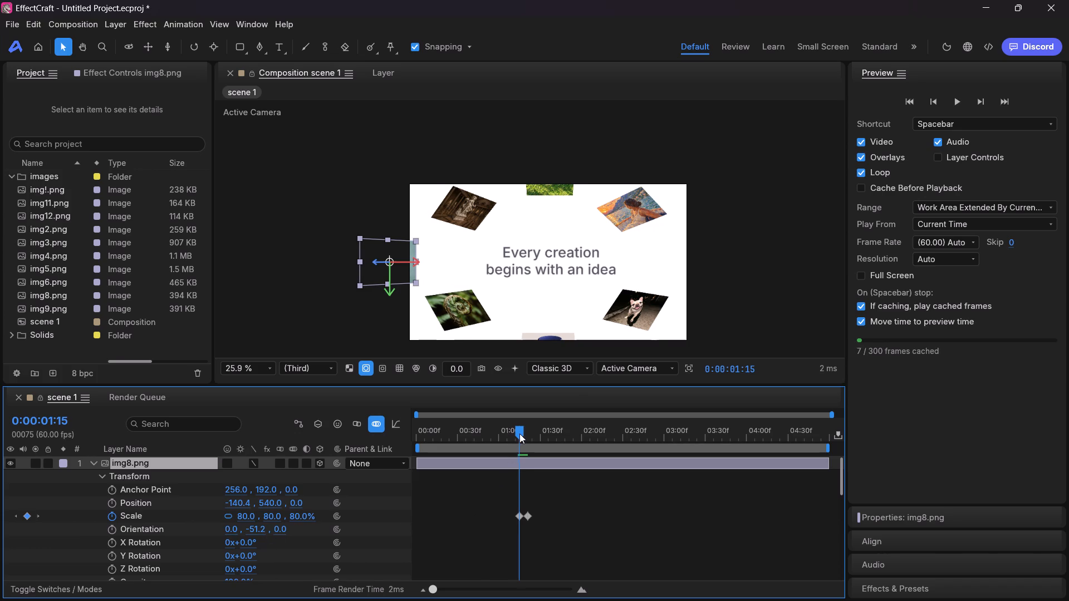
pyautogui.moveTo(519, 433); pyautogui.dragTo(528, 432)
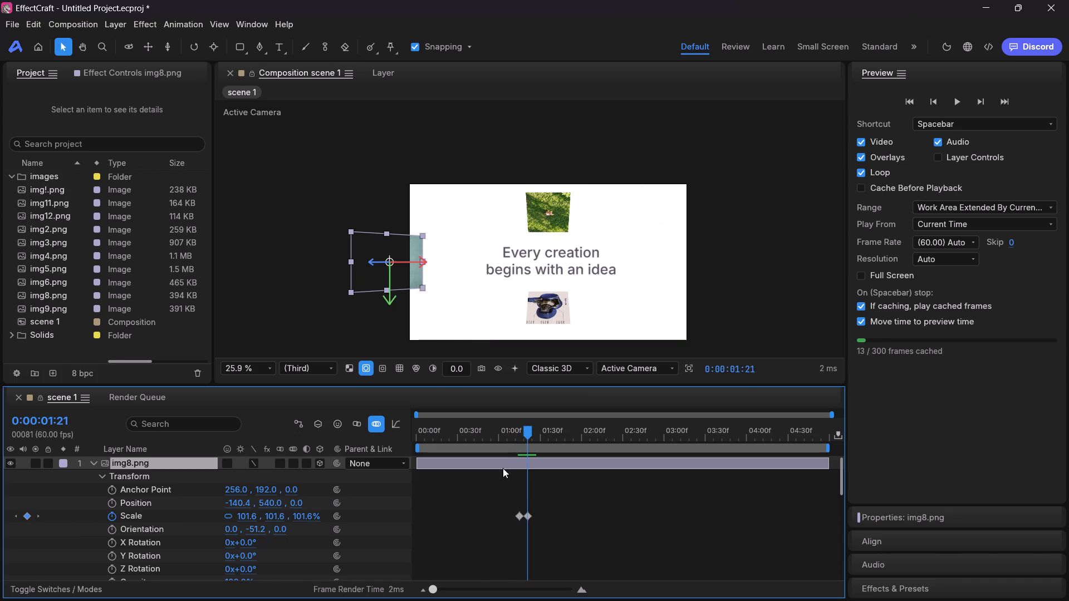
pyautogui.moveTo(295, 502); pyautogui.dragTo(347, 501)
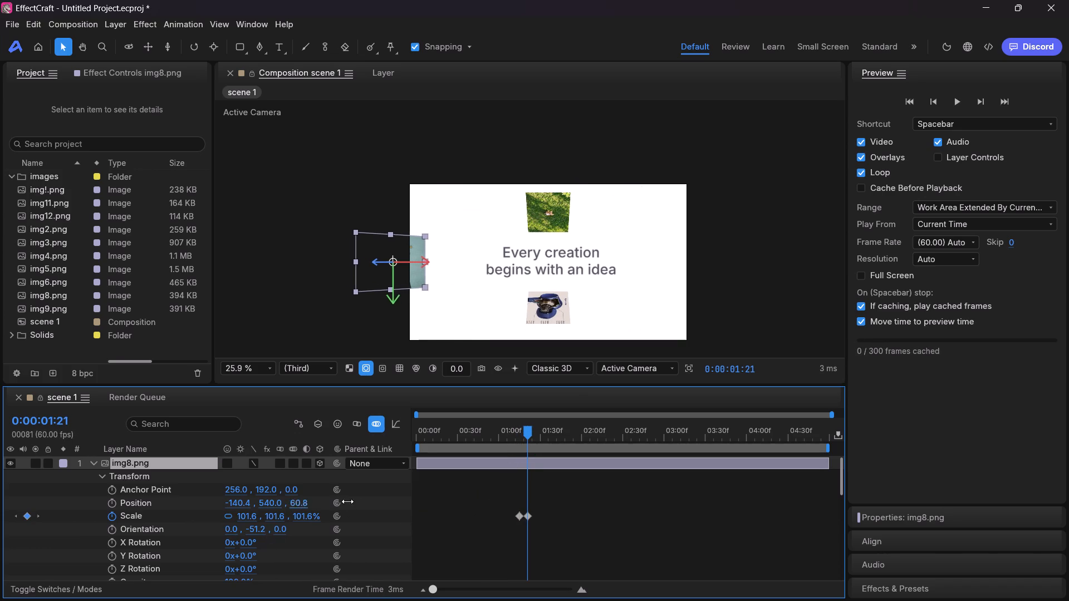
pyautogui.moveTo(347, 501); pyautogui.dragTo(818, 501)
pyautogui.moveTo(300, 504); pyautogui.dragTo(577, 500)
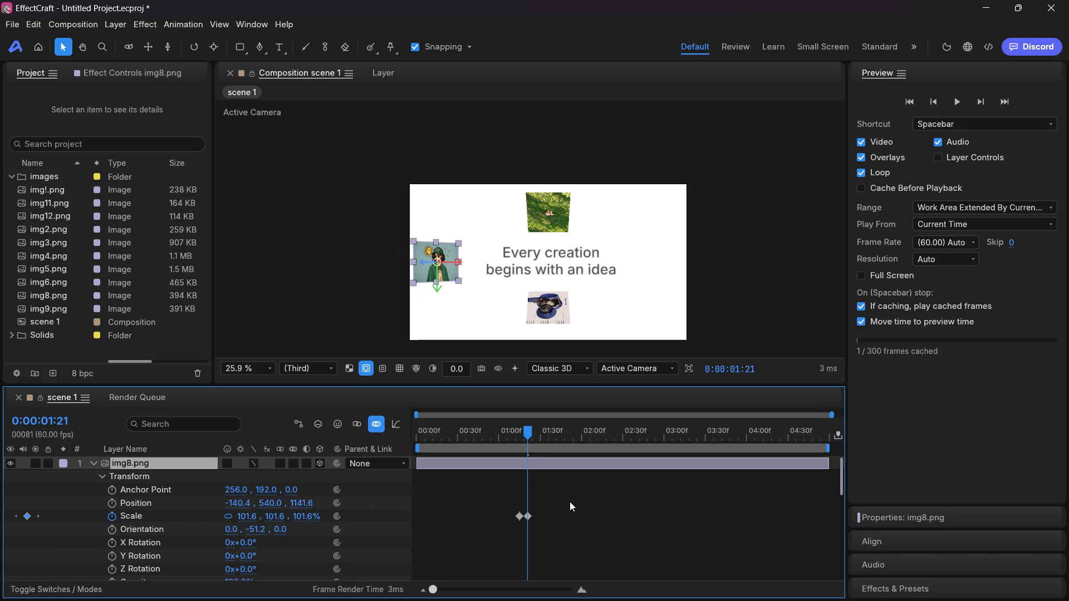
pyautogui.moveTo(298, 501); pyautogui.dragTo(622, 486)
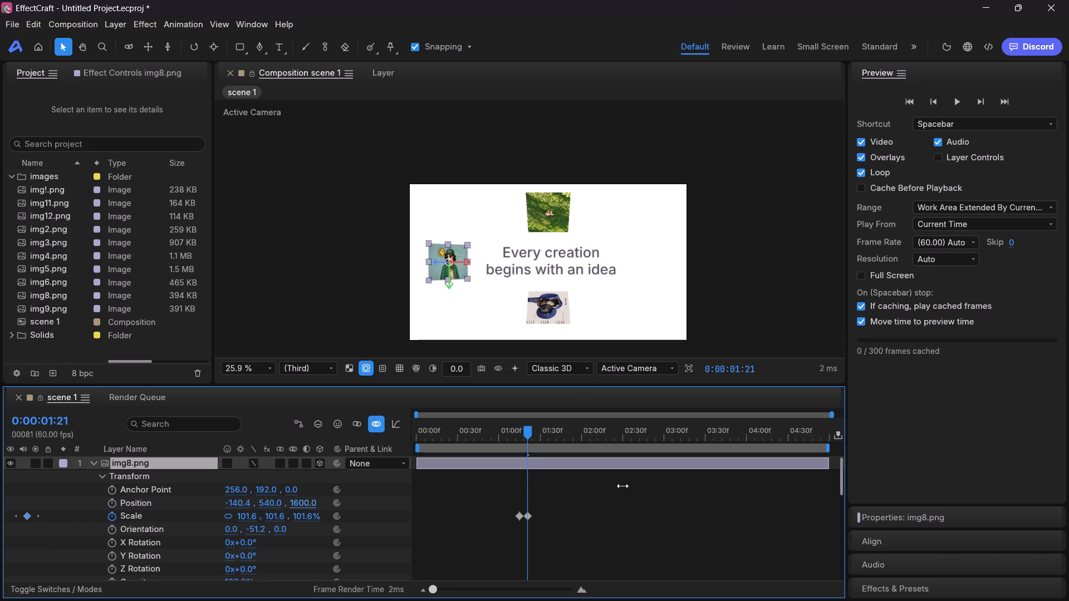
pyautogui.moveTo(622, 486); pyautogui.dragTo(692, 480)
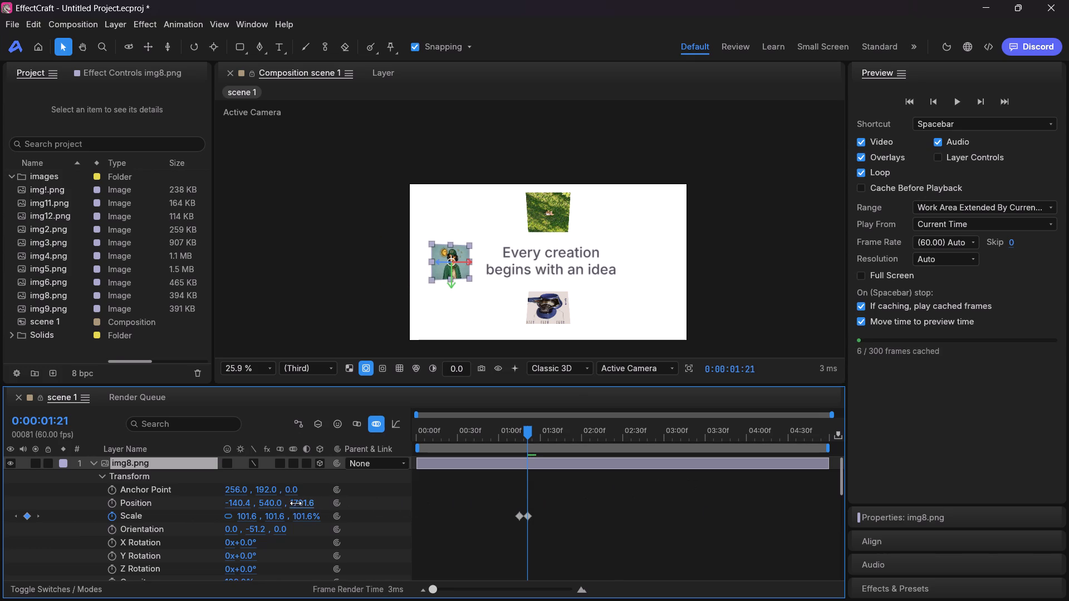
pyautogui.moveTo(298, 503); pyautogui.dragTo(416, 500)
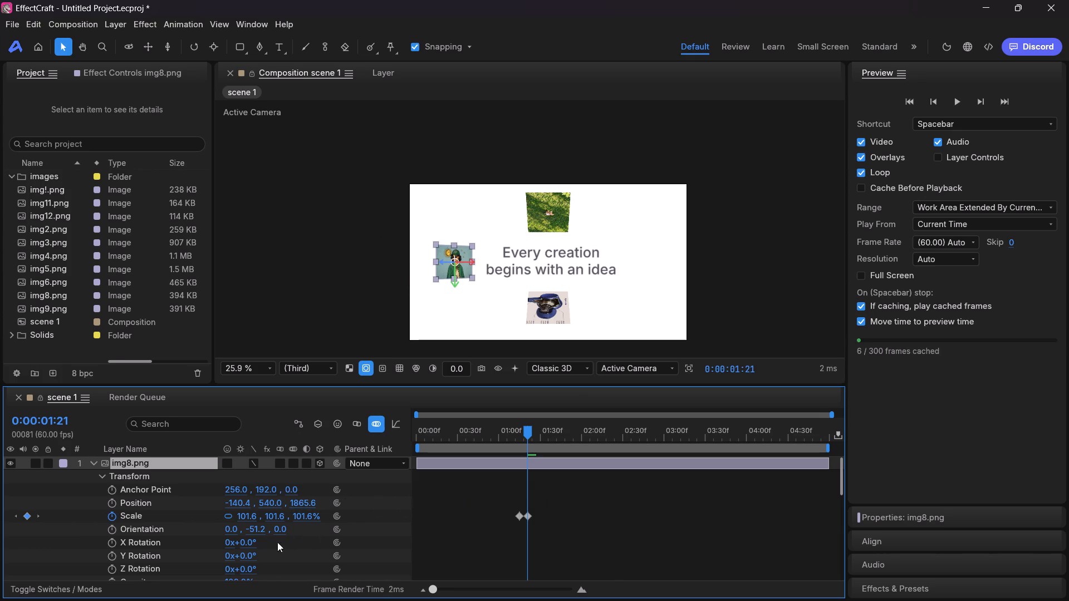
# Enlarge img8.png's scale at the 0:00:01:21 keyframe to about 120.4%, and deselect the layer.
pyautogui.moveTo(310, 519); pyautogui.dragTo(321, 516)
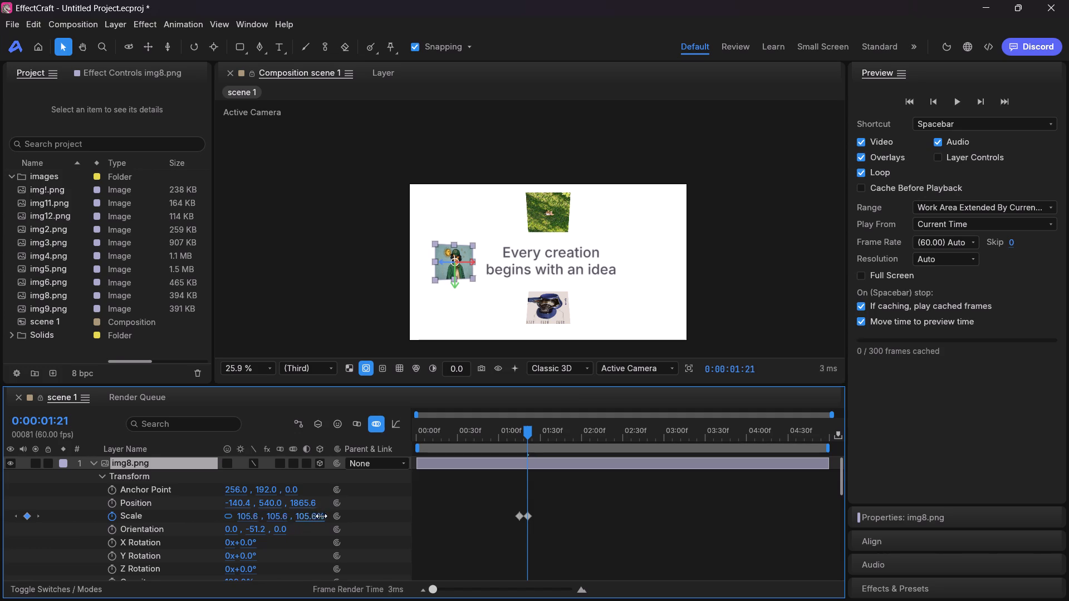
pyautogui.moveTo(321, 516); pyautogui.dragTo(339, 513)
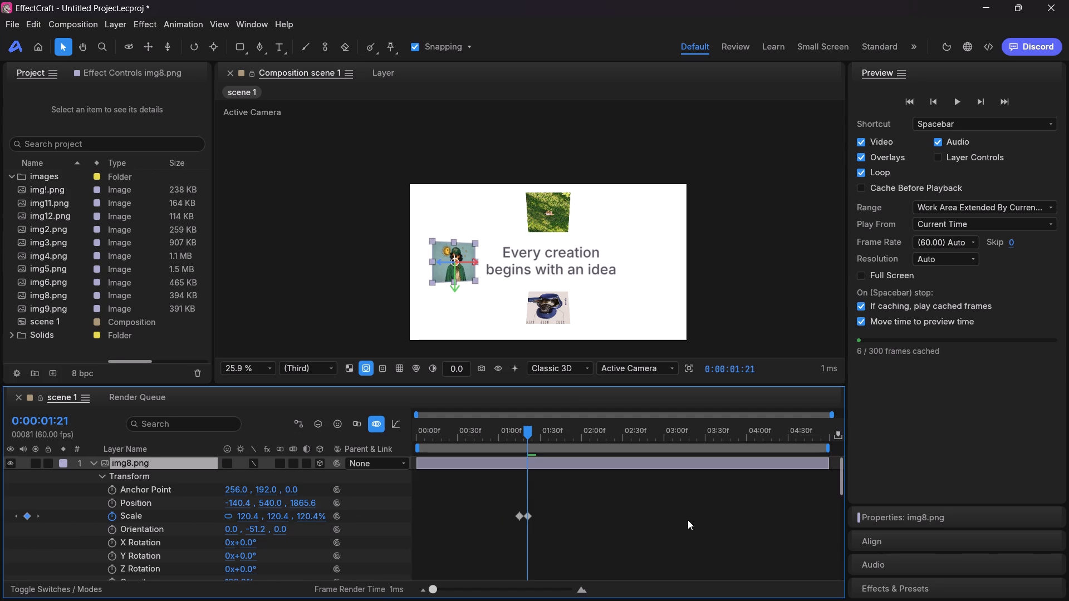
pyautogui.click(688, 520)
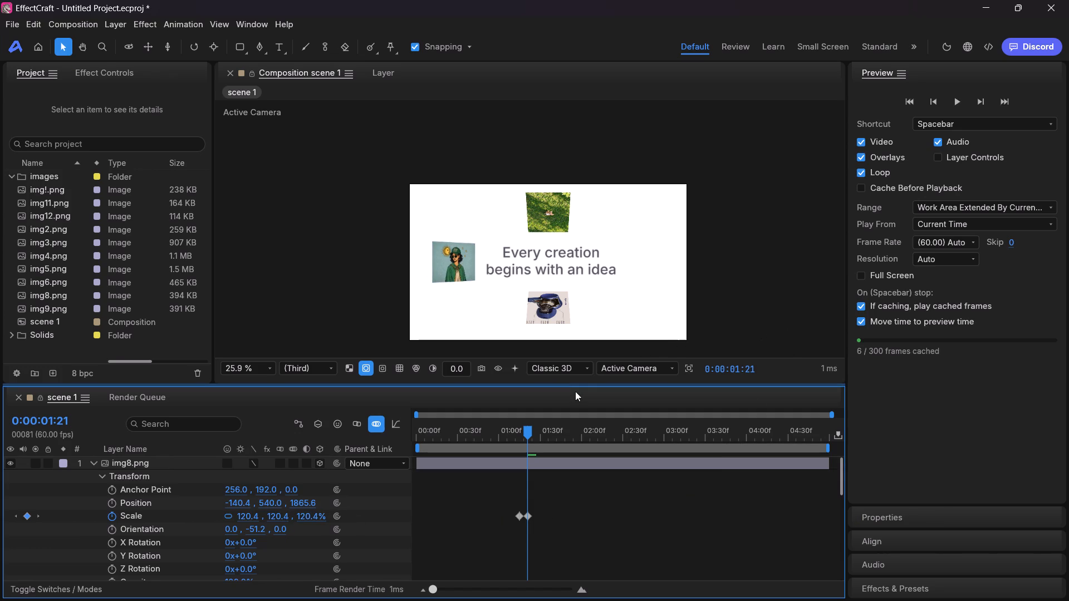
# Start Position keyframing for img8.png at 0:00:01:21.
pyautogui.moveTo(525, 433); pyautogui.dragTo(518, 434)
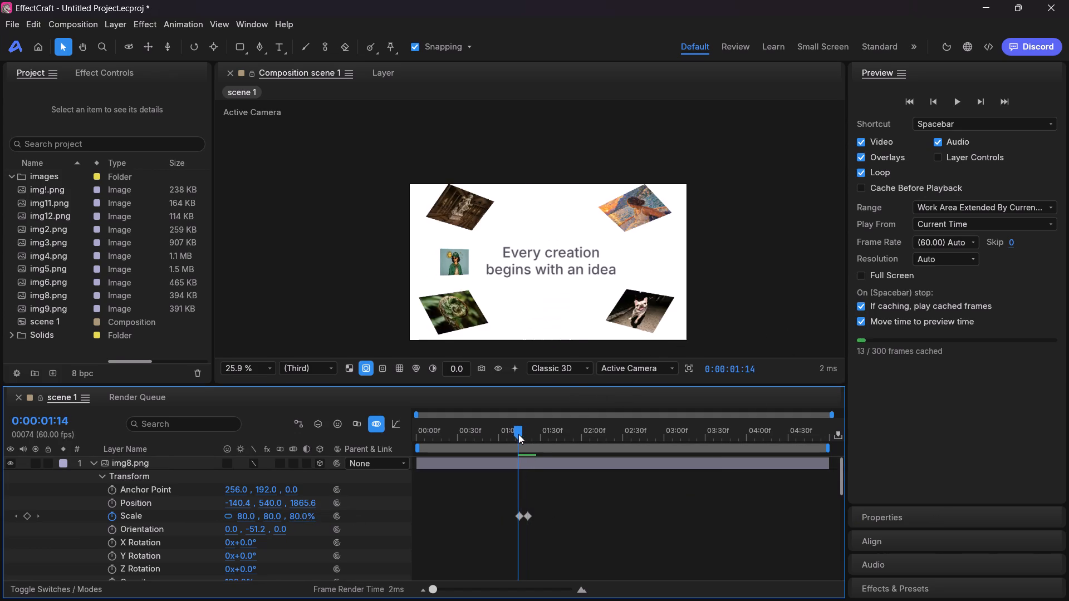
pyautogui.moveTo(518, 434); pyautogui.dragTo(520, 434)
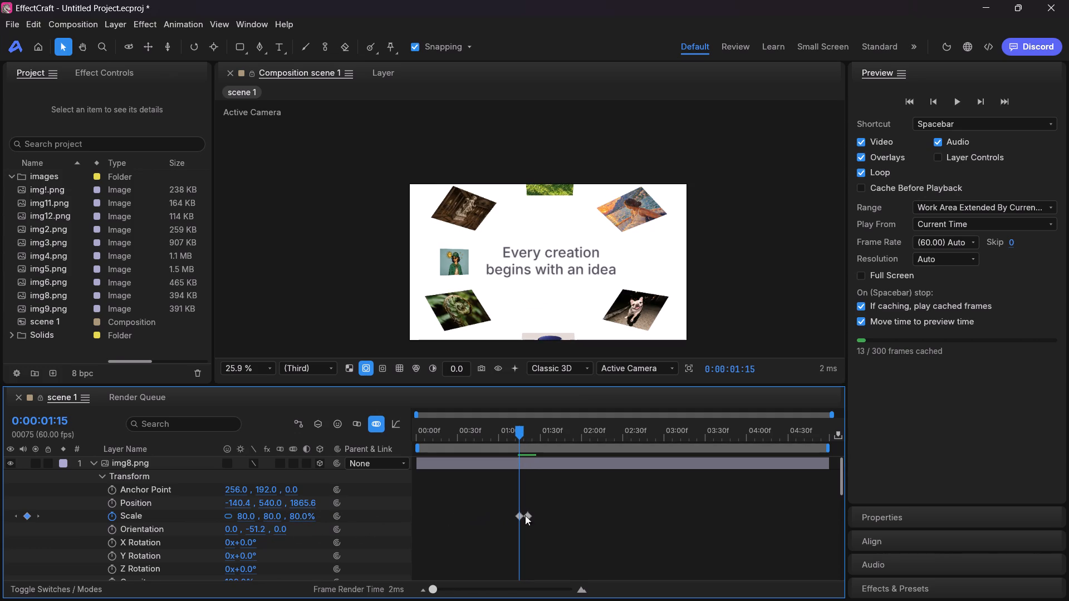
pyautogui.keyDown('ctrl'); pyautogui.scroll(9, 490, 518); pyautogui.keyUp('ctrl')
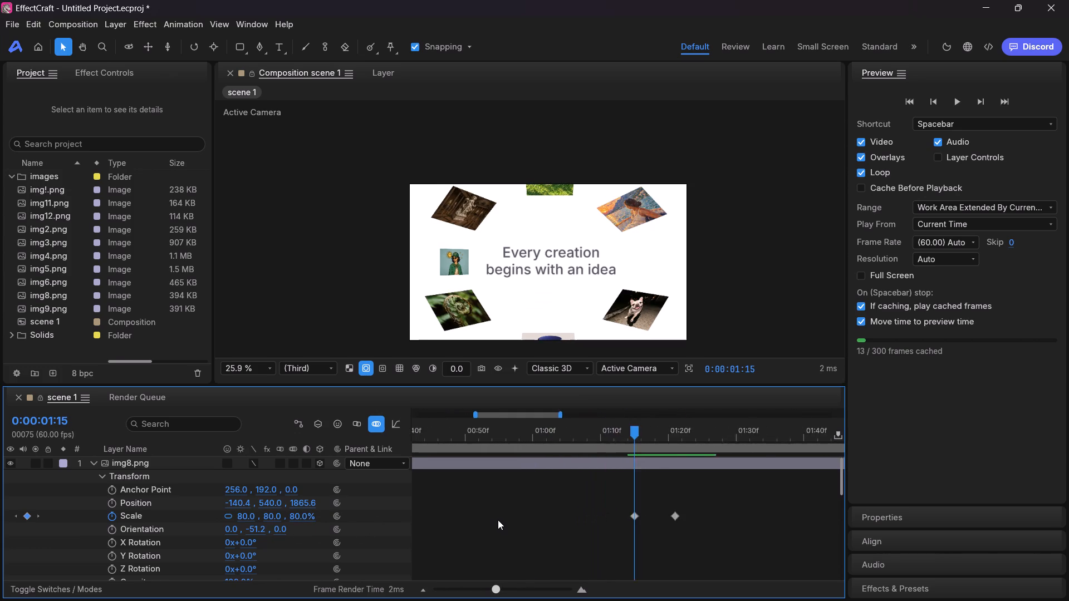
pyautogui.keyDown('ctrl'); pyautogui.scroll(-3, 513, 529); pyautogui.keyUp('ctrl')
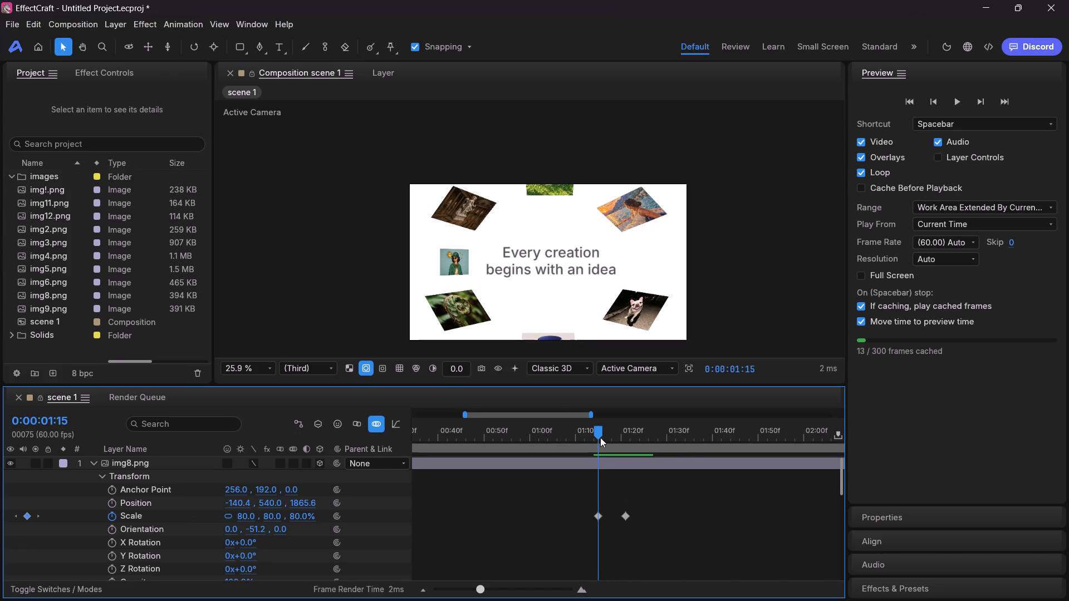
pyautogui.moveTo(598, 432); pyautogui.dragTo(624, 437)
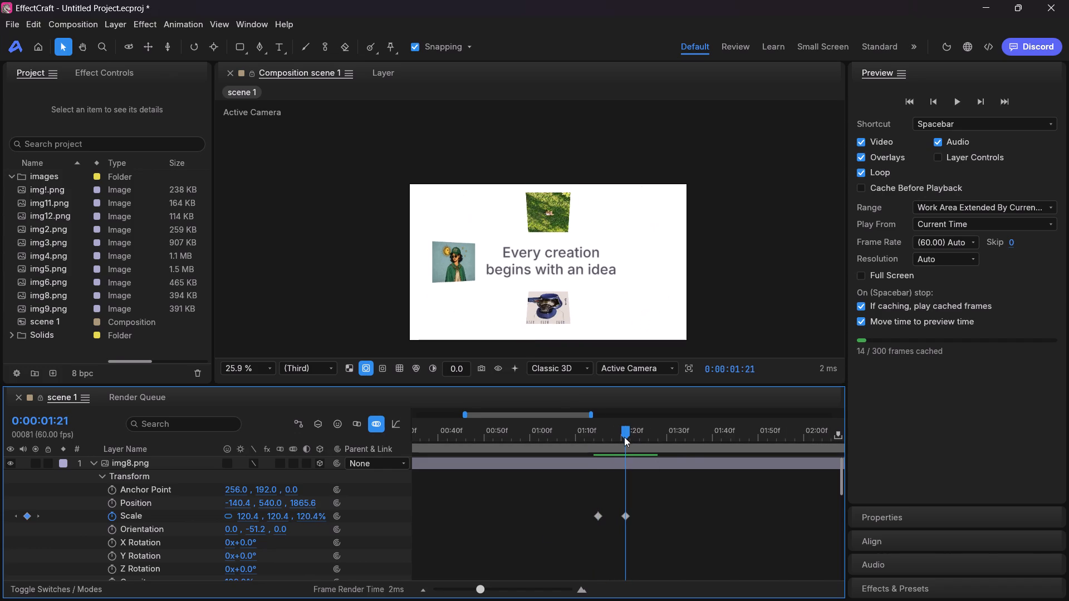
pyautogui.moveTo(624, 437); pyautogui.dragTo(624, 437)
pyautogui.click(113, 505)
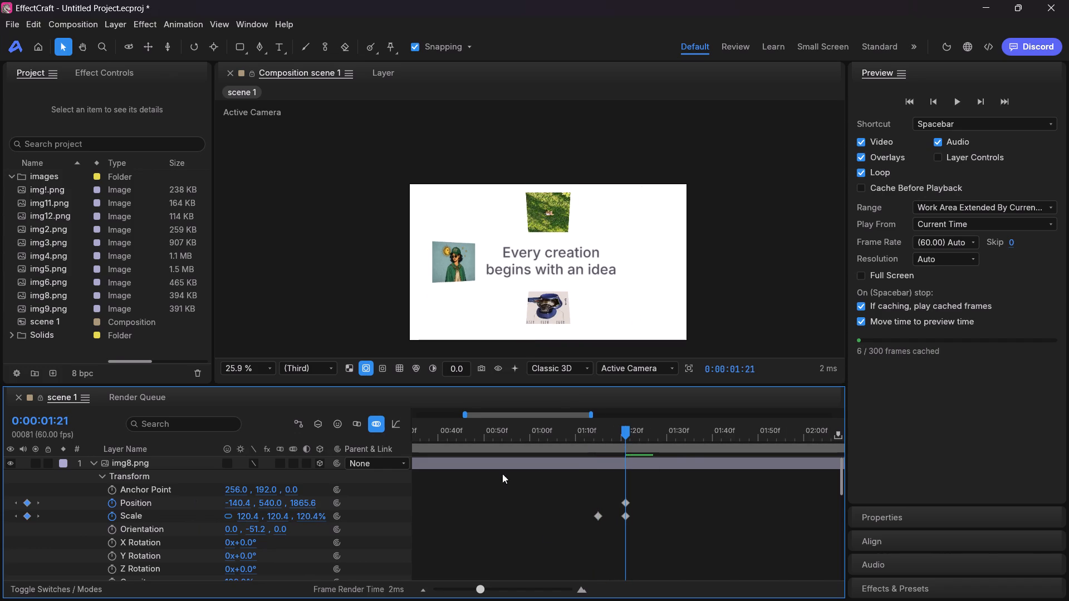
# At 0:00:01:15, bring img8.png forward in depth to a Z position of about 61.6, mostly outside the frame's left edge.
pyautogui.moveTo(625, 439); pyautogui.dragTo(595, 440)
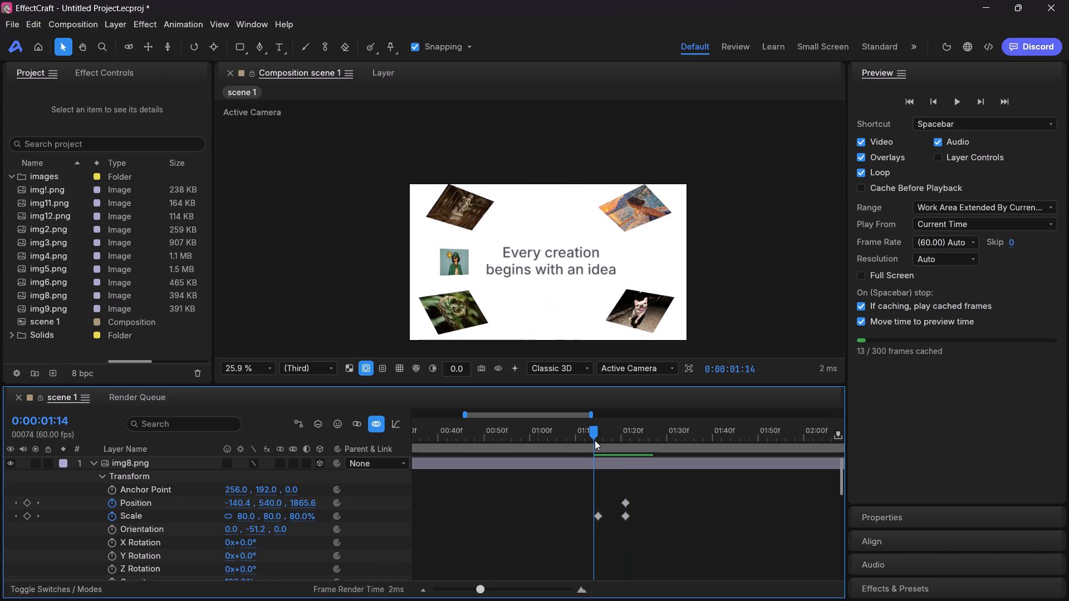
pyautogui.moveTo(595, 440); pyautogui.dragTo(597, 440)
pyautogui.moveTo(313, 503); pyautogui.dragTo(312, 503)
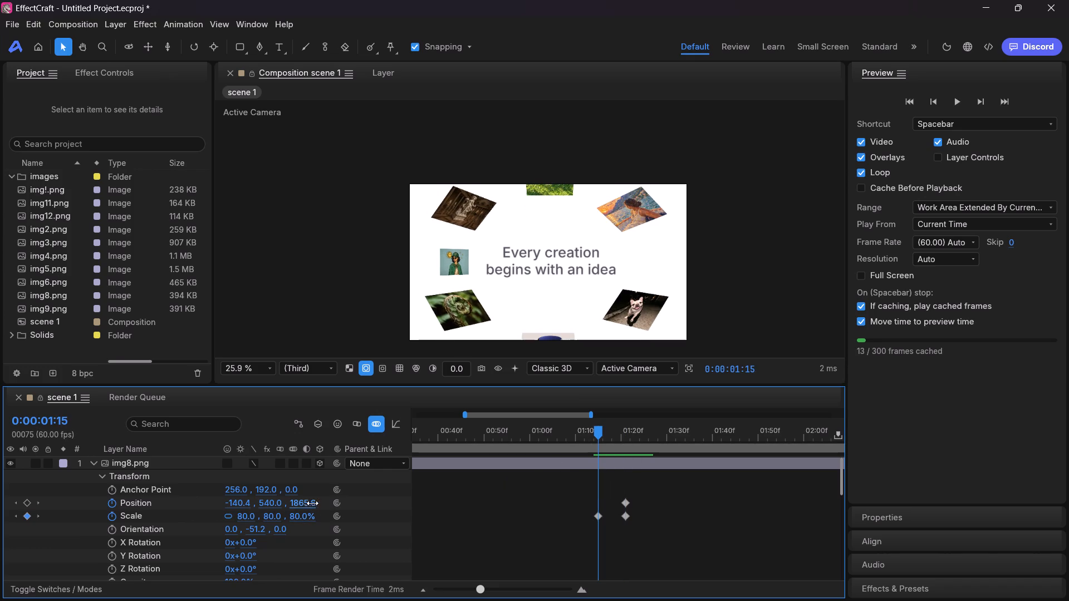
pyautogui.moveTo(312, 503); pyautogui.dragTo(87, 506)
pyautogui.moveTo(308, 504); pyautogui.dragTo(64, 514)
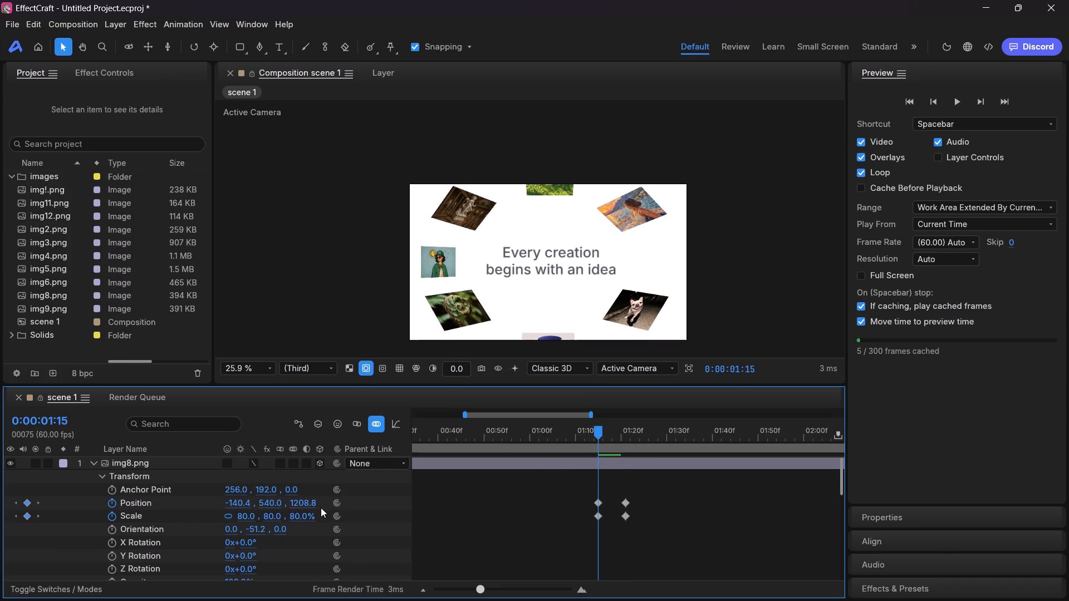
pyautogui.moveTo(315, 508); pyautogui.dragTo(70, 527)
pyautogui.moveTo(312, 503); pyautogui.dragTo(81, 518)
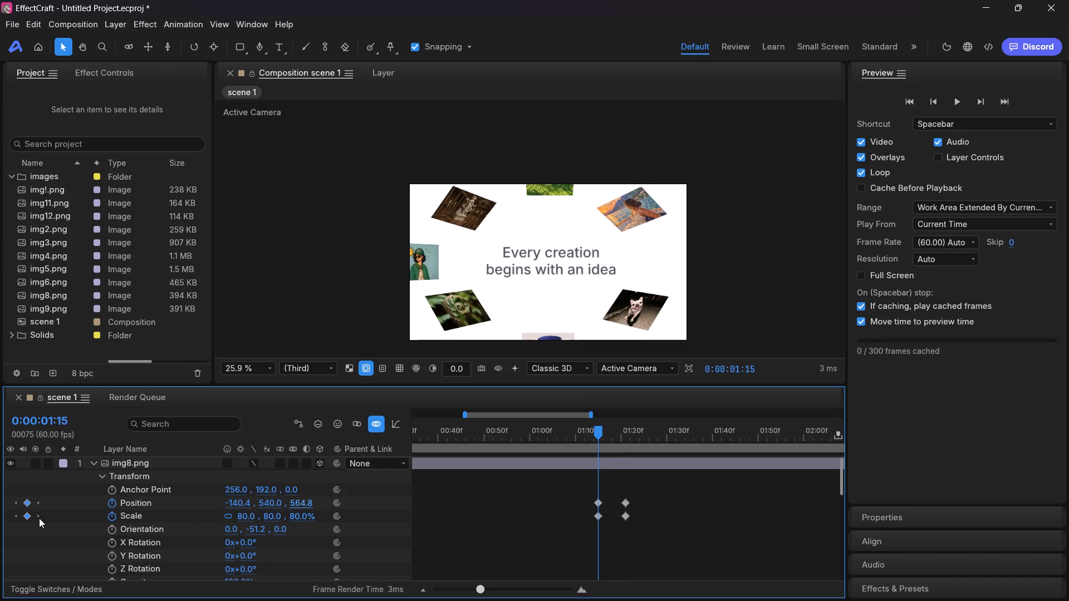
pyautogui.moveTo(311, 503); pyautogui.dragTo(80, 520)
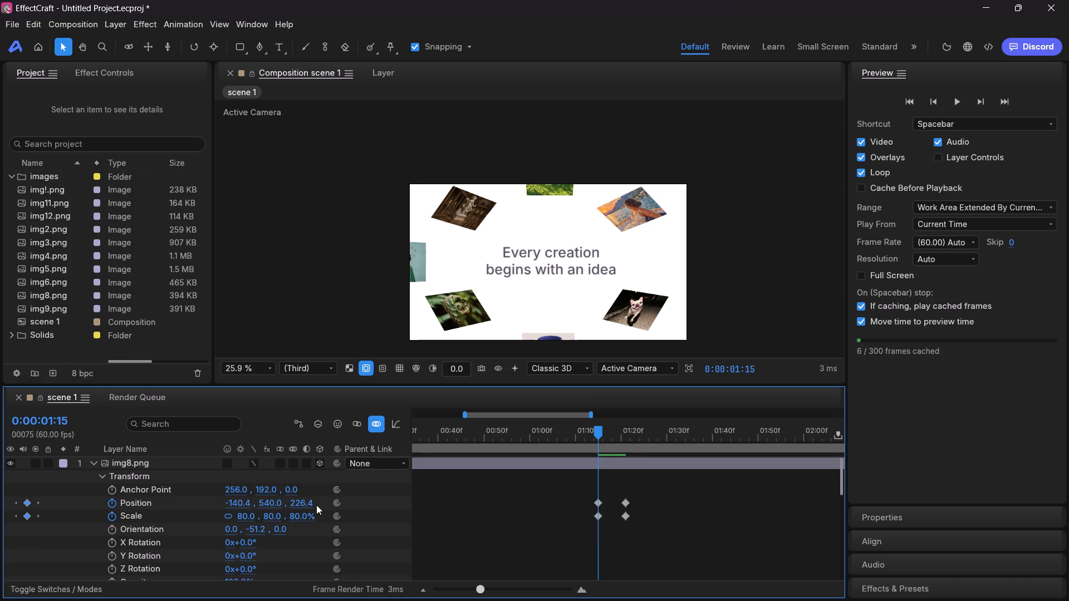
pyautogui.moveTo(314, 503); pyautogui.dragTo(173, 517)
pyautogui.moveTo(302, 505); pyautogui.dragTo(317, 505)
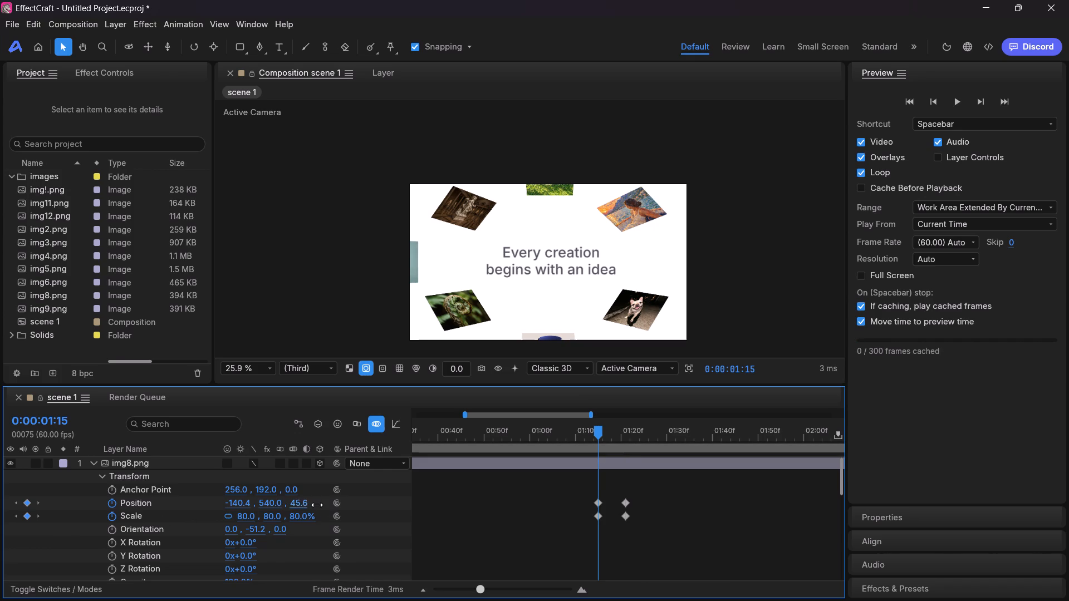
pyautogui.moveTo(317, 505); pyautogui.dragTo(327, 504)
# Set img8.png's scale at the 0:00:01:15 keyframe to 90% and review its entrance up to 0:00:01:21.
pyautogui.click(307, 519)
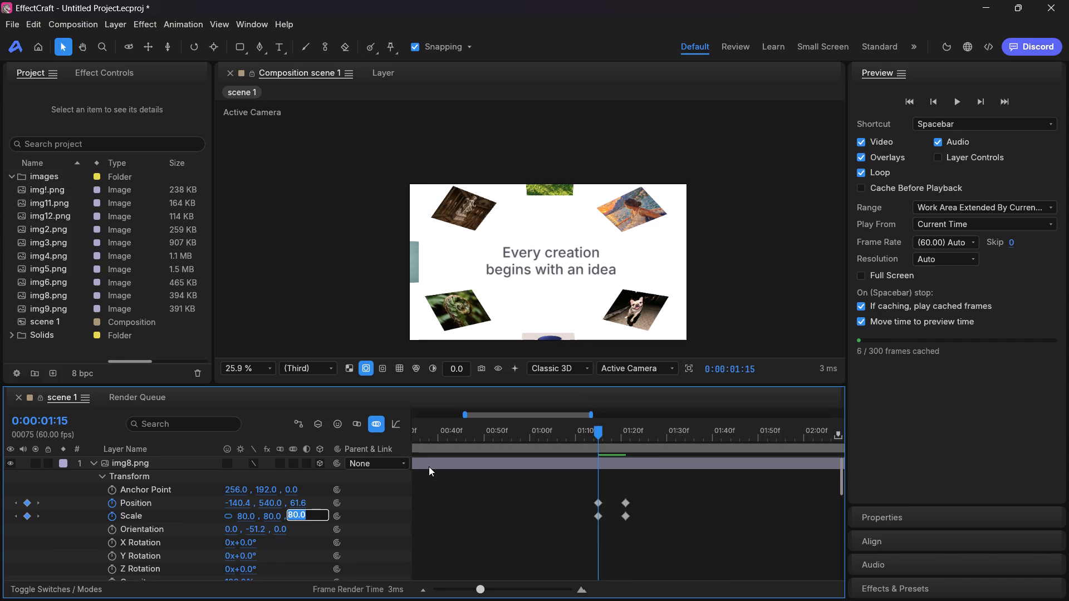
pyautogui.press('BackSpace')
pyautogui.write('90')
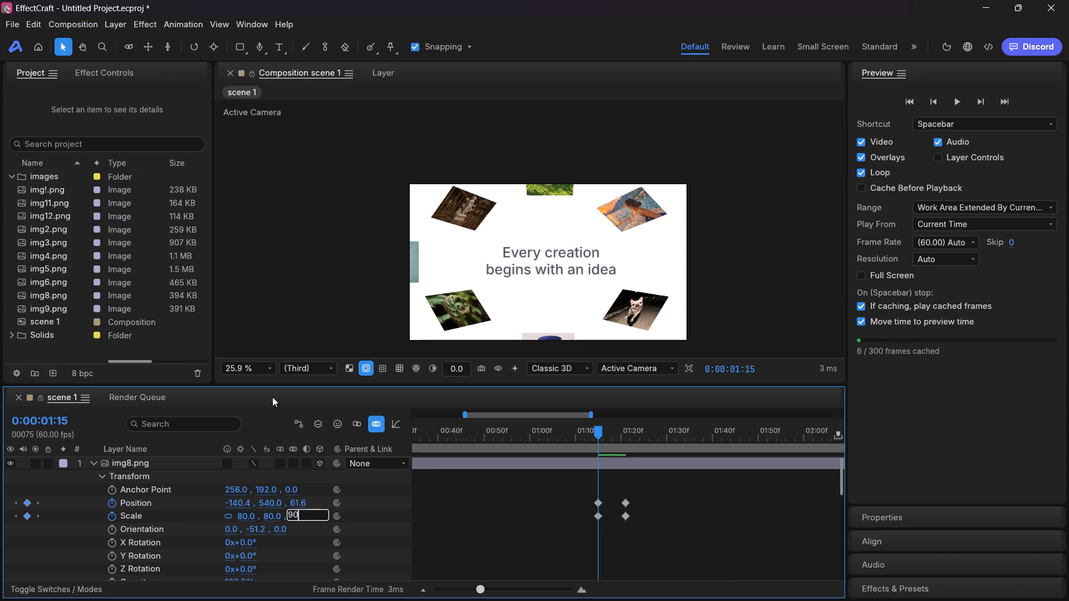
pyautogui.click(272, 397)
pyautogui.moveTo(596, 427); pyautogui.dragTo(605, 427)
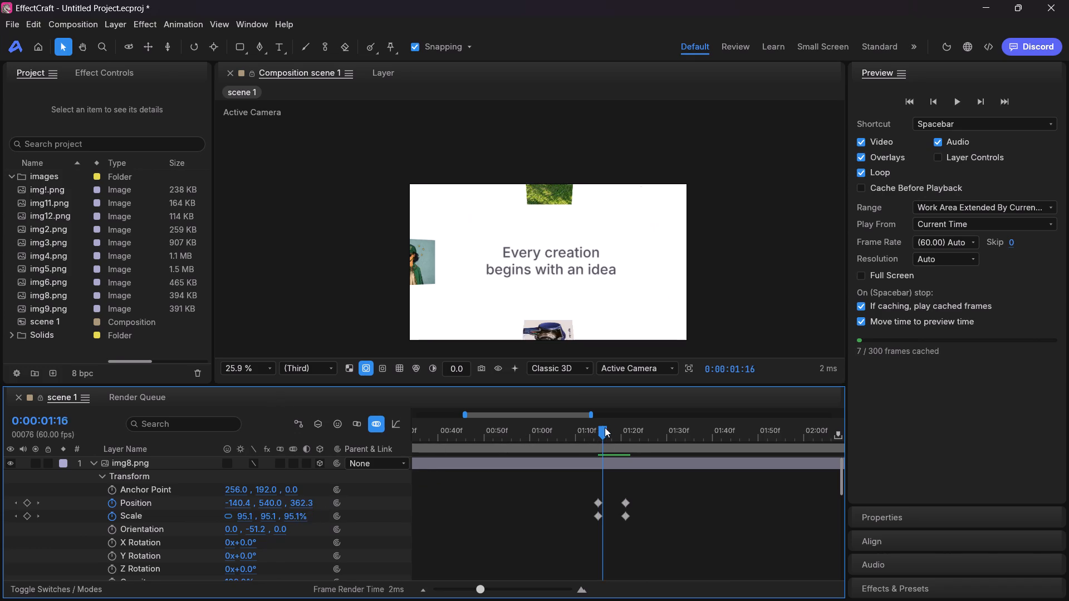
pyautogui.moveTo(605, 427); pyautogui.dragTo(627, 427)
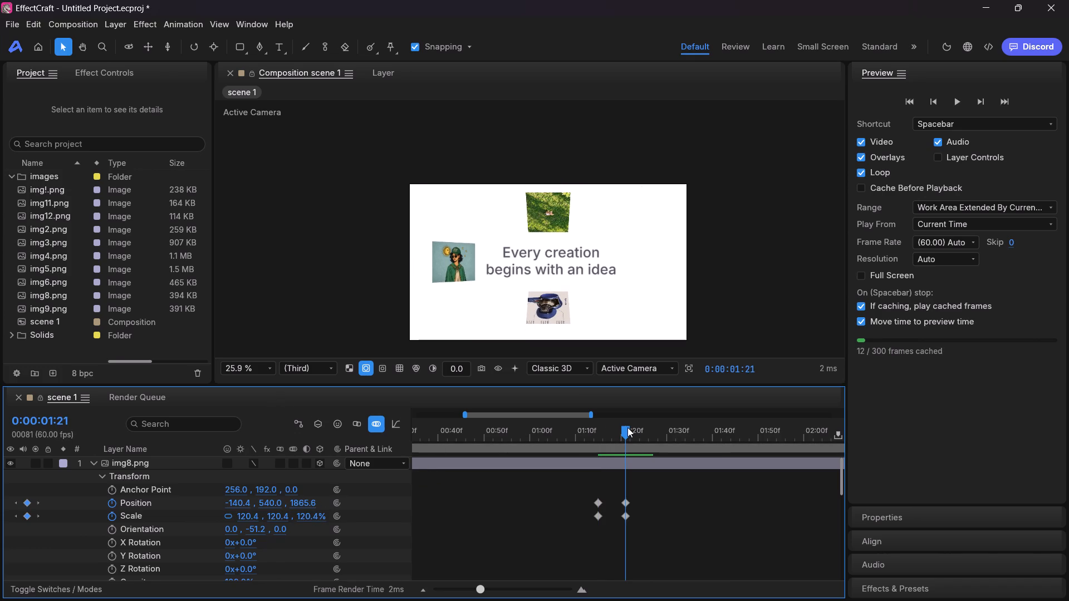
pyautogui.moveTo(628, 428); pyautogui.dragTo(604, 441)
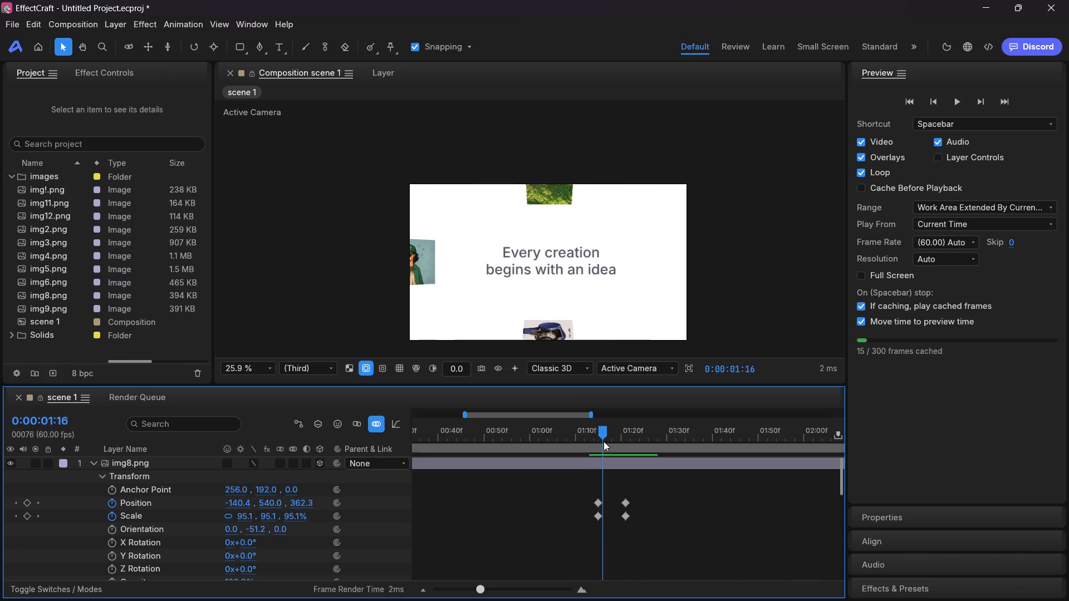
pyautogui.moveTo(604, 441); pyautogui.dragTo(597, 444)
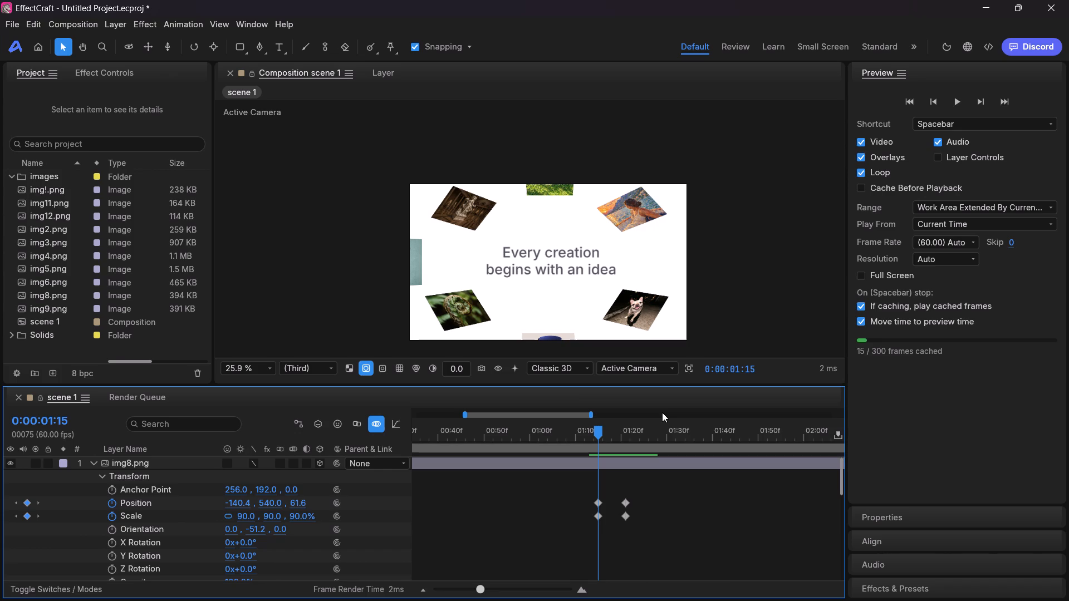
# Switch to YouTube Music in the Brave browser, play Marshmello's Alone, pin it to Listen again, and return to EffectCraft.
pyautogui.click(781, 587)
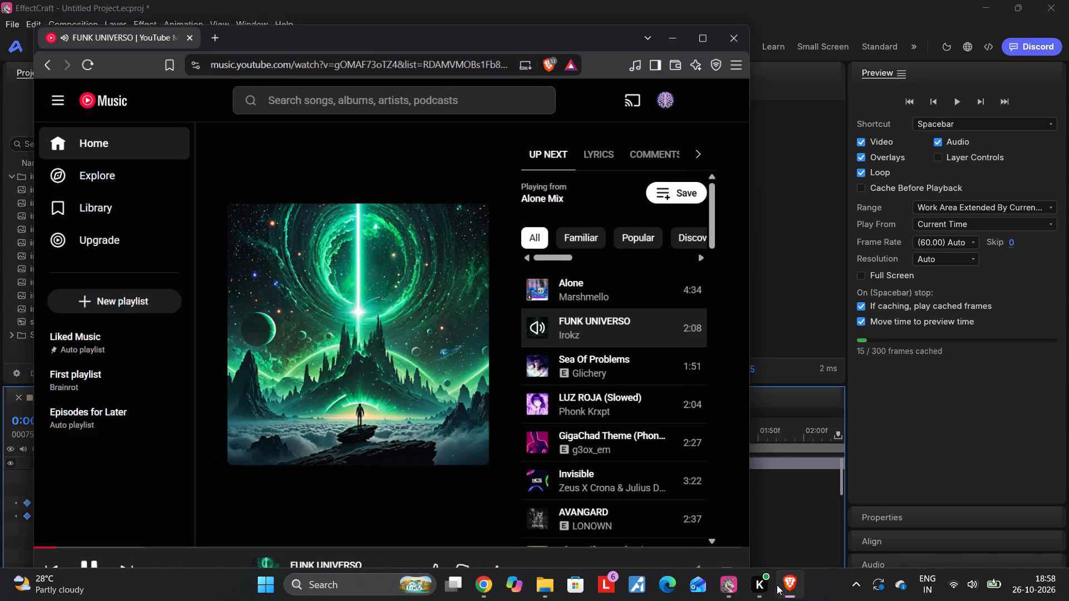
pyautogui.click(537, 278)
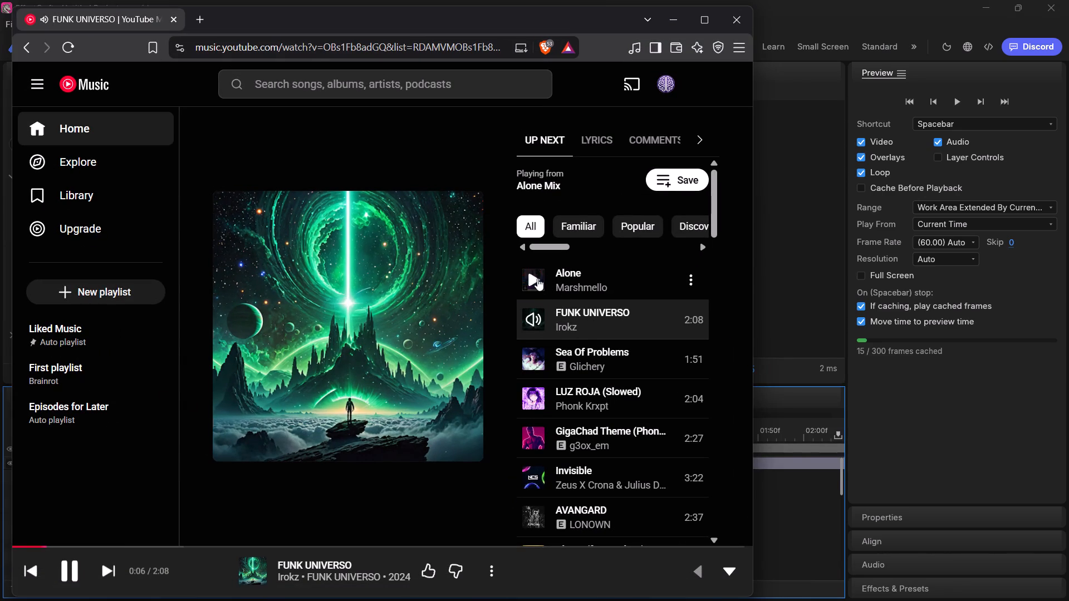
pyautogui.click(477, 569)
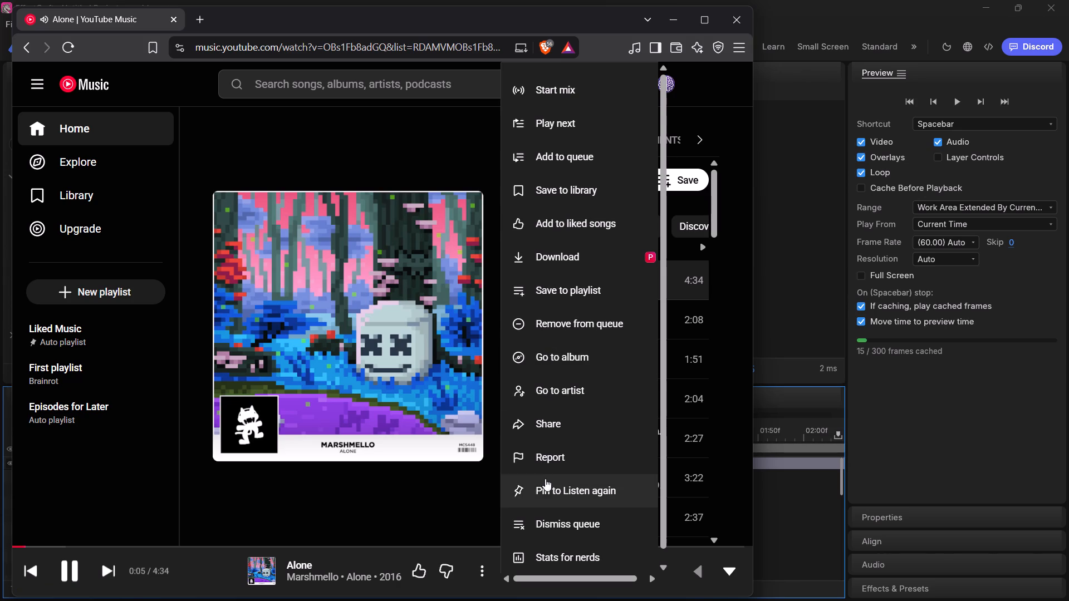
pyautogui.click(536, 498)
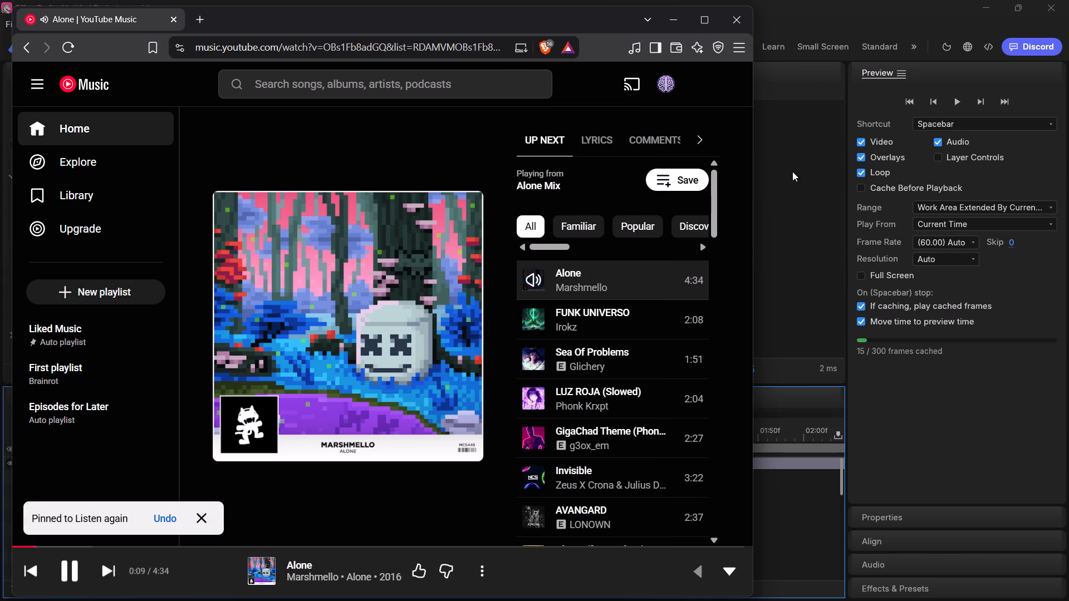
pyautogui.click(676, 21)
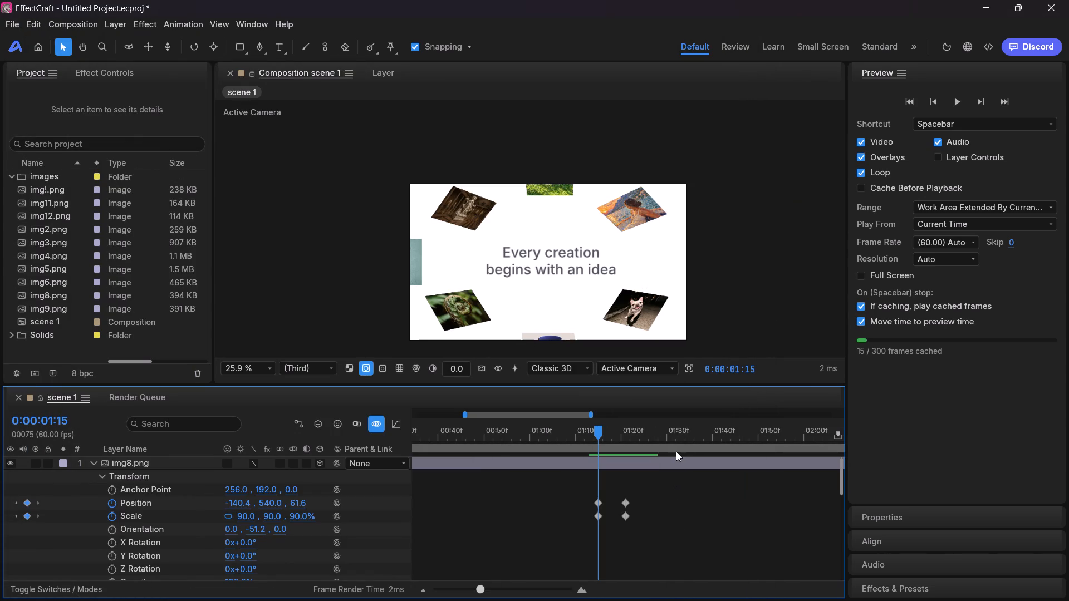
# Review img8.png's entrance between 0:00:01:15 and 0:00:01:20.
pyautogui.moveTo(601, 435); pyautogui.dragTo(606, 435)
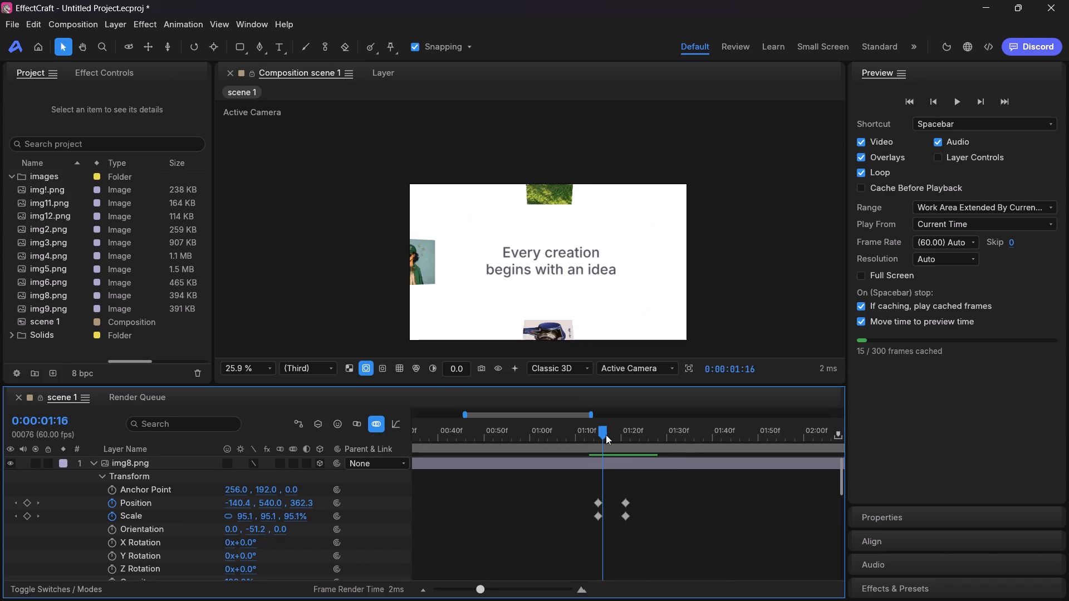
pyautogui.moveTo(606, 435); pyautogui.dragTo(620, 439)
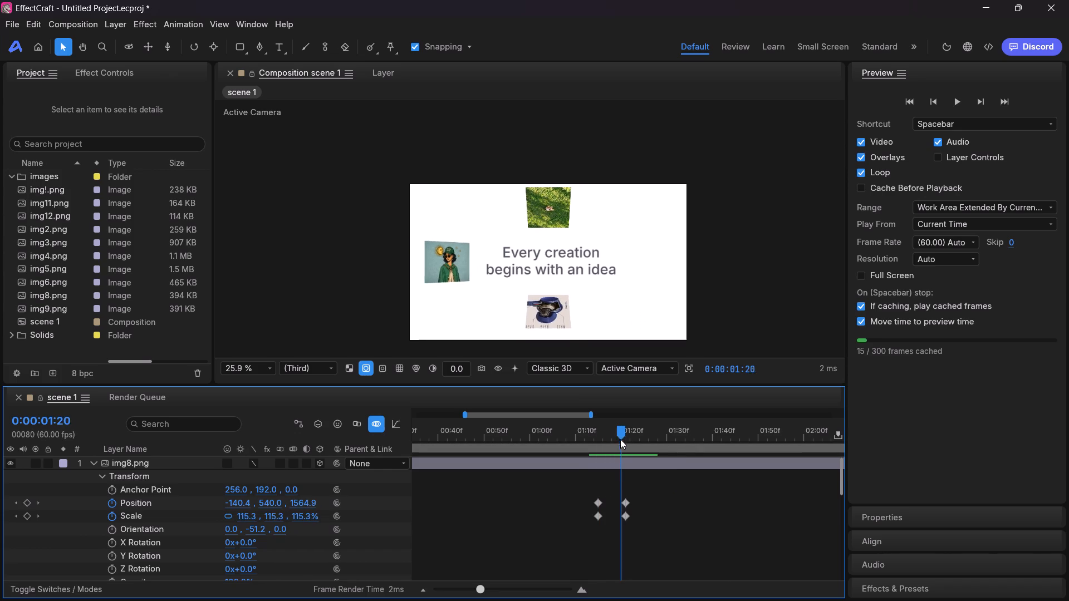
pyautogui.moveTo(620, 439); pyautogui.dragTo(599, 451)
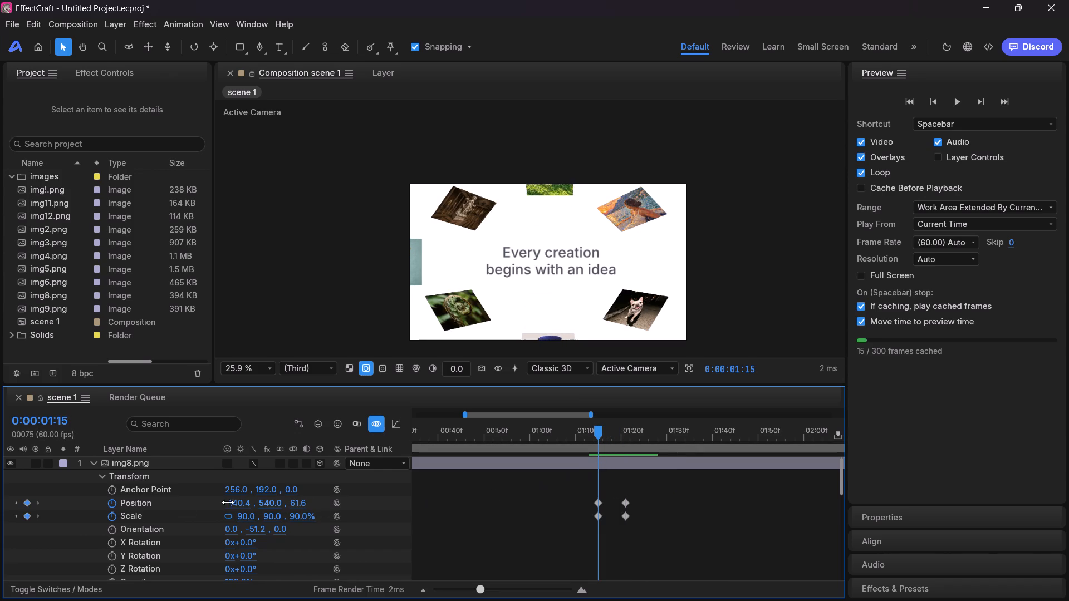
# Collapse the img5.png layer's properties in the scene 1 timeline.
pyautogui.scroll(5, 139, 503)
pyautogui.scroll(-2, 139, 503)
pyautogui.scroll(2, 139, 503)
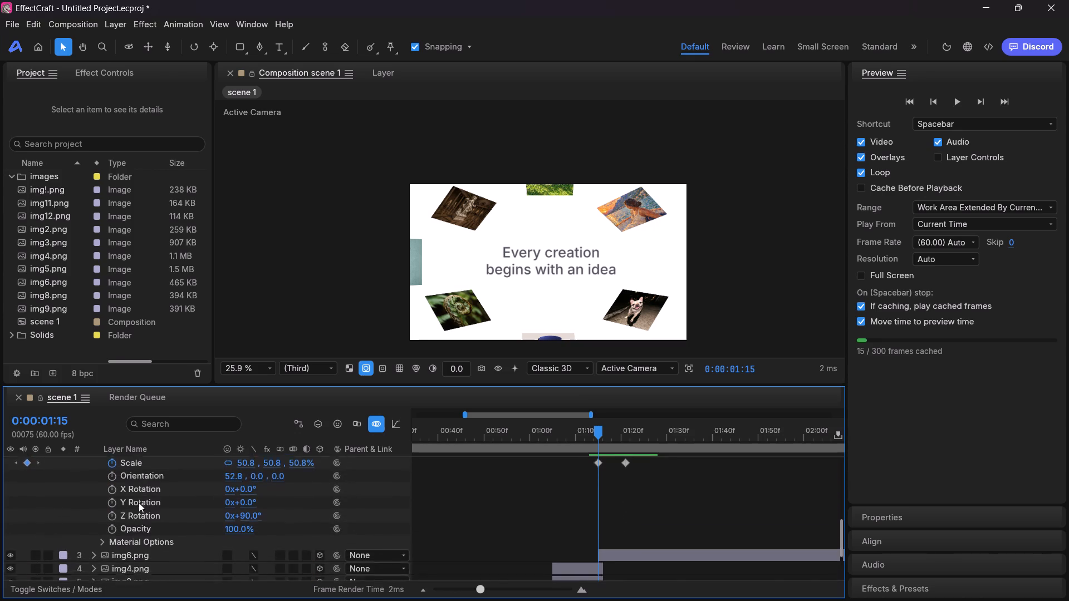
pyautogui.scroll(2, 139, 503)
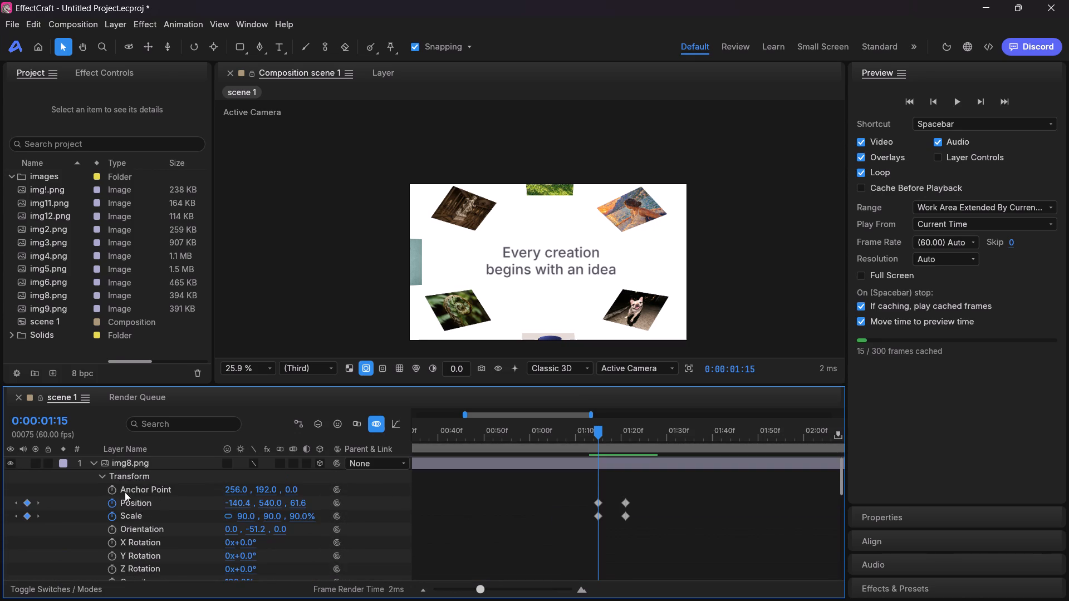
pyautogui.scroll(-2, 111, 492)
pyautogui.scroll(1, 111, 492)
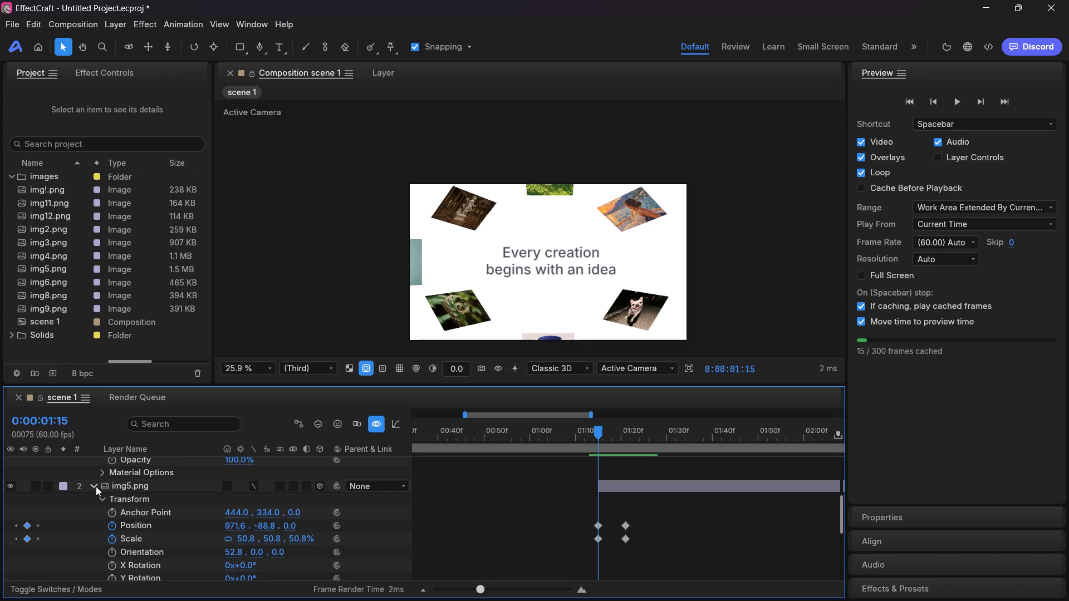
pyautogui.scroll(1, 176, 494)
pyautogui.scroll(-2, 176, 494)
pyautogui.scroll(1, 176, 494)
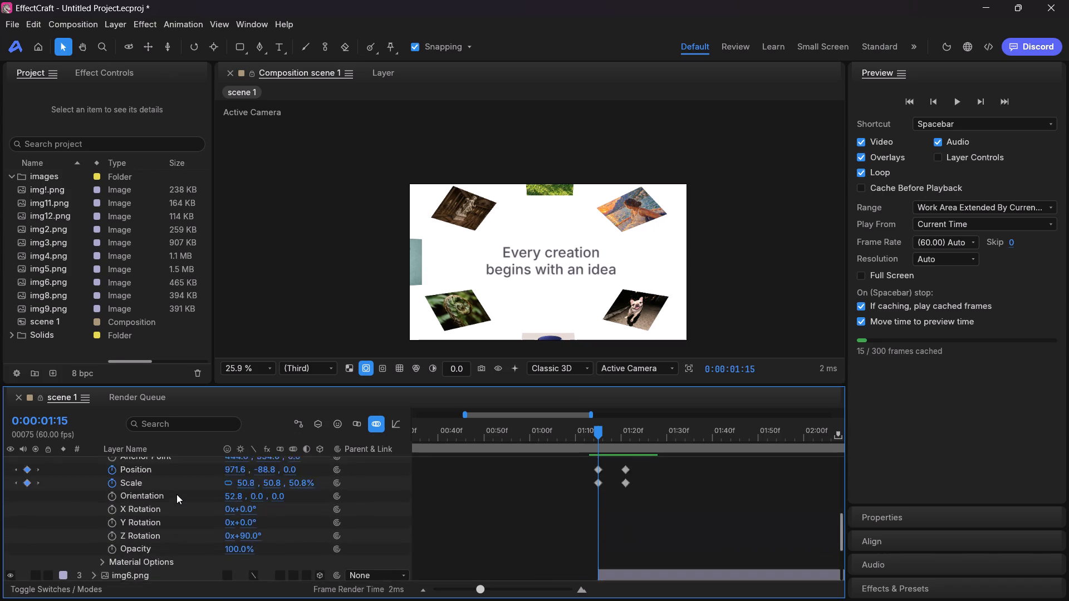
pyautogui.scroll(1, 176, 494)
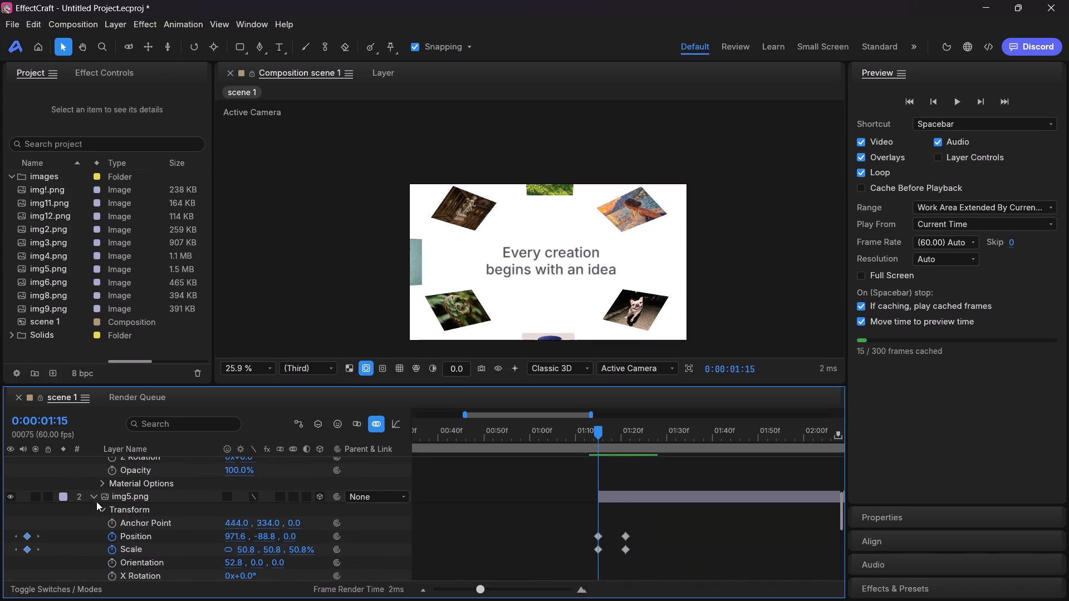
pyautogui.click(93, 497)
pyautogui.scroll(20, 169, 502)
pyautogui.scroll(20, 169, 502)
pyautogui.scroll(9, 169, 502)
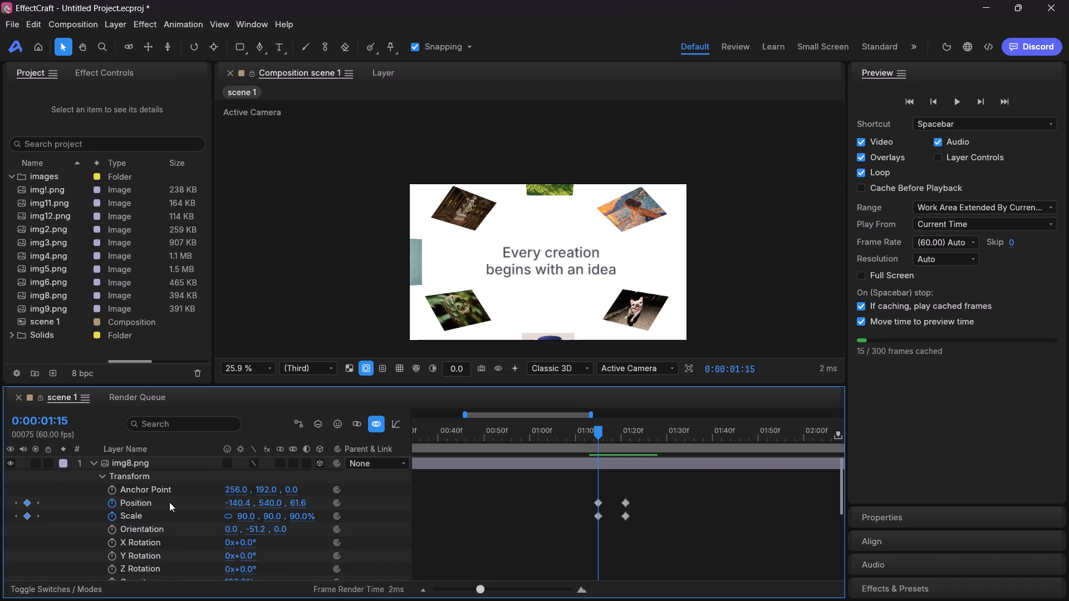
pyautogui.scroll(1, 169, 502)
# Add img9.png to scene 1 above the img8.png layer, make it a 3D layer and show its transform properties.
pyautogui.moveTo(42, 308); pyautogui.dragTo(100, 456)
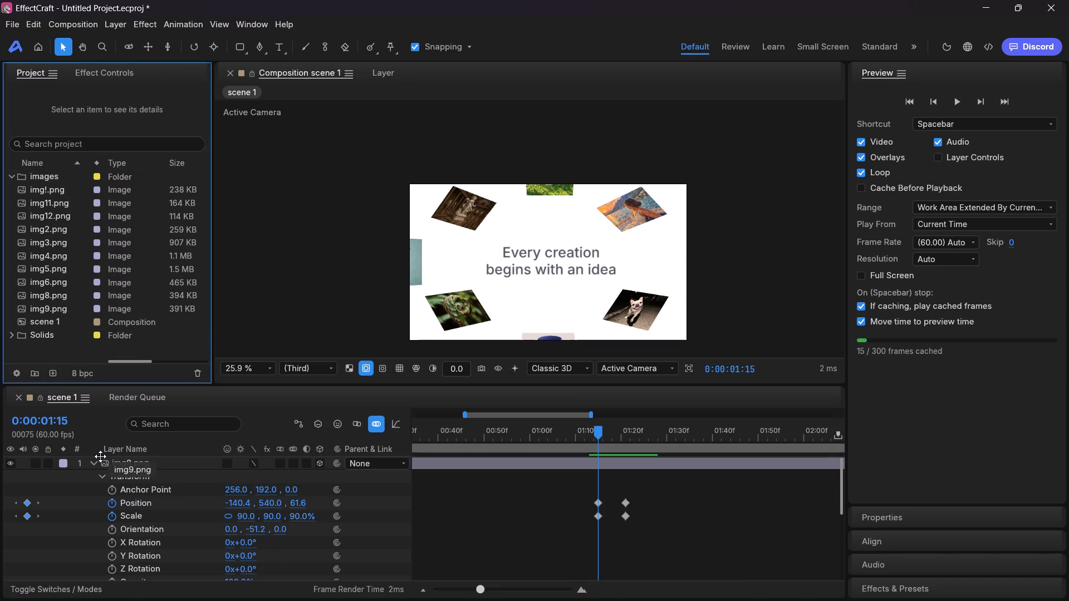
pyautogui.moveTo(100, 456); pyautogui.dragTo(103, 459)
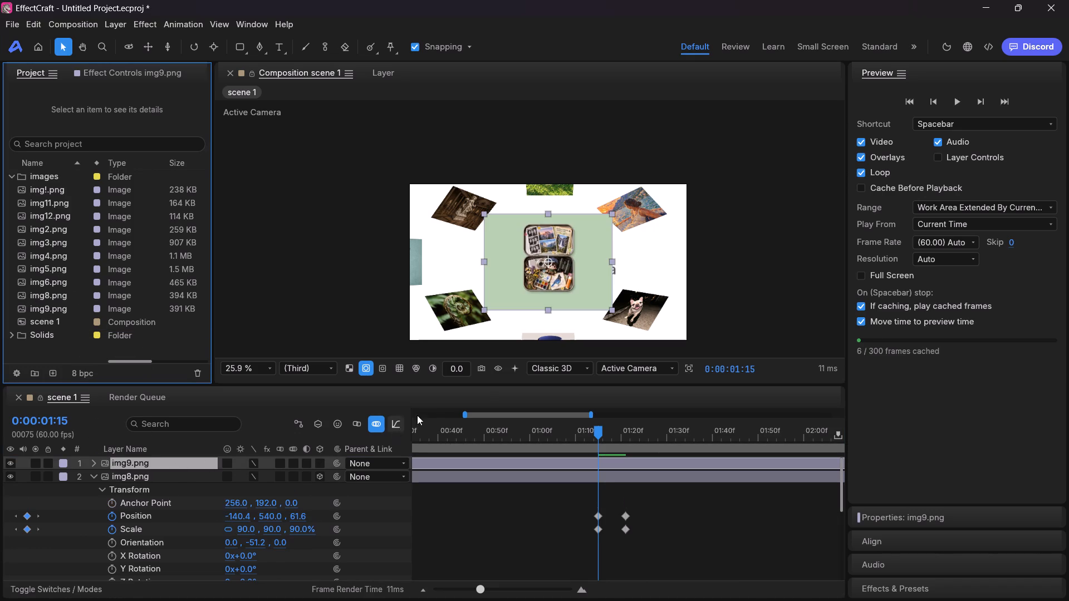
pyautogui.click(99, 462)
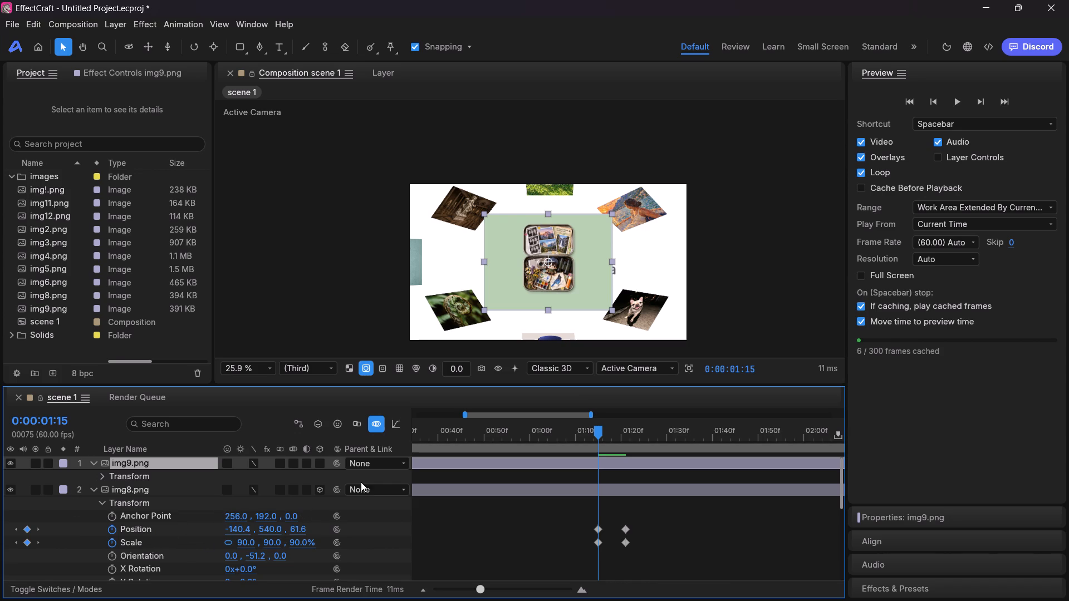
pyautogui.click(325, 465)
pyautogui.click(103, 477)
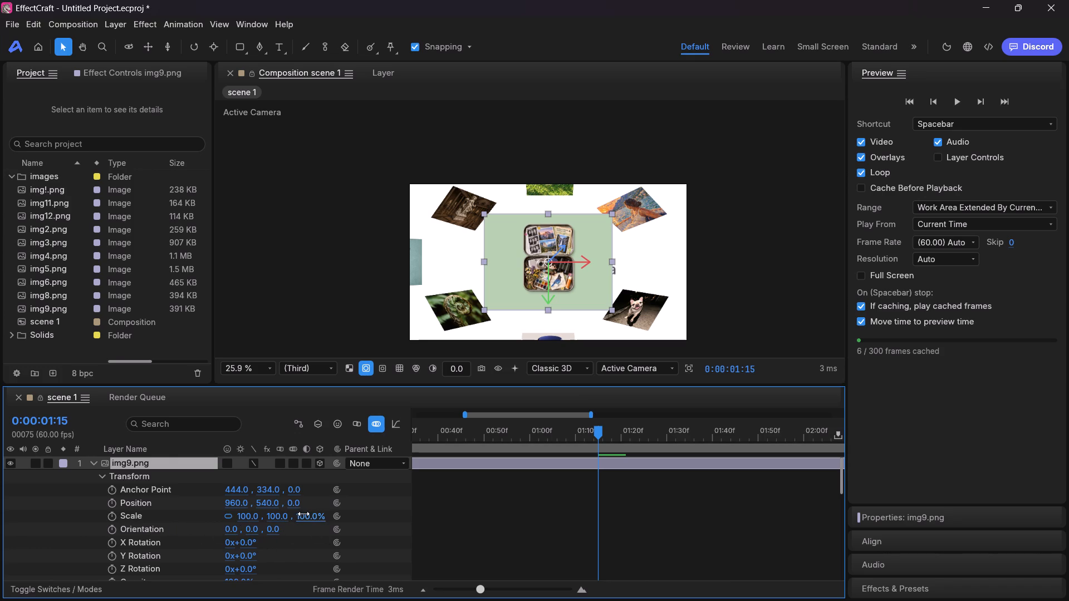
# Start keyframing img9.png's scale at 0:00:01:15 and set it to 90%.
pyautogui.moveTo(303, 514); pyautogui.dragTo(310, 514)
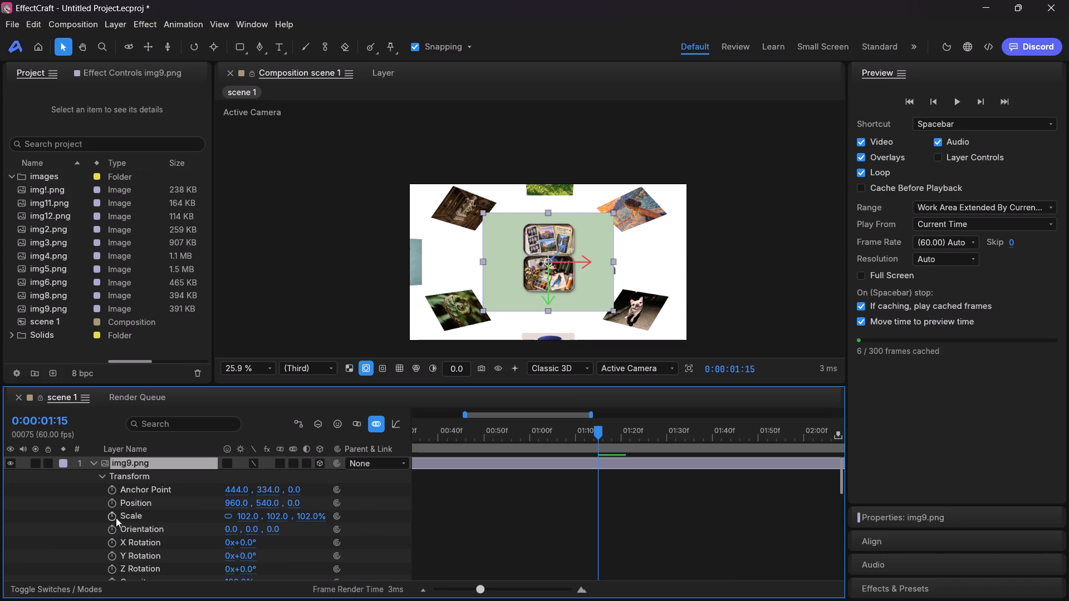
pyautogui.click(113, 516)
pyautogui.click(312, 519)
pyautogui.press('BackSpace')
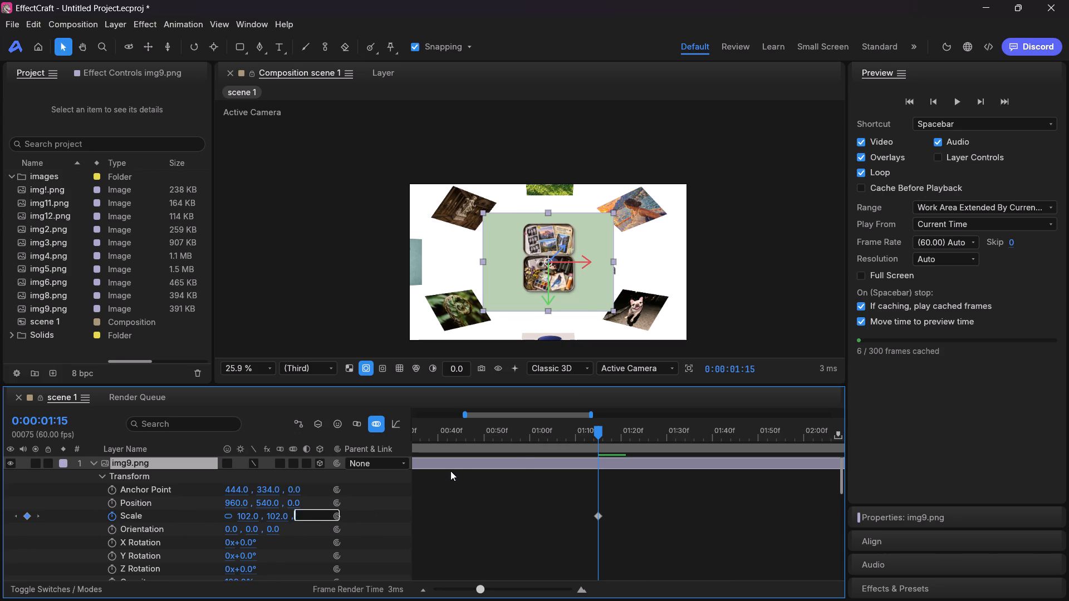
pyautogui.write('90')
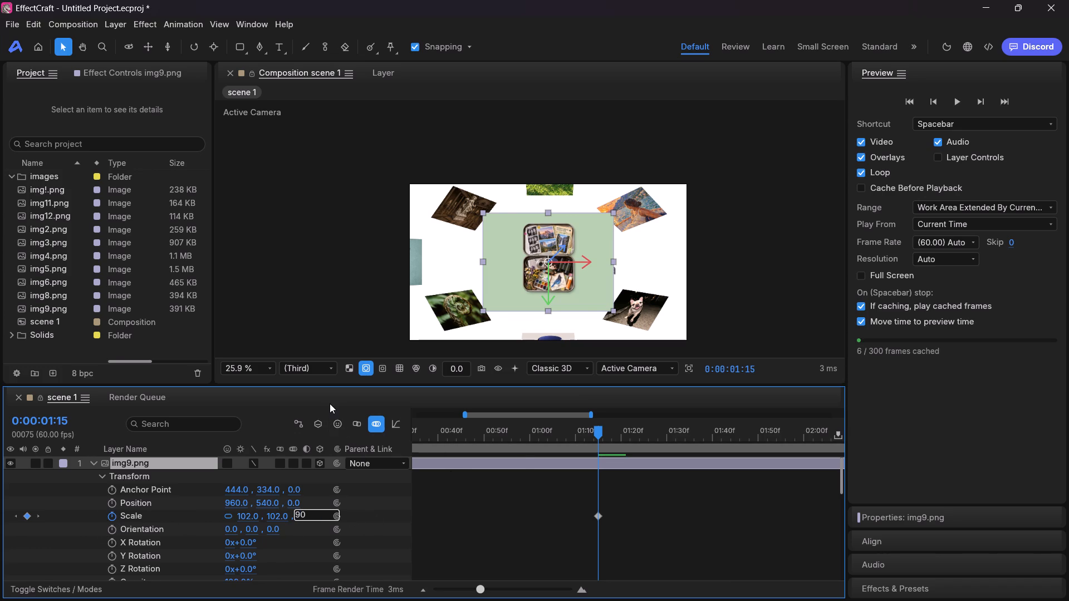
pyautogui.click(330, 403)
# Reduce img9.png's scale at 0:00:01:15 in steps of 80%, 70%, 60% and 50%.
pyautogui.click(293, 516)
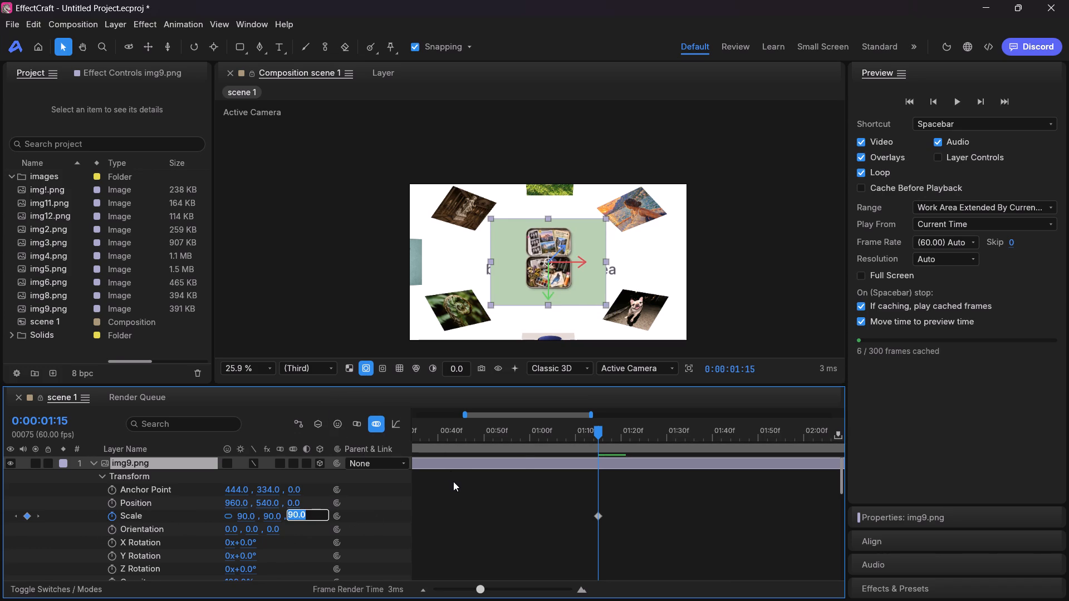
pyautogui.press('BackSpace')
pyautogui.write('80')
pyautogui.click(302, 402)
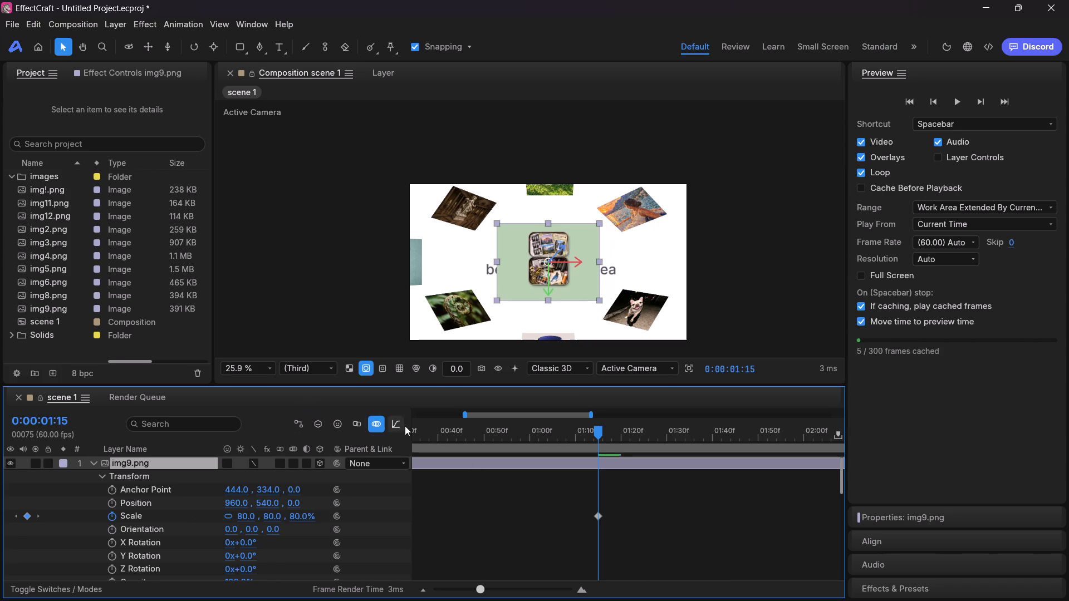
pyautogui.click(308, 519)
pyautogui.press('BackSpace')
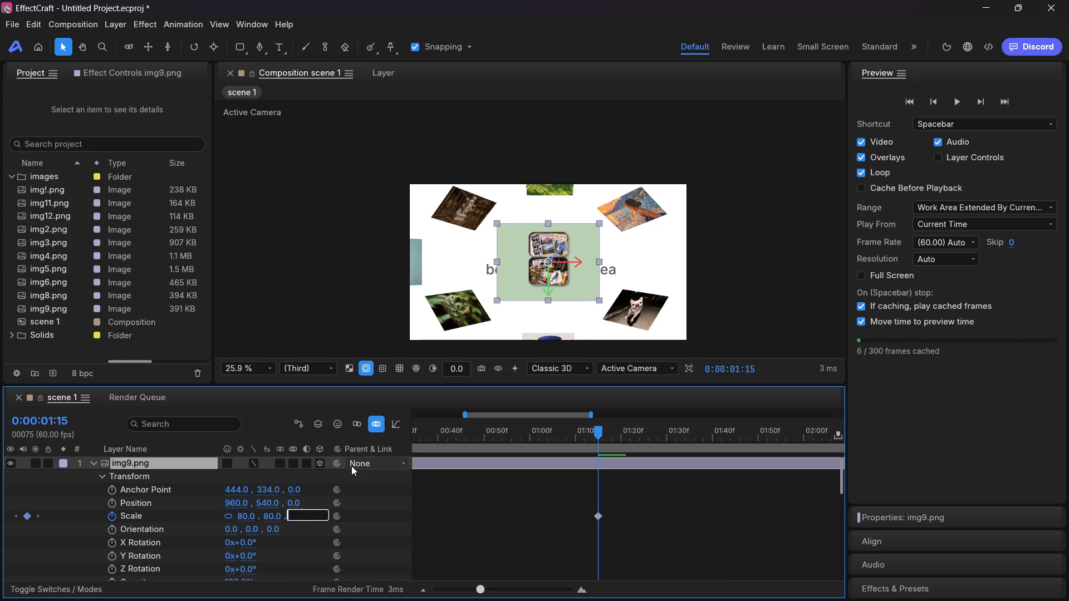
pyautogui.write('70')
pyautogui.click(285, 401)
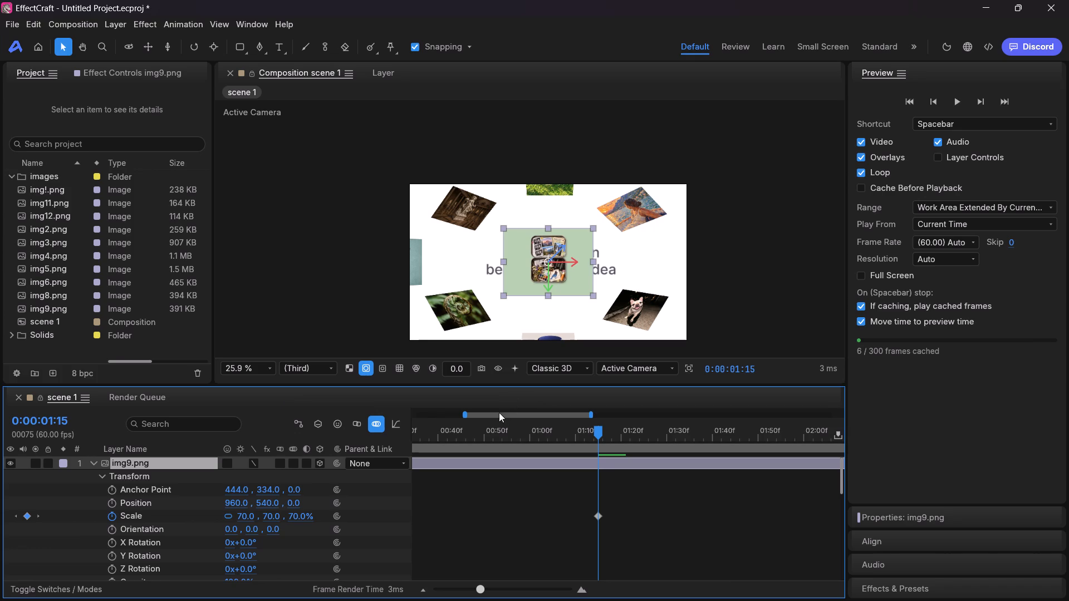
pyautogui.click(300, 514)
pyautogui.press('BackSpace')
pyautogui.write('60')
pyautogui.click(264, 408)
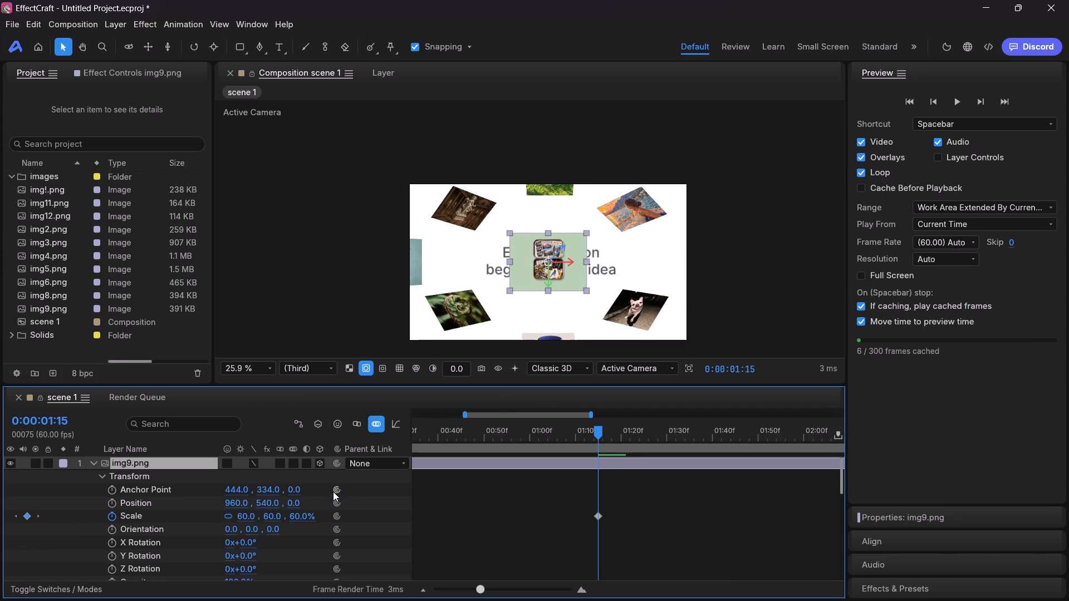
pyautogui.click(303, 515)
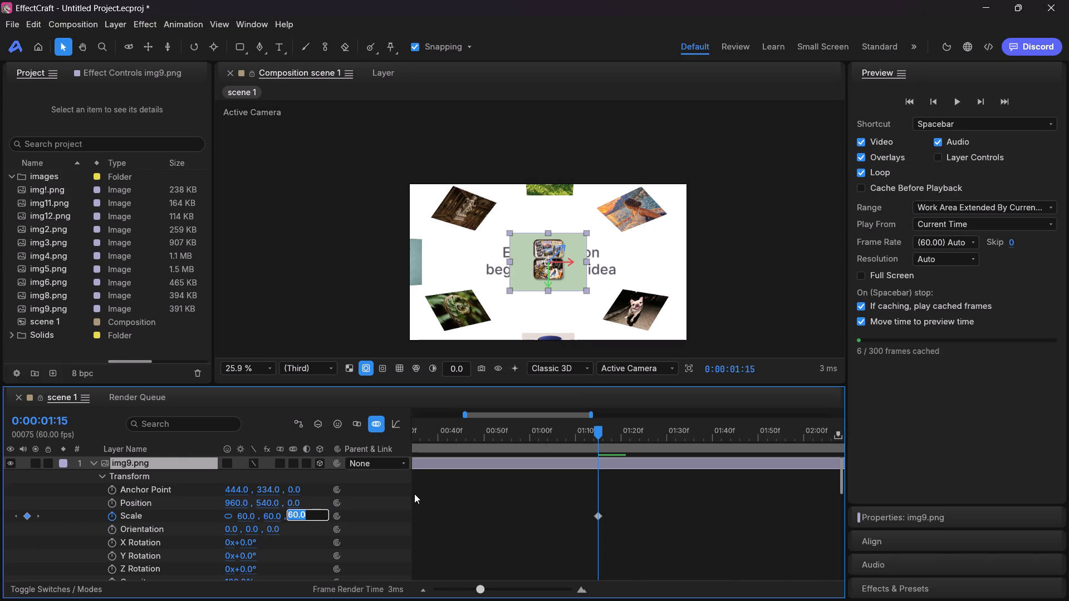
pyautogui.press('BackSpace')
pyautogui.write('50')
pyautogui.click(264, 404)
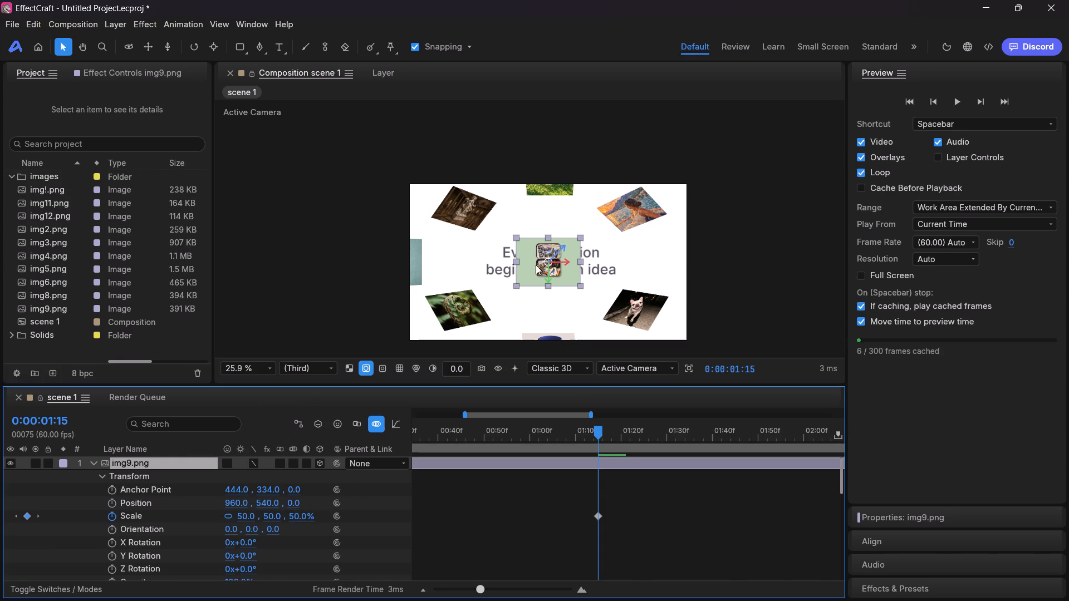
# Move img9.png horizontally so it straddles the composition's right edge, at about X 2049, Y 540.
pyautogui.moveTo(534, 262); pyautogui.dragTo(694, 259)
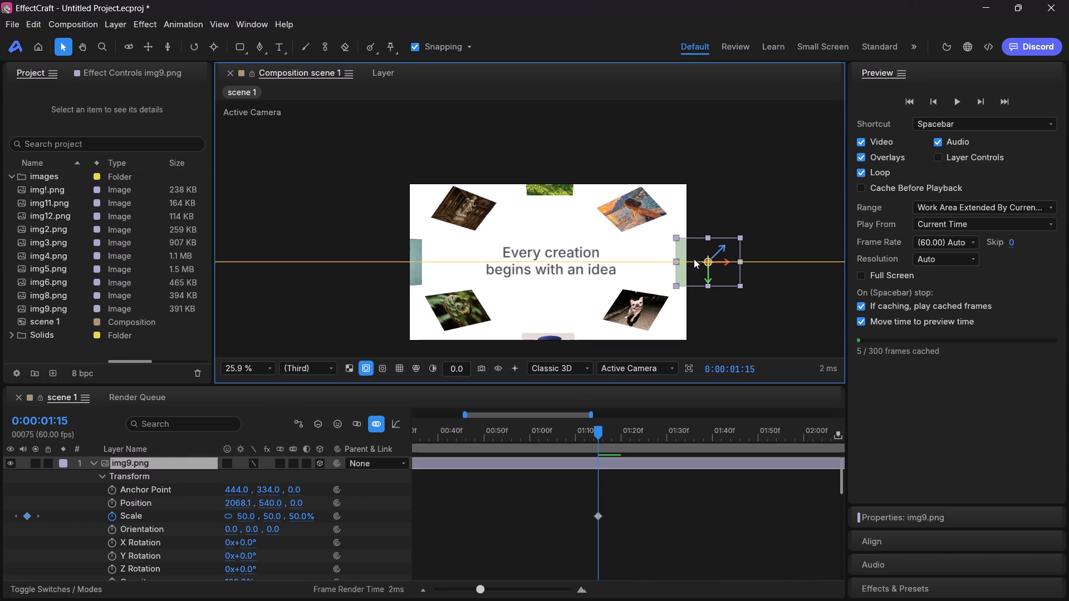
pyautogui.moveTo(694, 259); pyautogui.dragTo(691, 259)
pyautogui.click(743, 313)
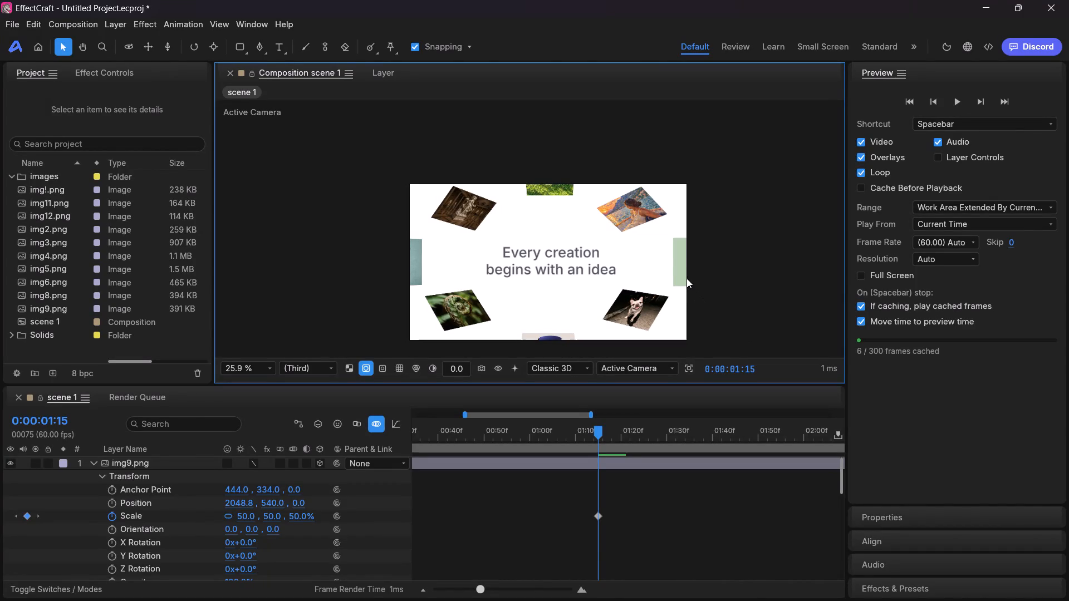
pyautogui.click(675, 263)
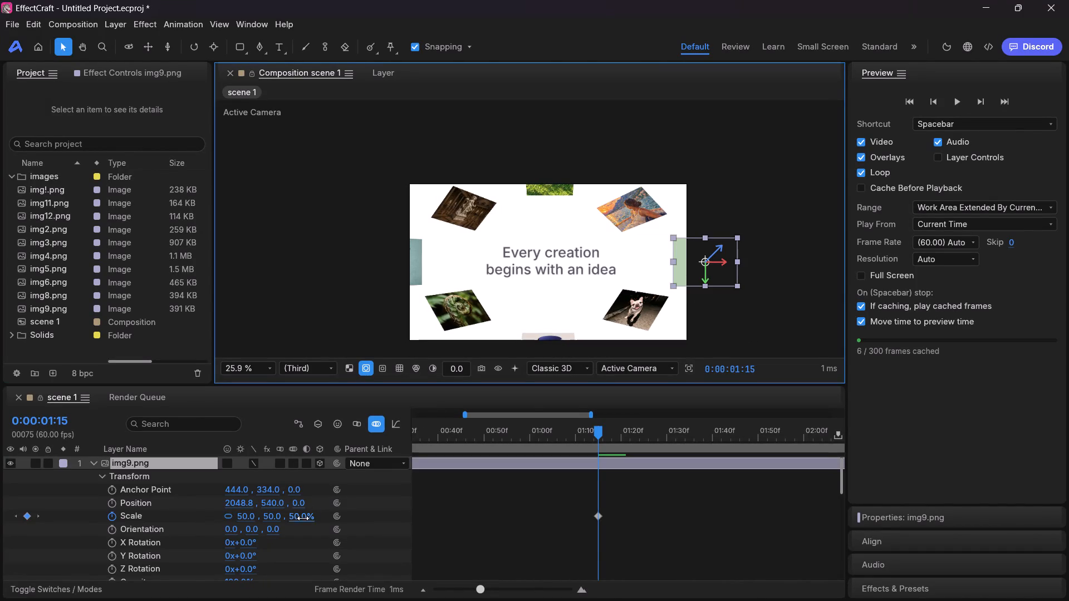
# Set img9.png's scale at the 0:00:01:15 keyframe to 48%.
pyautogui.click(303, 518)
pyautogui.press('BackSpace')
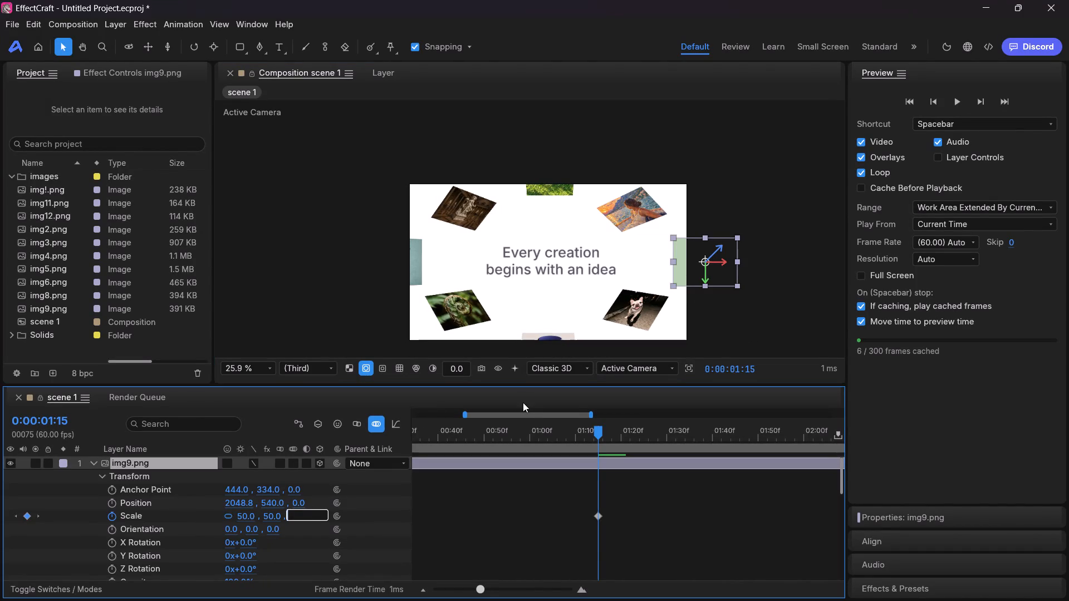
pyautogui.write('48')
pyautogui.click(301, 401)
pyautogui.click(339, 412)
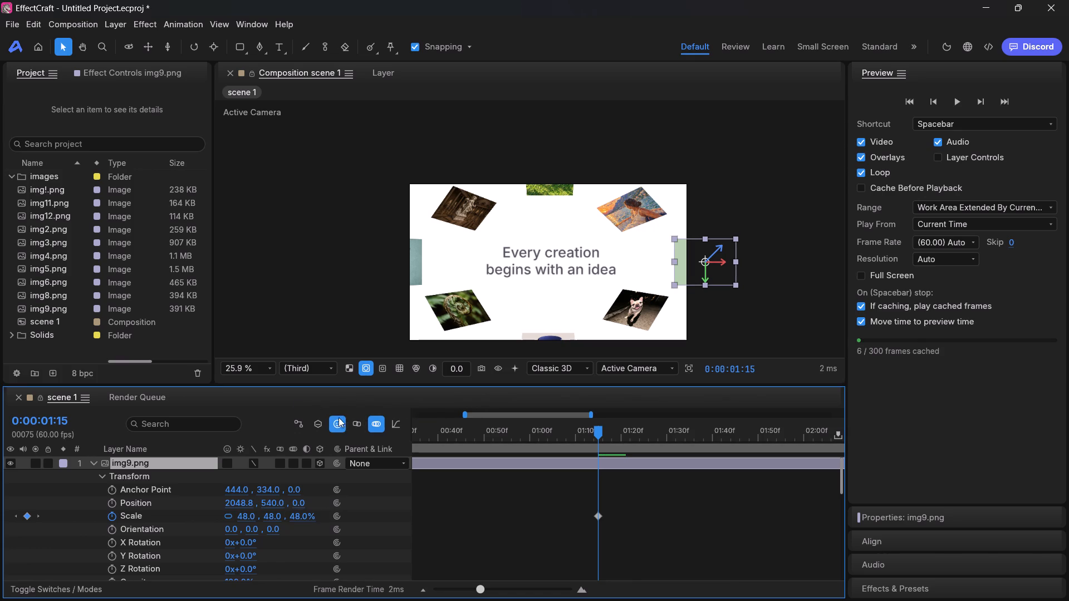
pyautogui.click(336, 422)
# Keyframe img9.png's orientation and position at 0:00:01:15, with the Y orientation turned to about 44.8.
pyautogui.click(113, 531)
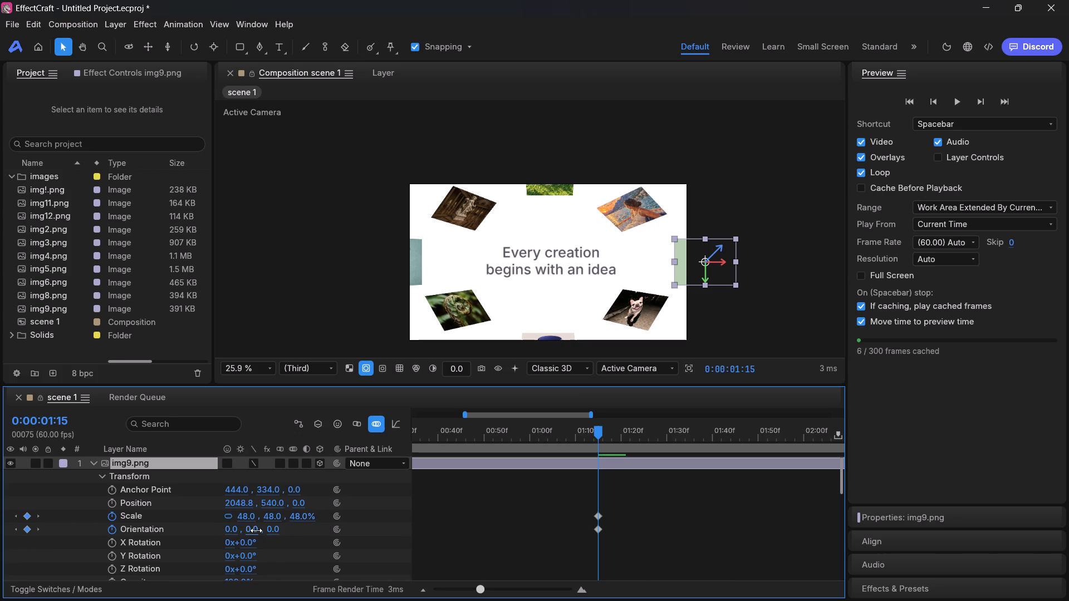
pyautogui.moveTo(256, 530); pyautogui.dragTo(298, 531)
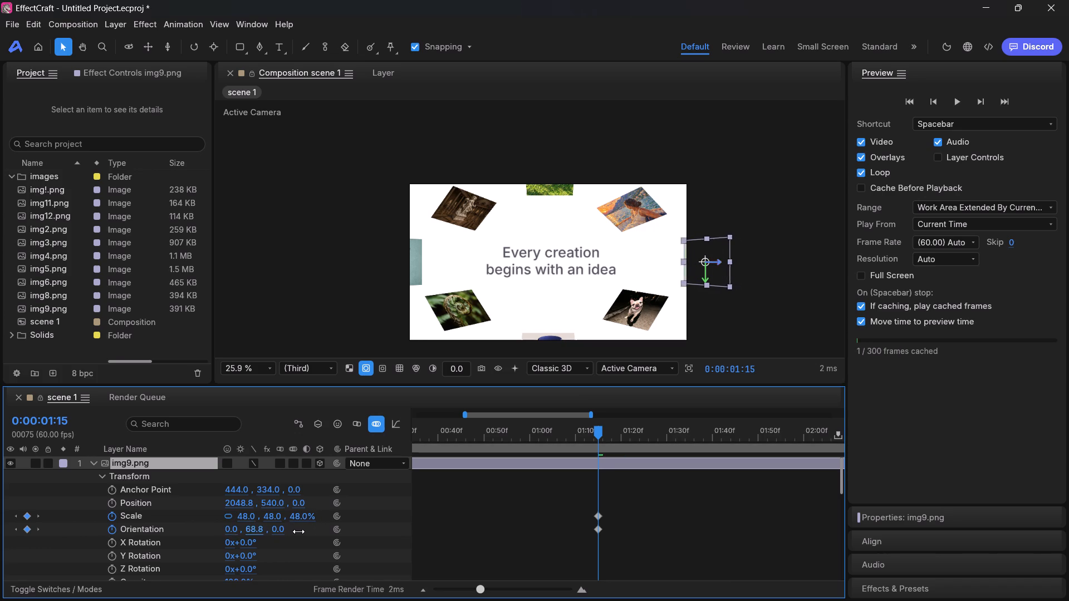
pyautogui.moveTo(298, 531); pyautogui.dragTo(283, 536)
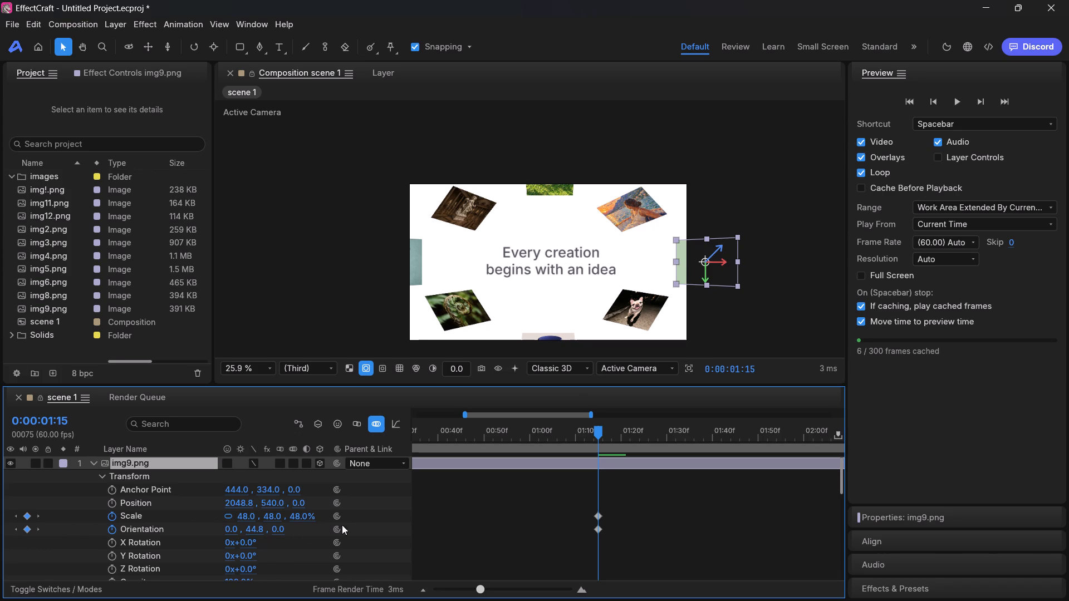
pyautogui.click(116, 503)
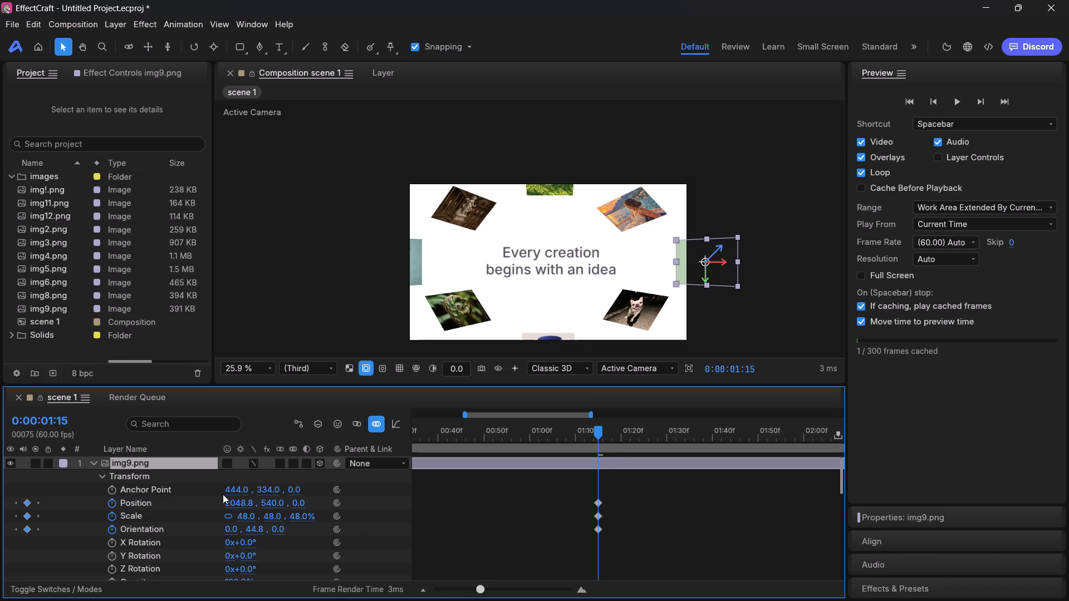
# At 0:00:01:21, push img9.png back in depth to a Z position of about 1164, adding a second position keyframe.
pyautogui.moveTo(595, 430); pyautogui.dragTo(601, 430)
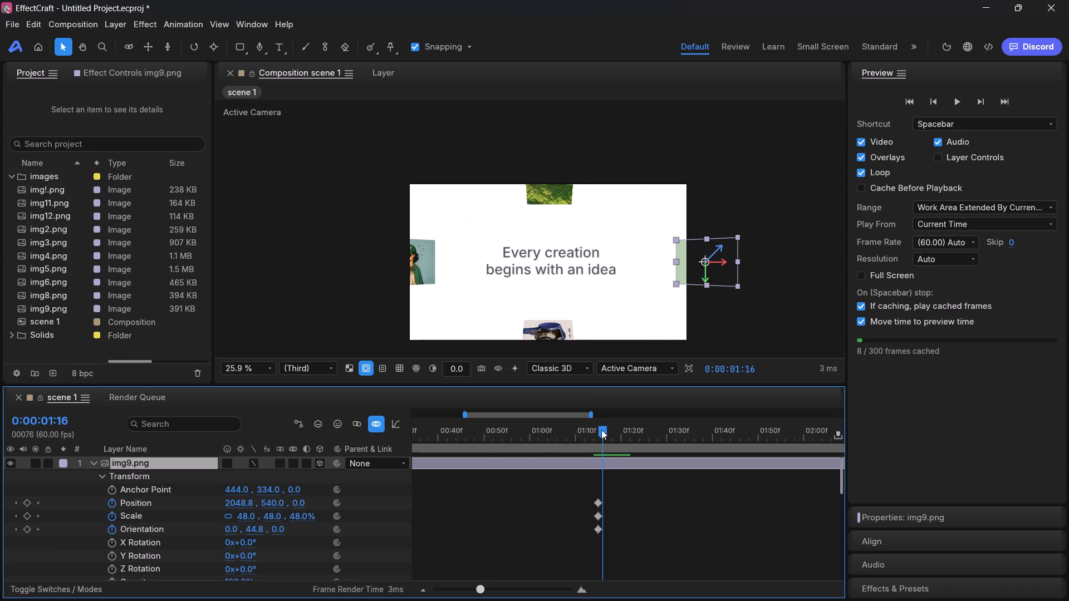
pyautogui.moveTo(601, 430); pyautogui.dragTo(610, 428)
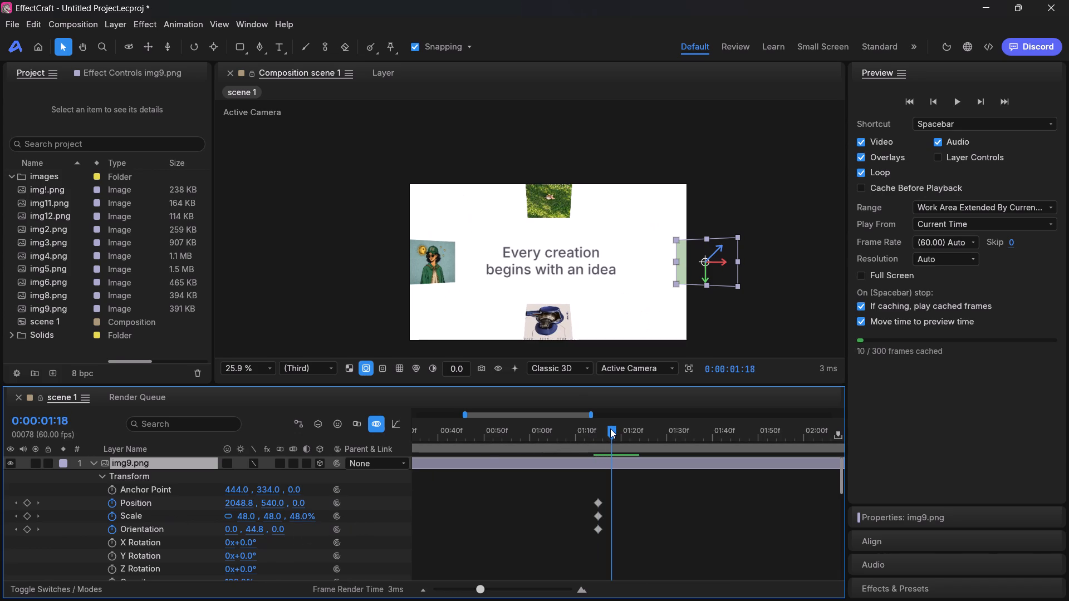
pyautogui.moveTo(610, 428); pyautogui.dragTo(621, 424)
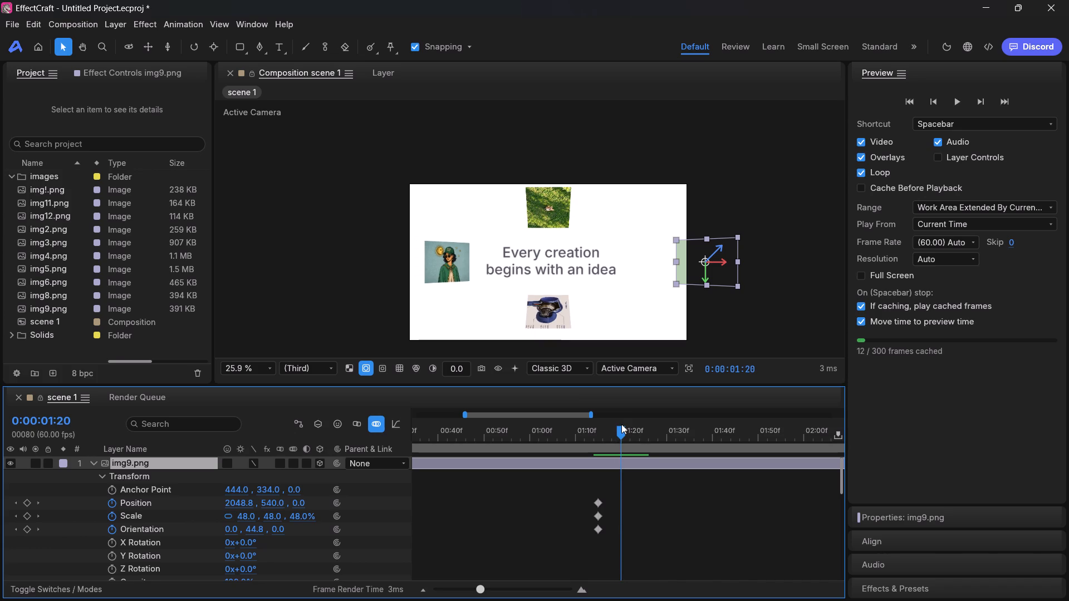
pyautogui.moveTo(621, 424); pyautogui.dragTo(624, 423)
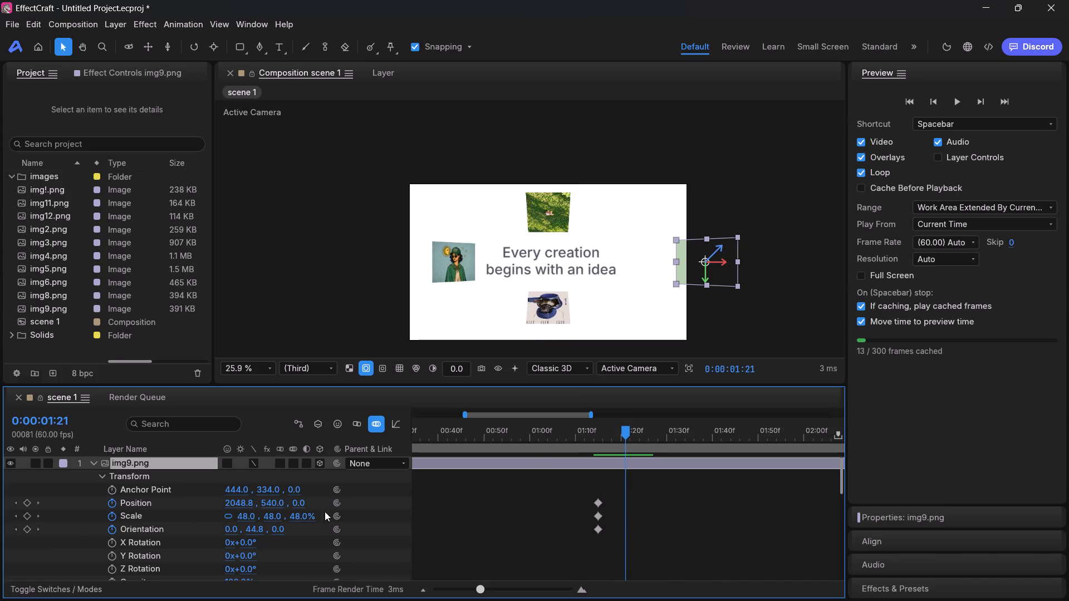
pyautogui.moveTo(305, 501); pyautogui.dragTo(696, 479)
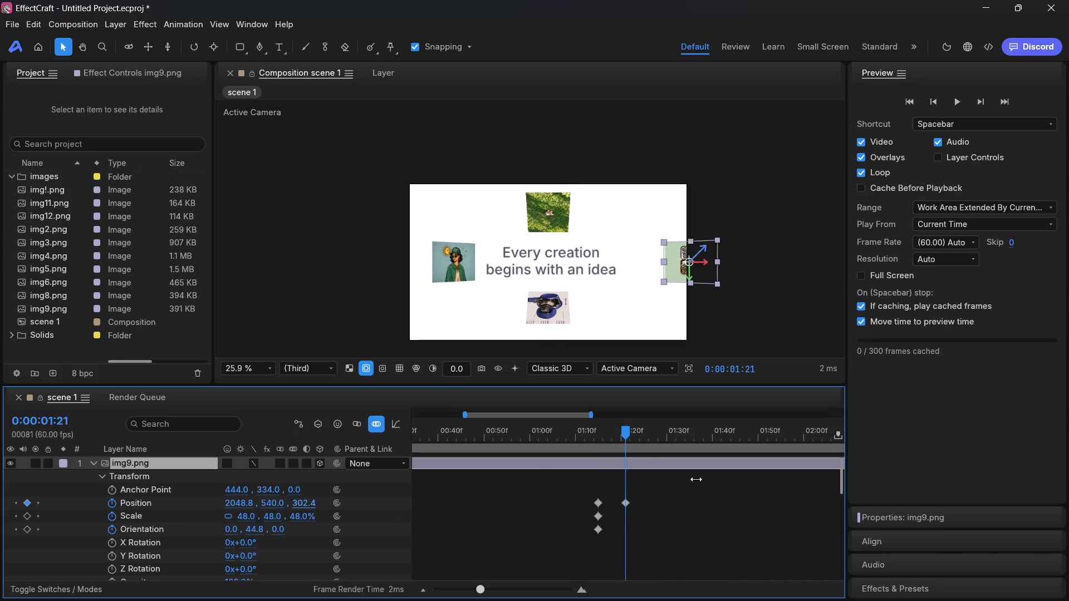
pyautogui.moveTo(696, 479); pyautogui.dragTo(48, 444)
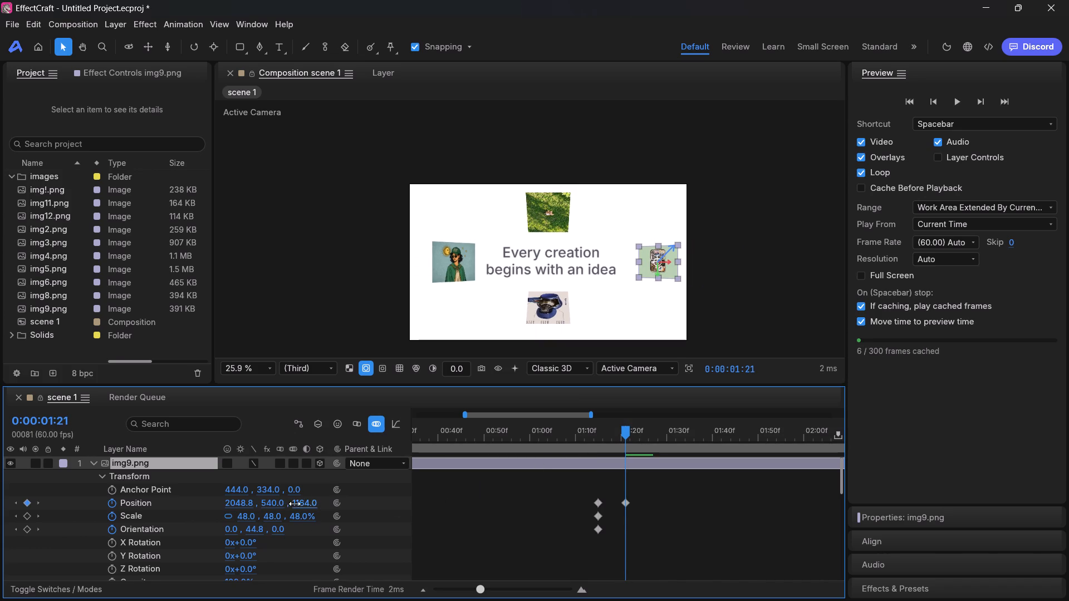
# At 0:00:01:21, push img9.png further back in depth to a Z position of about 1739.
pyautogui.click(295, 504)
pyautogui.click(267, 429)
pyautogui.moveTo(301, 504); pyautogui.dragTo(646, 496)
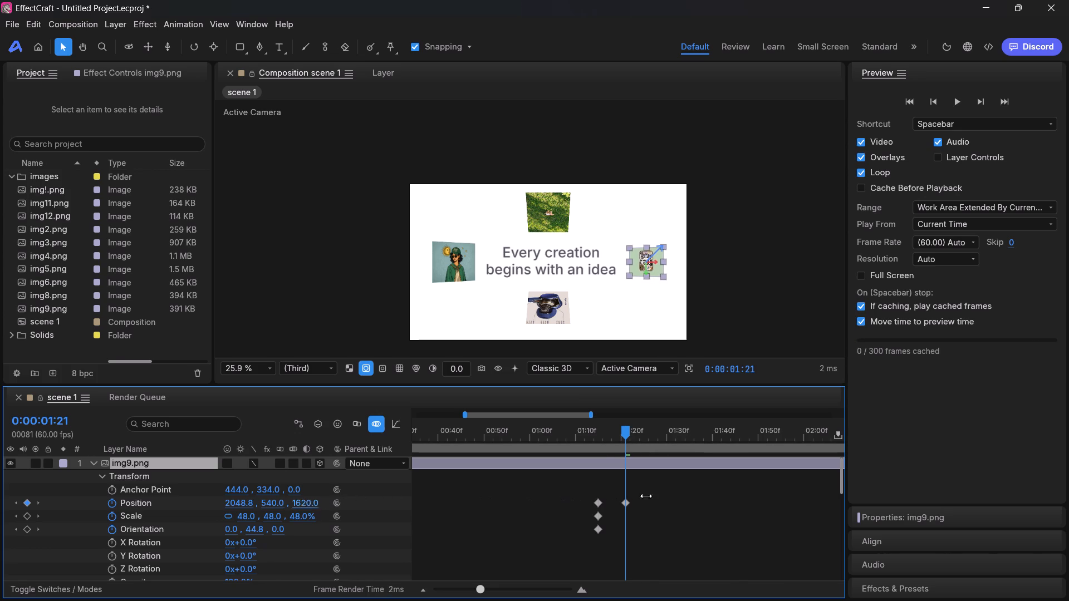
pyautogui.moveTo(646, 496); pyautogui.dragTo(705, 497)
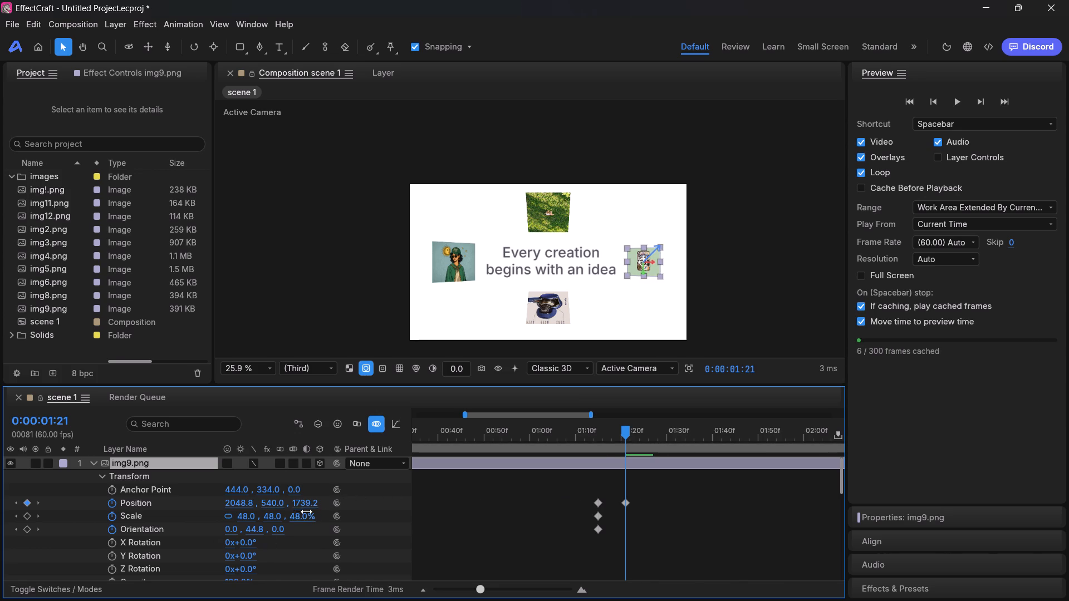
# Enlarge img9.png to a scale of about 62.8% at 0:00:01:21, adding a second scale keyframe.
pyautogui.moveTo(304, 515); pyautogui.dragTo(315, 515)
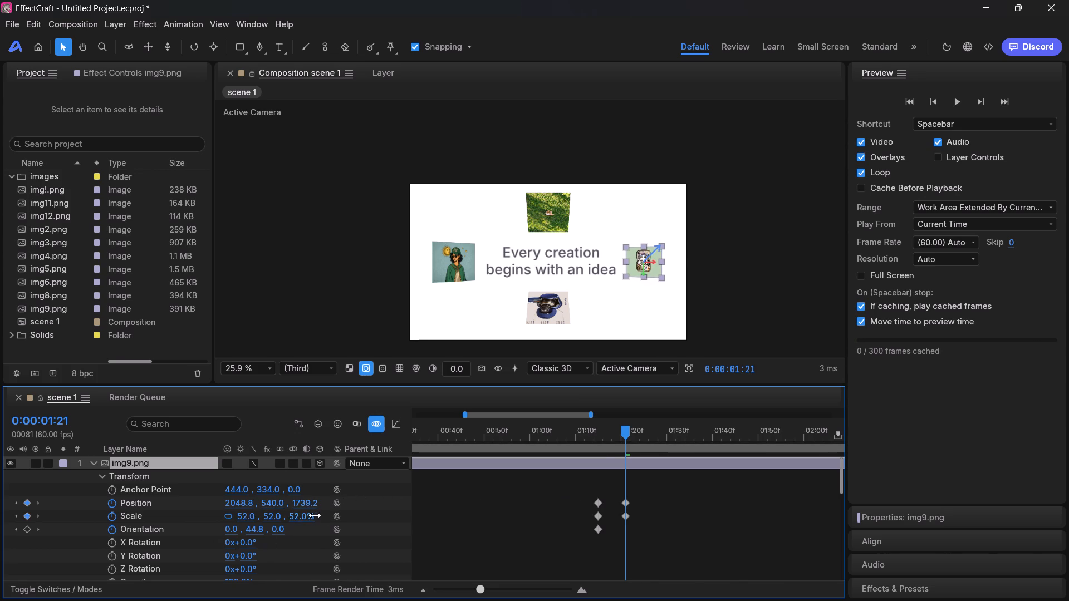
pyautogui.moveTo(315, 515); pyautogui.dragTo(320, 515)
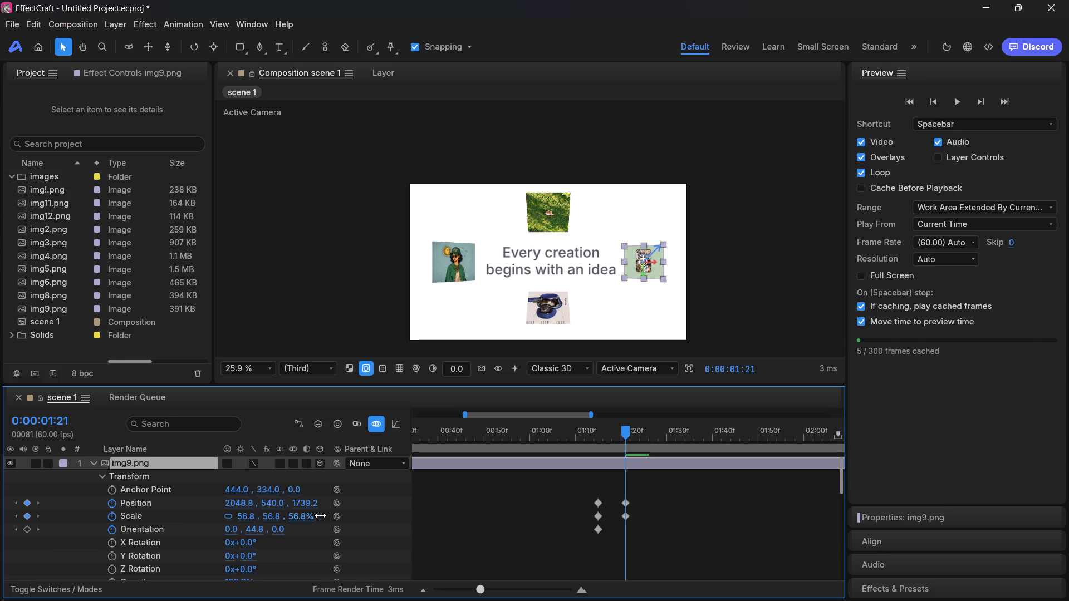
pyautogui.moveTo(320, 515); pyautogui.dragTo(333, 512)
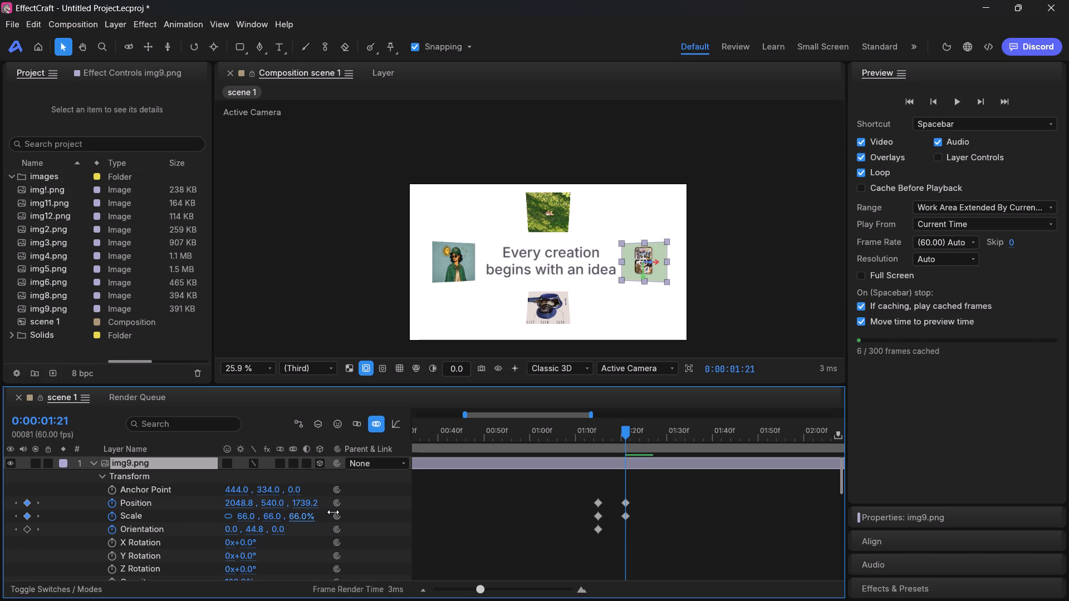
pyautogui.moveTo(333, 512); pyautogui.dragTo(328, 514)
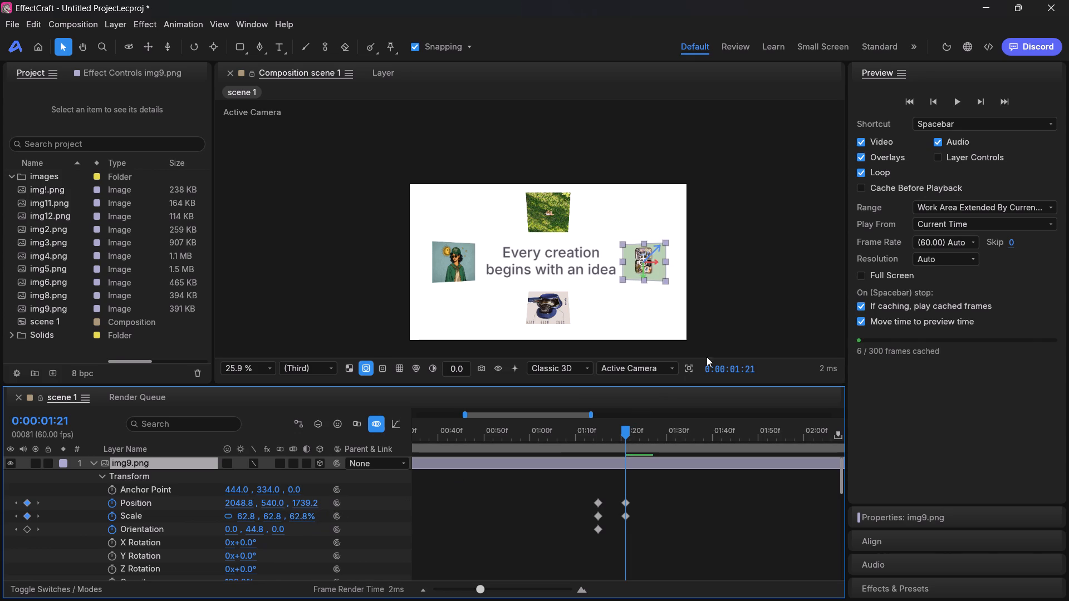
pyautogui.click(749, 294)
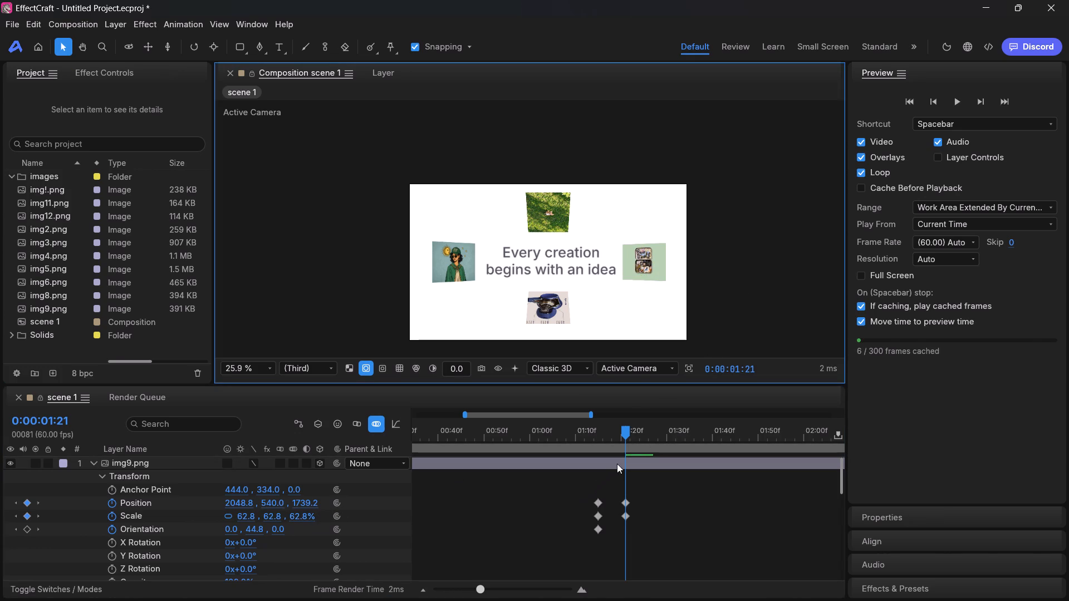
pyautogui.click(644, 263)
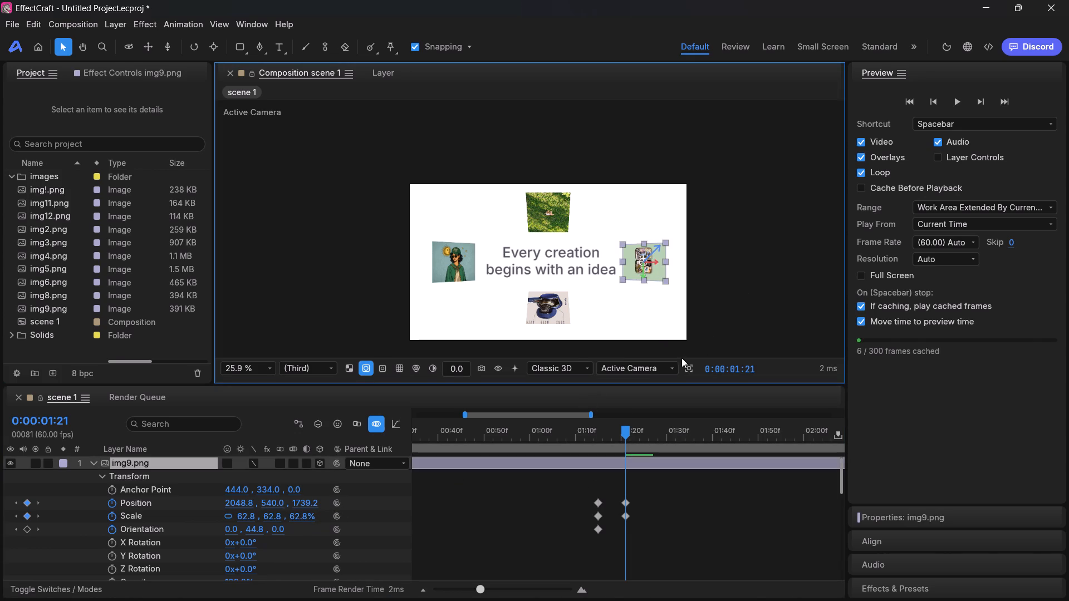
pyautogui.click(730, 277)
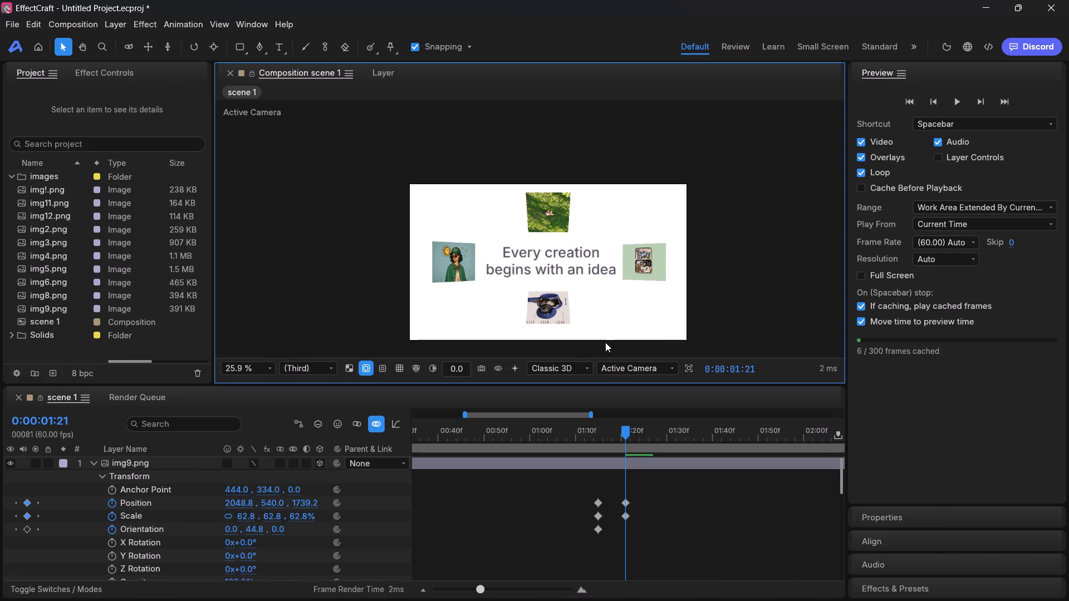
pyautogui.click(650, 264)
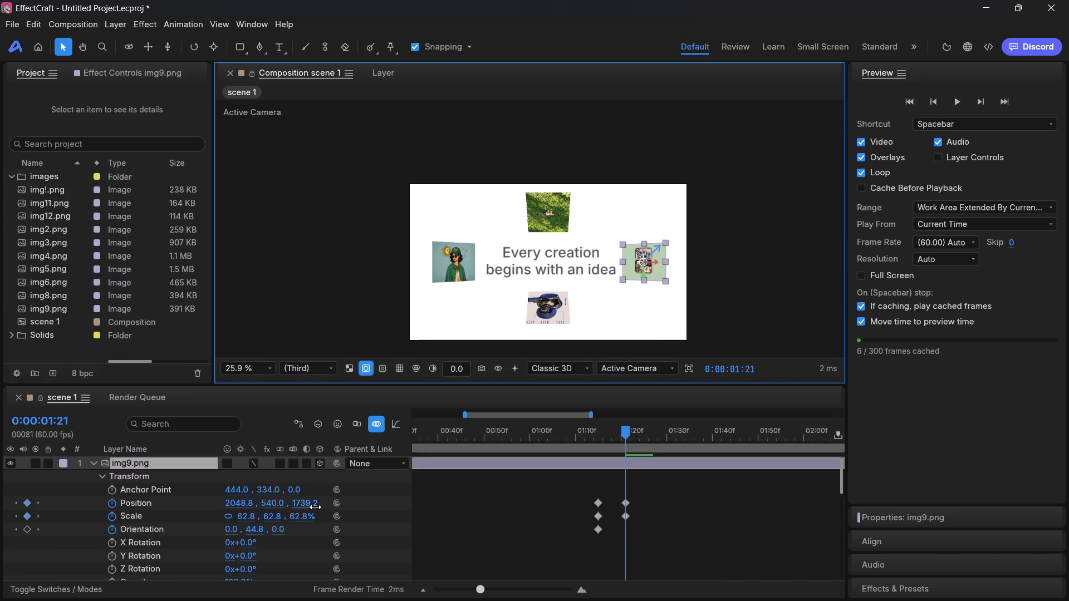
# Adjust img9.png's depth at the 0:00:01:21 position keyframe to a Z value of about 1818.
pyautogui.moveTo(312, 502); pyautogui.dragTo(218, 519)
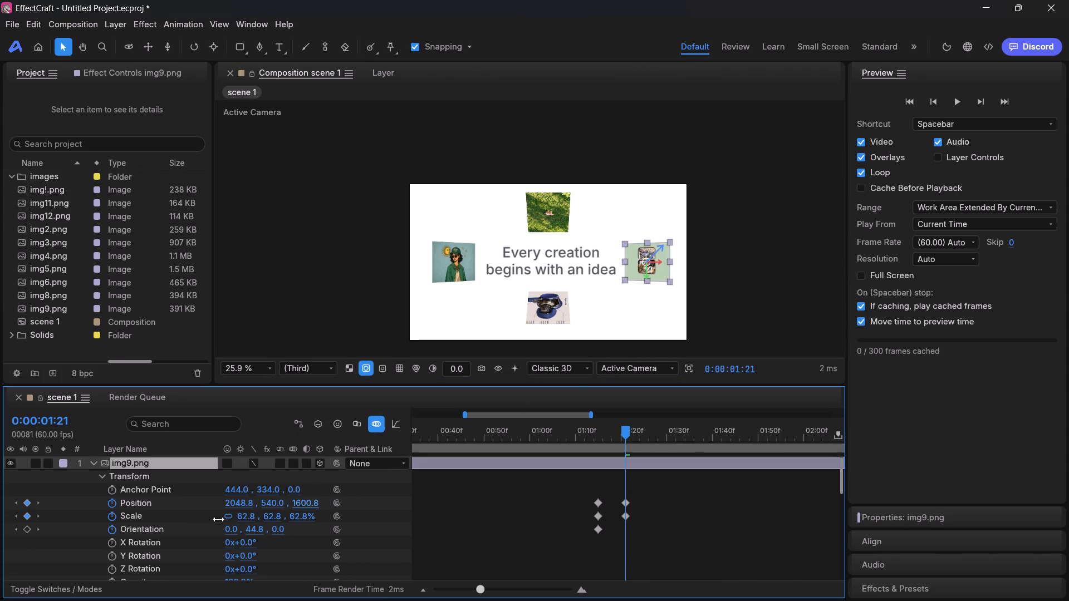
pyautogui.moveTo(218, 519); pyautogui.dragTo(517, 476)
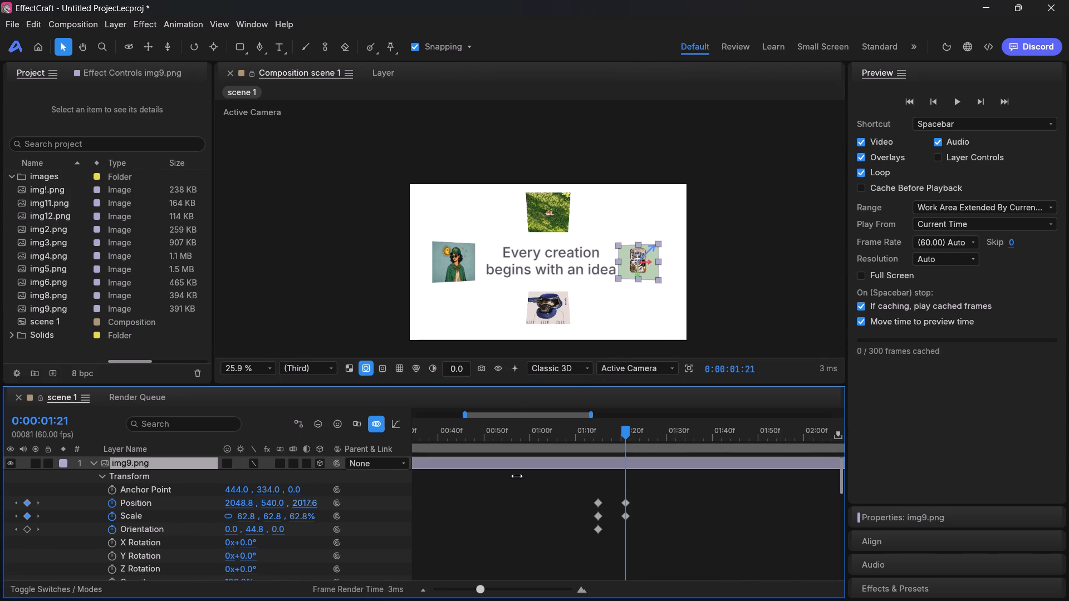
pyautogui.moveTo(517, 476); pyautogui.dragTo(439, 494)
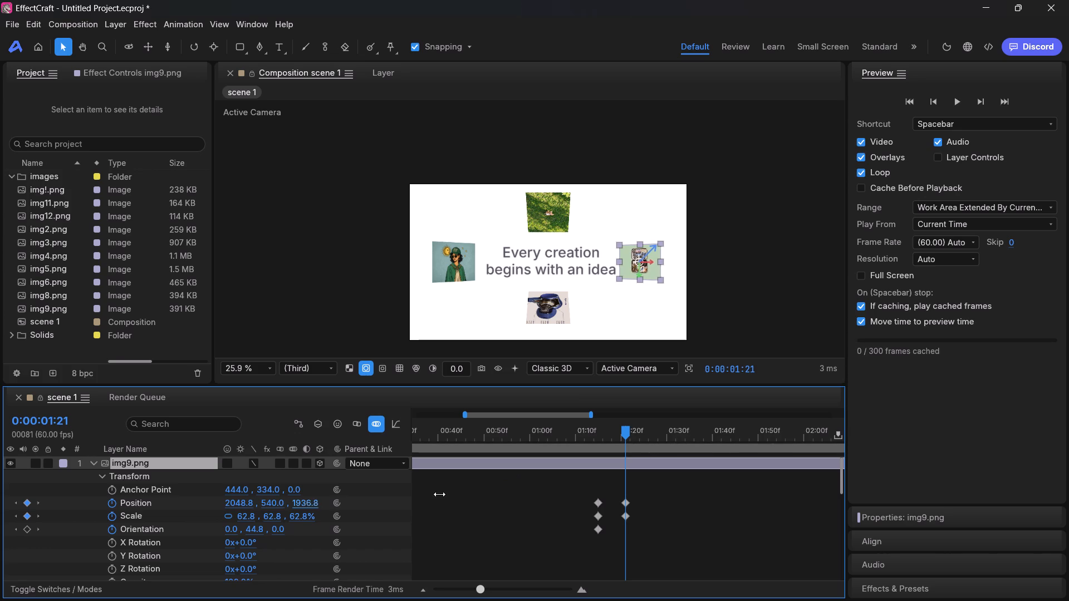
pyautogui.moveTo(439, 494); pyautogui.dragTo(370, 506)
pyautogui.click(762, 300)
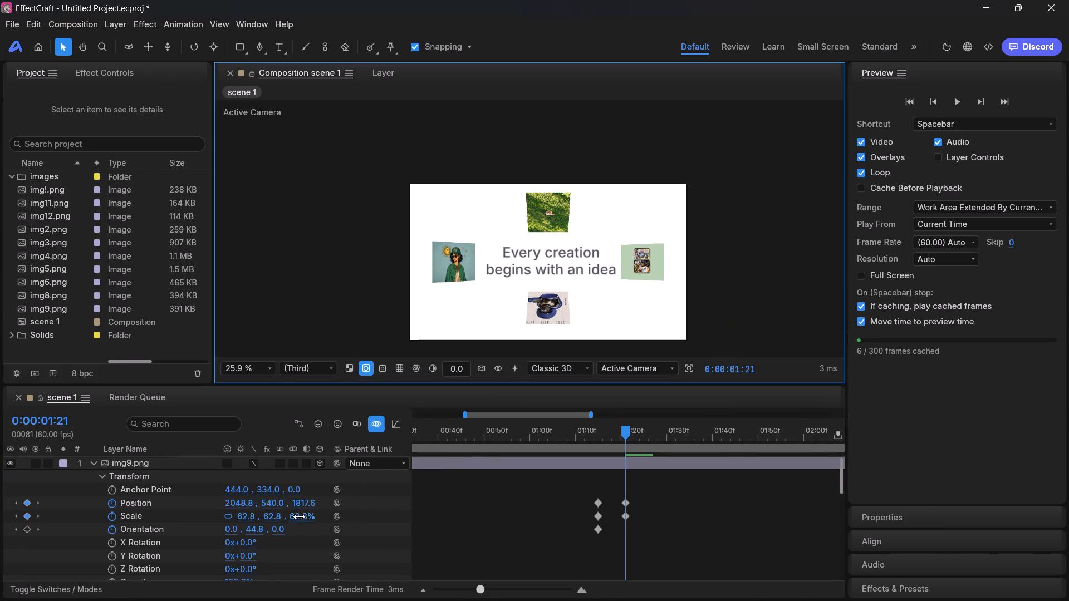
# Set img9.png's scale at the 0:00:01:21 keyframe to about 73.2%.
pyautogui.moveTo(300, 516); pyautogui.dragTo(315, 513)
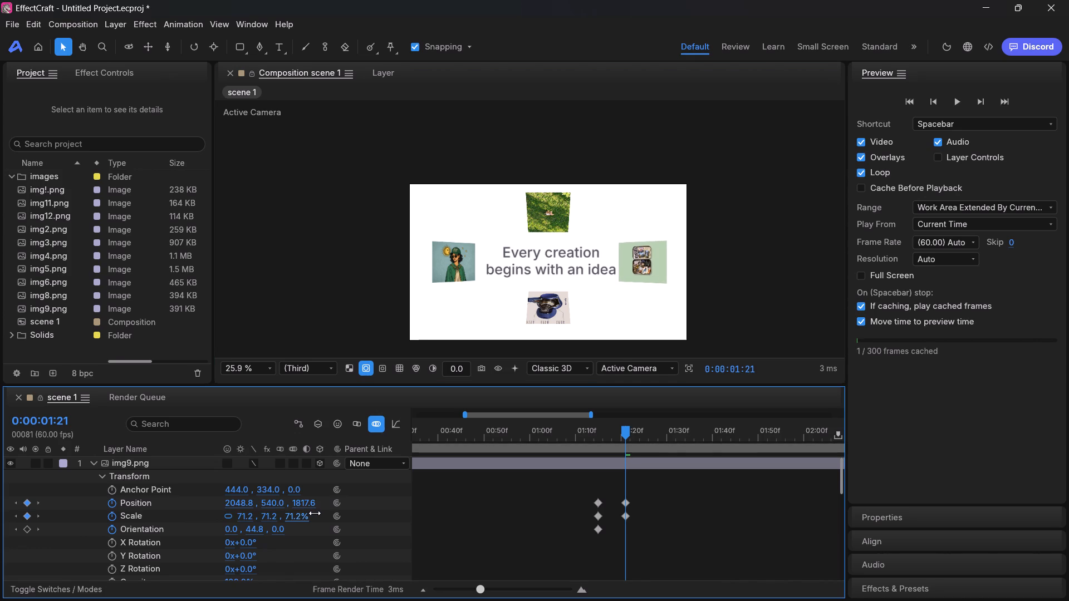
pyautogui.moveTo(315, 513); pyautogui.dragTo(317, 515)
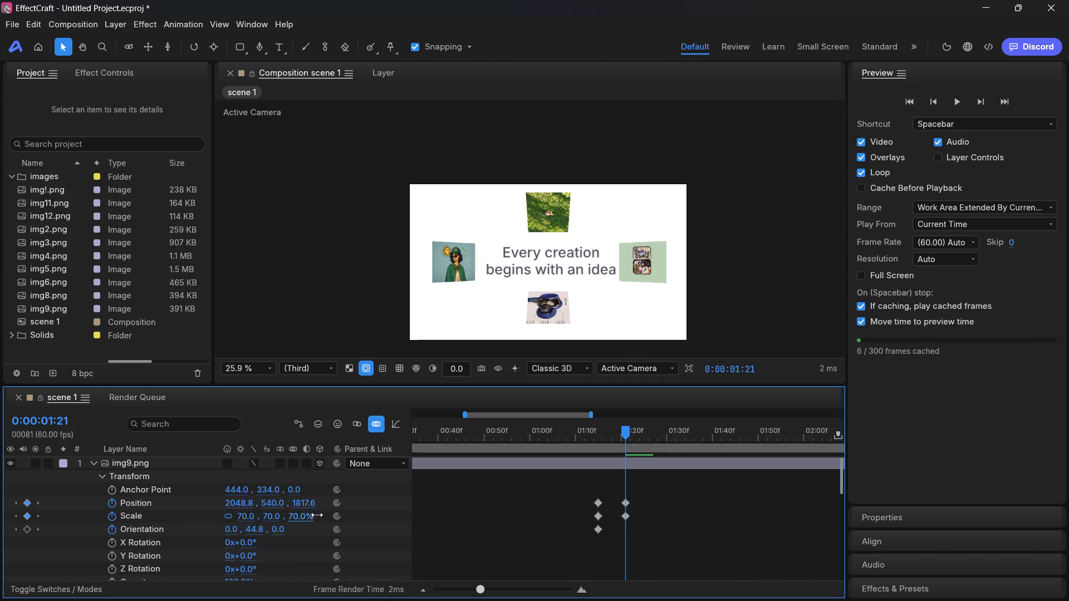
pyautogui.moveTo(317, 515); pyautogui.dragTo(317, 514)
pyautogui.click(764, 313)
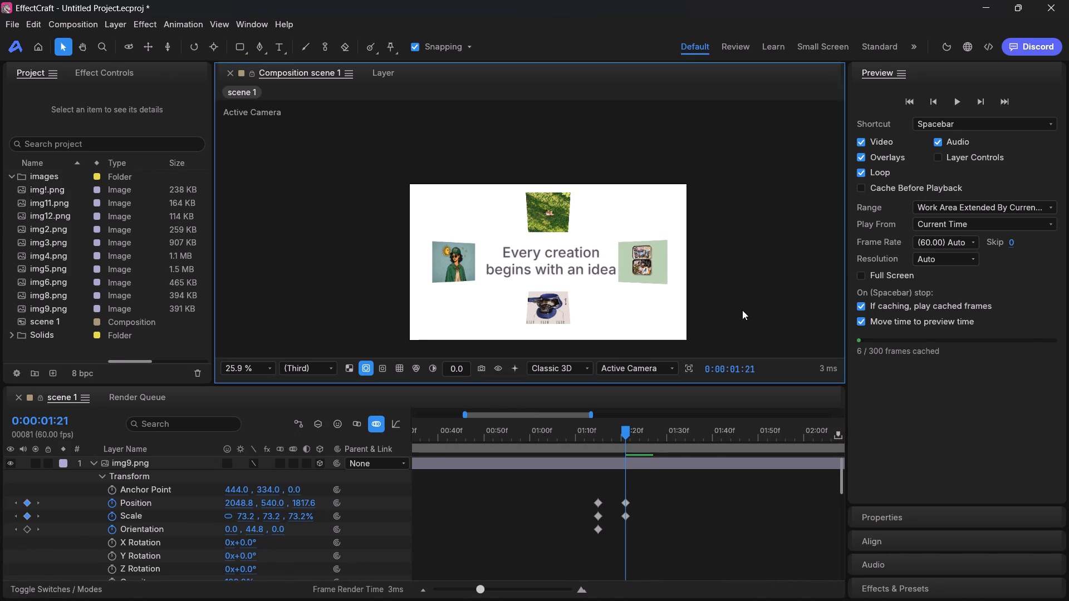
pyautogui.click(742, 310)
# Turn img9.png's Y orientation to about 56.8 at 0:00:01:21, adding a second orientation keyframe.
pyautogui.moveTo(256, 528); pyautogui.dragTo(273, 526)
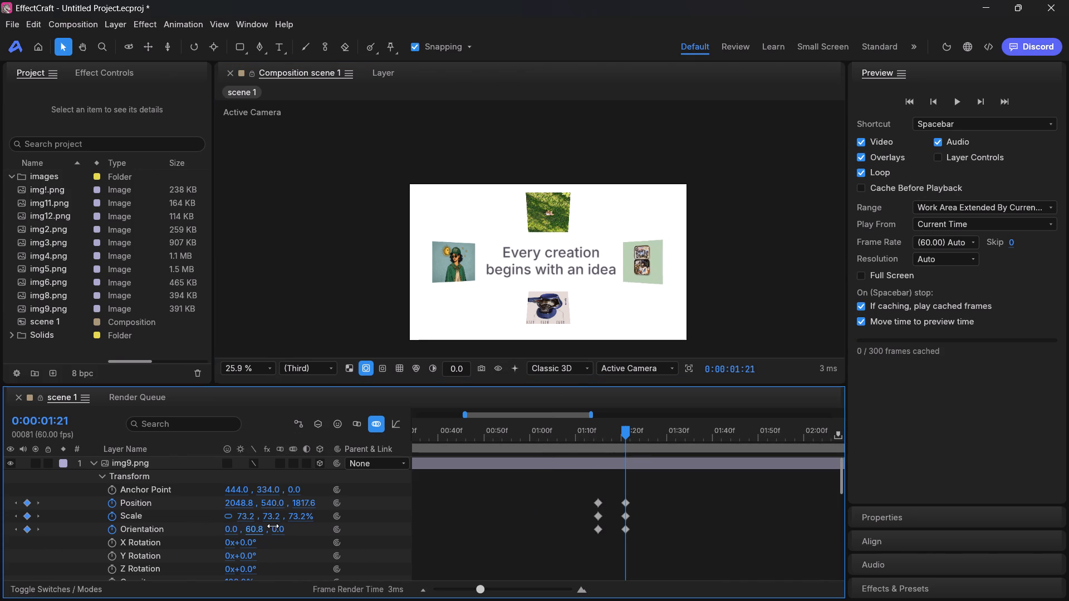
pyautogui.moveTo(273, 526); pyautogui.dragTo(261, 531)
pyautogui.click(760, 324)
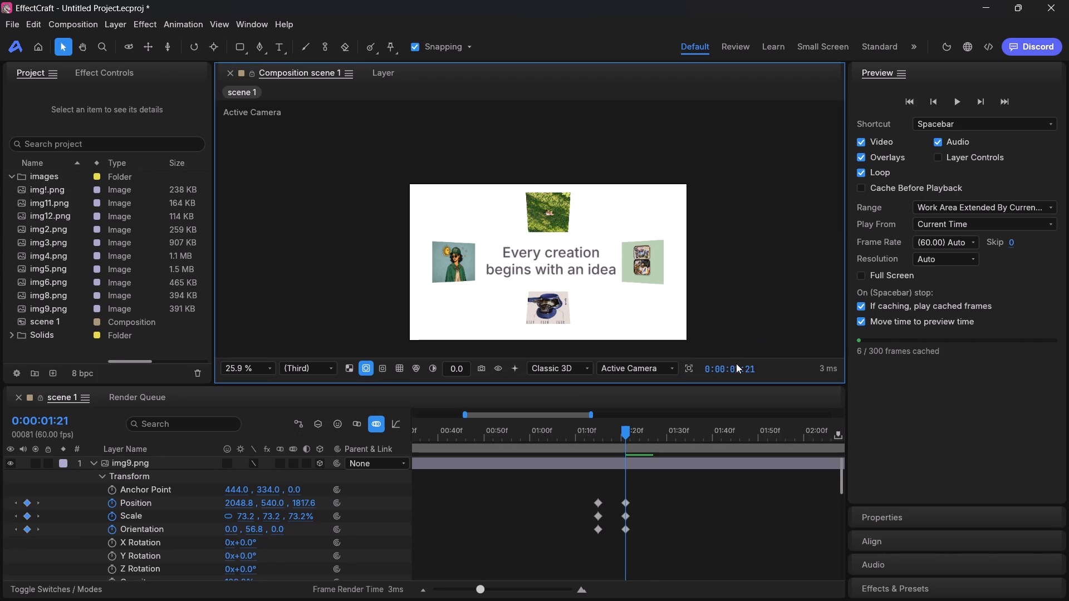
# Trim the start of the img9.png layer to its first keyframes at 0:00:01:15.
pyautogui.click(627, 436)
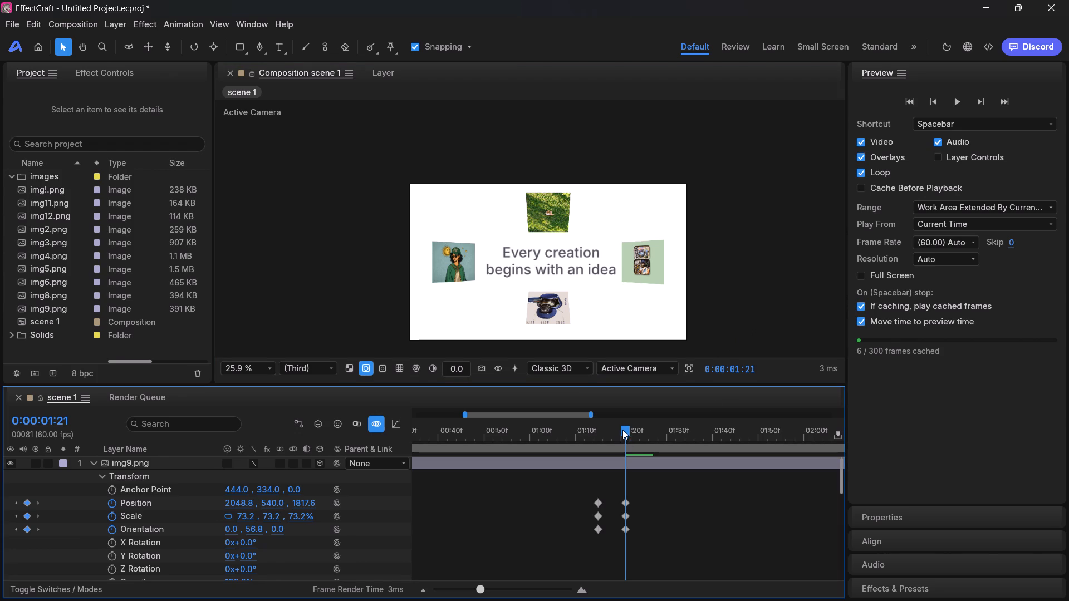
pyautogui.moveTo(622, 430); pyautogui.dragTo(522, 445)
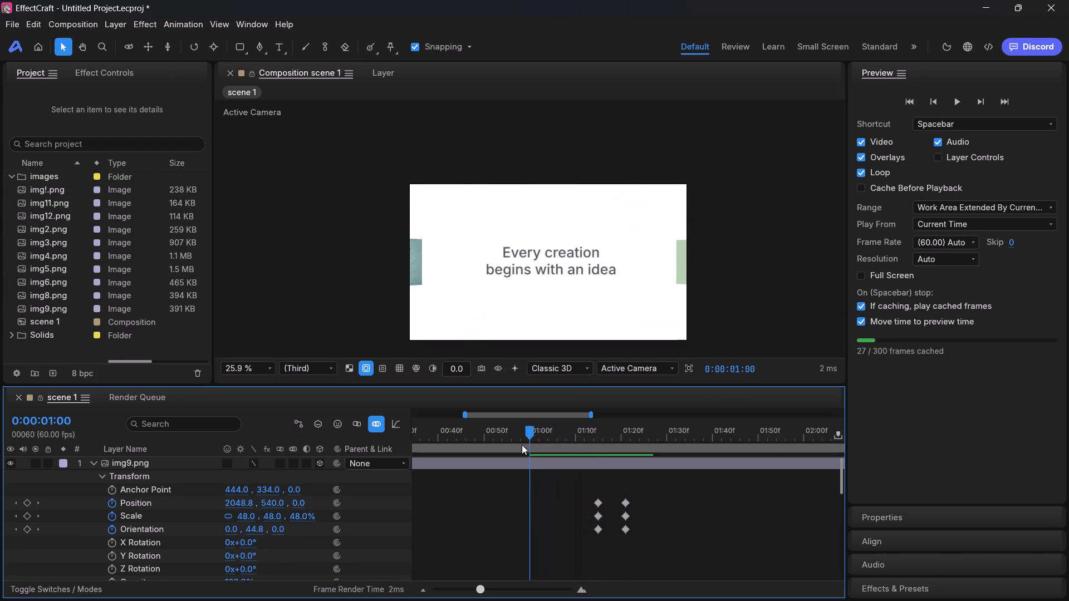
pyautogui.moveTo(522, 445); pyautogui.dragTo(382, 456)
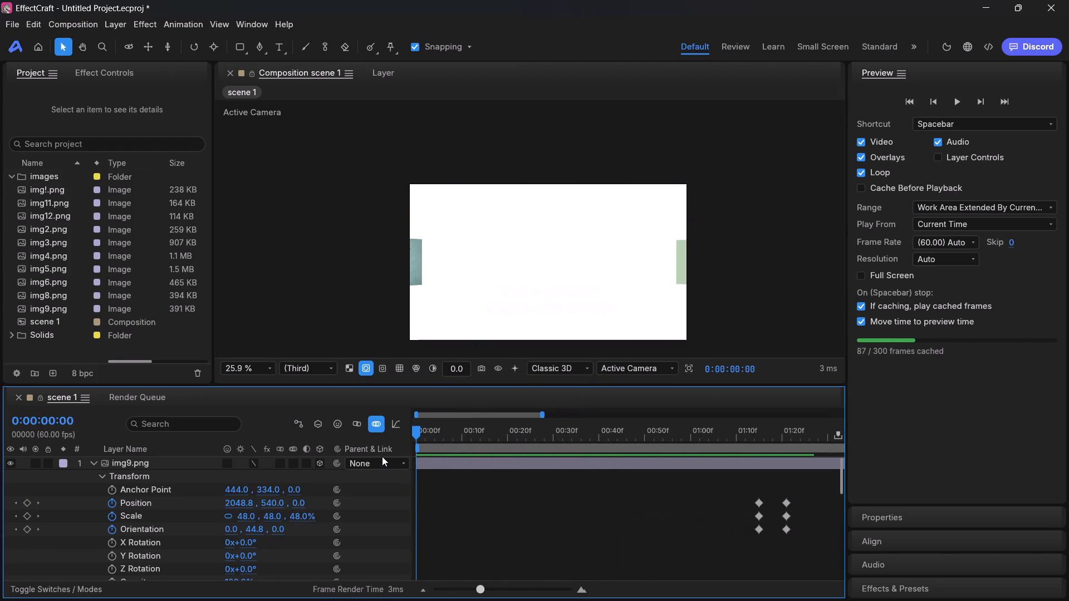
pyautogui.moveTo(382, 456); pyautogui.dragTo(365, 459)
pyautogui.moveTo(417, 464); pyautogui.dragTo(659, 464)
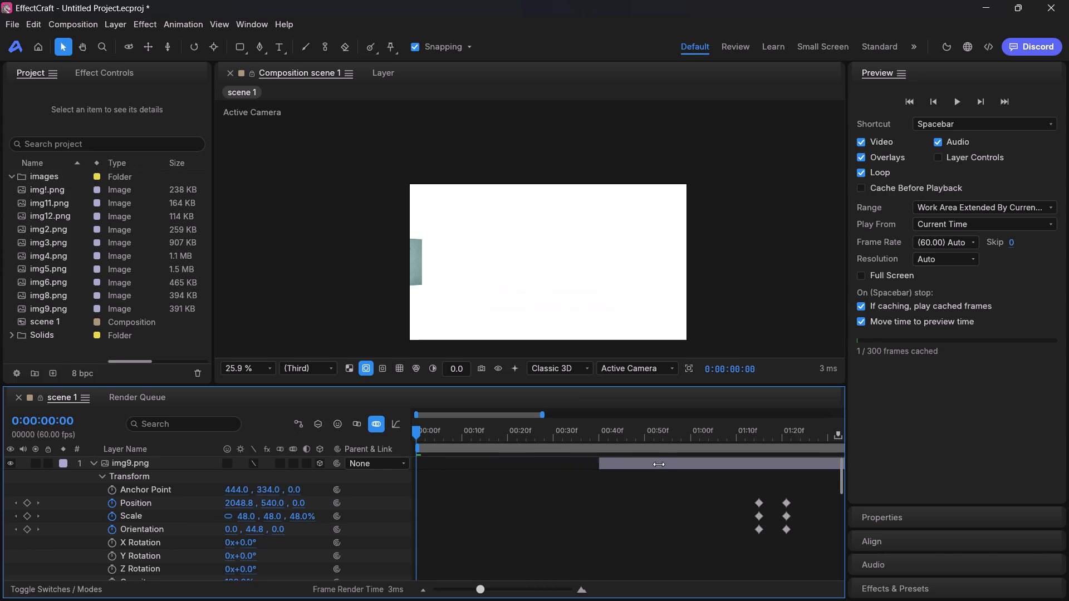
pyautogui.moveTo(659, 464); pyautogui.dragTo(757, 462)
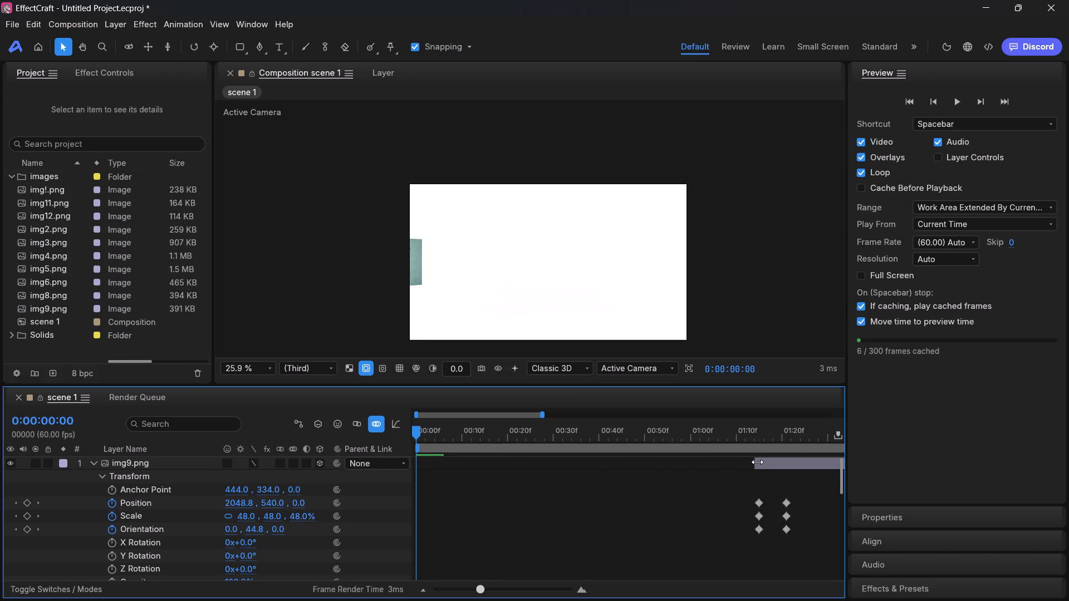
pyautogui.moveTo(757, 462); pyautogui.dragTo(761, 464)
# Trim the start of the img8.png layer to its first keyframes at 0:00:01:15.
pyautogui.moveTo(417, 432); pyautogui.dragTo(717, 430)
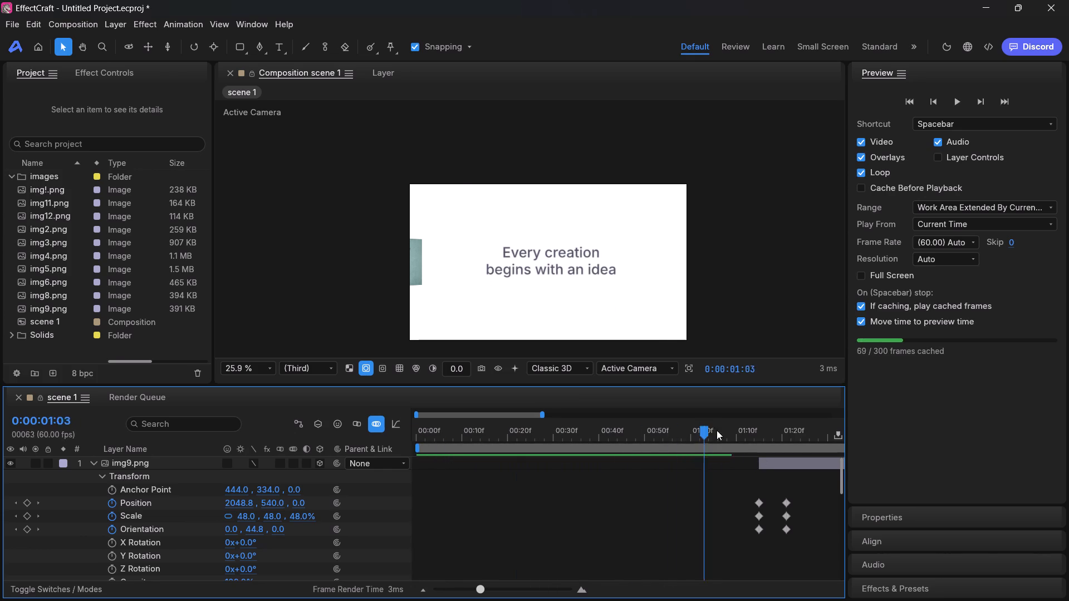
pyautogui.moveTo(717, 430); pyautogui.dragTo(758, 430)
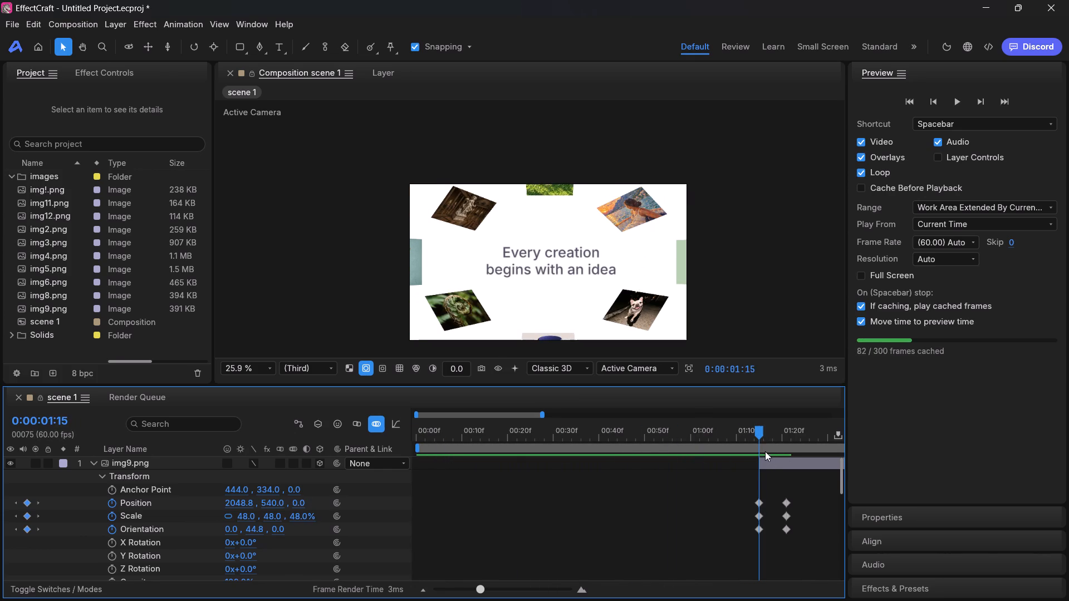
pyautogui.hscroll(-1, 651, 473)
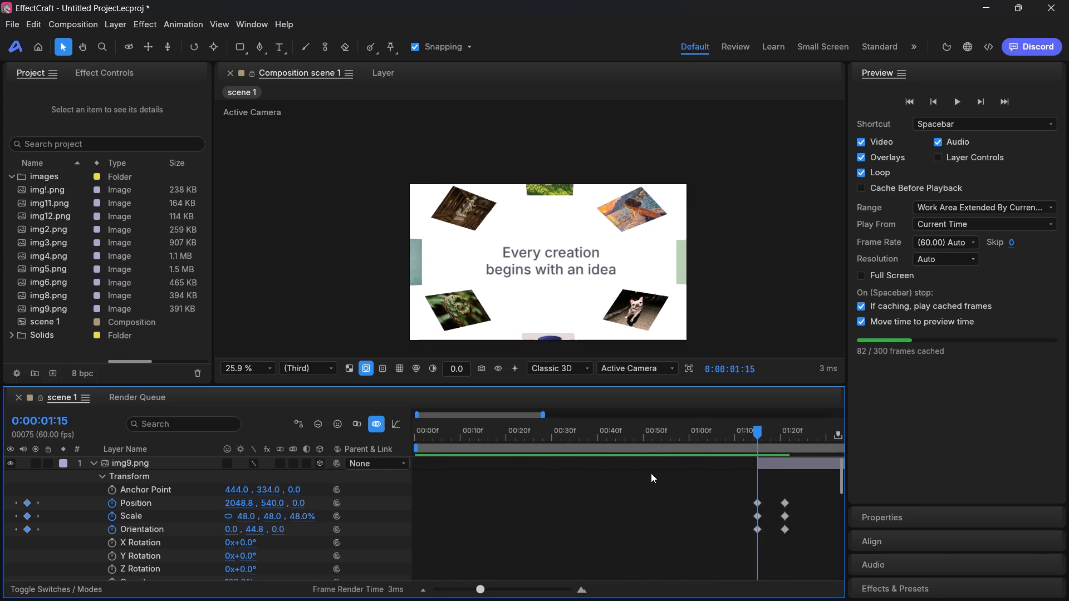
pyautogui.hscroll(-2, 651, 473)
pyautogui.click(649, 467)
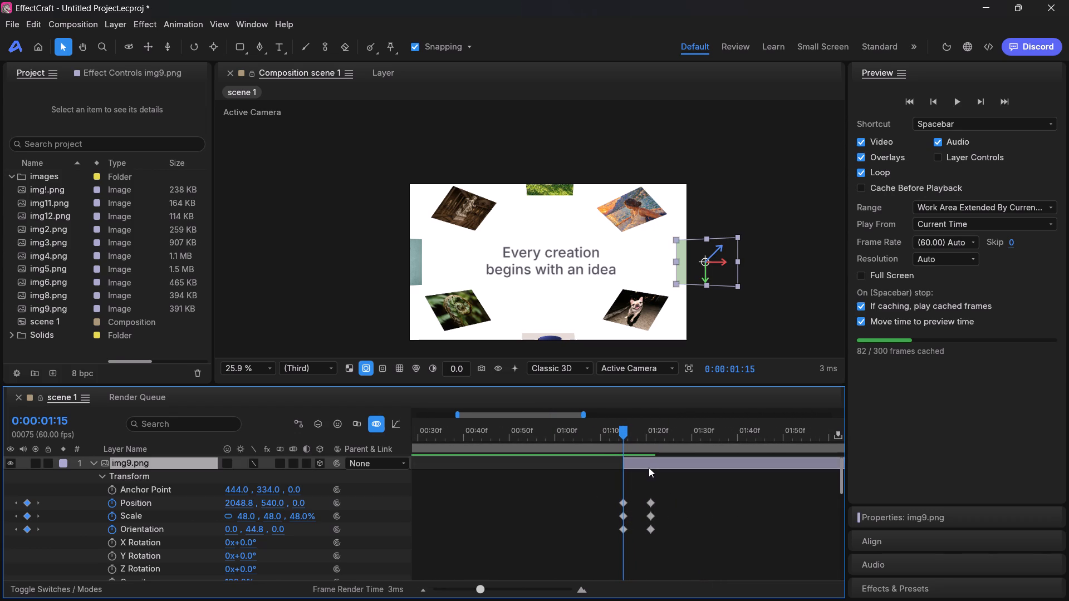
pyautogui.click(526, 540)
pyautogui.scroll(-1, 583, 512)
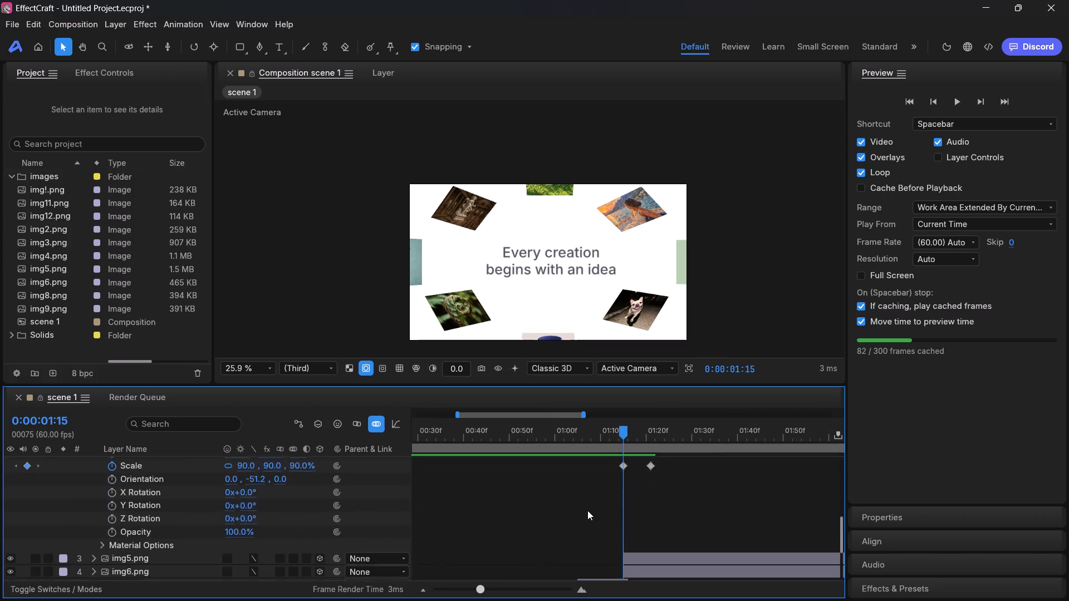
pyautogui.scroll(-1, 587, 510)
pyautogui.hscroll(4, 445, 523)
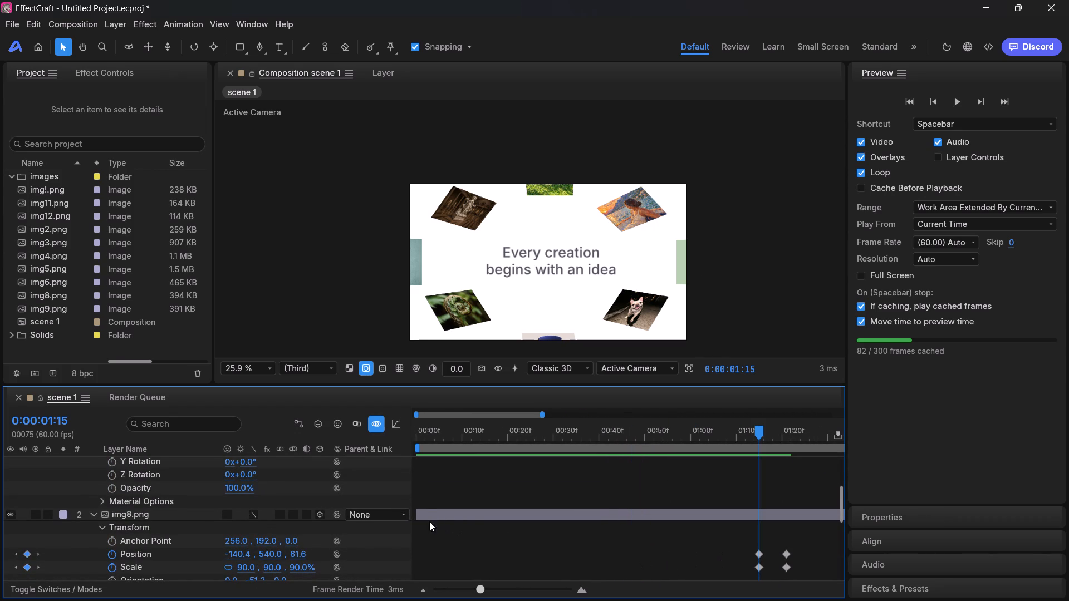
pyautogui.moveTo(418, 516); pyautogui.dragTo(758, 526)
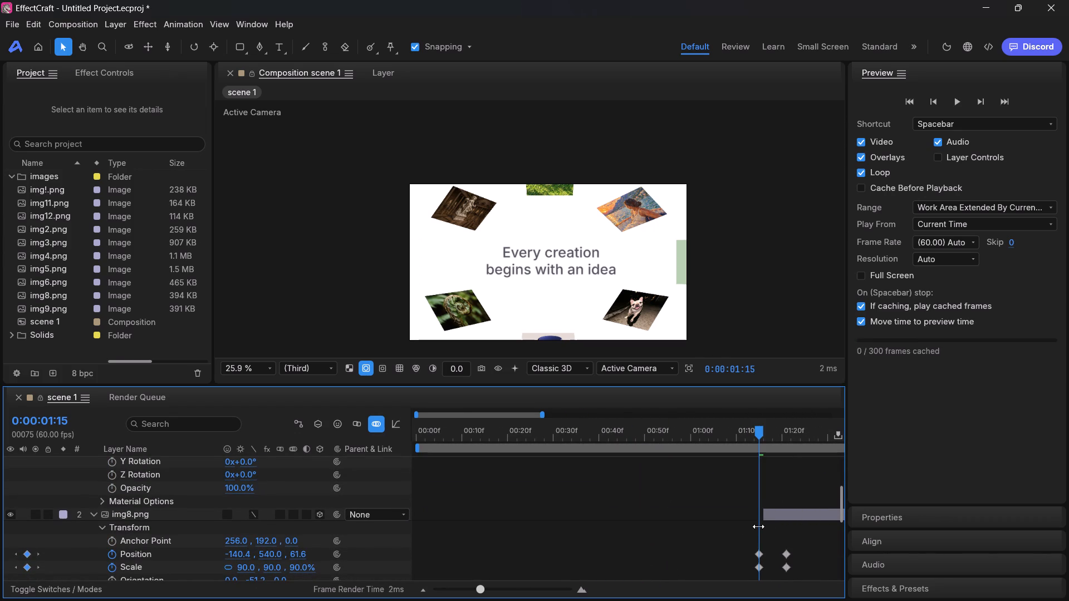
pyautogui.moveTo(758, 526); pyautogui.dragTo(758, 526)
# Look through the layer stack in the timeline to check where the image layers start, around 0:00:01:15.
pyautogui.scroll(2, 759, 528)
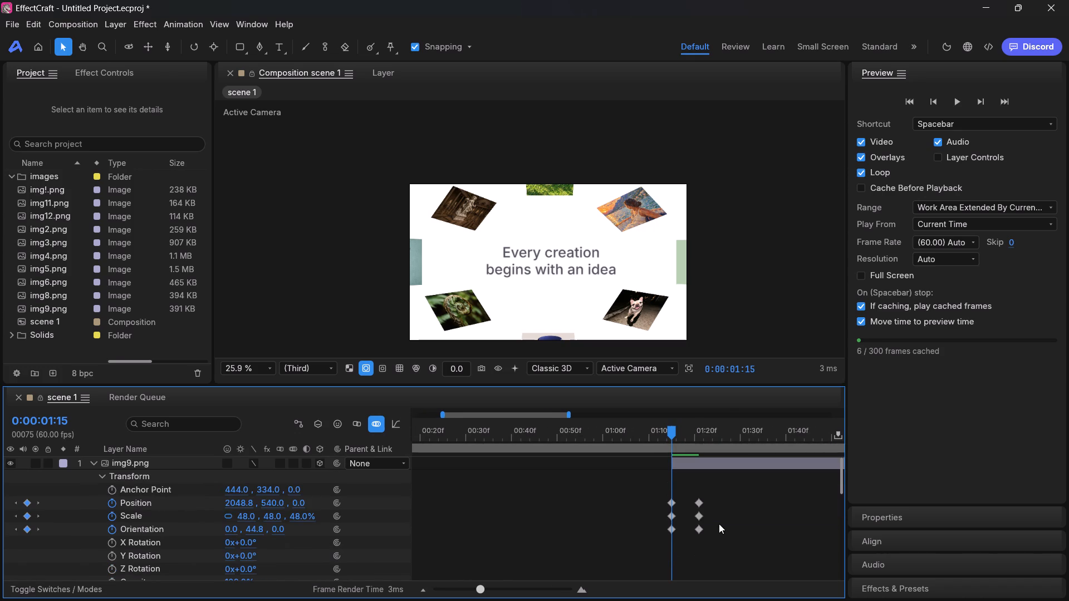
pyautogui.scroll(-4, 708, 515)
pyautogui.scroll(16, 698, 501)
pyautogui.scroll(-4, 683, 504)
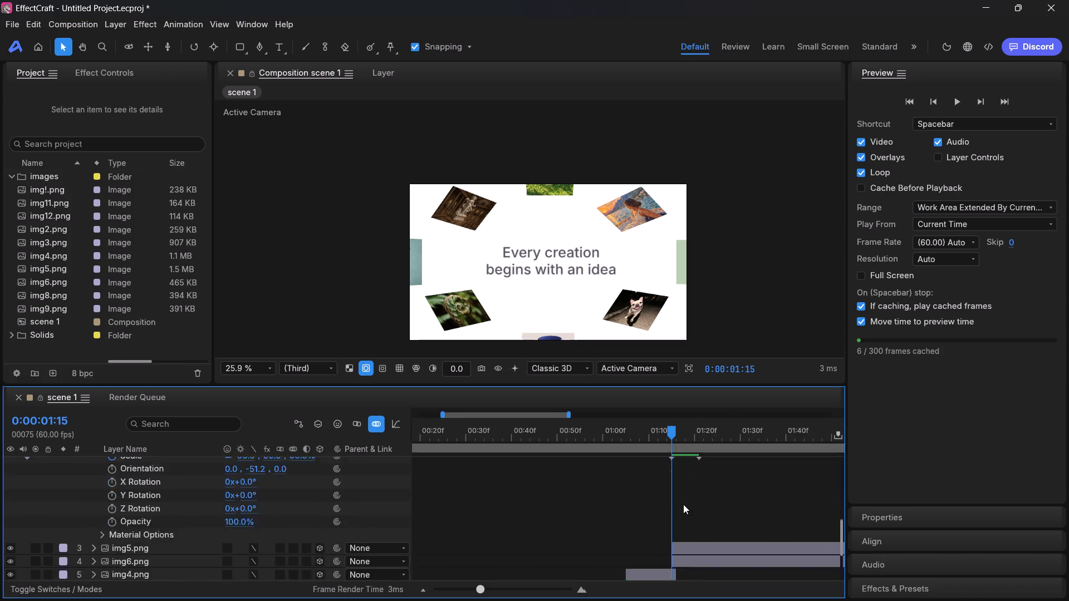
pyautogui.scroll(-5, 683, 504)
pyautogui.scroll(20, 683, 504)
pyautogui.scroll(16, 683, 504)
pyautogui.keyDown('ctrl'); pyautogui.scroll(-6, 689, 490); pyautogui.keyUp('ctrl')
pyautogui.keyDown('ctrl'); pyautogui.scroll(-4, 527, 558); pyautogui.keyUp('ctrl')
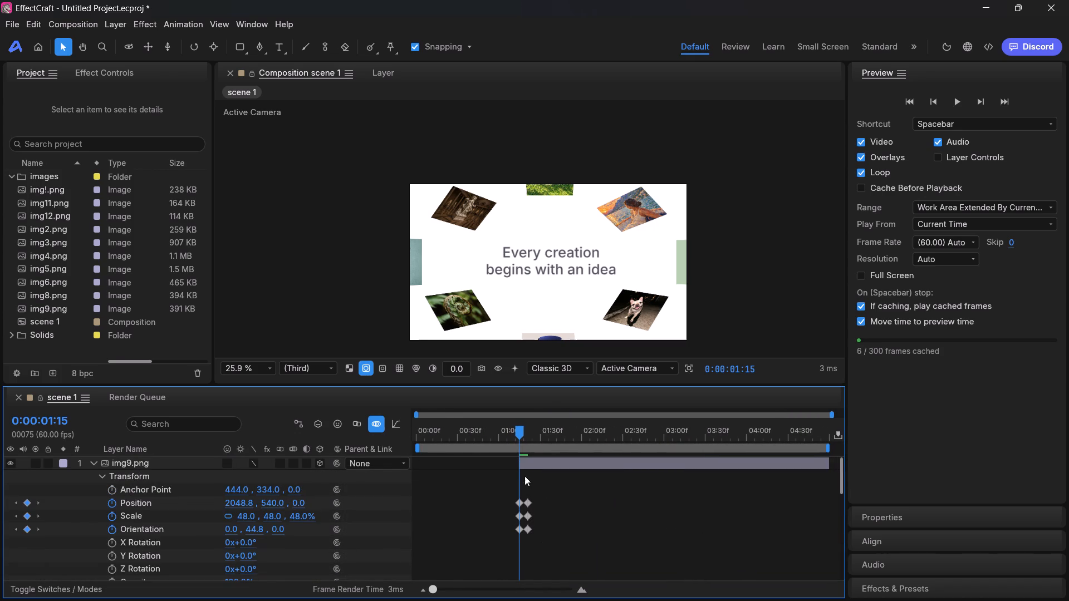
# Play back scene 1 from the beginning to review the image entrances, and stop the playback.
pyautogui.moveTo(515, 427); pyautogui.dragTo(403, 431)
pyautogui.click(949, 107)
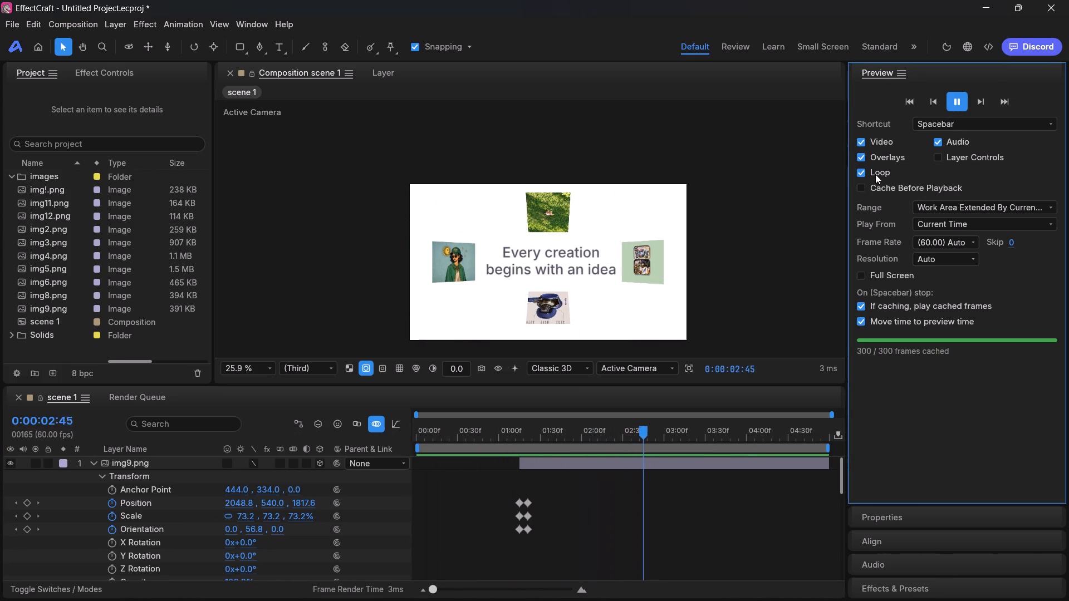
pyautogui.click(956, 95)
# Set the current time to 0:00:01:21, at the second set of img9.png keyframes.
pyautogui.moveTo(713, 430); pyautogui.dragTo(665, 437)
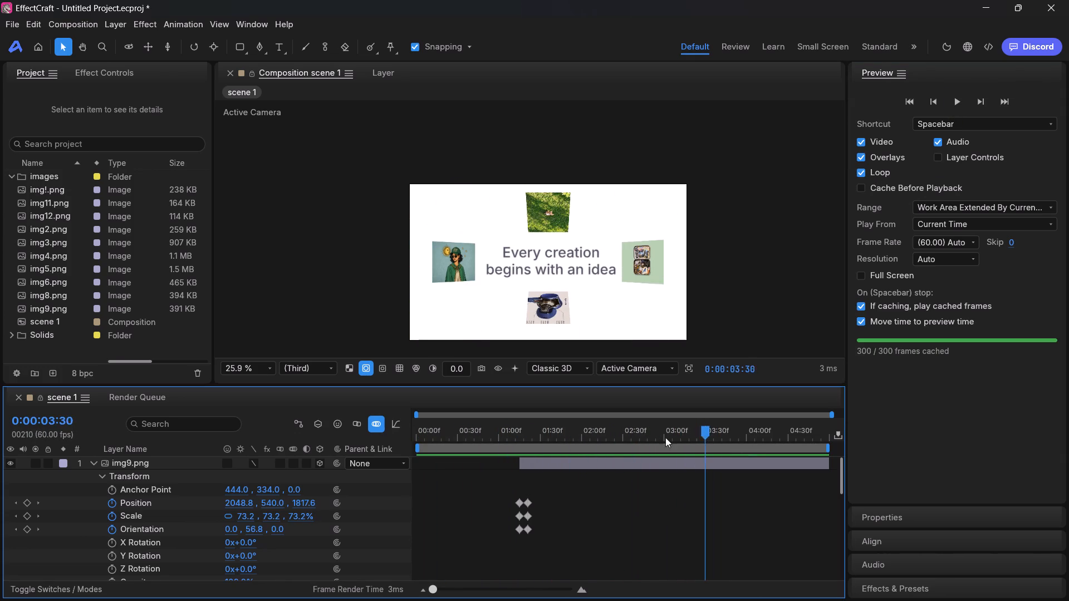
pyautogui.moveTo(665, 437); pyautogui.dragTo(528, 451)
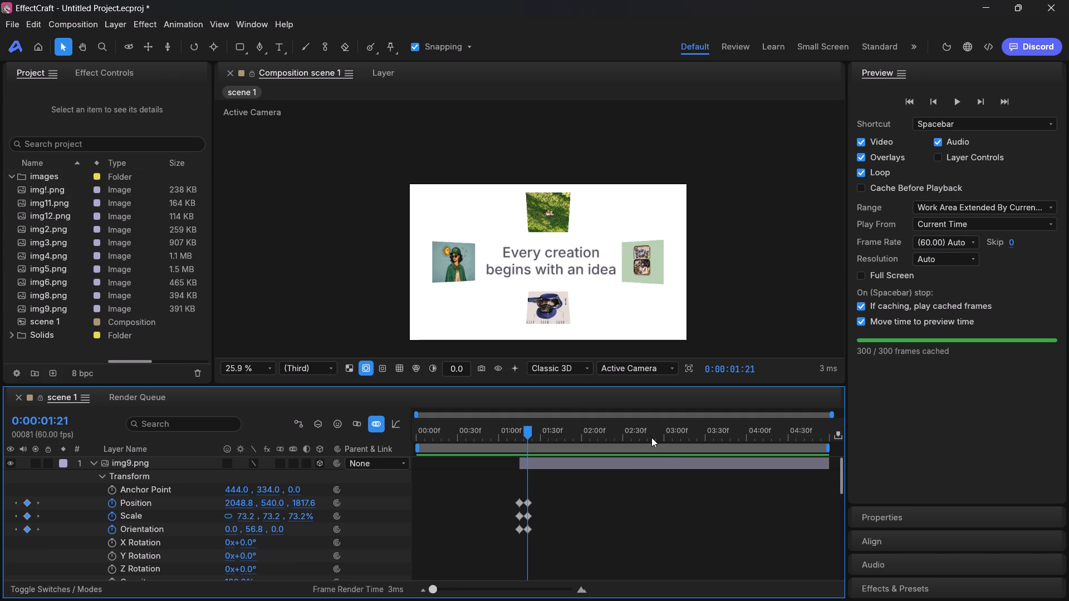
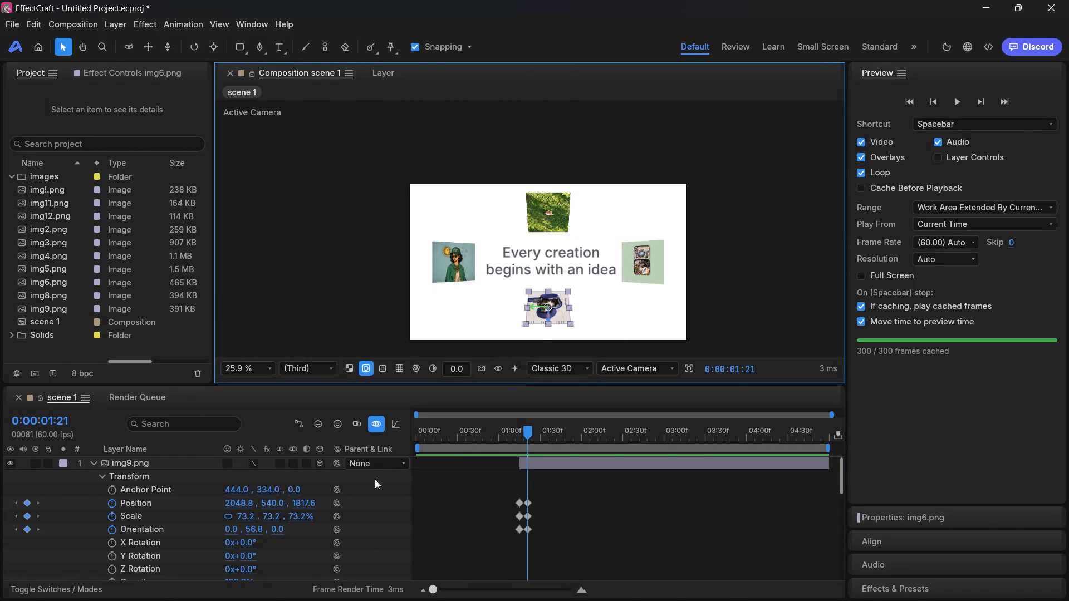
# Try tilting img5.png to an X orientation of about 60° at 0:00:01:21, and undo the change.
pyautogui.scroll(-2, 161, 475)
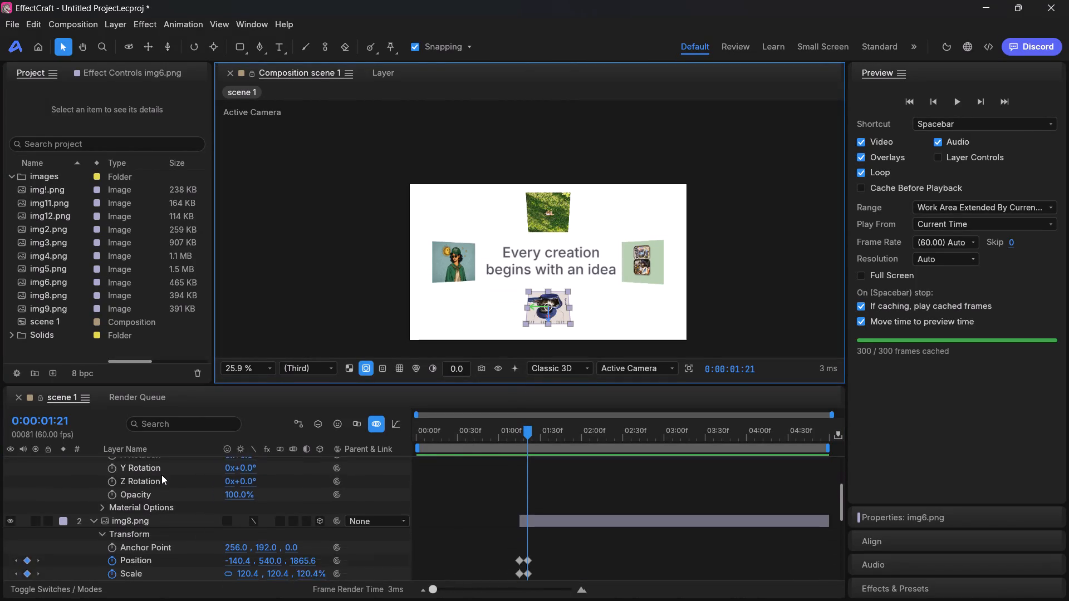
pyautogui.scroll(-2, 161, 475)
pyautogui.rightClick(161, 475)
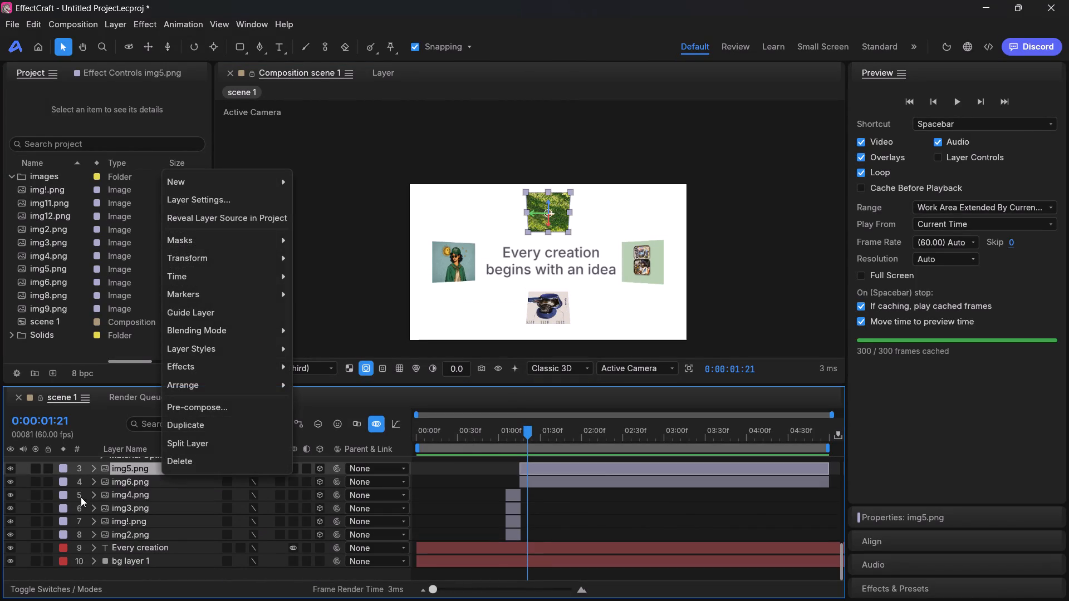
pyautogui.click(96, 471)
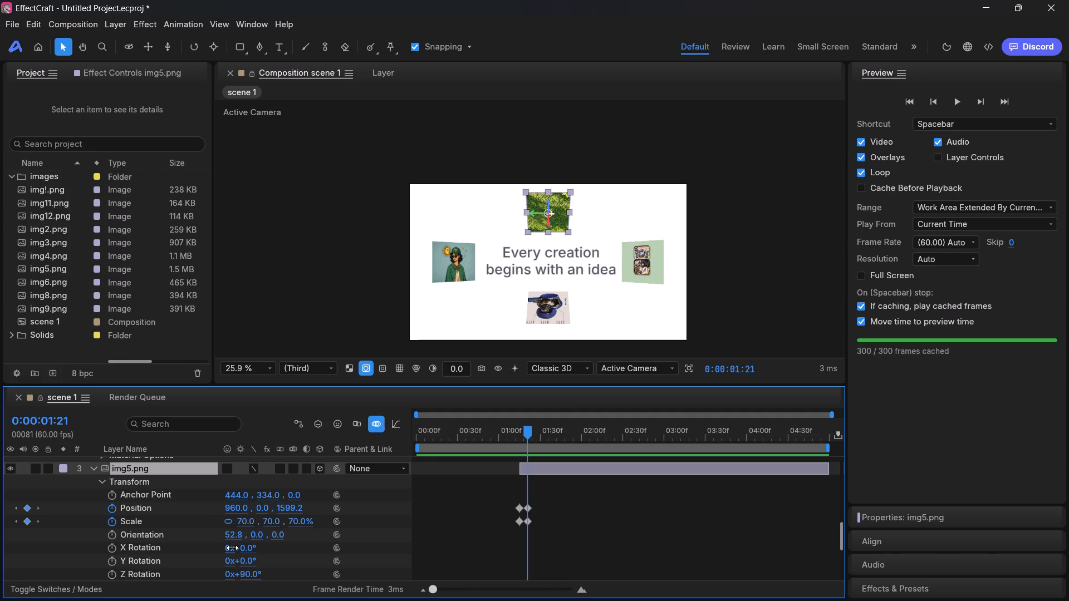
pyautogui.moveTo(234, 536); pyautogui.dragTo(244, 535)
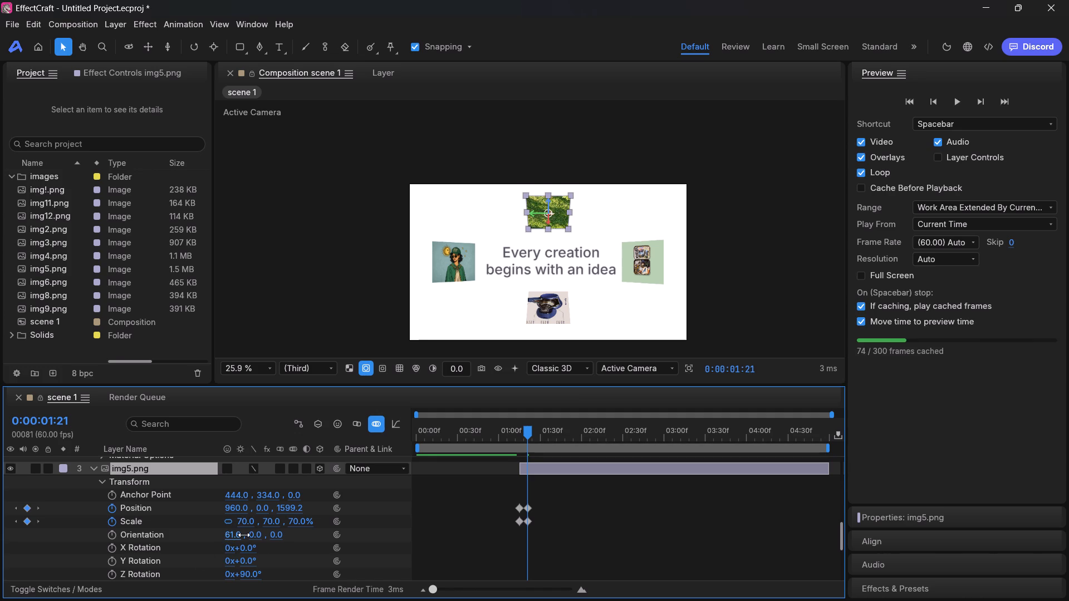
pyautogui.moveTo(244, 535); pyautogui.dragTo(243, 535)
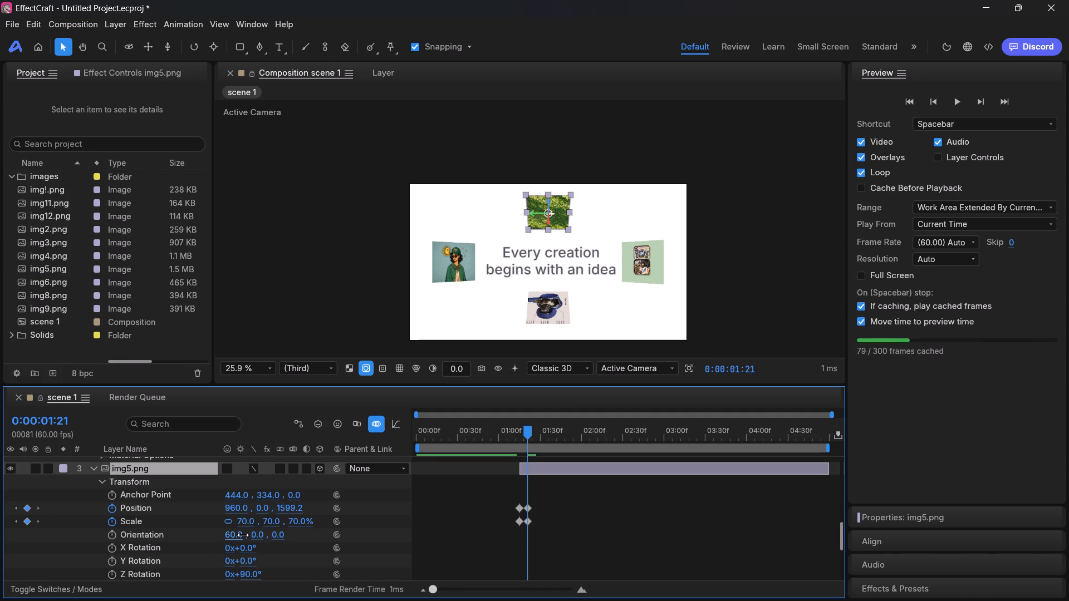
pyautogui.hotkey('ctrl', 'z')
# Set the X orientation of img6.png, the image below the text, to -52° at its 0:00:01:21 keyframe.
pyautogui.click(551, 304)
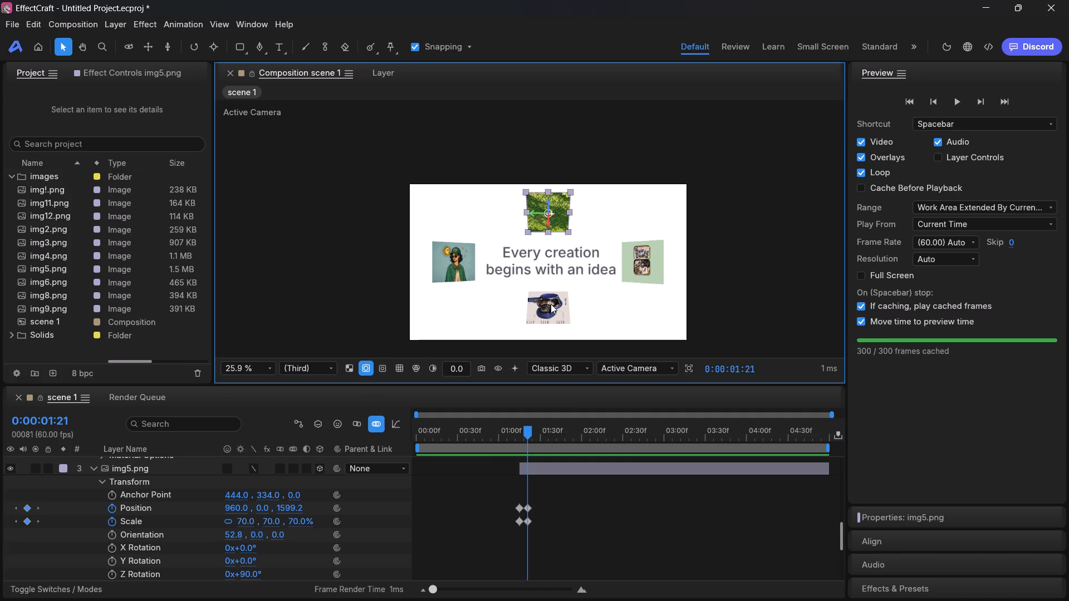
pyautogui.scroll(5, 205, 508)
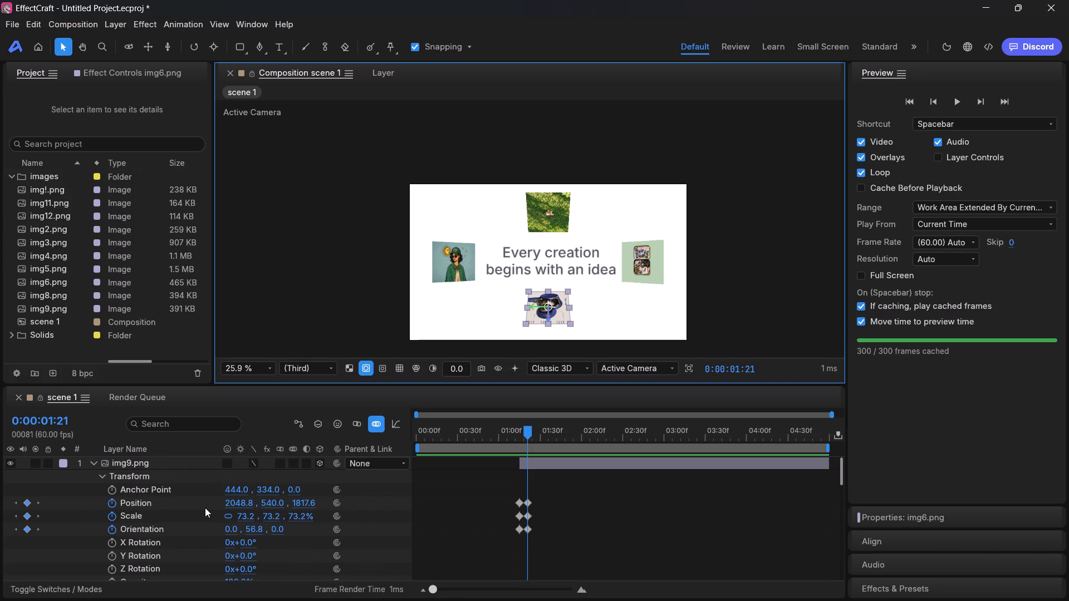
pyautogui.scroll(-4, 205, 508)
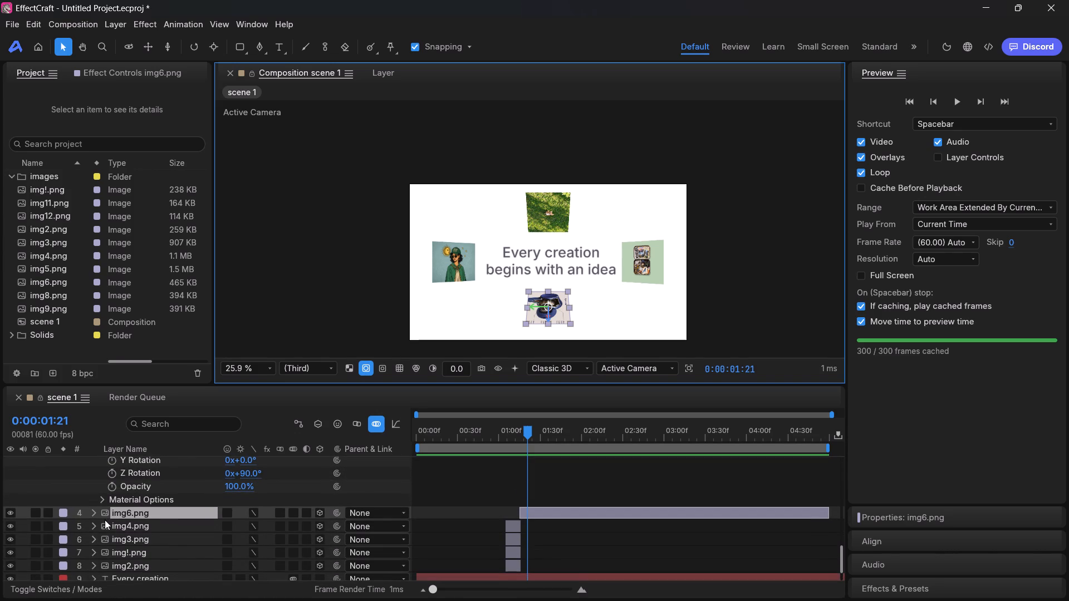
pyautogui.click(94, 514)
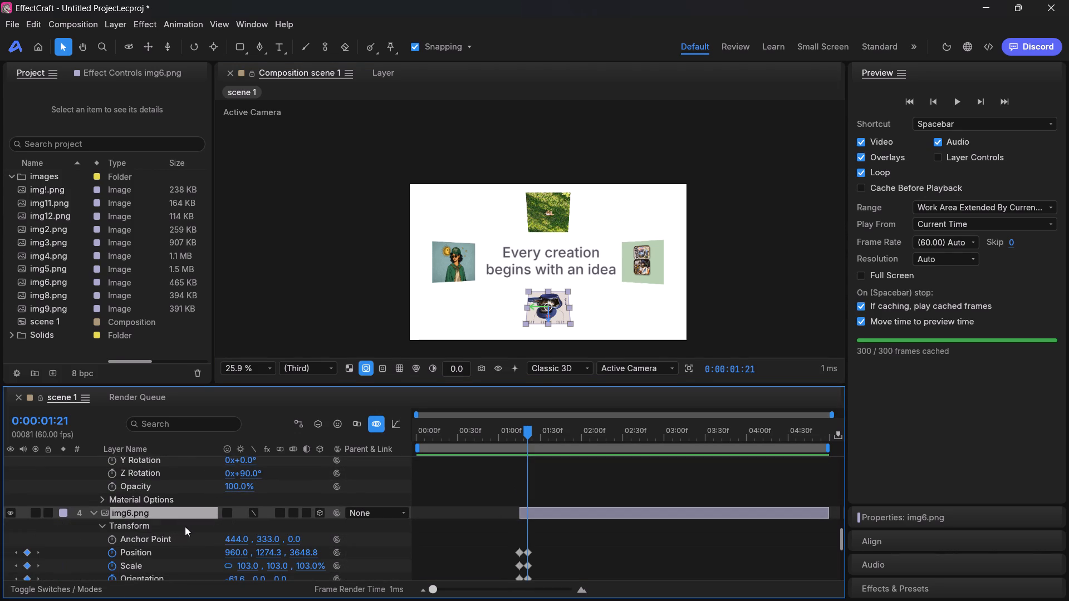
pyautogui.scroll(-1, 175, 568)
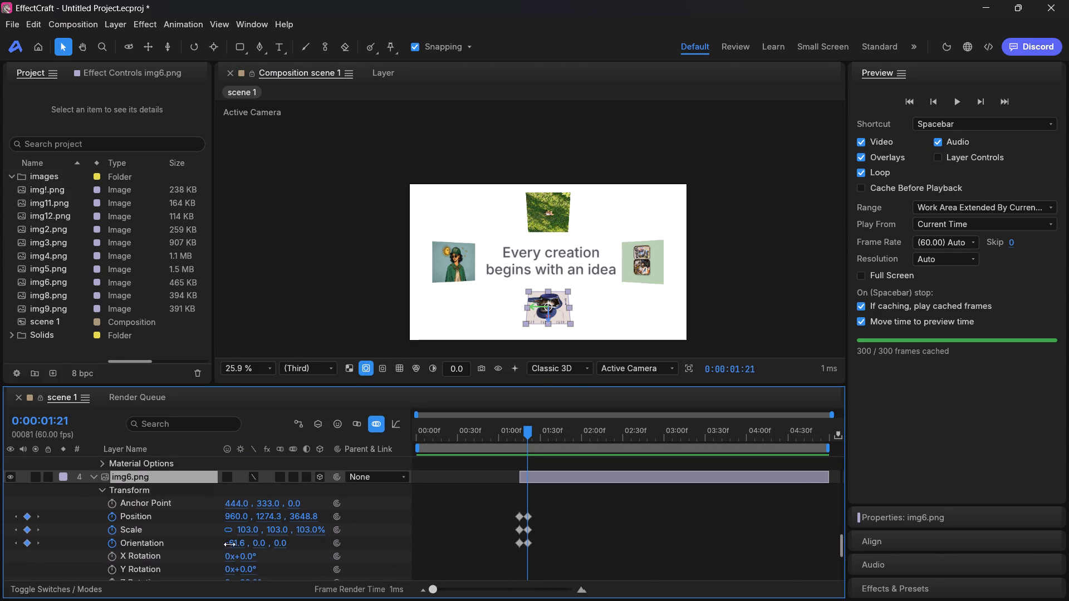
pyautogui.moveTo(237, 543); pyautogui.dragTo(249, 542)
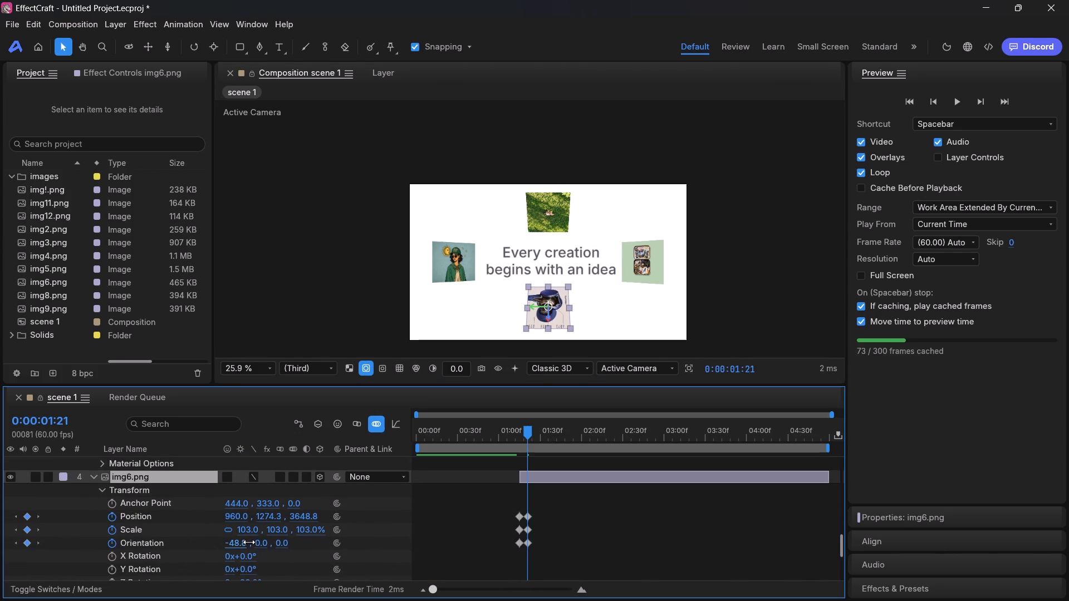
pyautogui.moveTo(249, 542); pyautogui.dragTo(247, 540)
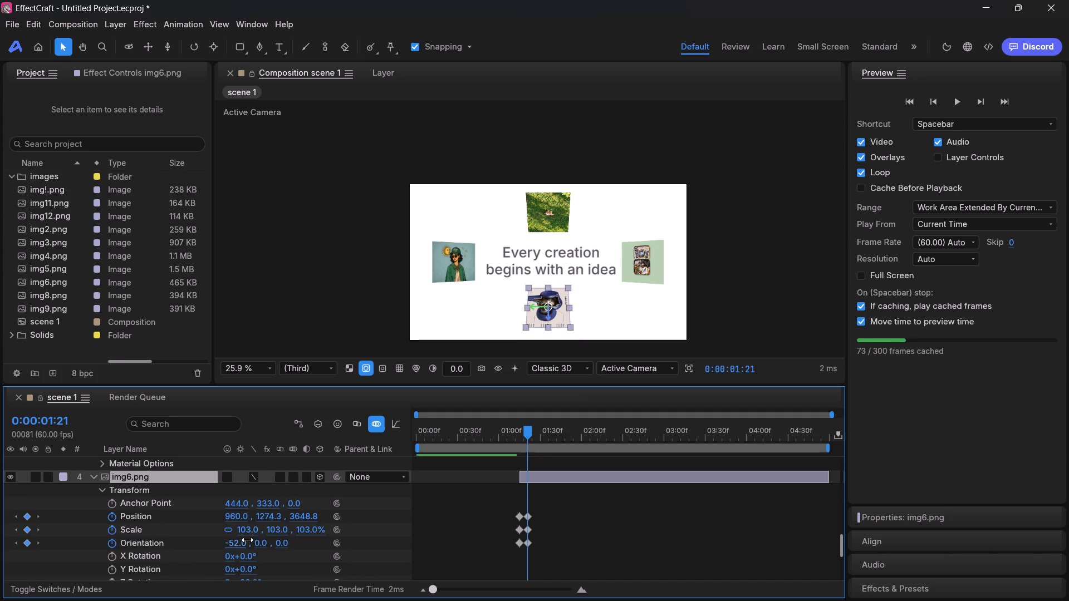
pyautogui.click(738, 282)
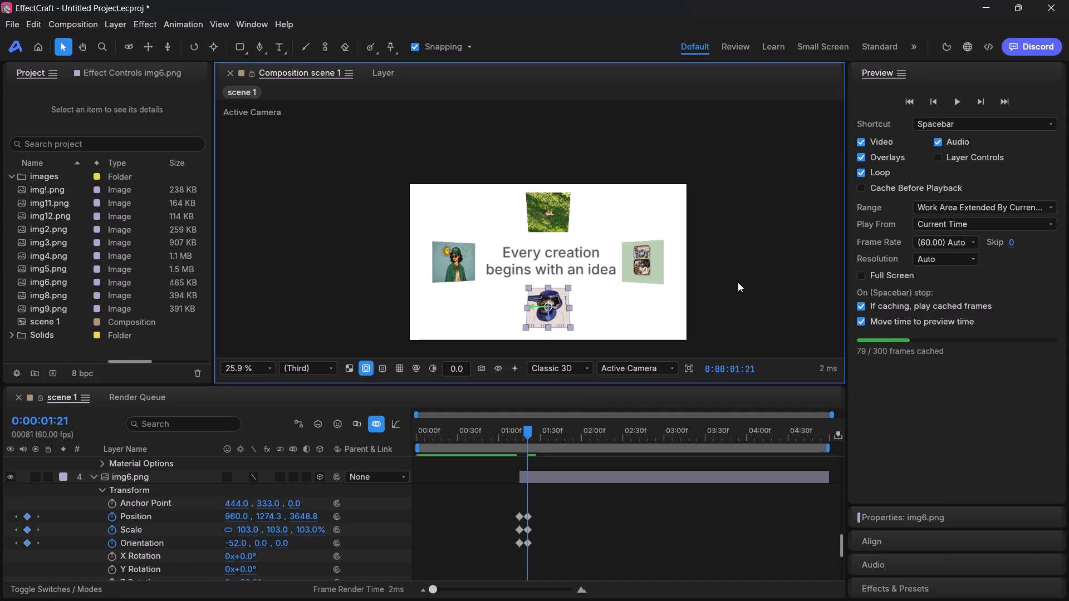
# Set the X orientation of img5.png, the image above the text, to 42.4°.
pyautogui.click(526, 436)
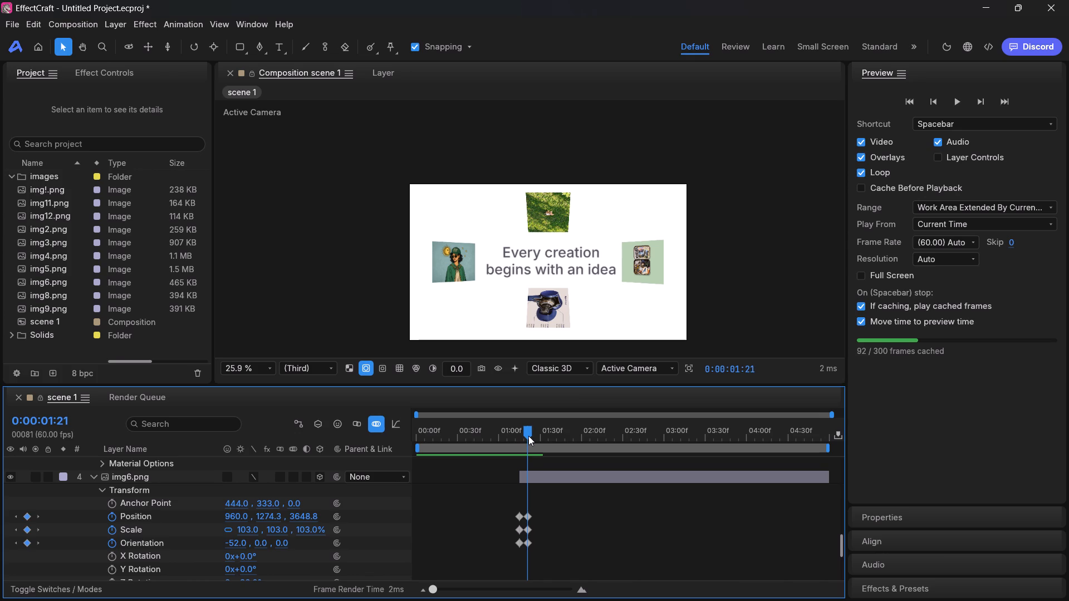
pyautogui.click(554, 203)
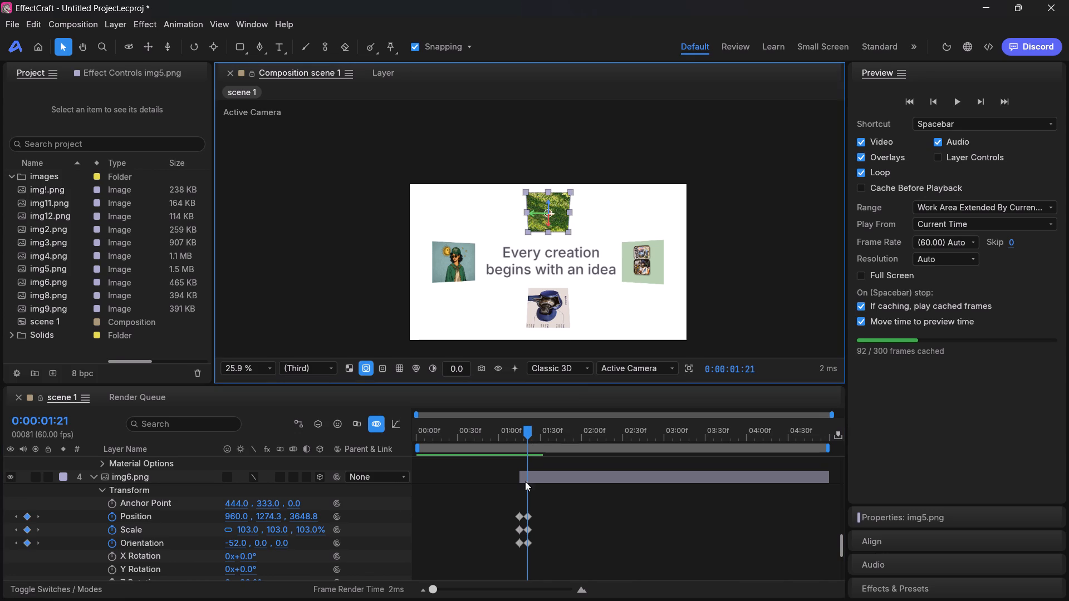
pyautogui.scroll(3, 215, 553)
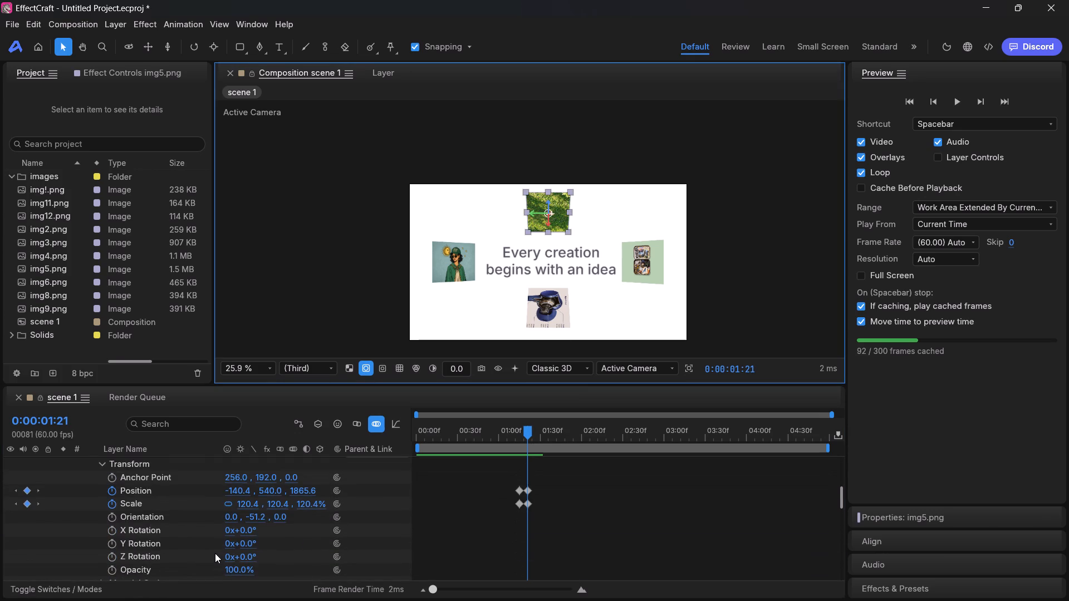
pyautogui.scroll(-2, 215, 553)
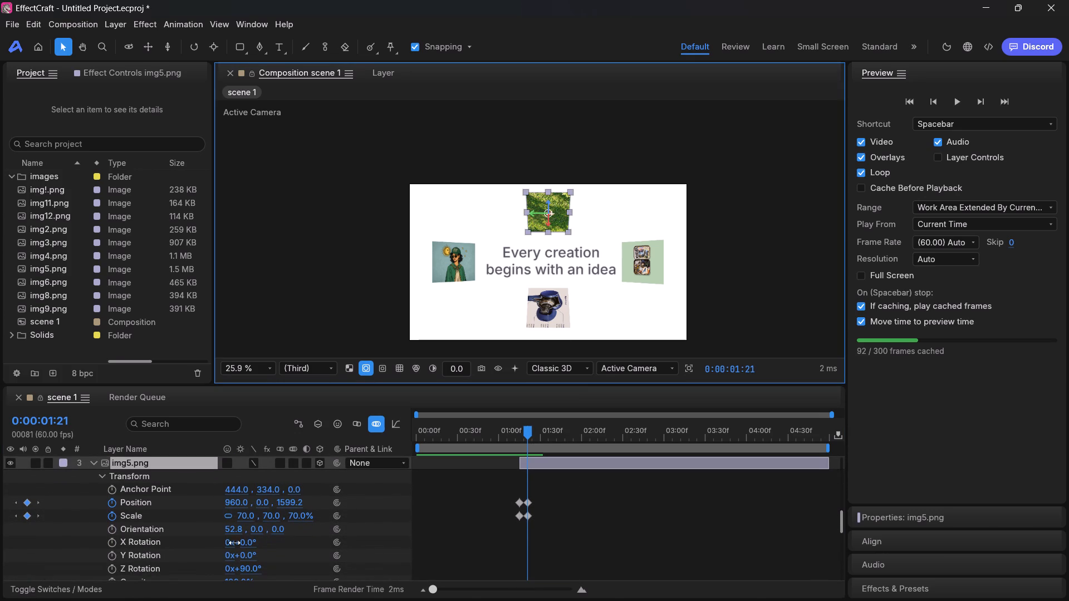
pyautogui.click(236, 533)
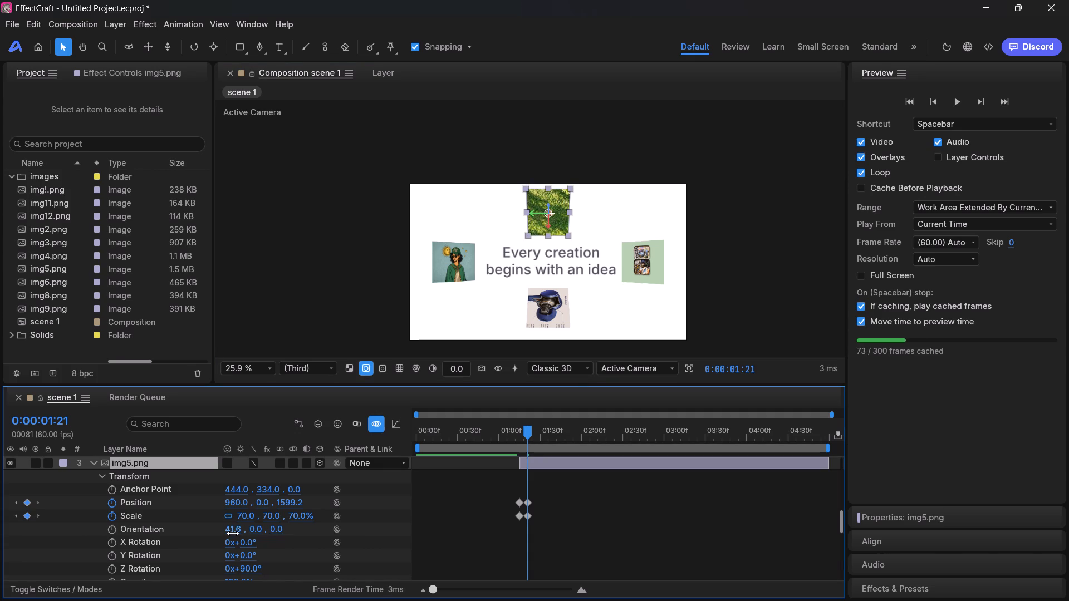
pyautogui.click(786, 234)
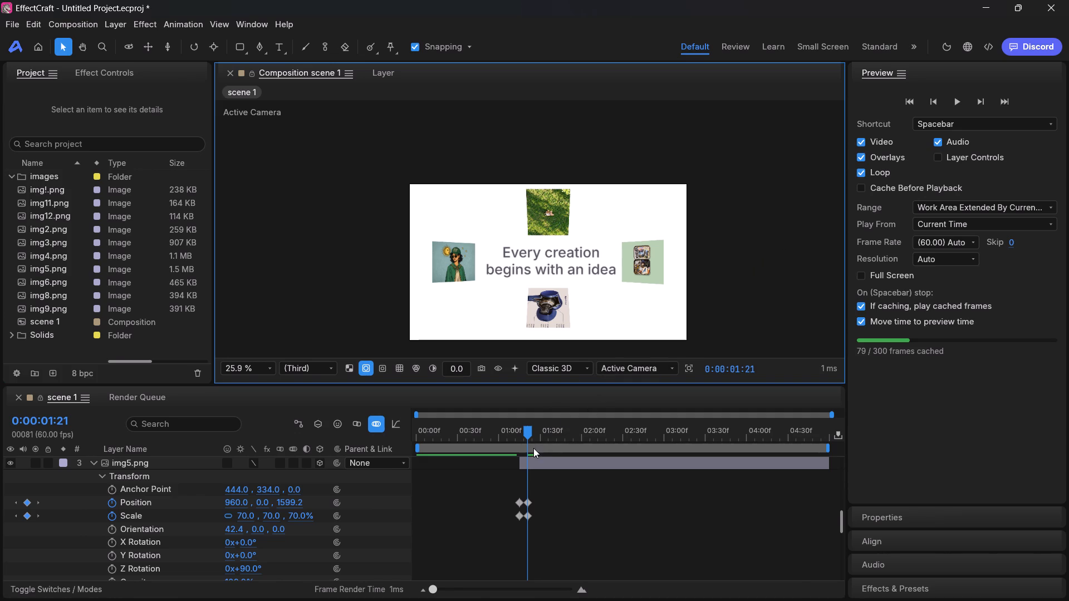
# Scrub back to img5.png's first Position and Scale keyframes at 0:00:01:15 to check the images' starting positions.
pyautogui.moveTo(526, 433); pyautogui.dragTo(517, 434)
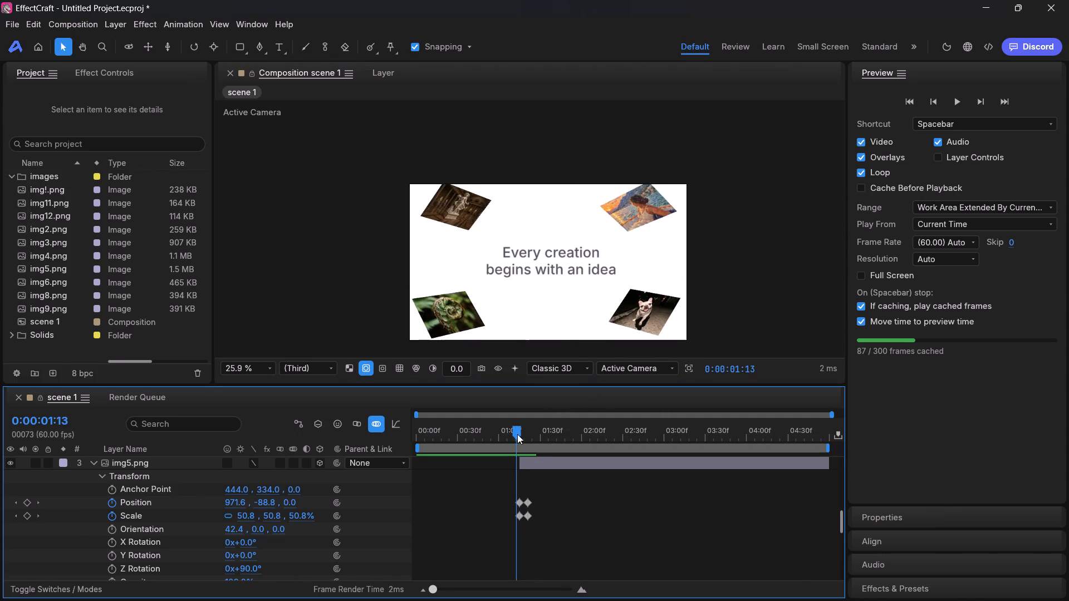
pyautogui.moveTo(517, 434); pyautogui.dragTo(520, 432)
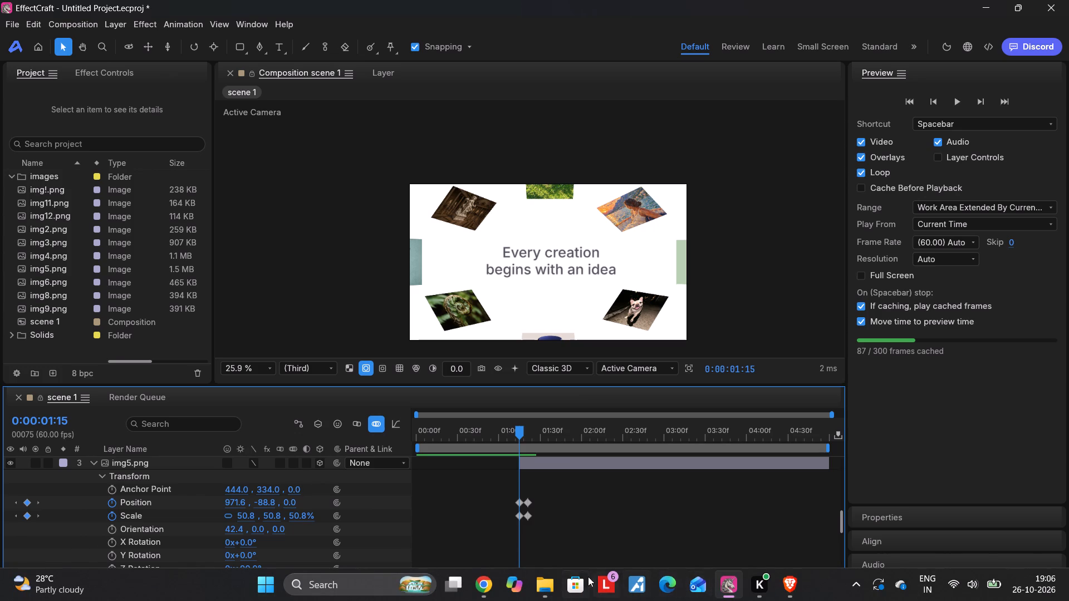
# Switch to Chrome, refresh the Short's YouTube Studio analytics, and examine its Reach and Engagement data.
pyautogui.click(491, 583)
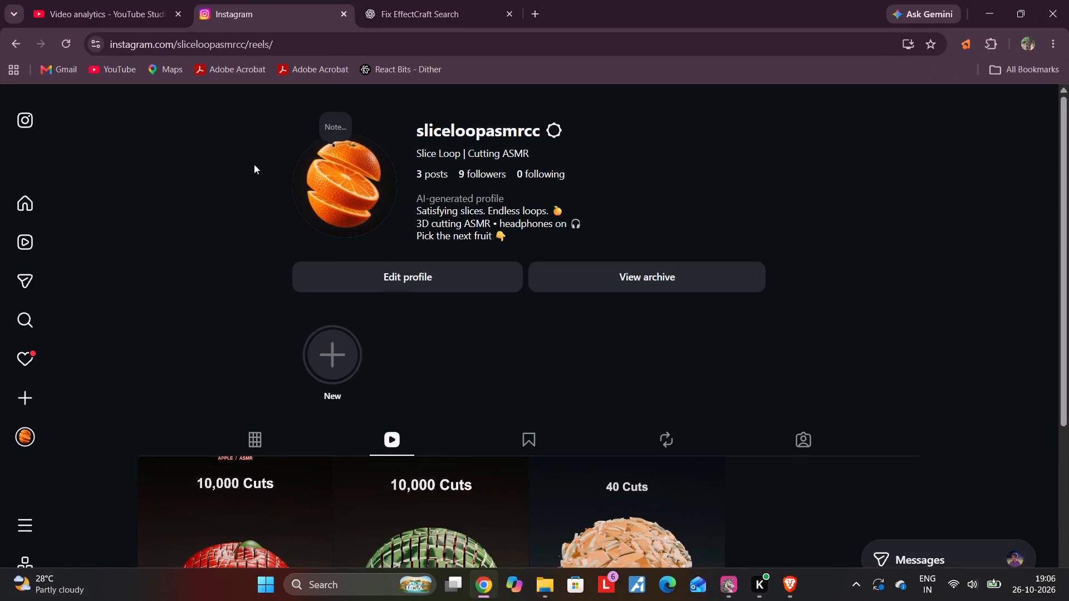
pyautogui.click(106, 0)
pyautogui.click(63, 45)
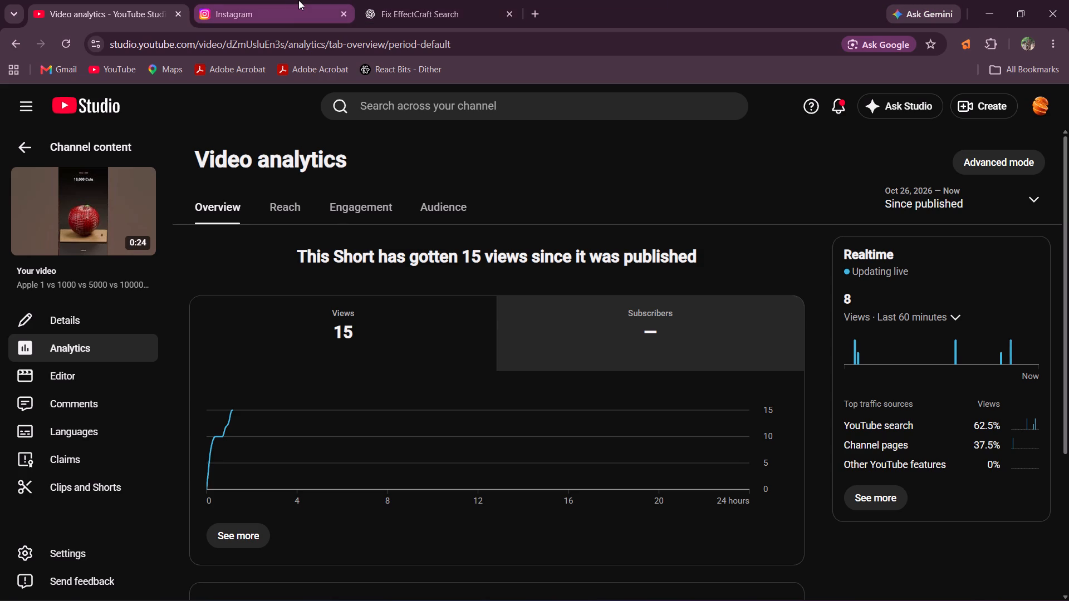
pyautogui.click(290, 208)
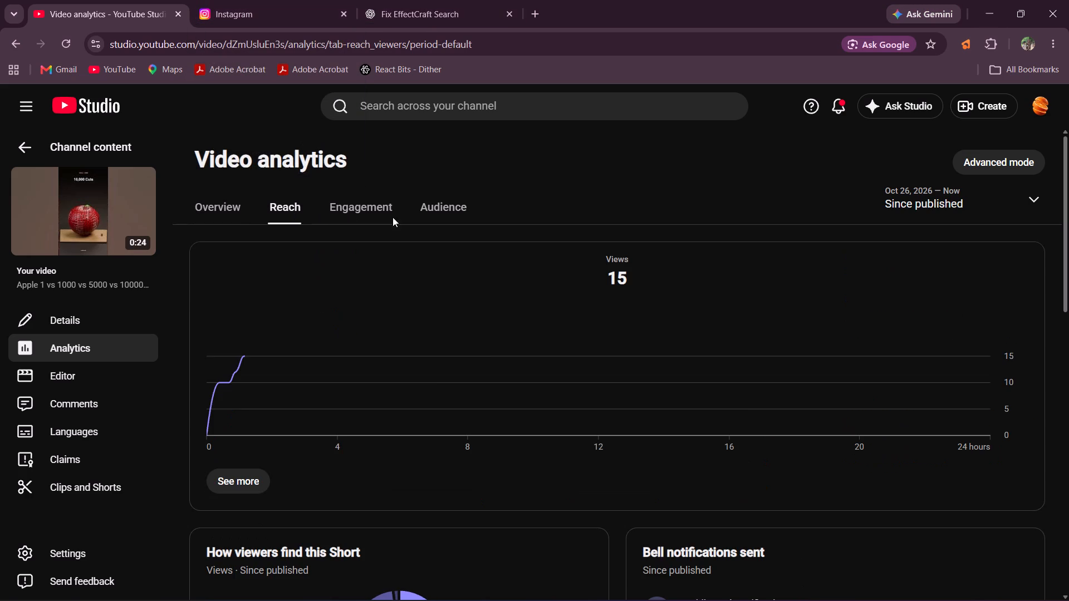
pyautogui.click(357, 206)
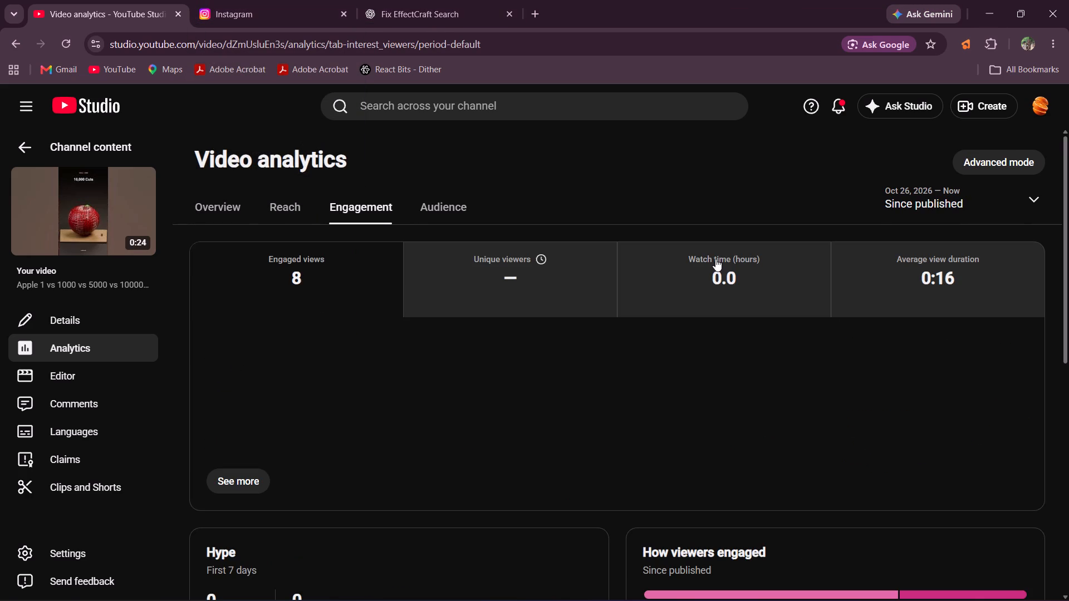
pyautogui.scroll(-2, 673, 442)
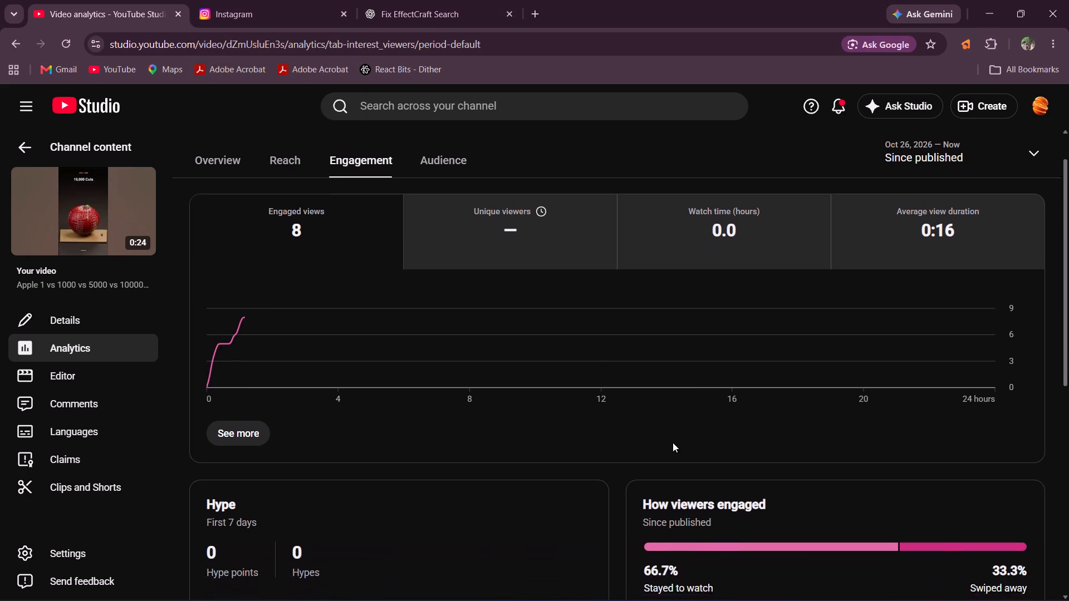
pyautogui.scroll(-5, 673, 442)
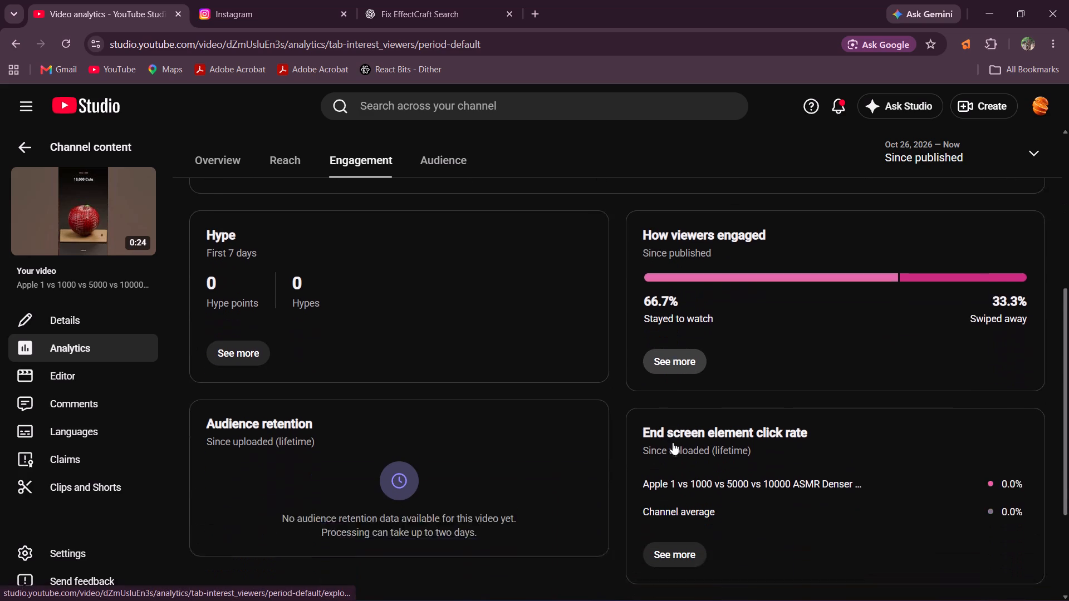
pyautogui.scroll(-4, 673, 442)
pyautogui.scroll(6, 673, 442)
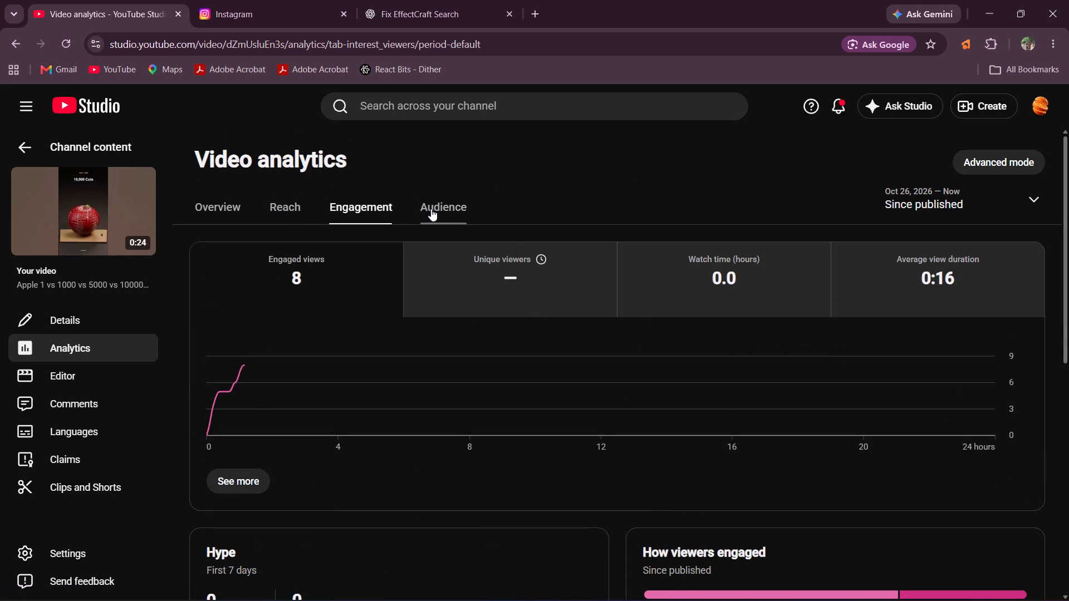
# Examine how viewers find the Short in its Reach analytics, and review the Overview data again.
pyautogui.click(291, 215)
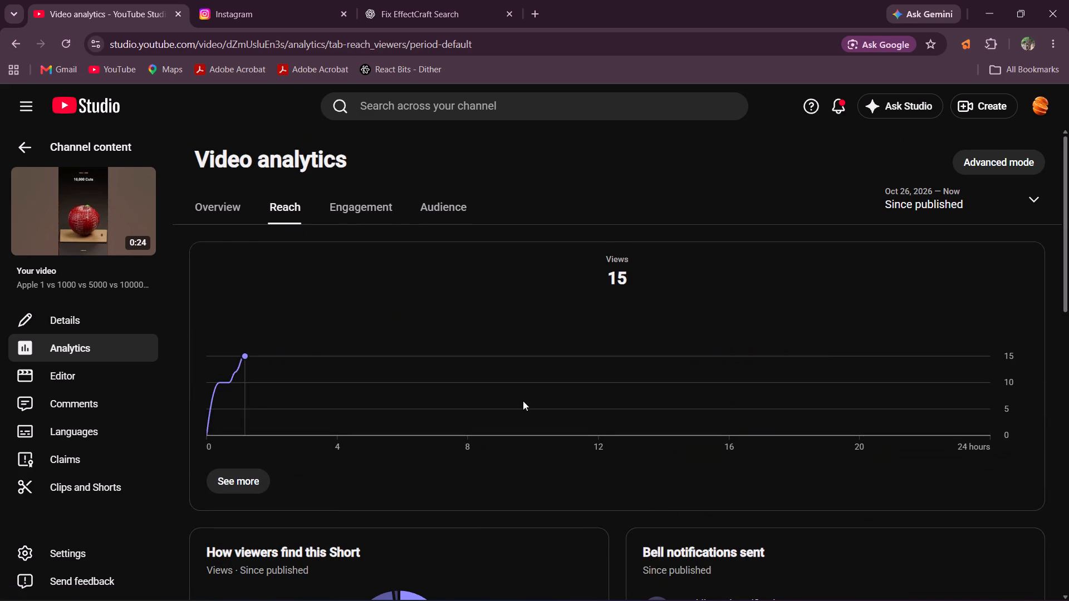
pyautogui.scroll(-6, 523, 401)
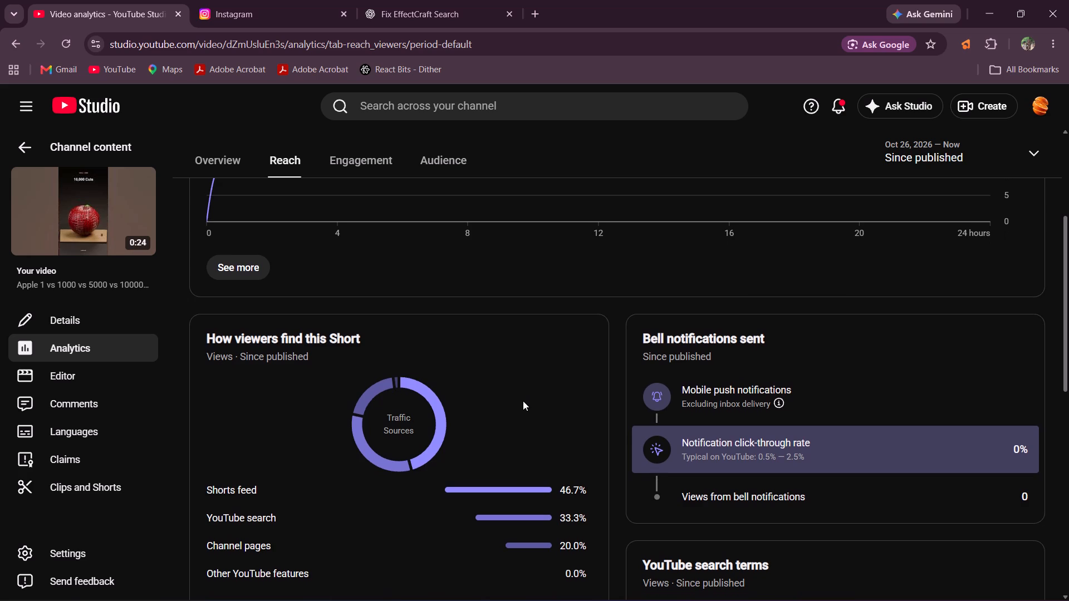
pyautogui.scroll(-2, 523, 401)
pyautogui.scroll(1, 523, 401)
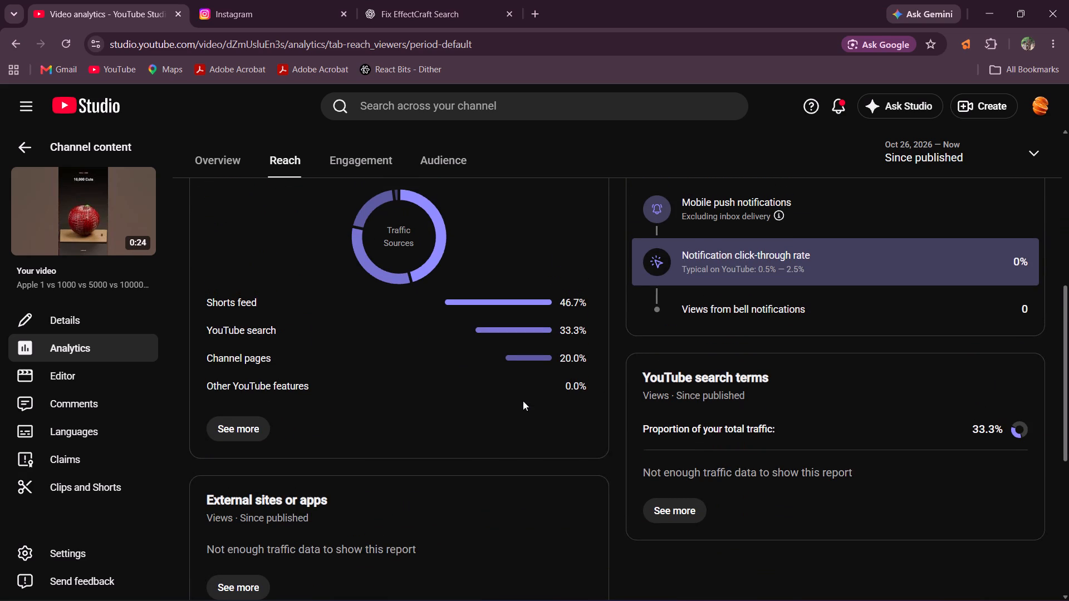
pyautogui.scroll(10, 523, 401)
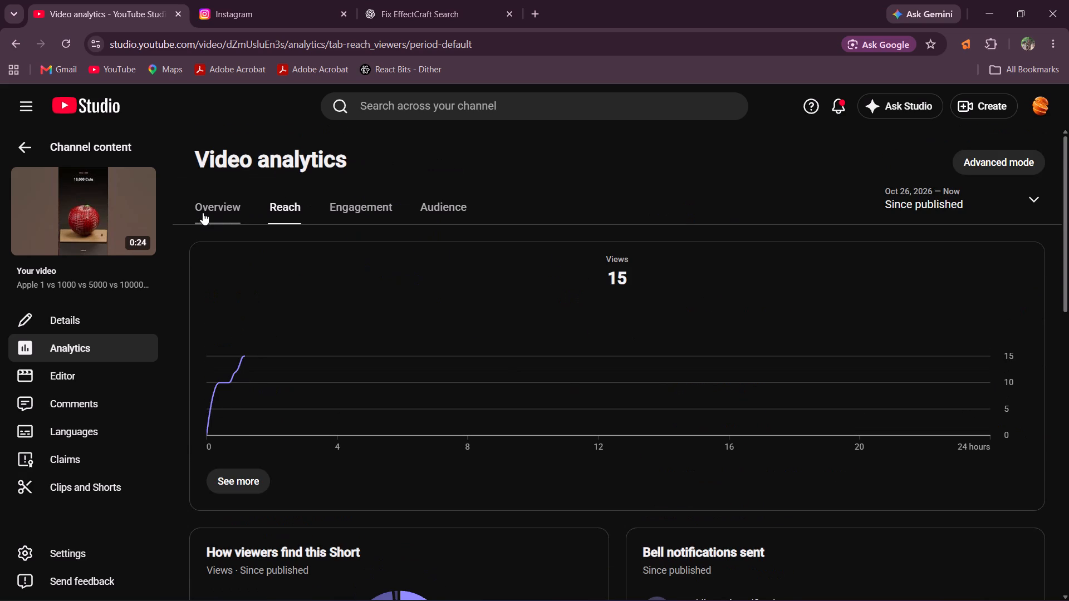
pyautogui.click(203, 213)
pyautogui.scroll(-3, 450, 387)
pyautogui.scroll(5, 450, 387)
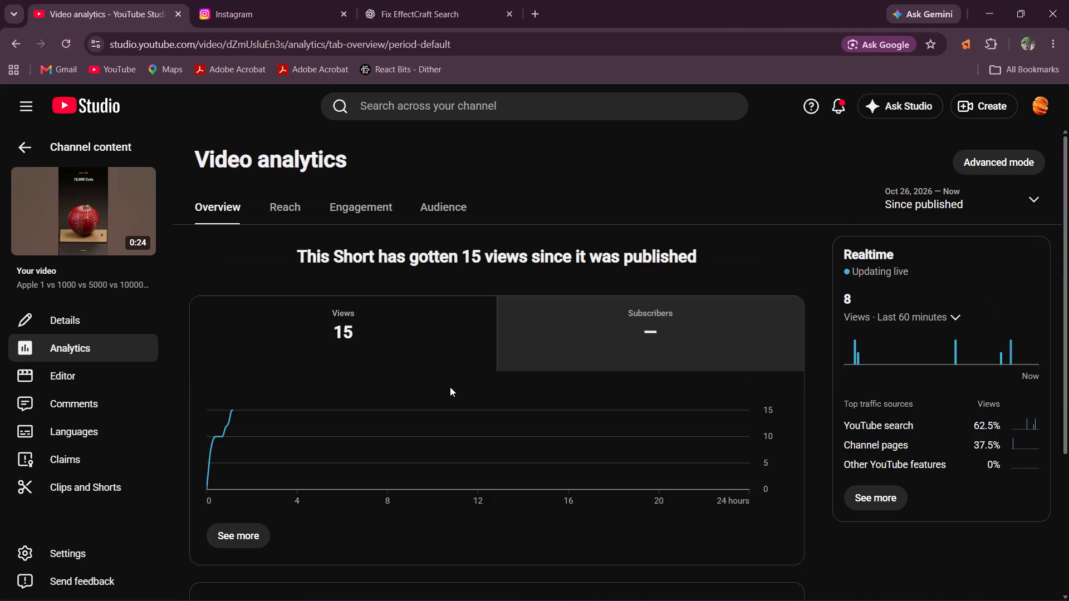
# Refresh the Slice Loop reels page on Instagram and check the view counts of its reels.
pyautogui.click(282, 0)
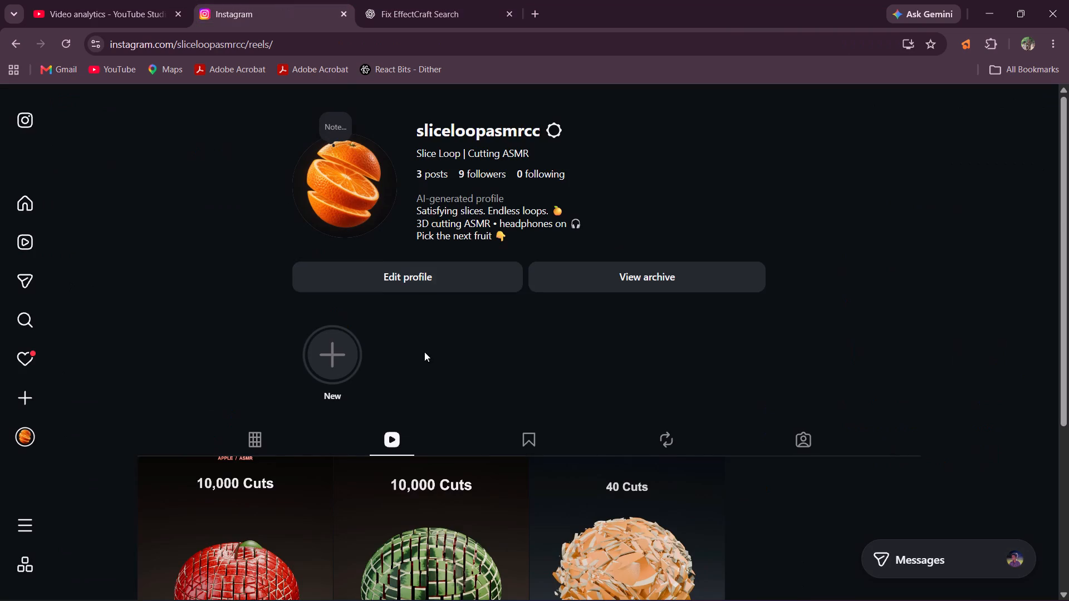
pyautogui.scroll(-3, 424, 352)
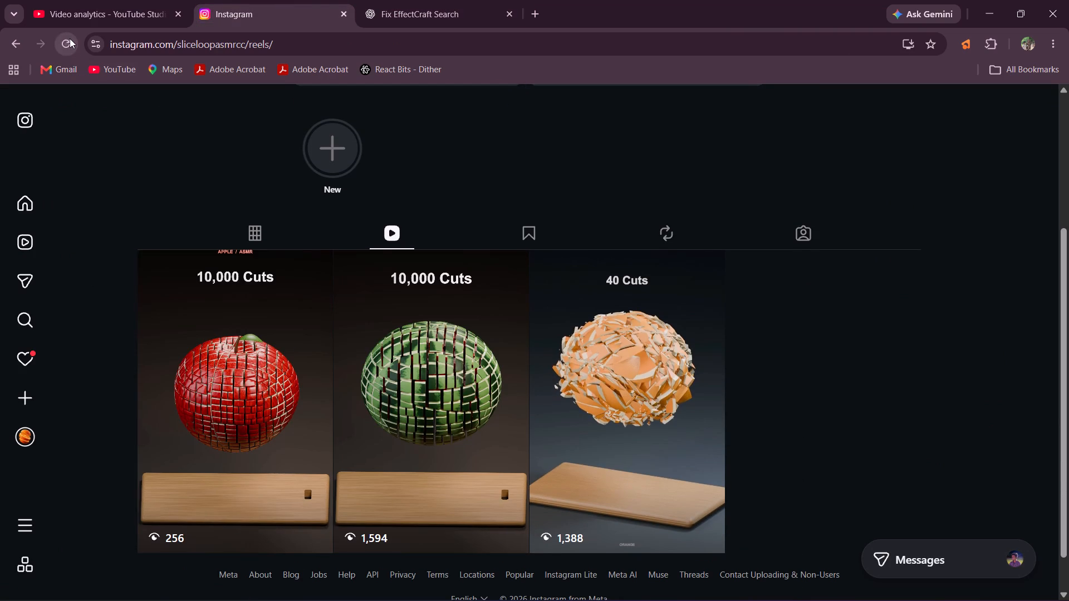
pyautogui.click(70, 38)
pyautogui.scroll(-4, 356, 306)
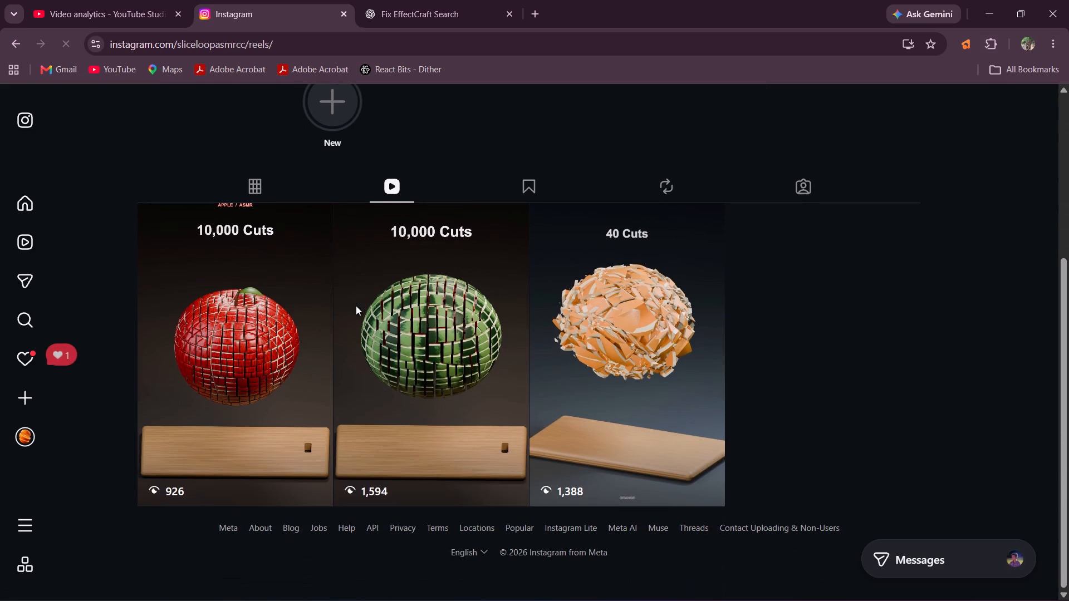
pyautogui.scroll(8, 421, 204)
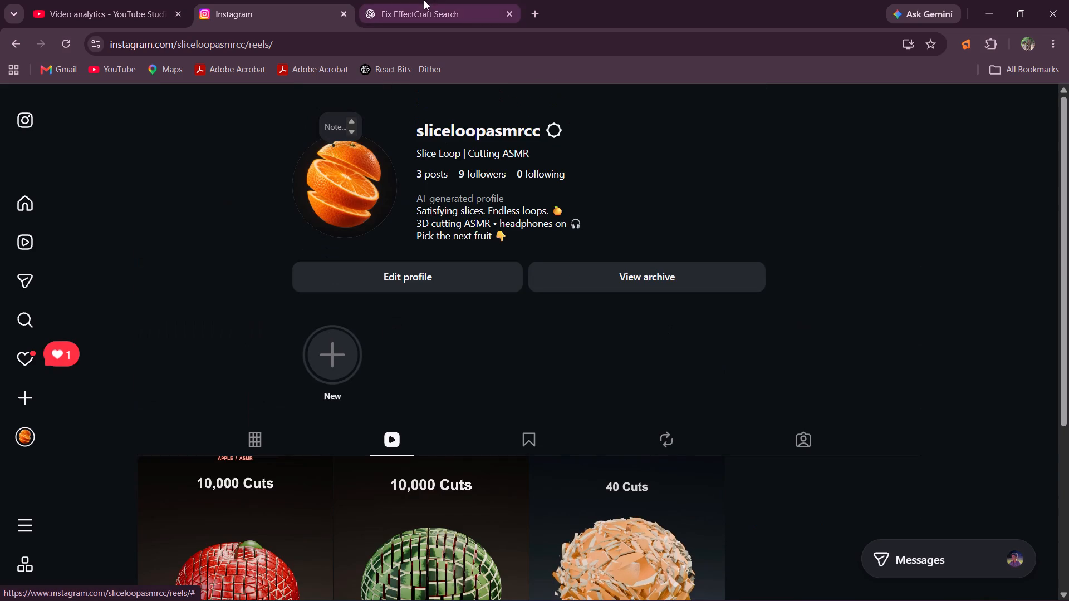
# Return to EffectCraft and enable Orientation keyframing for img5.png, the image above the text, at 0:00:01:21.
pyautogui.click(995, 0)
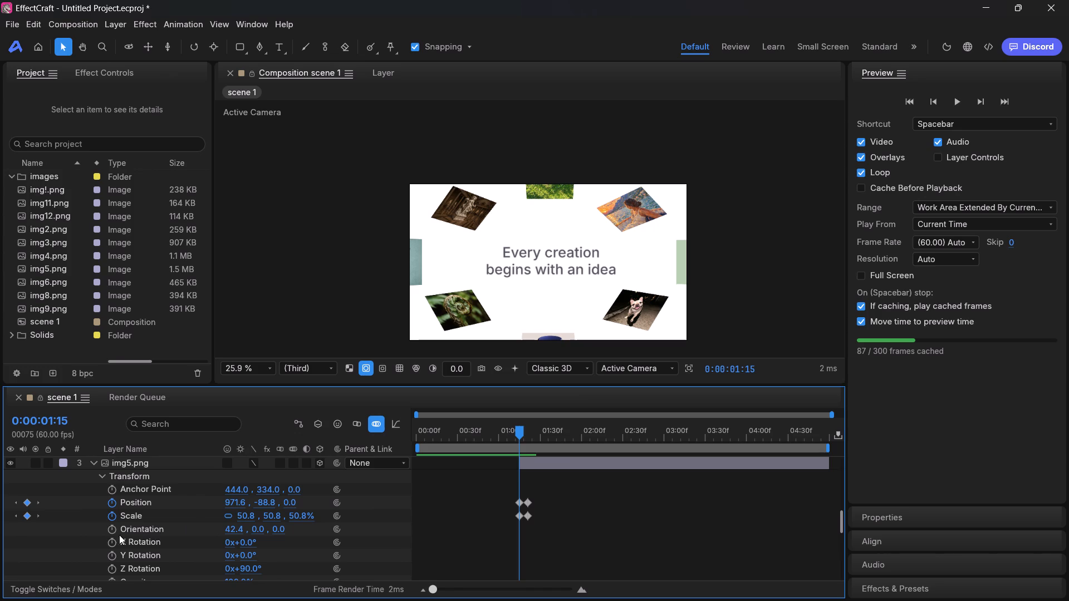
pyautogui.moveTo(519, 432); pyautogui.dragTo(523, 432)
pyautogui.moveTo(523, 432); pyautogui.dragTo(528, 432)
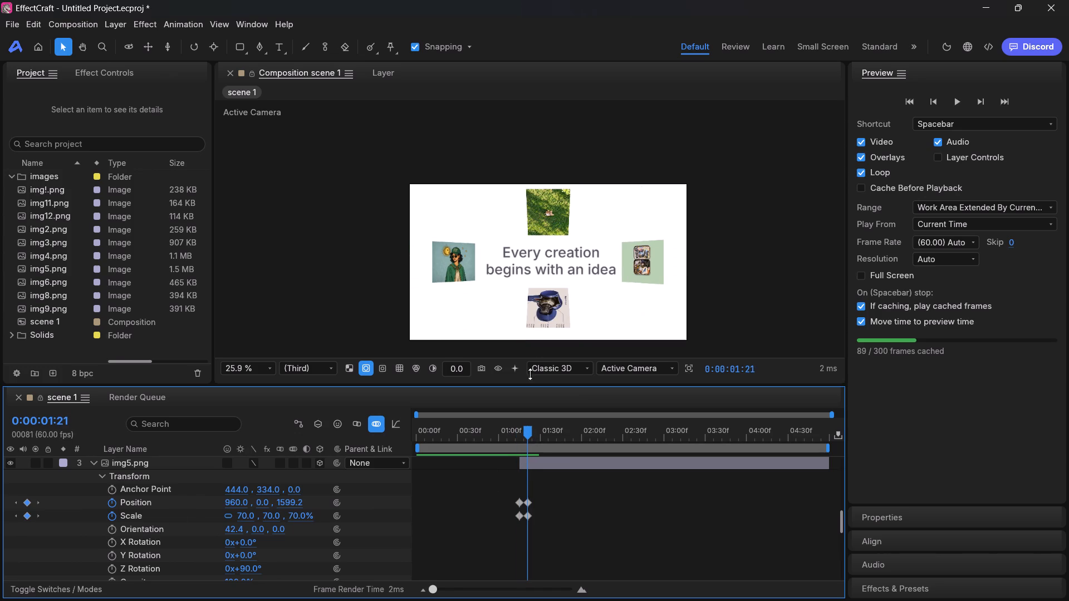
pyautogui.click(554, 206)
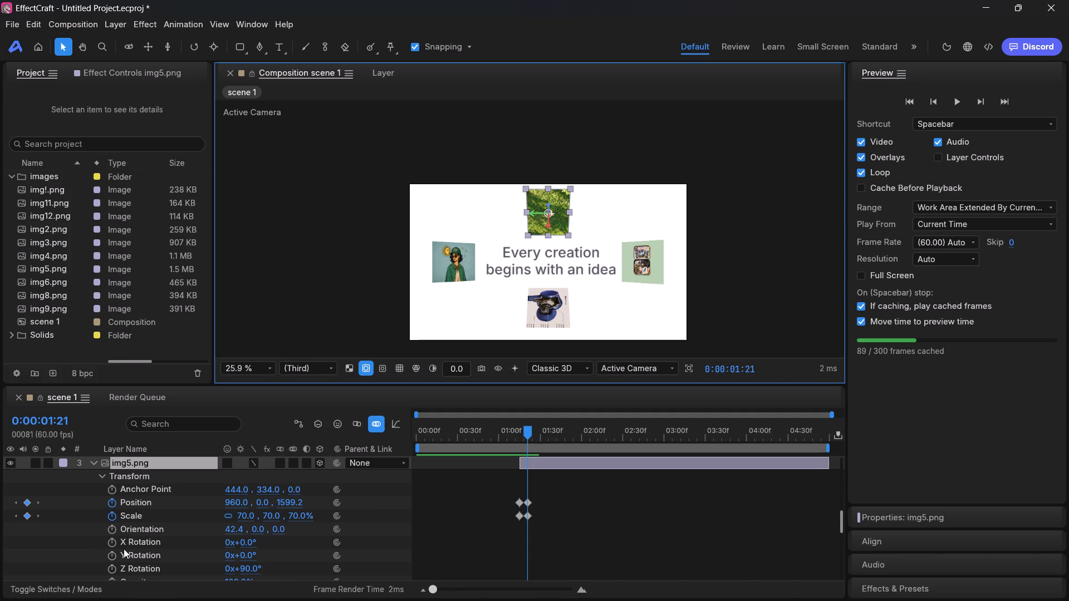
pyautogui.click(111, 530)
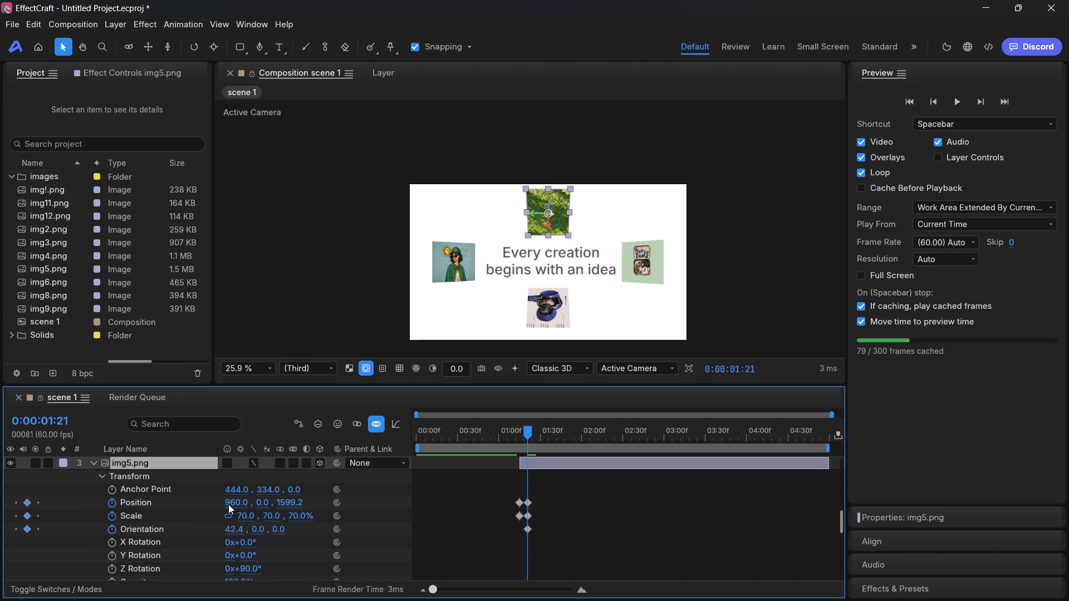
# Set the X orientation of img5.png to 37.6° at its first keyframes, at 0:00:01:15.
pyautogui.moveTo(527, 430); pyautogui.dragTo(519, 430)
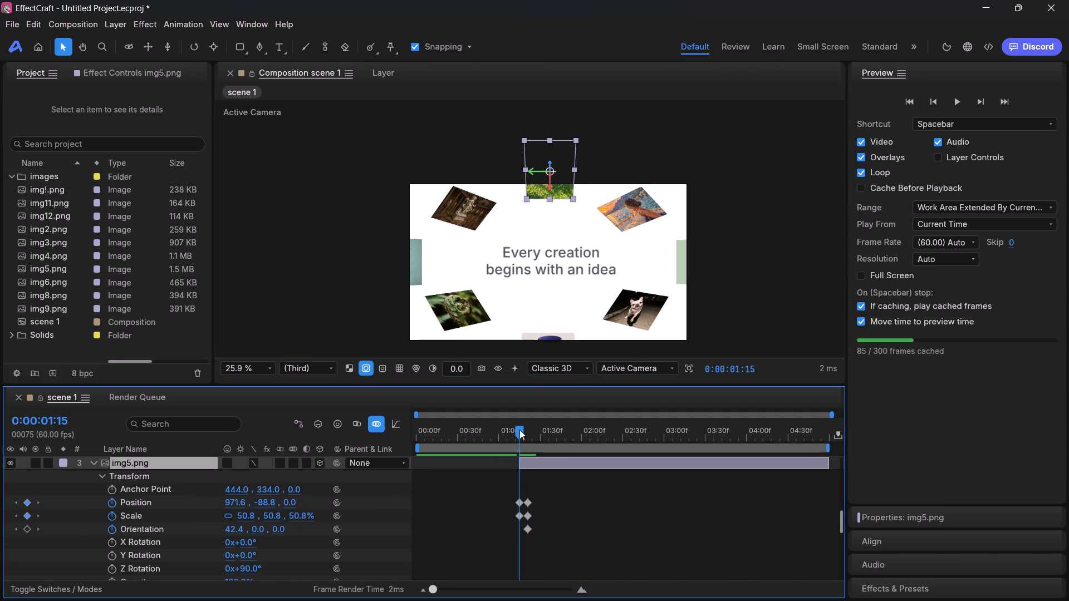
pyautogui.click(233, 530)
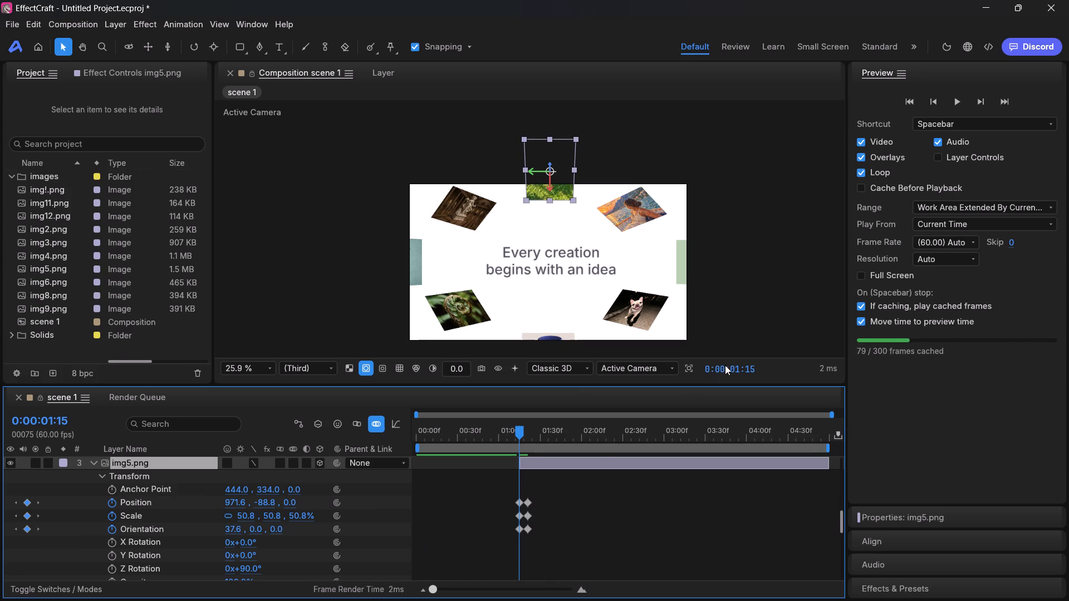
pyautogui.click(726, 337)
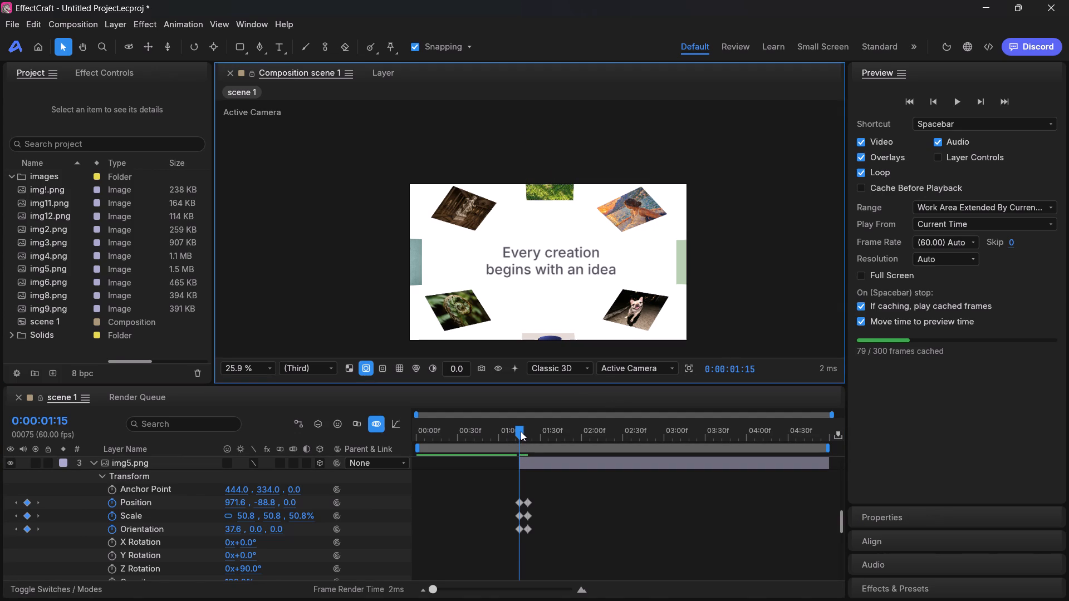
# Scrub between 0:00:01:15 and 0:00:01:22 to review how the four images move in around the text.
pyautogui.moveTo(520, 431); pyautogui.dragTo(528, 431)
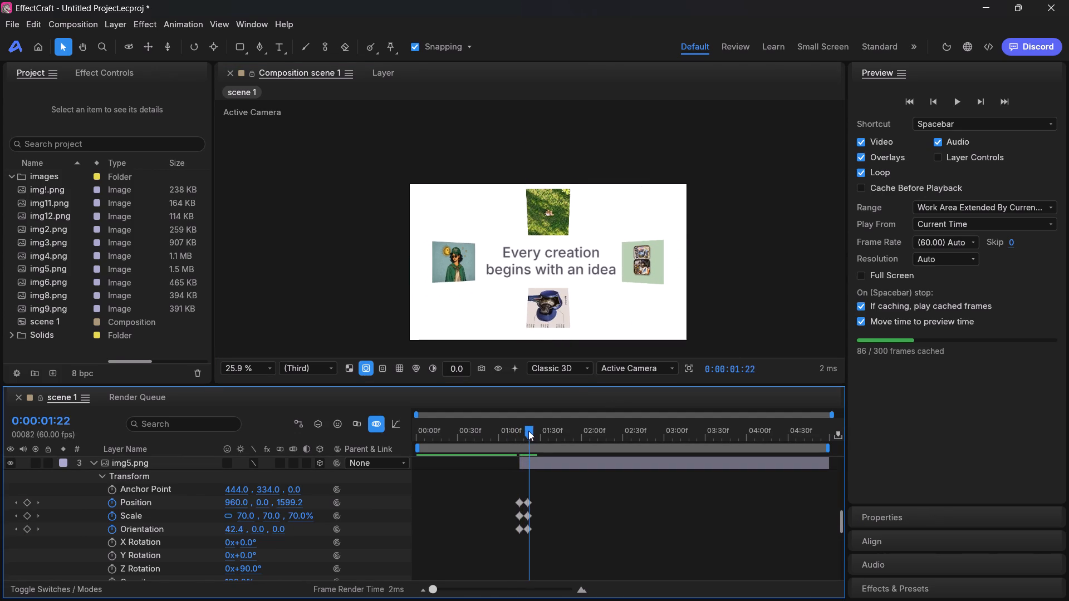
pyautogui.moveTo(528, 431); pyautogui.dragTo(523, 428)
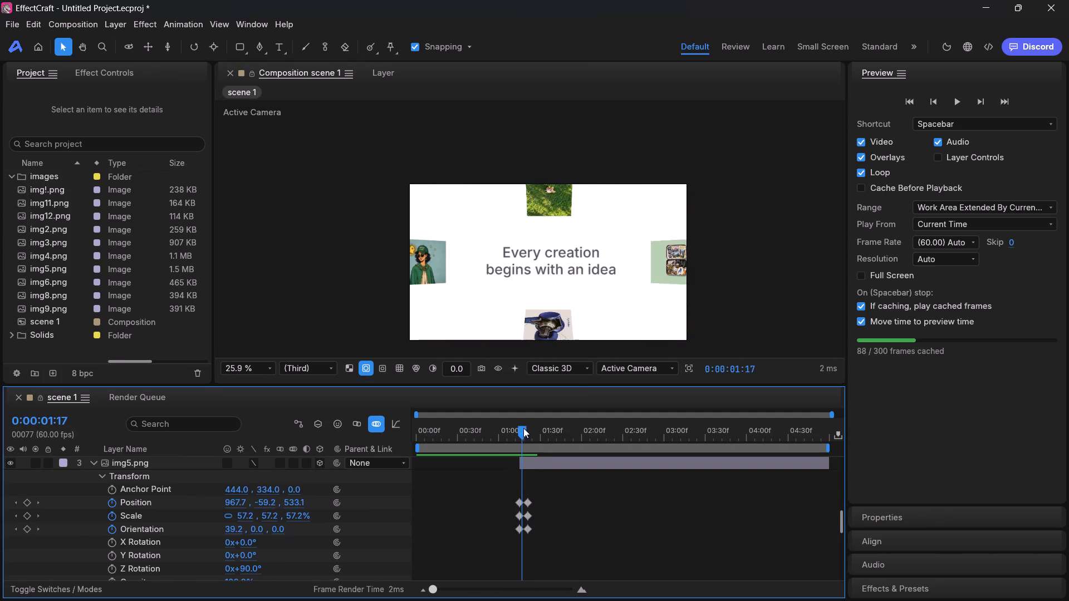
pyautogui.moveTo(523, 428); pyautogui.dragTo(525, 427)
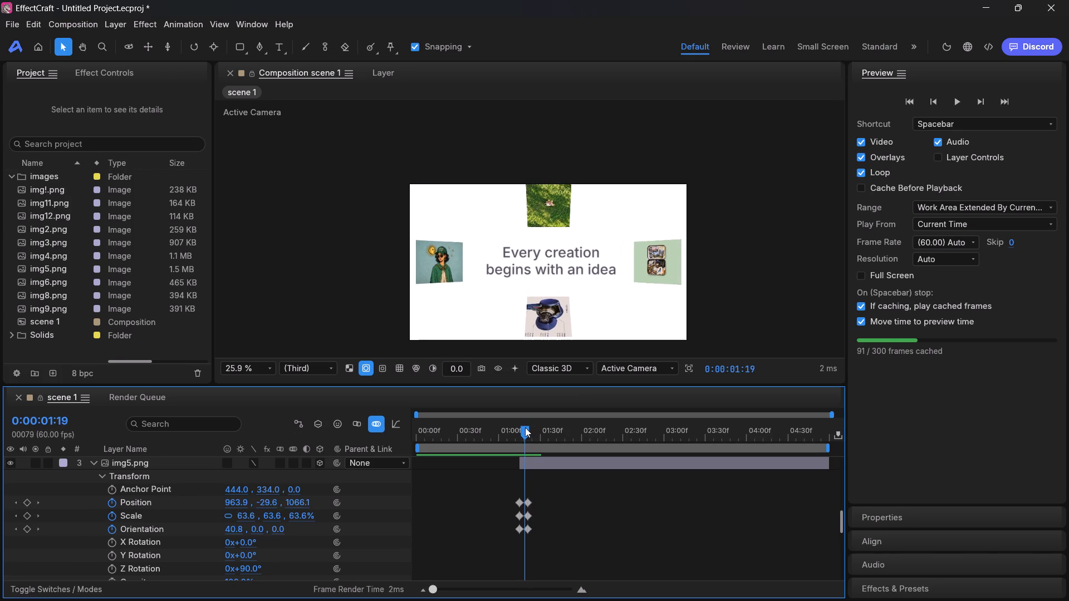
pyautogui.moveTo(525, 427); pyautogui.dragTo(521, 426)
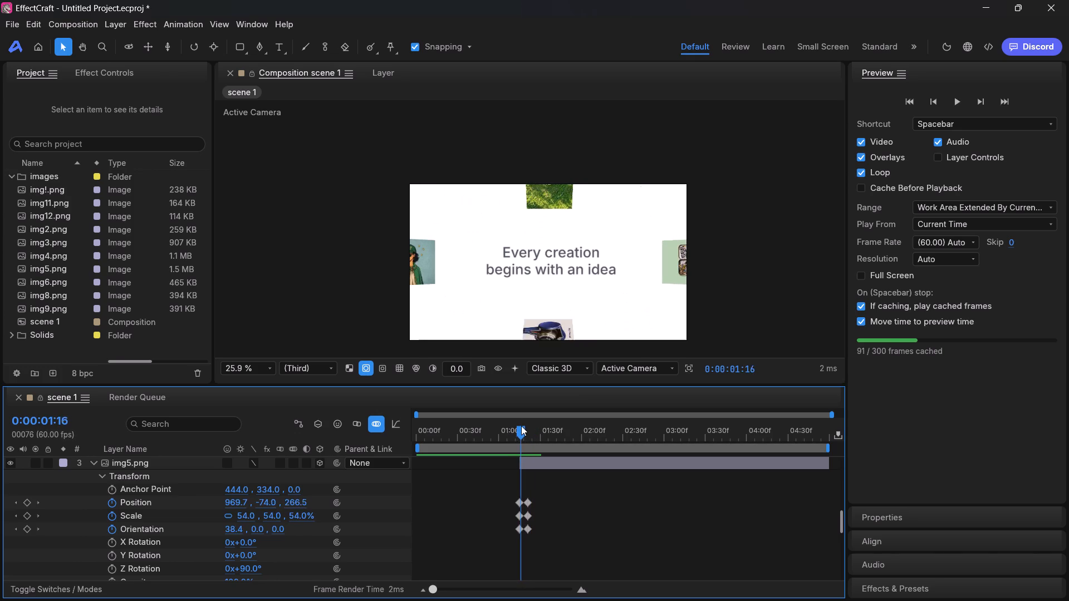
# Play back scene 1 from the beginning, stop the playback, and return the current time to 0:00:00:00.
pyautogui.moveTo(521, 426); pyautogui.dragTo(389, 408)
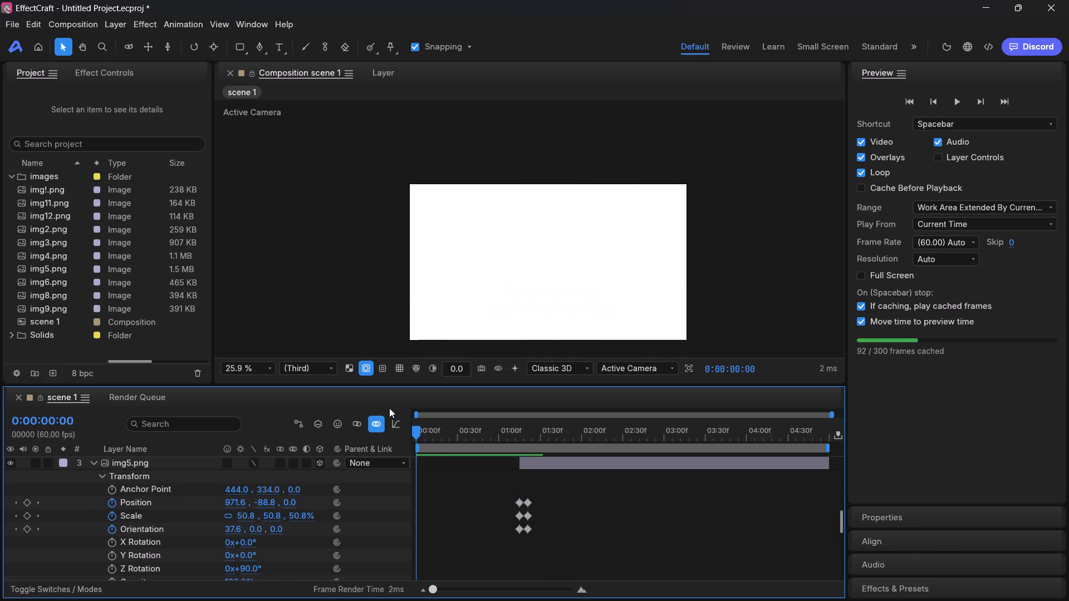
pyautogui.moveTo(389, 408); pyautogui.dragTo(384, 408)
pyautogui.click(954, 100)
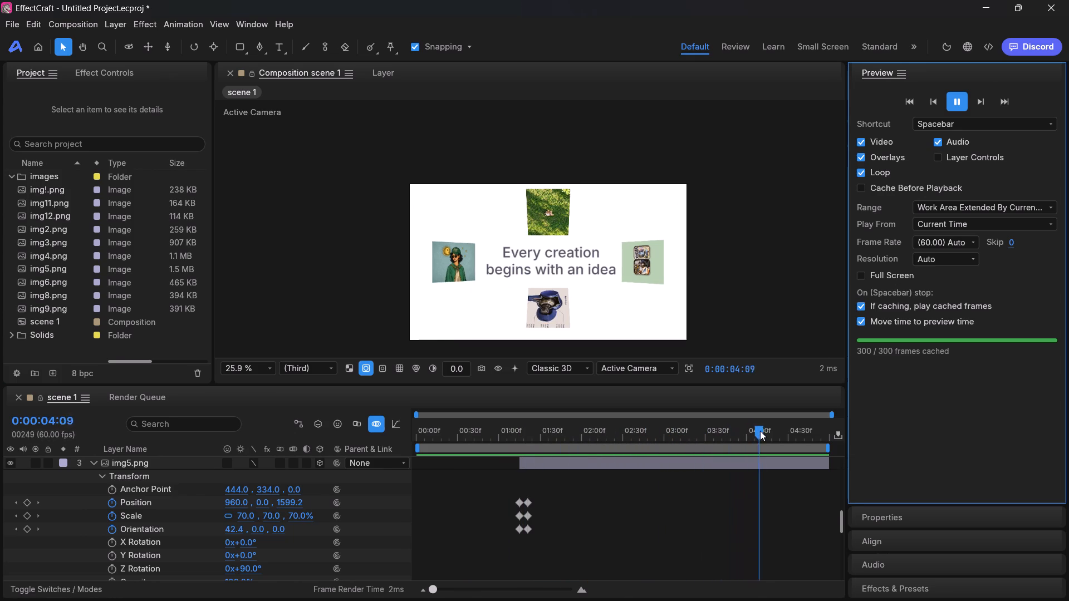
pyautogui.click(958, 107)
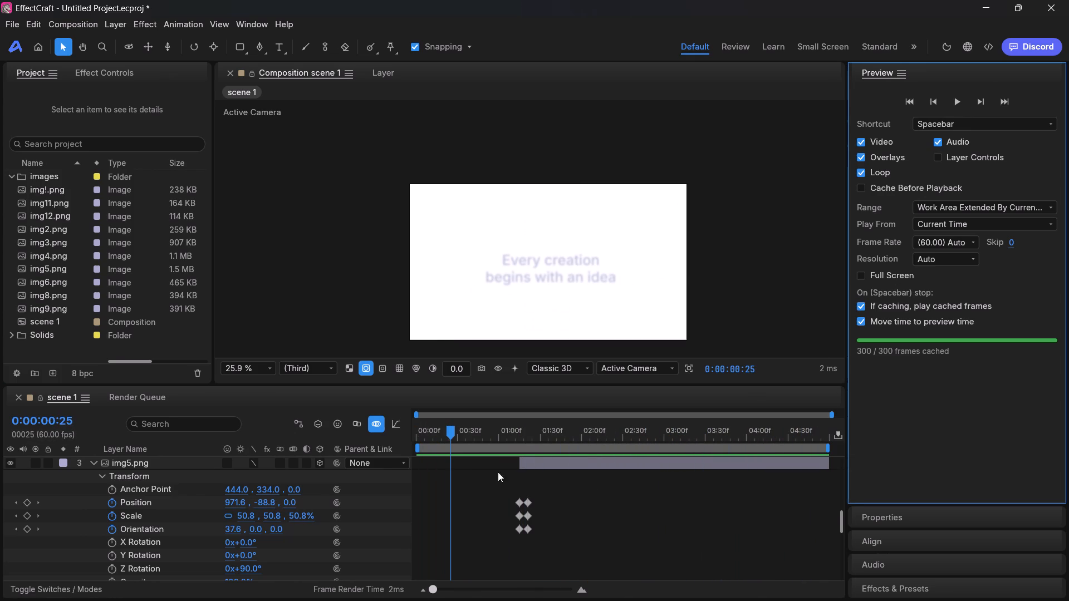
pyautogui.moveTo(451, 431); pyautogui.dragTo(467, 436)
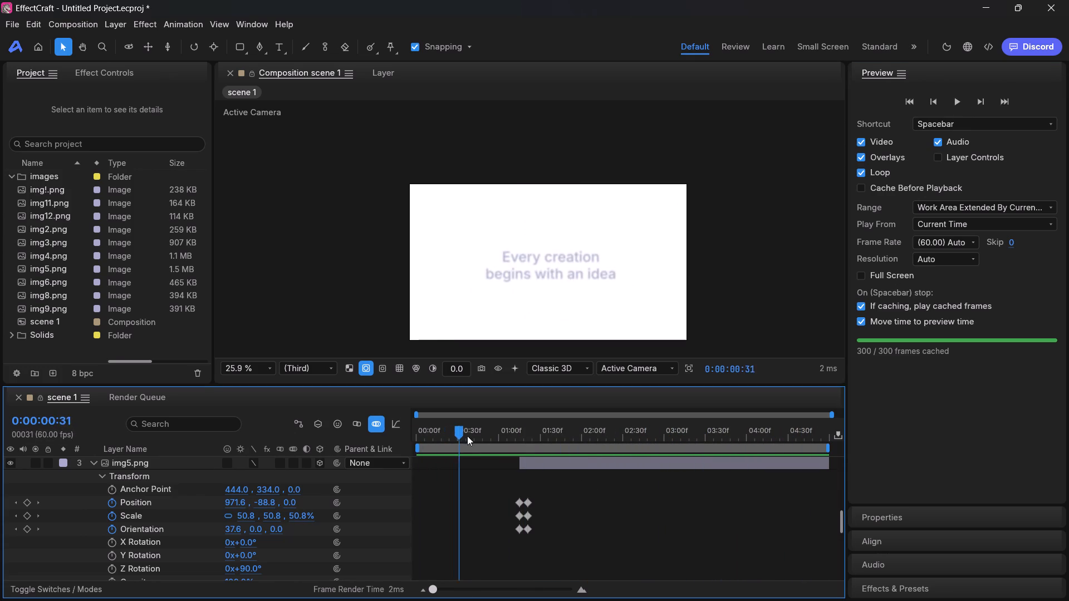
pyautogui.moveTo(467, 436); pyautogui.dragTo(391, 423)
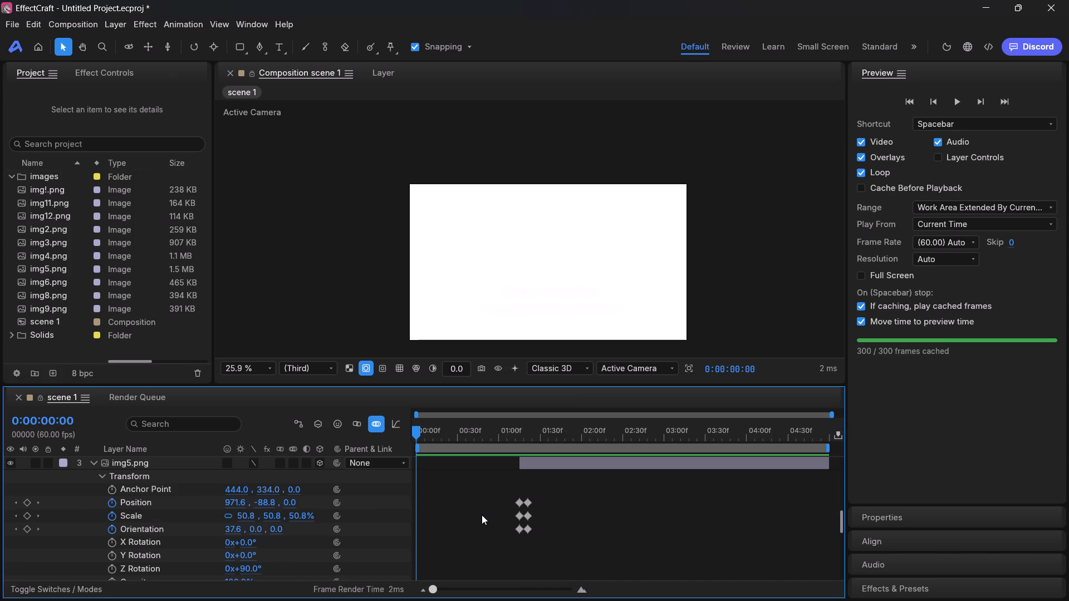
# Look through the layer stack in the timeline to check the image layers' keyframes and timing.
pyautogui.scroll(-5, 482, 515)
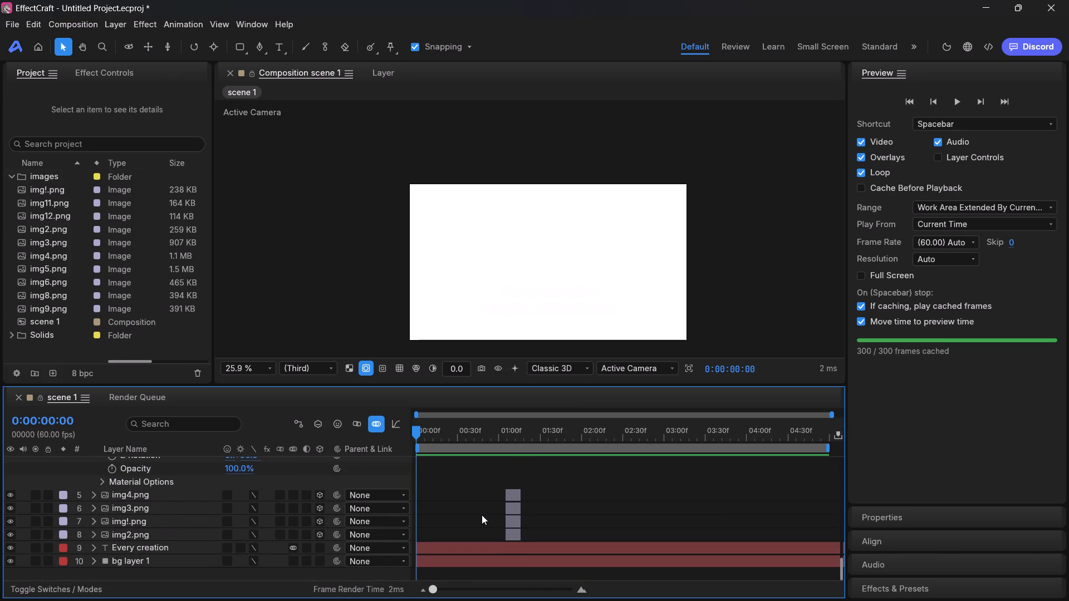
pyautogui.scroll(20, 469, 477)
pyautogui.scroll(7, 469, 477)
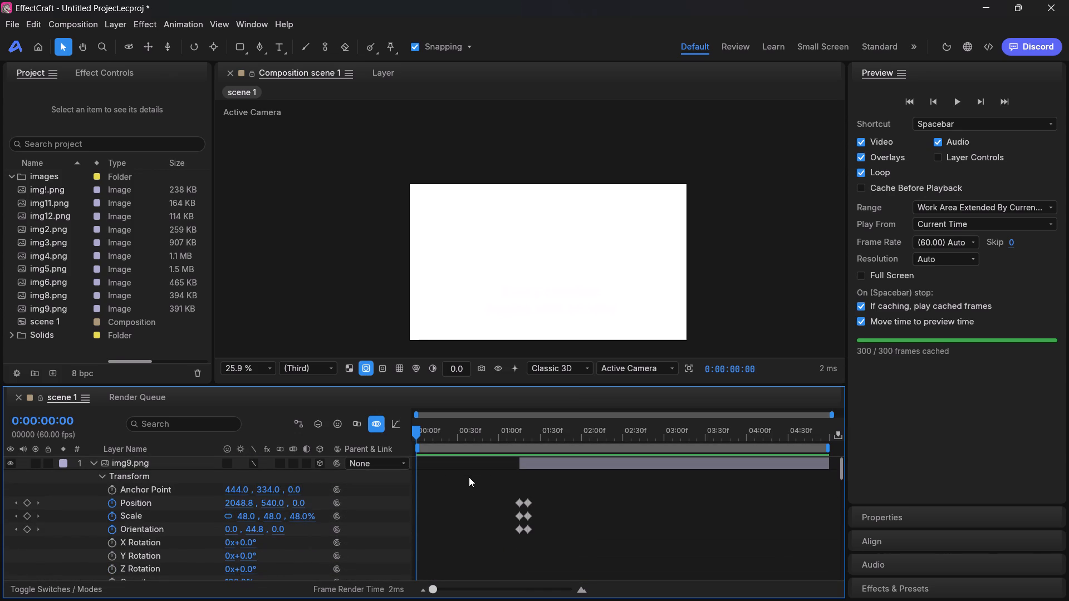
pyautogui.scroll(8, 469, 477)
pyautogui.scroll(-3, 469, 477)
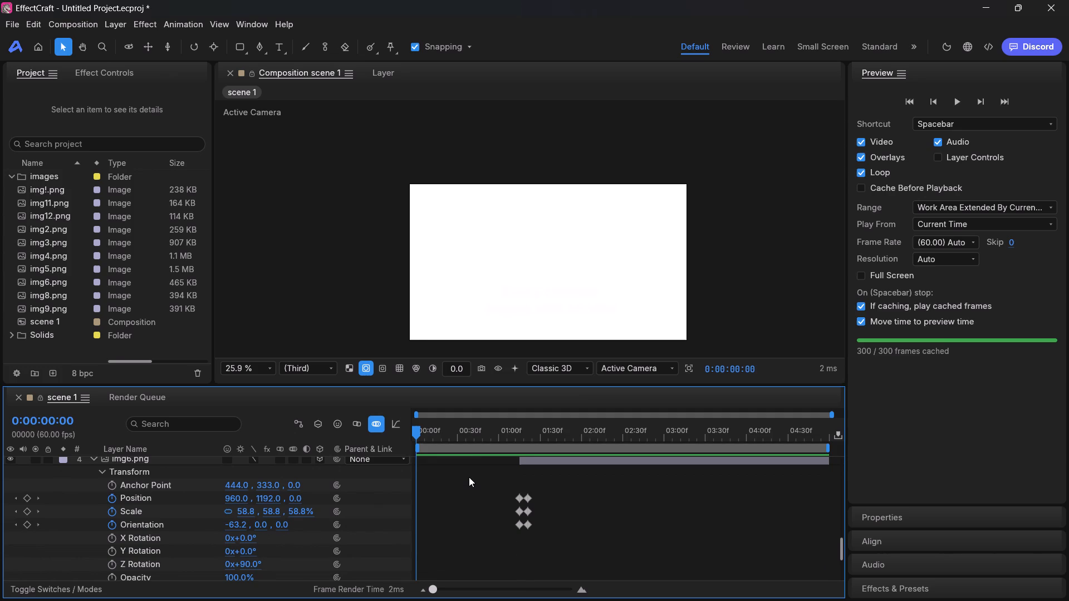
pyautogui.click(469, 477)
pyautogui.scroll(-17, 475, 490)
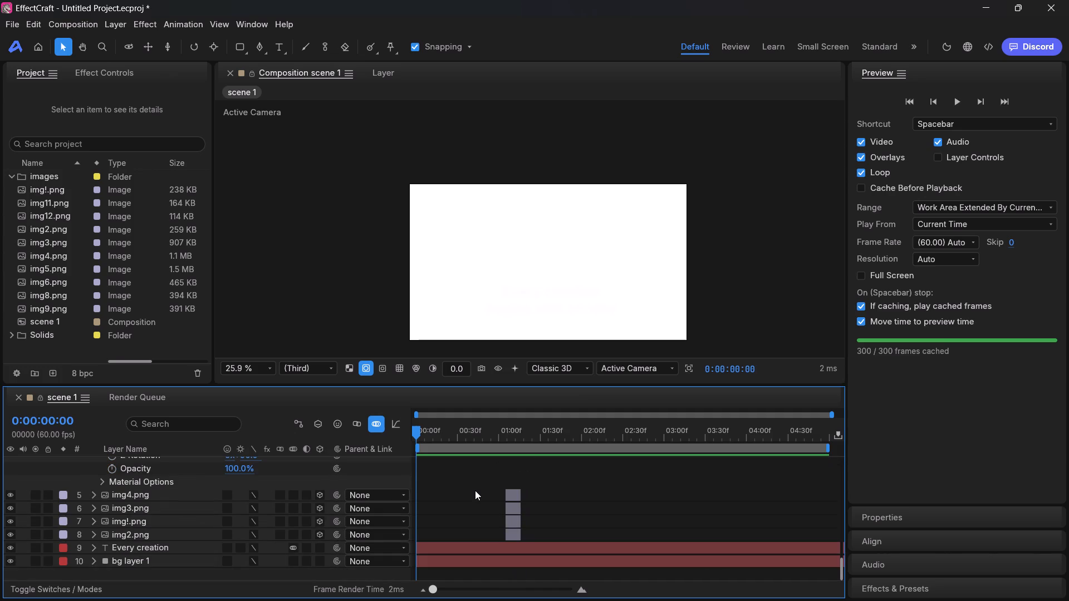
# Collapse the expanded properties of the img9.png, img8.png, img5.png and img6.png layers in the scene 1 timeline.
pyautogui.scroll(-6, 475, 490)
pyautogui.scroll(20, 475, 490)
pyautogui.scroll(3, 475, 490)
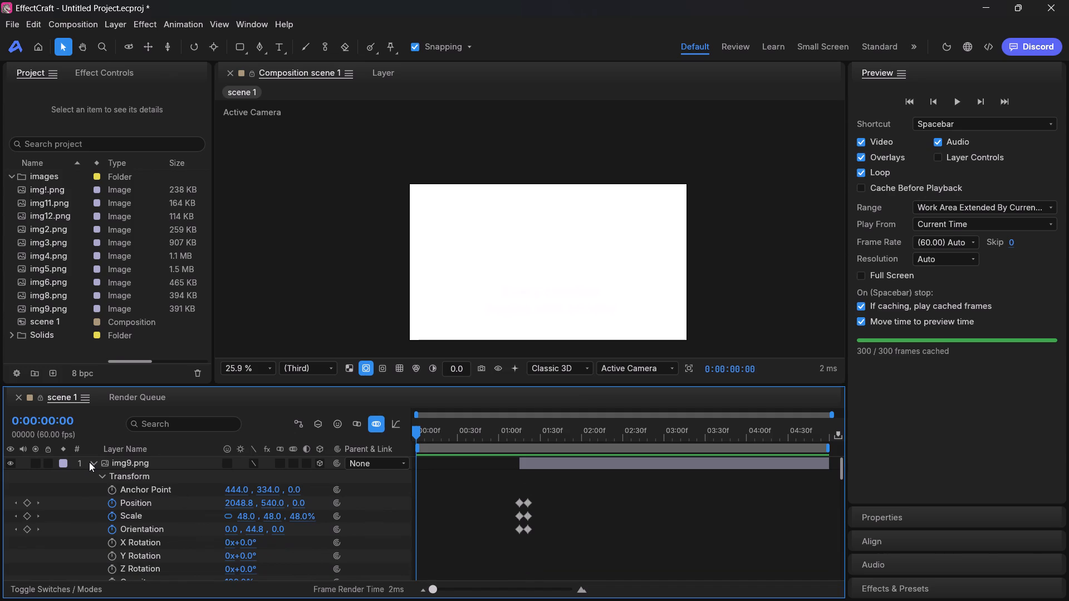
pyautogui.click(93, 462)
pyautogui.click(93, 475)
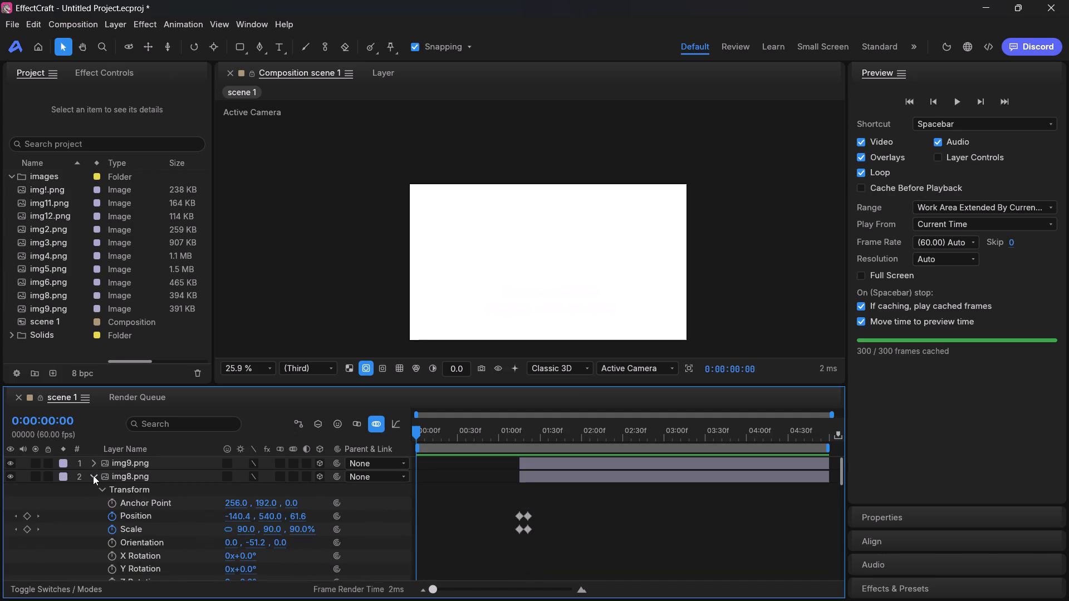
pyautogui.click(94, 487)
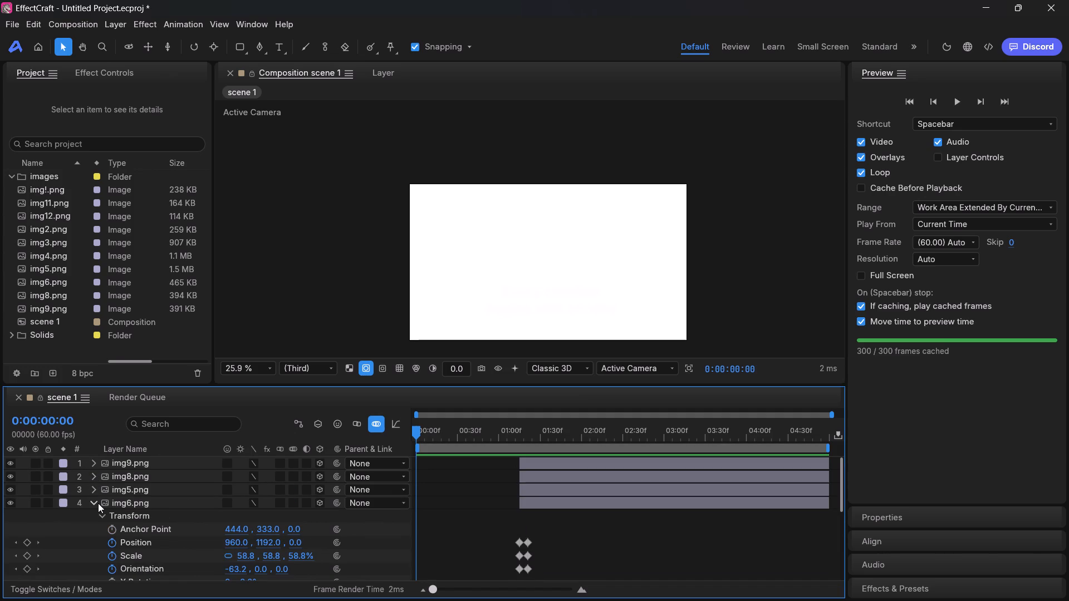
pyautogui.click(98, 503)
pyautogui.scroll(-8, 247, 500)
pyautogui.scroll(3, 247, 500)
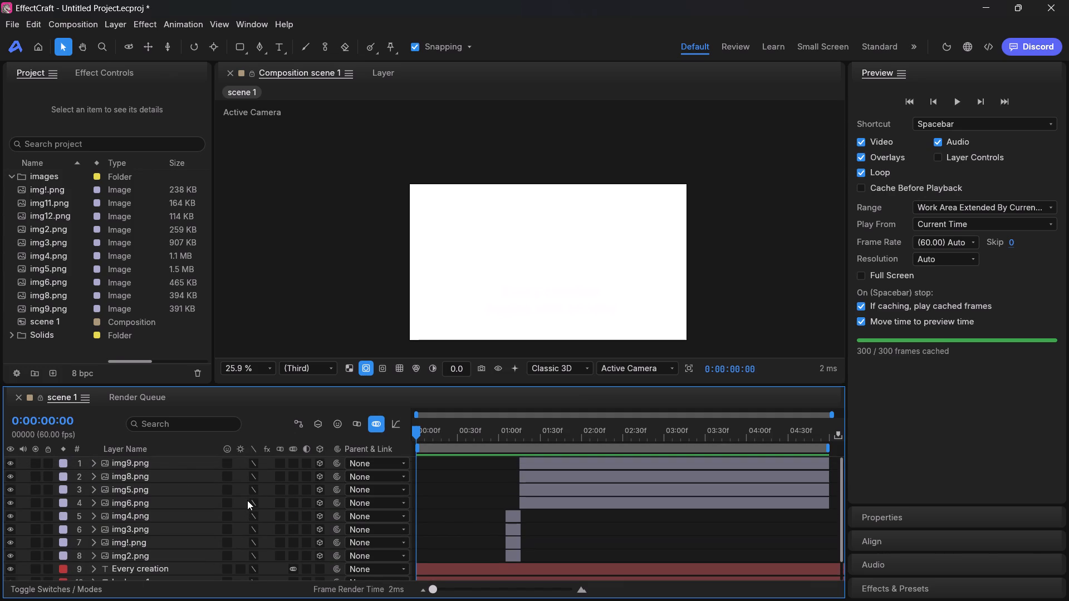
pyautogui.scroll(3, 241, 472)
# Add the scene 1 composition to the render queue.
pyautogui.click(67, 28)
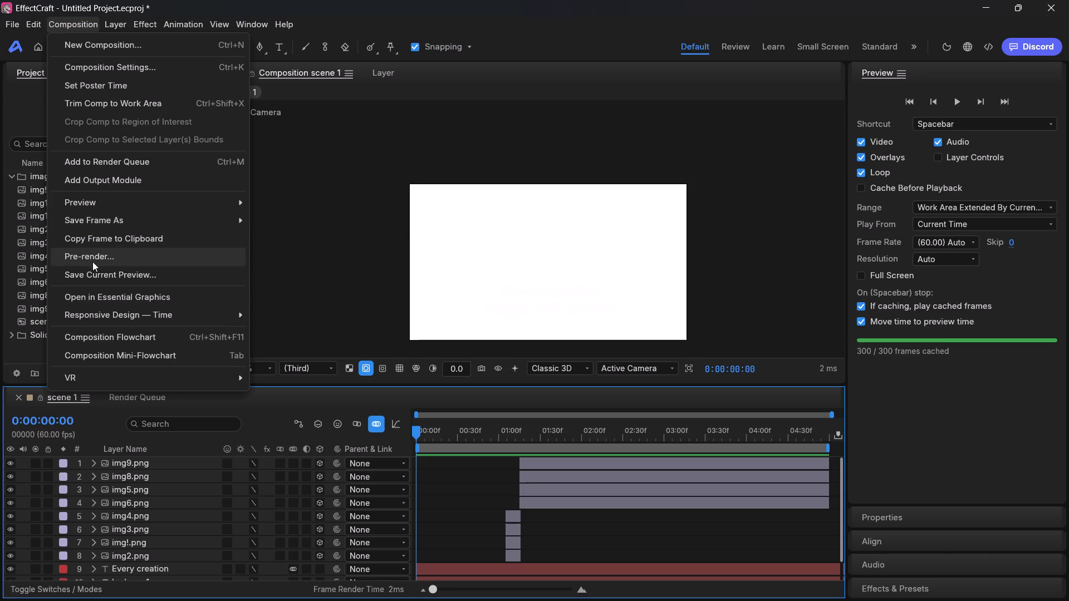
pyautogui.click(100, 156)
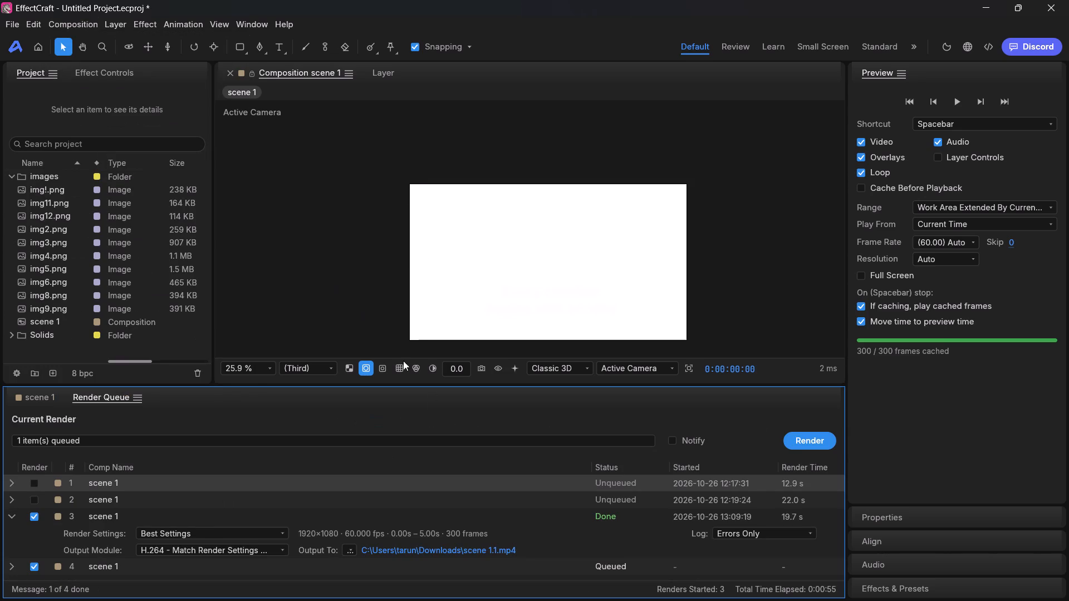
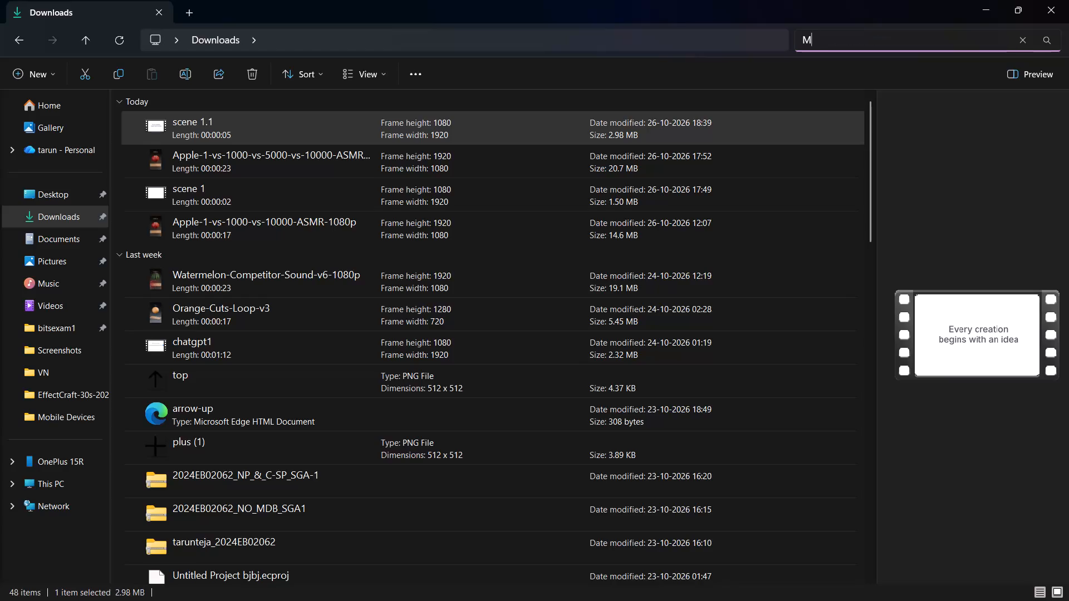
# Search the Downloads folder for "movies", then for "movie".
pyautogui.write('ES')
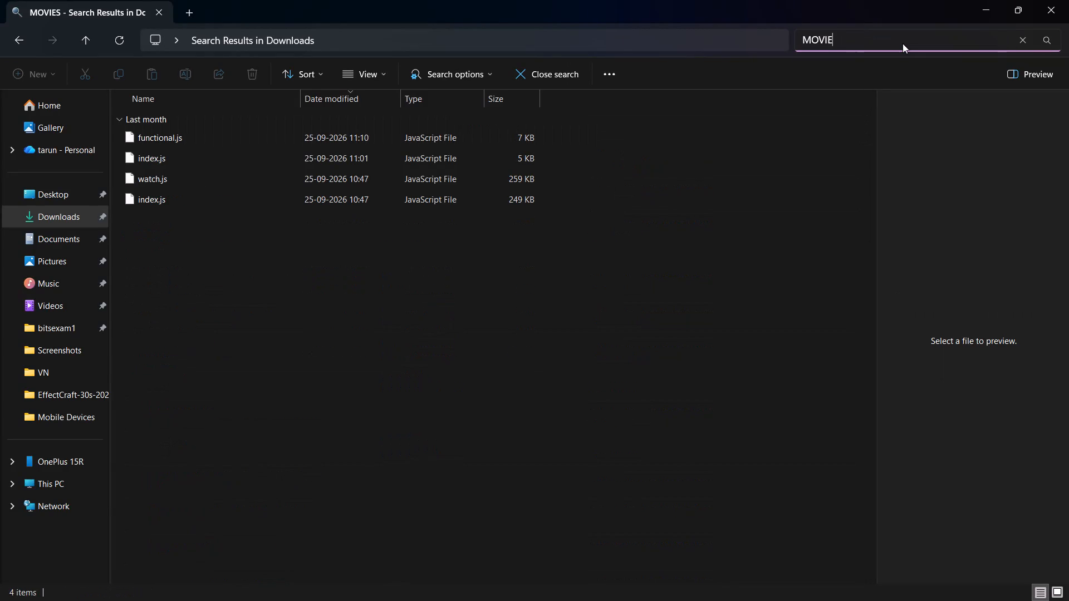
pyautogui.press('BackSpace')
pyautogui.press('BackSpace')
pyautogui.press('BackSpace')
pyautogui.press('BackSpace')
pyautogui.press('BackSpace')
pyautogui.press('BackSpace')
pyautogui.press('BackSpace')
pyautogui.press('BackSpace')
pyautogui.press('BackSpace')
pyautogui.press('BackSpace')
pyautogui.press('BackSpace')
pyautogui.press('BackSpace')
pyautogui.press('BackSpace')
pyautogui.write('movies')
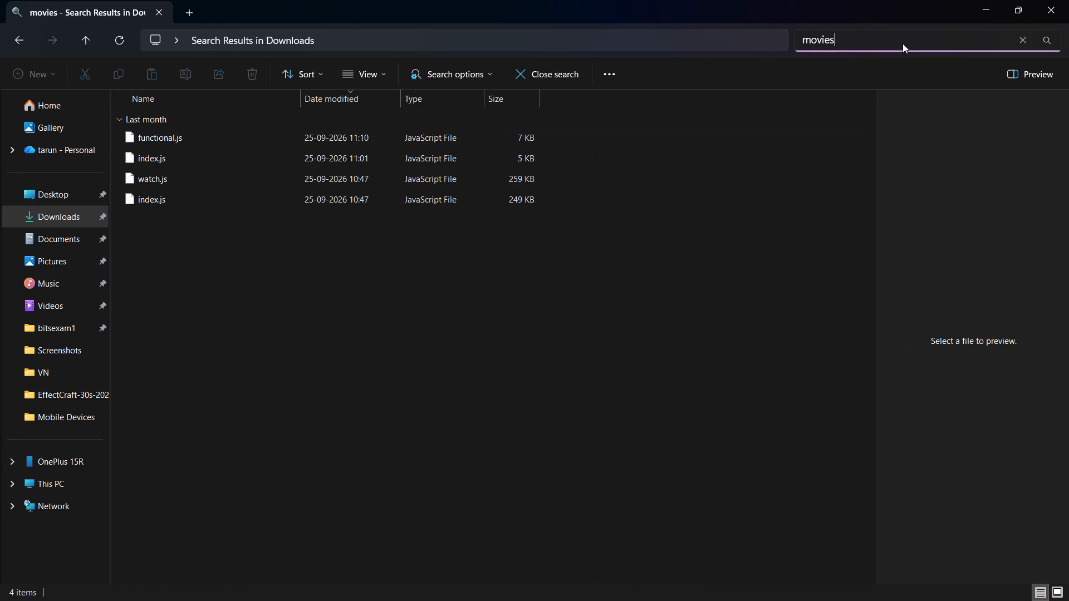
pyautogui.press('BackSpace')
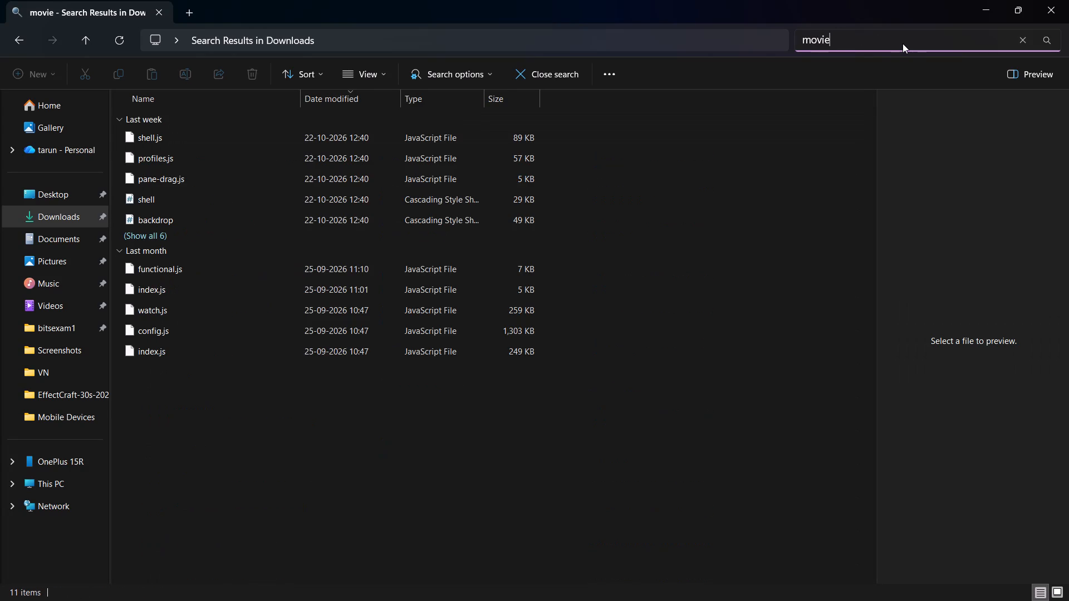
pyautogui.scroll(2, 76, 243)
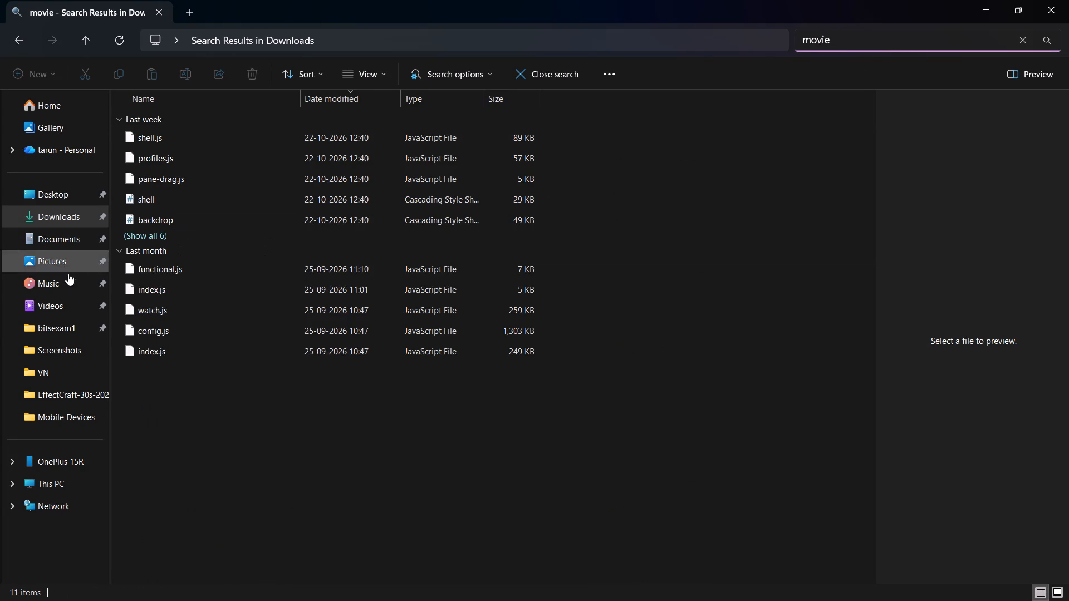
# Look in the Videos, Music and Mobile Devices folders for the rendered scene 1 video.
pyautogui.click(66, 311)
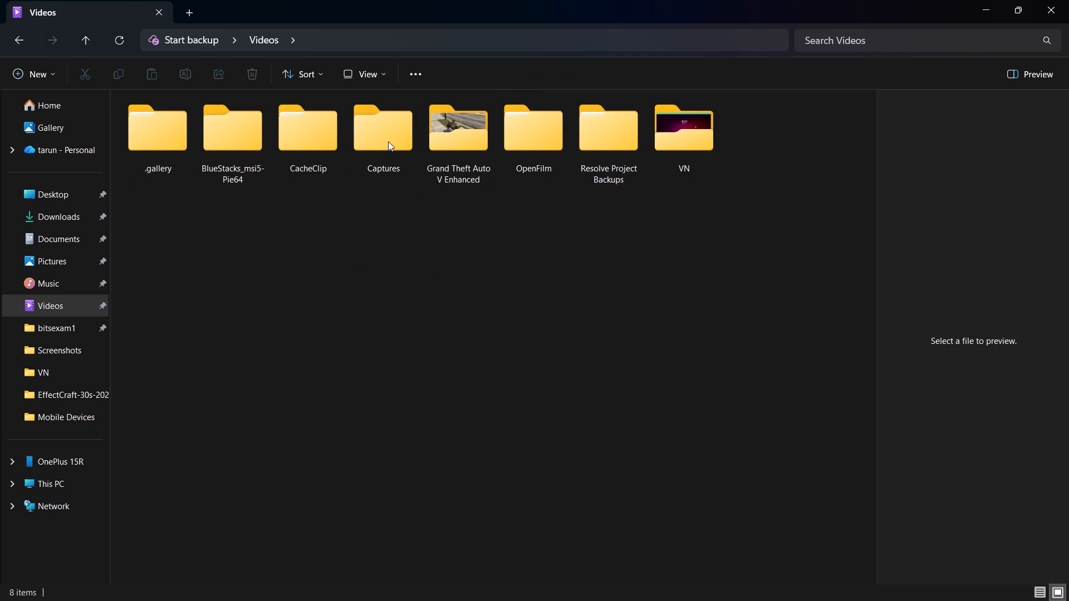
pyautogui.click(50, 287)
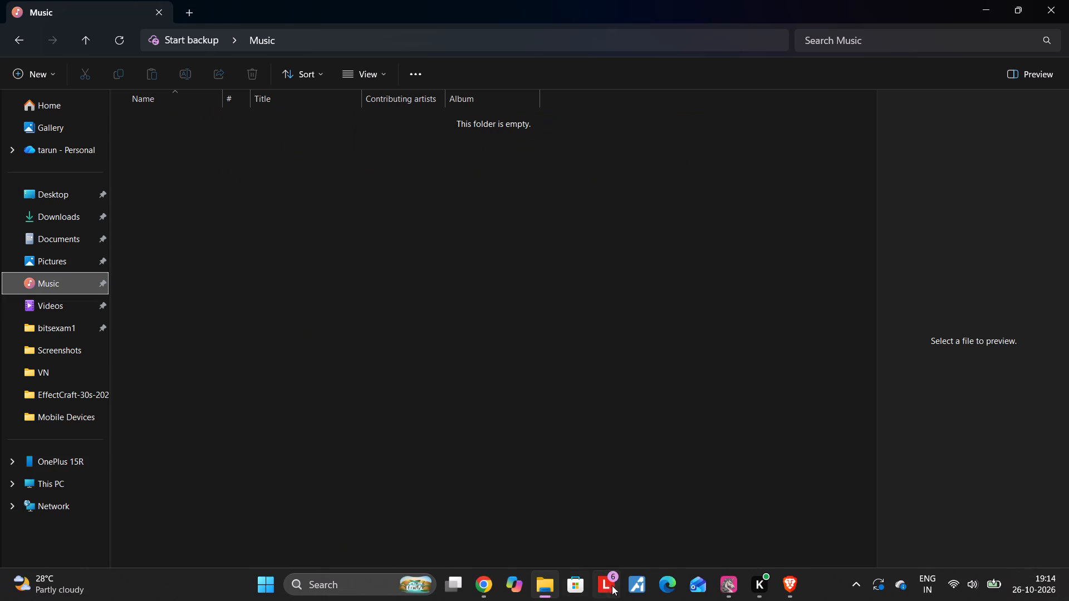
pyautogui.click(77, 425)
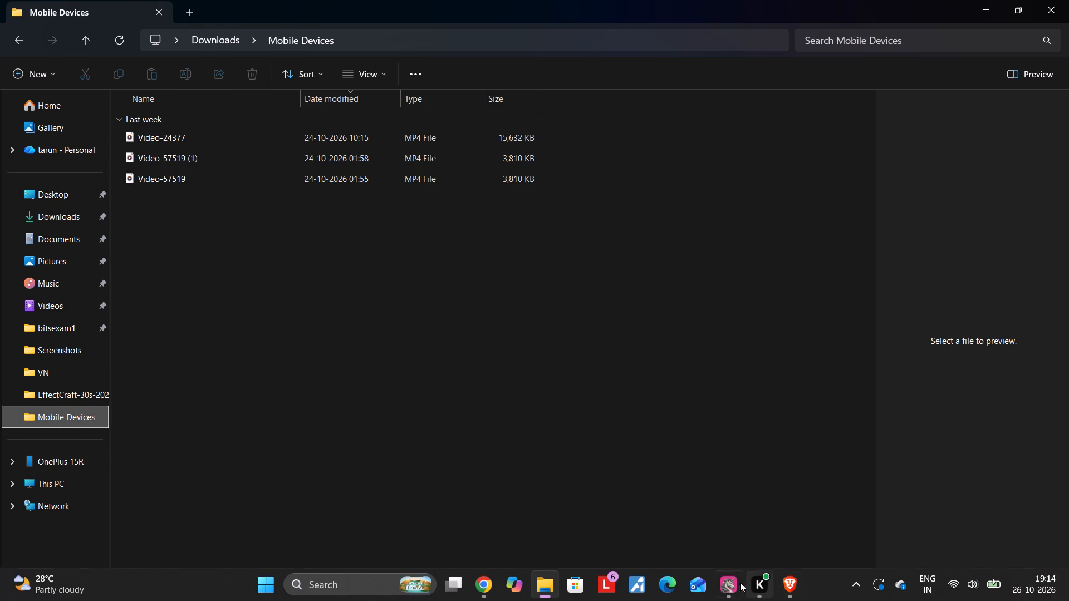
# Switch to EffectCraft and expand the fourth render queue item to check where its output was saved.
pyautogui.click(728, 580)
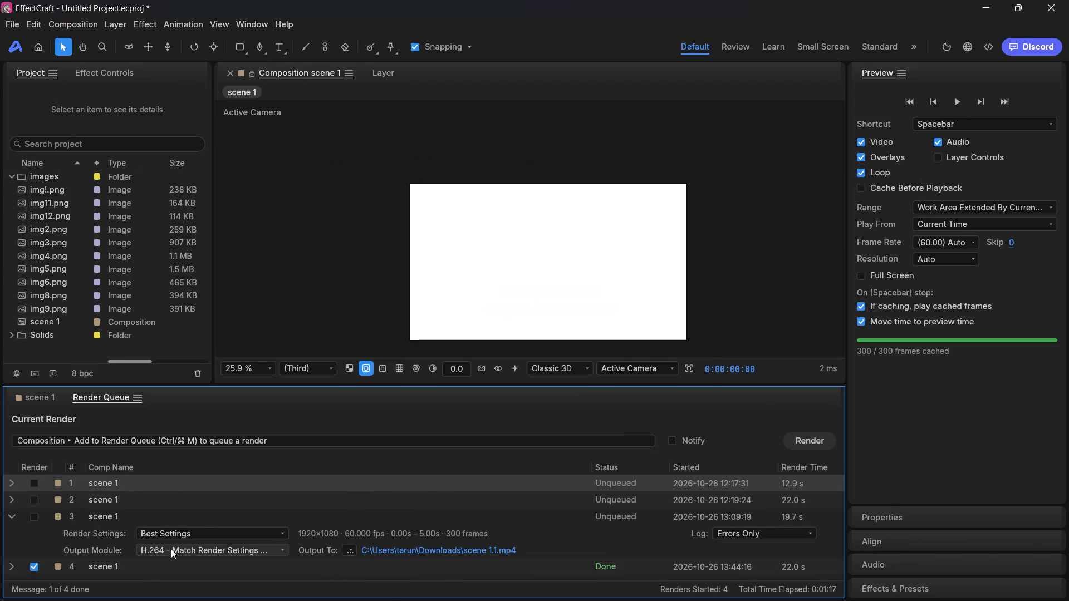
pyautogui.click(9, 568)
pyautogui.scroll(-3, 196, 521)
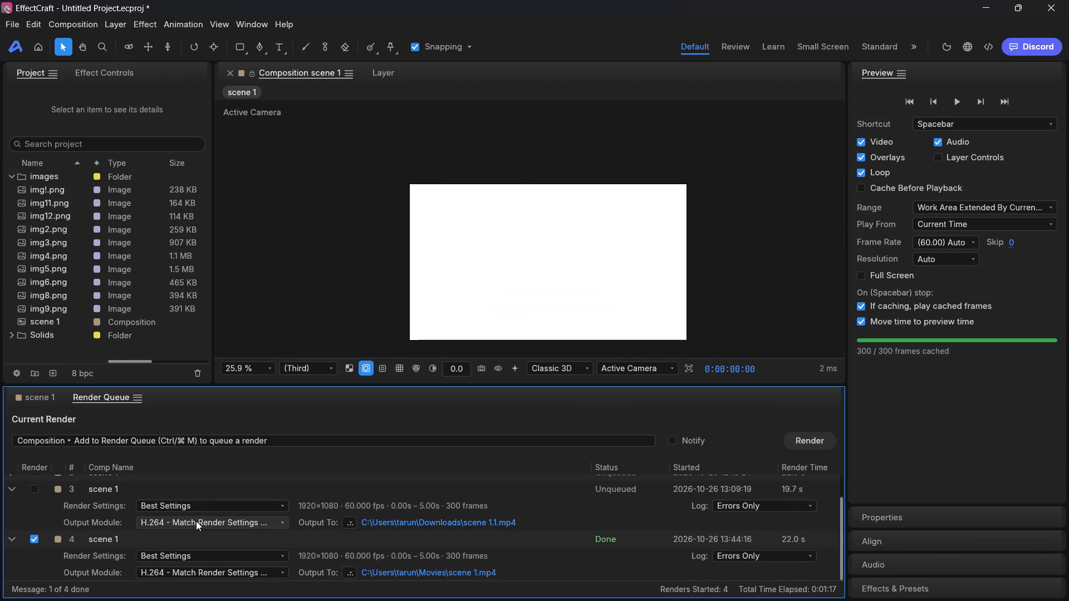
pyautogui.scroll(-2, 196, 521)
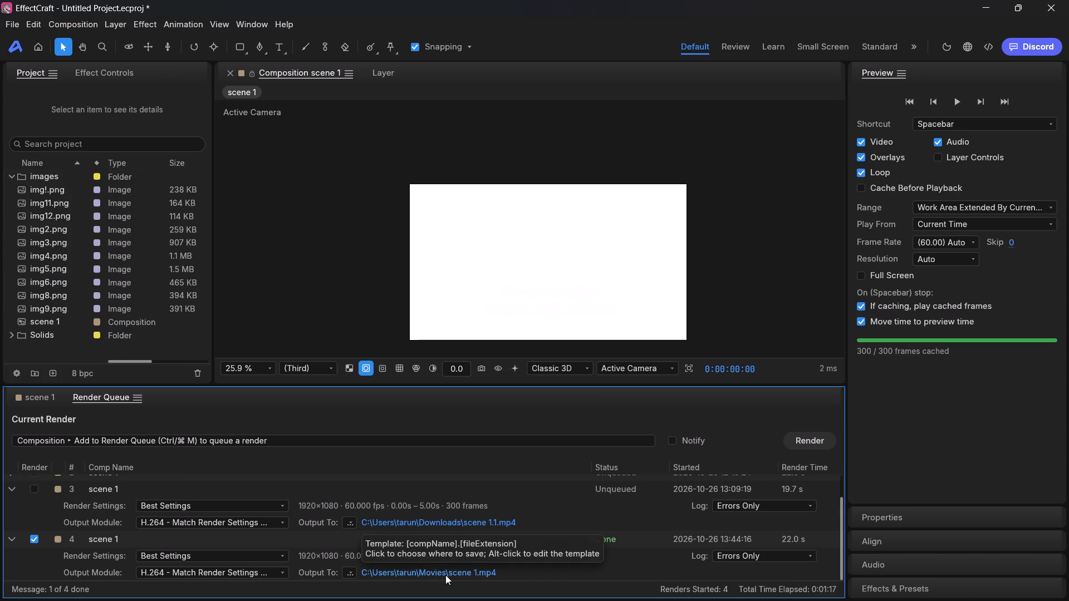
pyautogui.rightClick(445, 575)
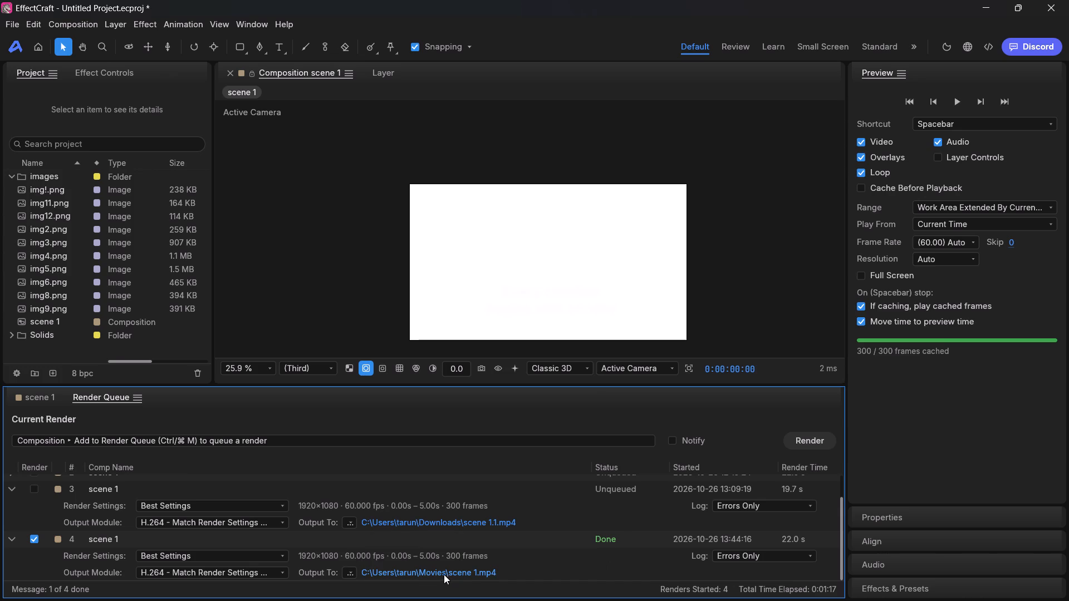
# From the fourth render's output location, move the scene 1 video from Movies to Downloads, replacing the existing file, and leave the output path unsaved.
pyautogui.click(444, 574)
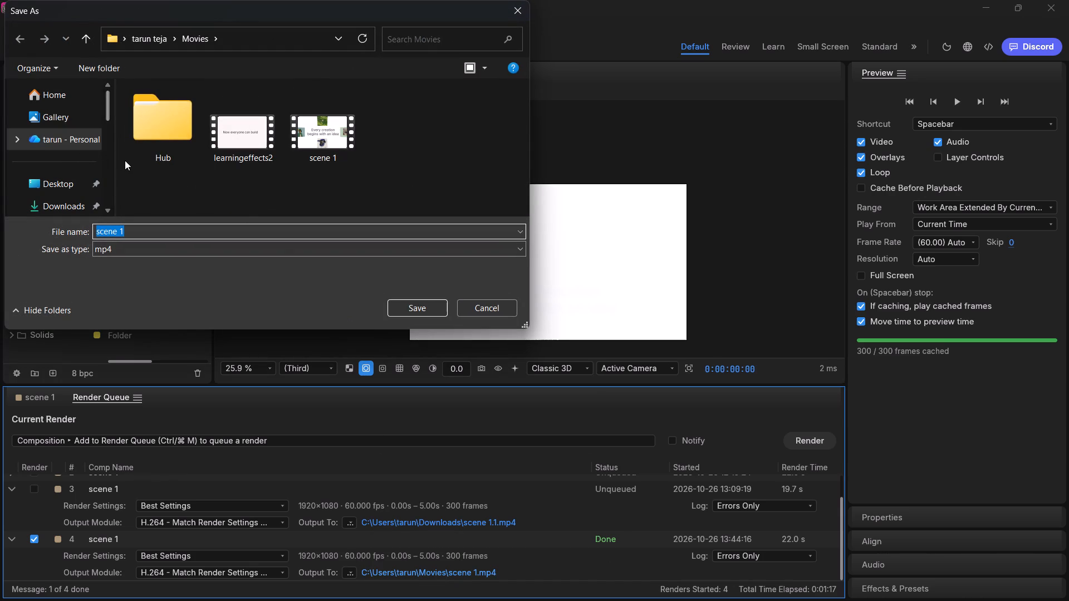
pyautogui.scroll(-1, 76, 154)
pyautogui.scroll(1, 76, 154)
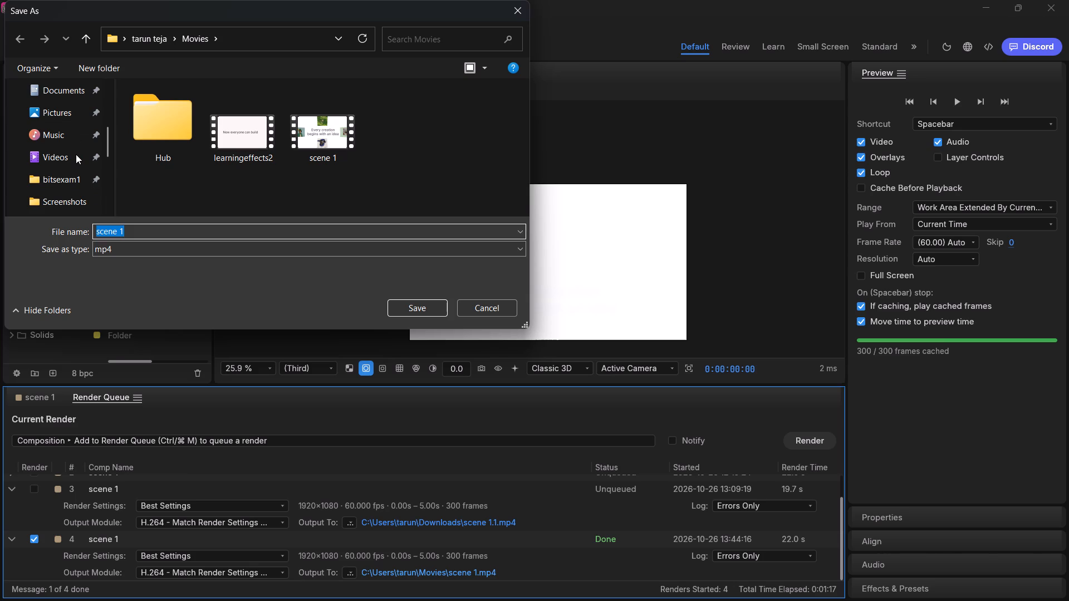
pyautogui.scroll(1, 73, 169)
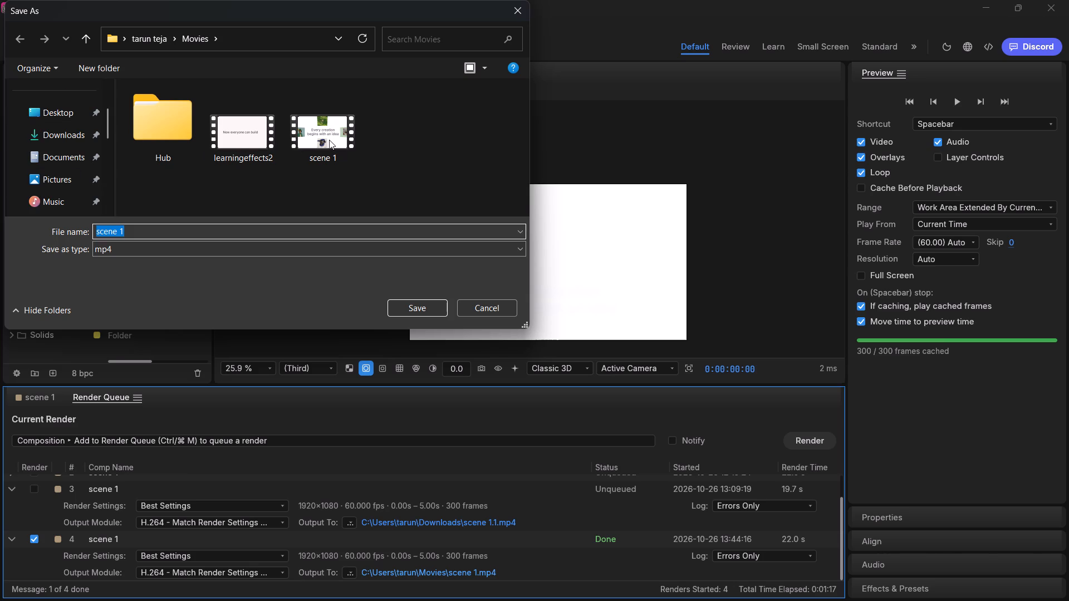
pyautogui.moveTo(319, 122); pyautogui.dragTo(167, 149)
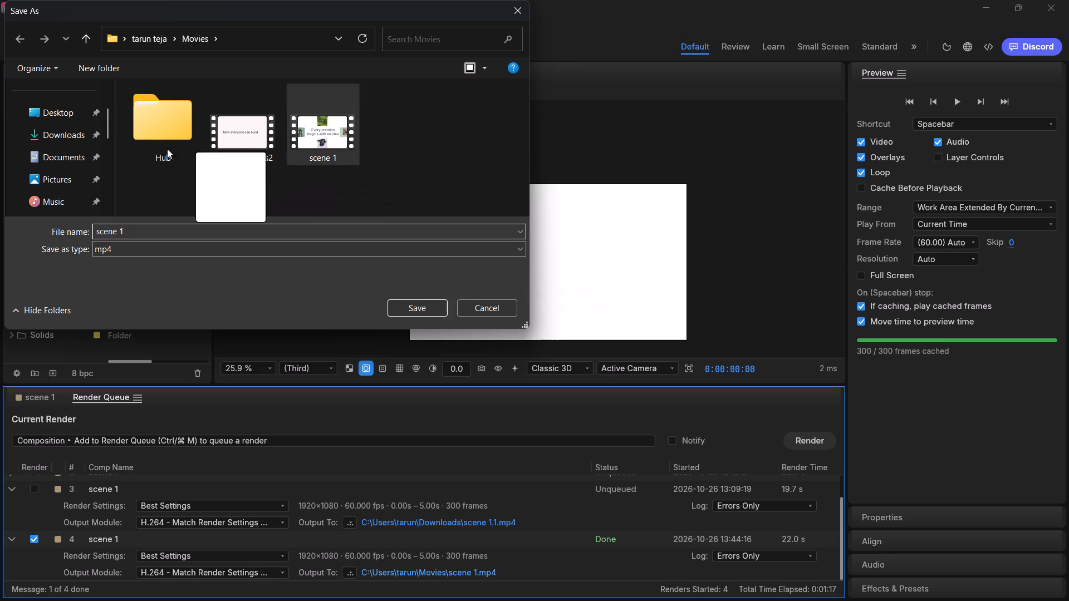
pyautogui.moveTo(167, 149); pyautogui.dragTo(42, 134)
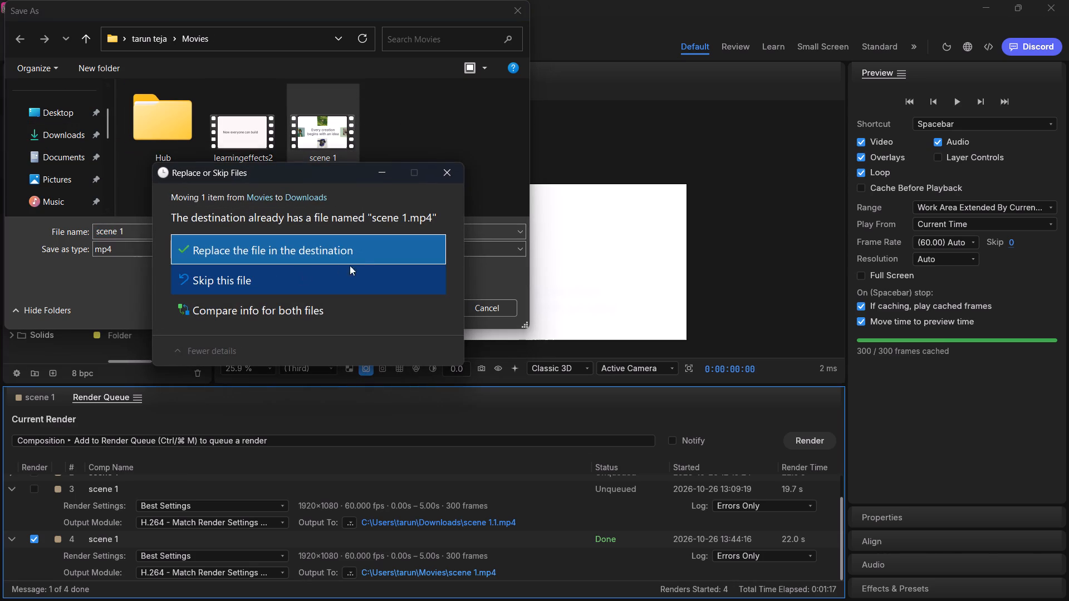
pyautogui.click(282, 257)
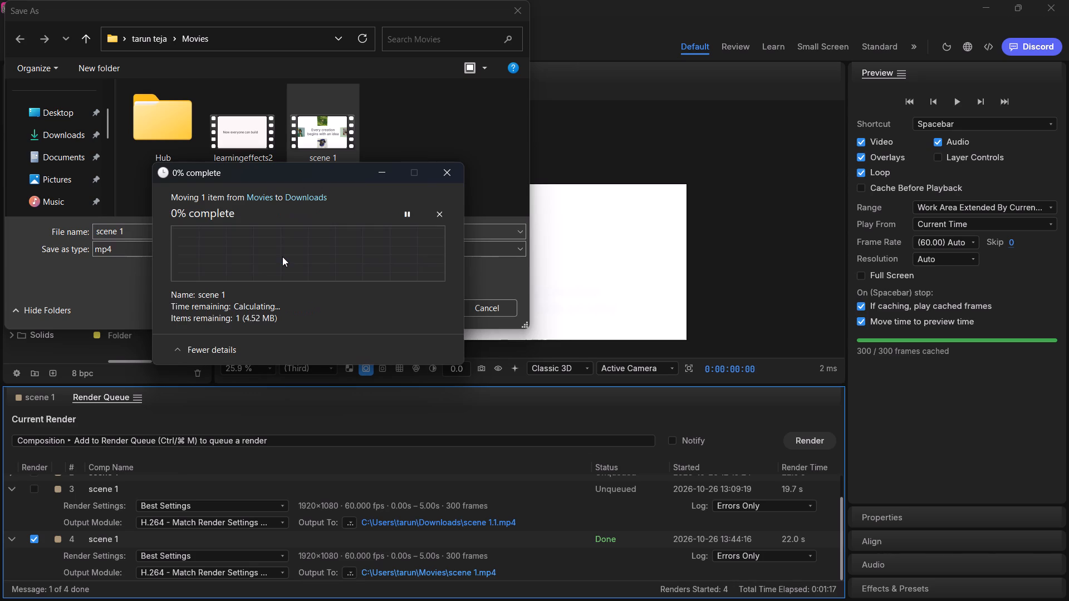
pyautogui.click(523, 6)
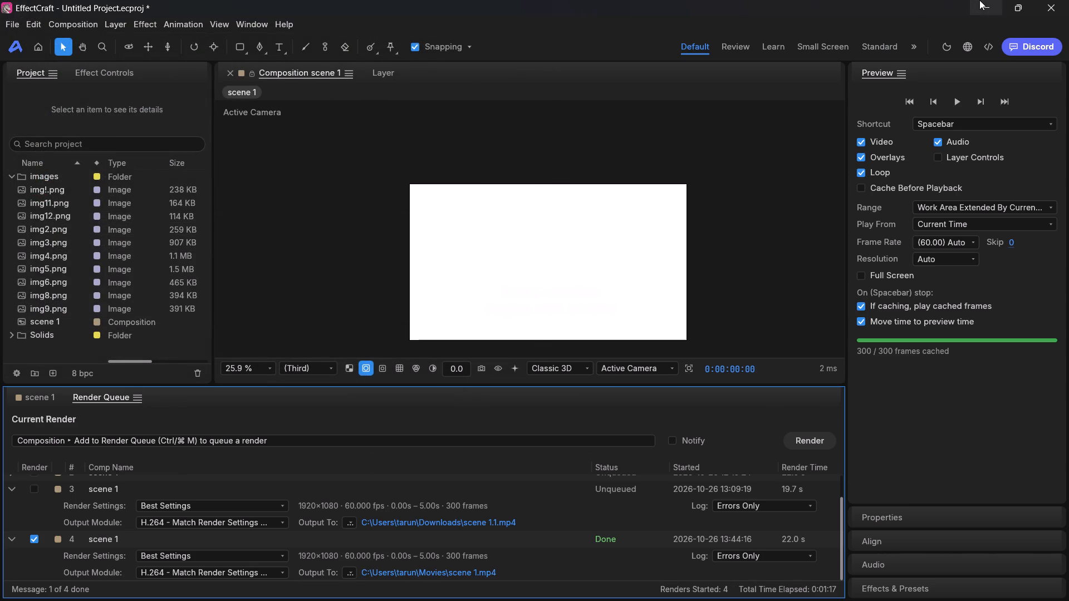
# Return to File Explorer and open the scene 1 video from the Downloads folder for playback.
pyautogui.click(979, 0)
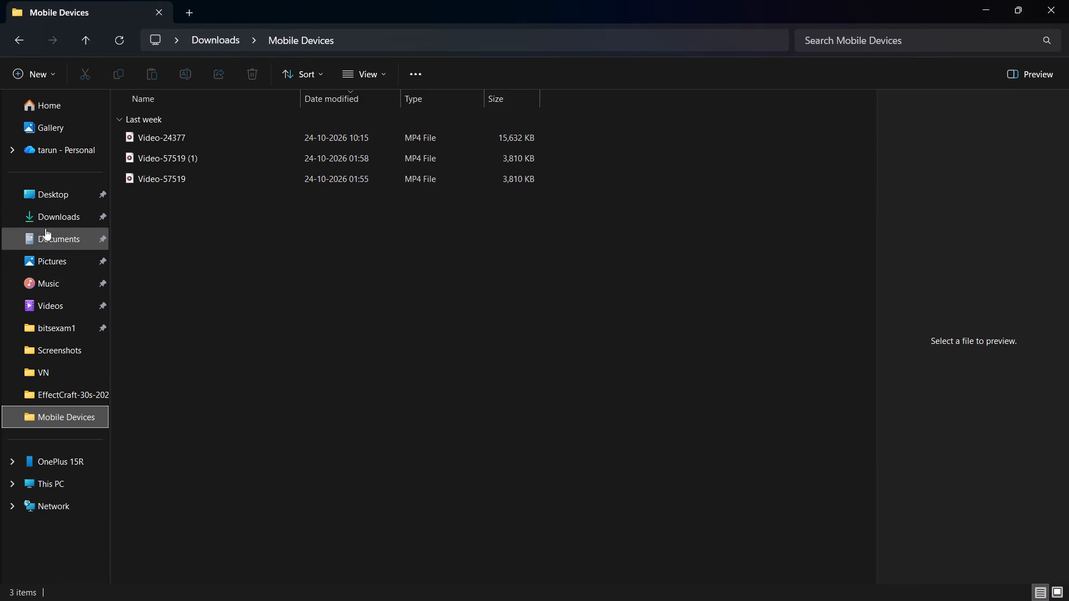
pyautogui.click(46, 221)
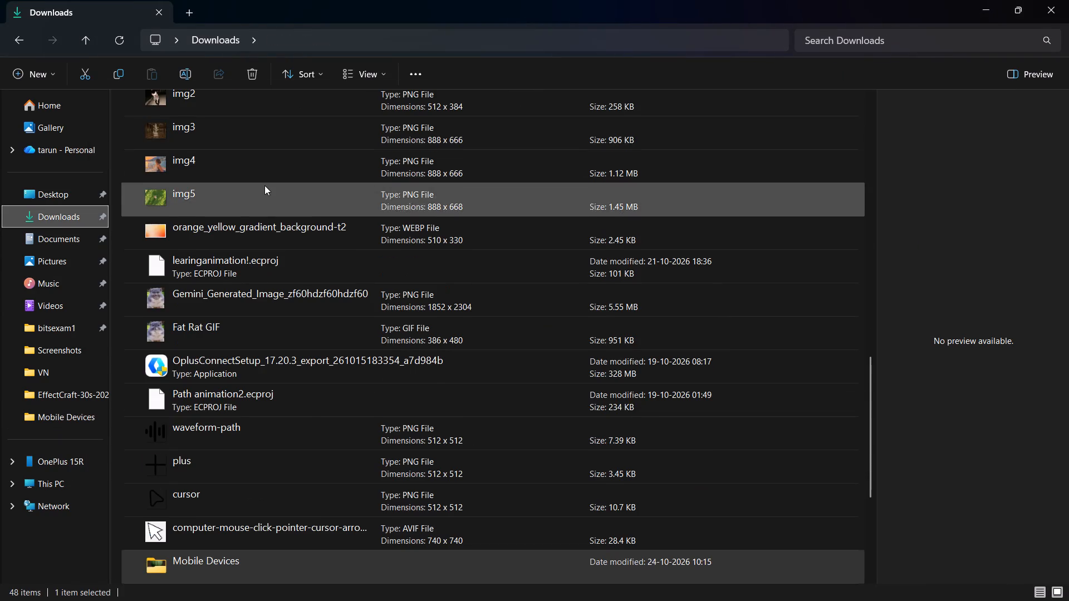
pyautogui.scroll(10, 264, 185)
pyautogui.scroll(4, 269, 267)
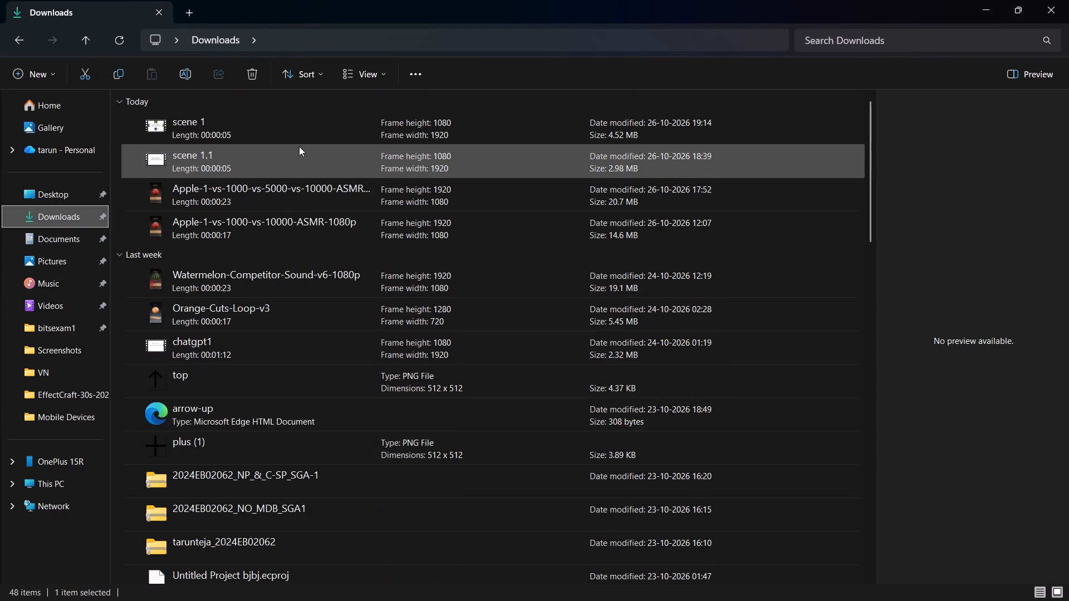
pyautogui.click(287, 142)
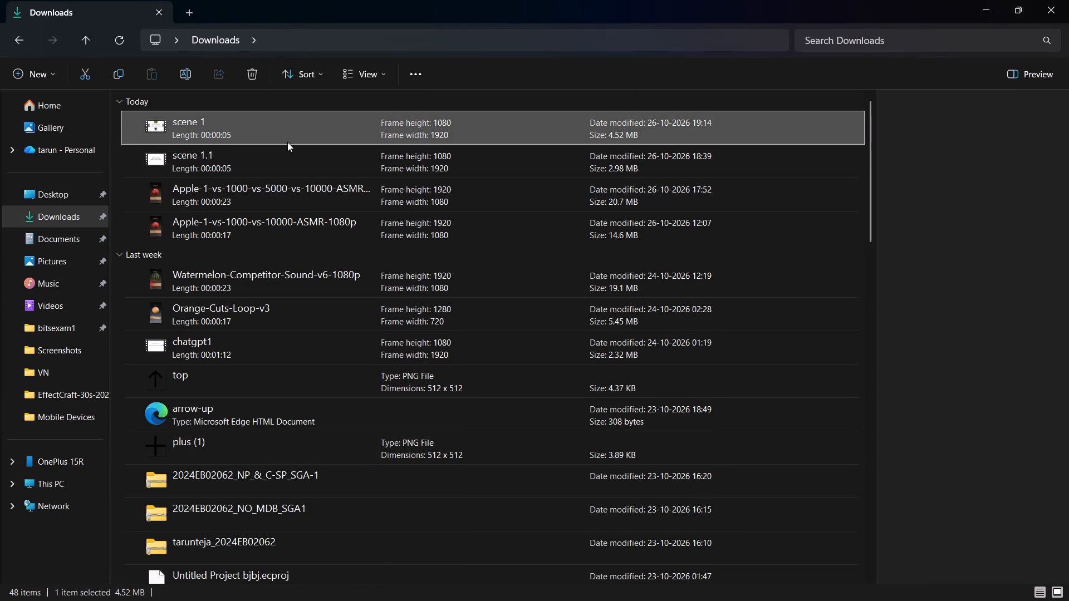
pyautogui.press('Return')
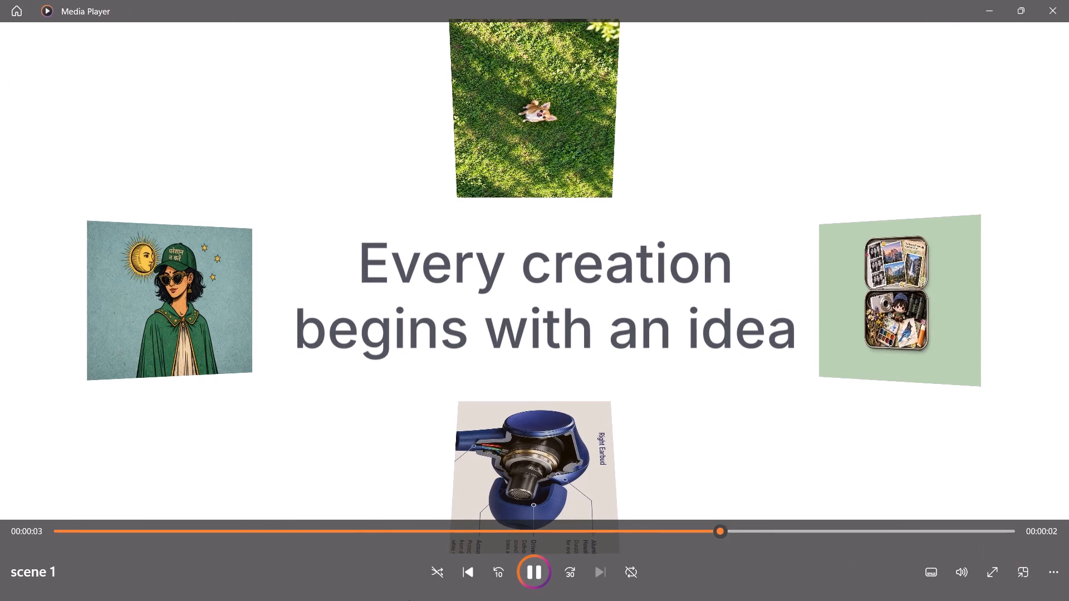
# Replay the scene 1 video from its beginning to review the images around the text, pause it and close the player.
pyautogui.click(529, 570)
pyautogui.moveTo(929, 534); pyautogui.dragTo(650, 531)
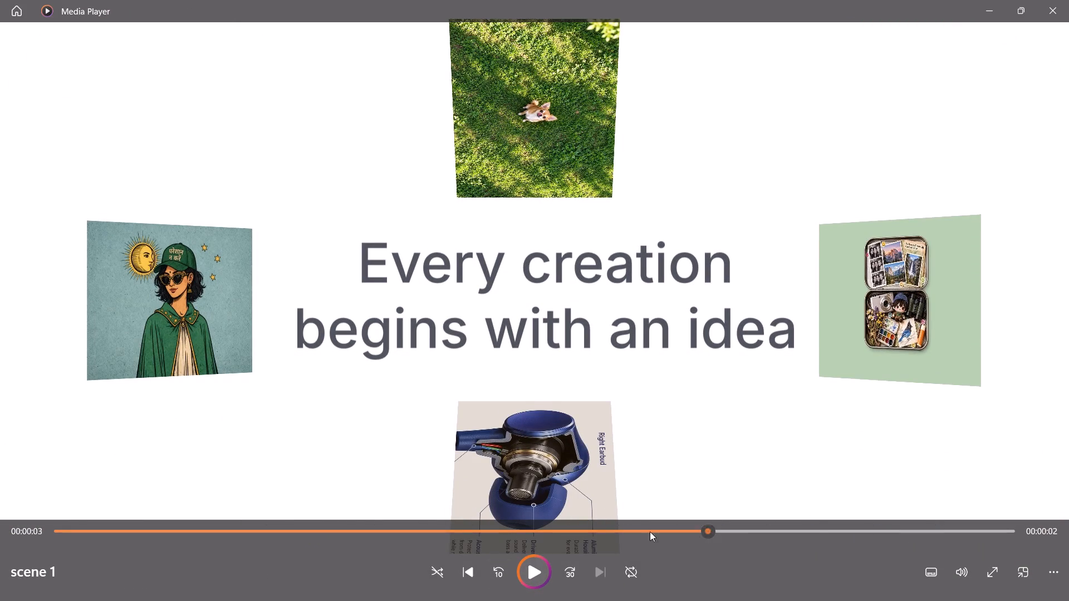
pyautogui.moveTo(650, 531); pyautogui.dragTo(7, 495)
pyautogui.click(546, 575)
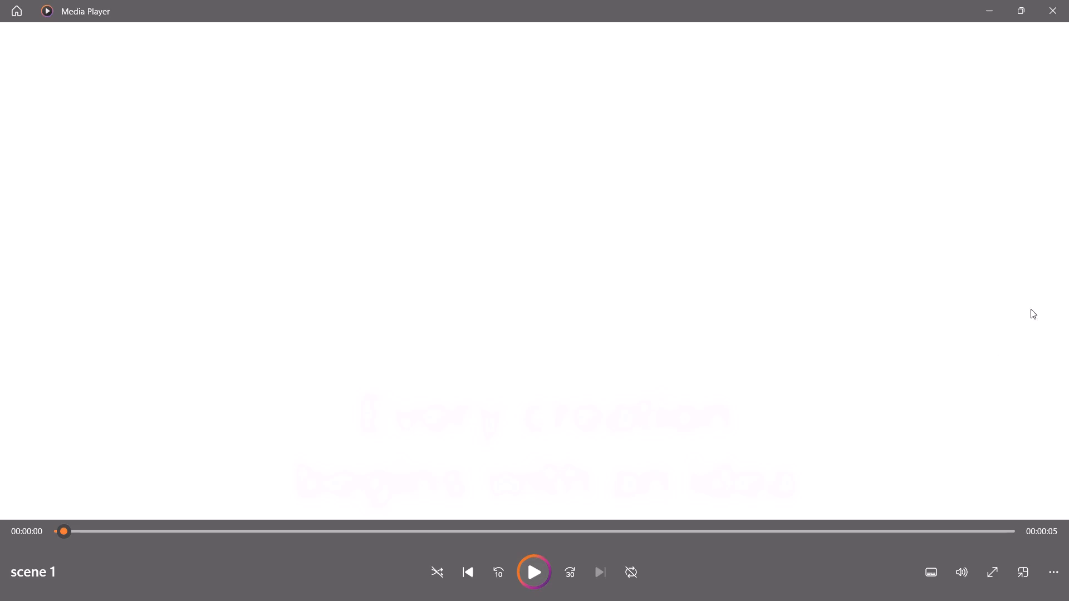
pyautogui.click(541, 569)
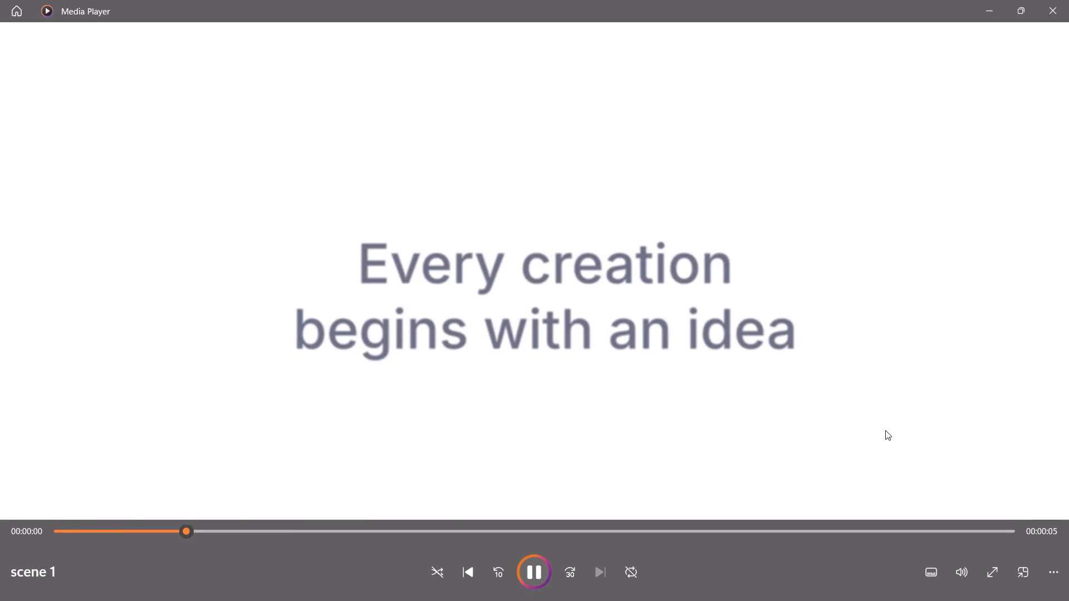
pyautogui.click(537, 569)
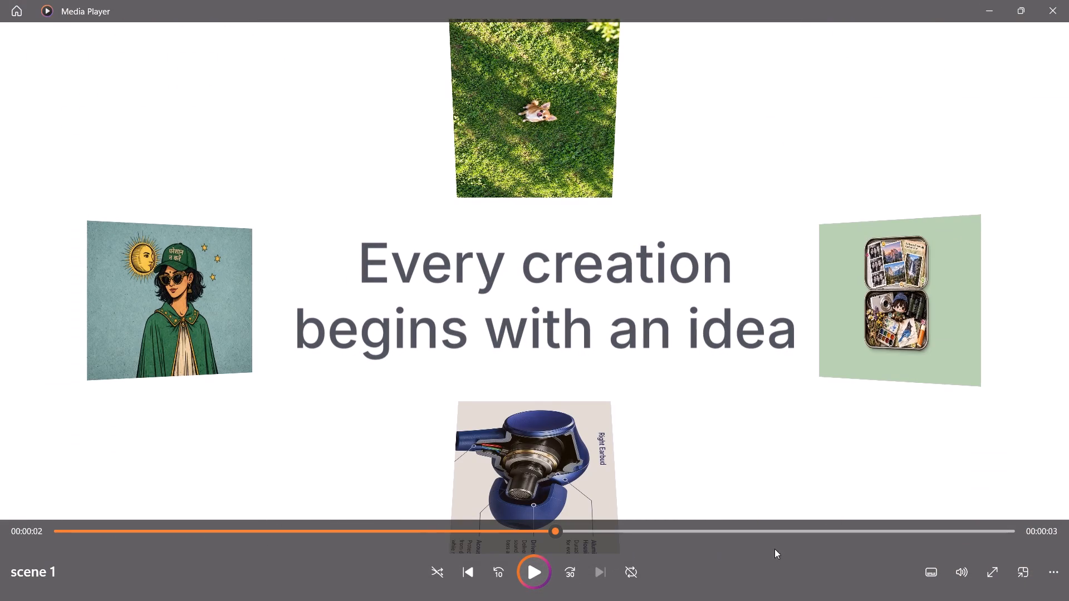
pyautogui.click(994, 584)
pyautogui.click(1056, 0)
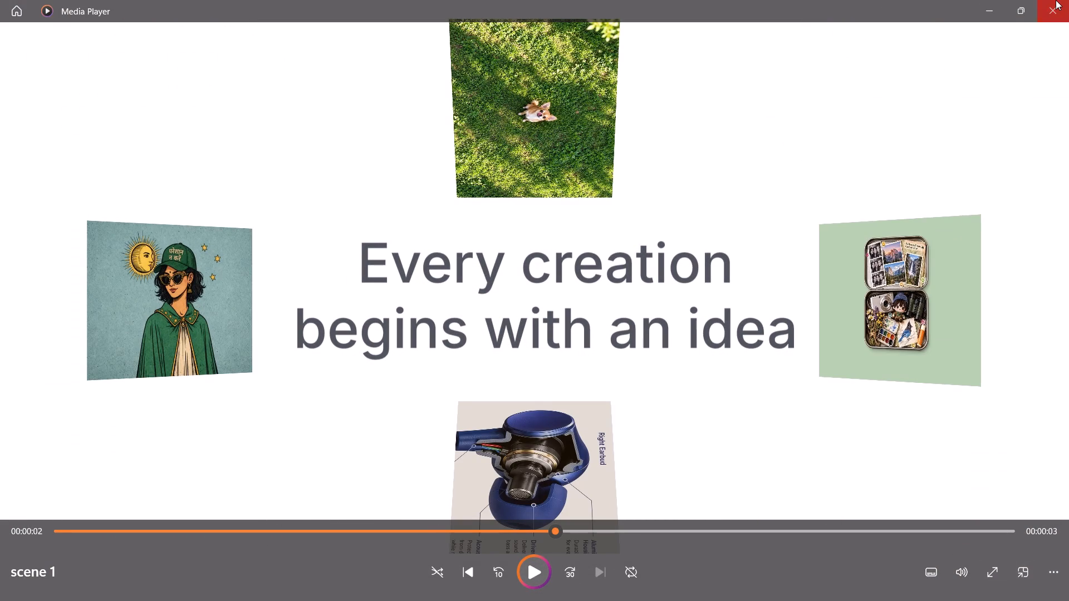
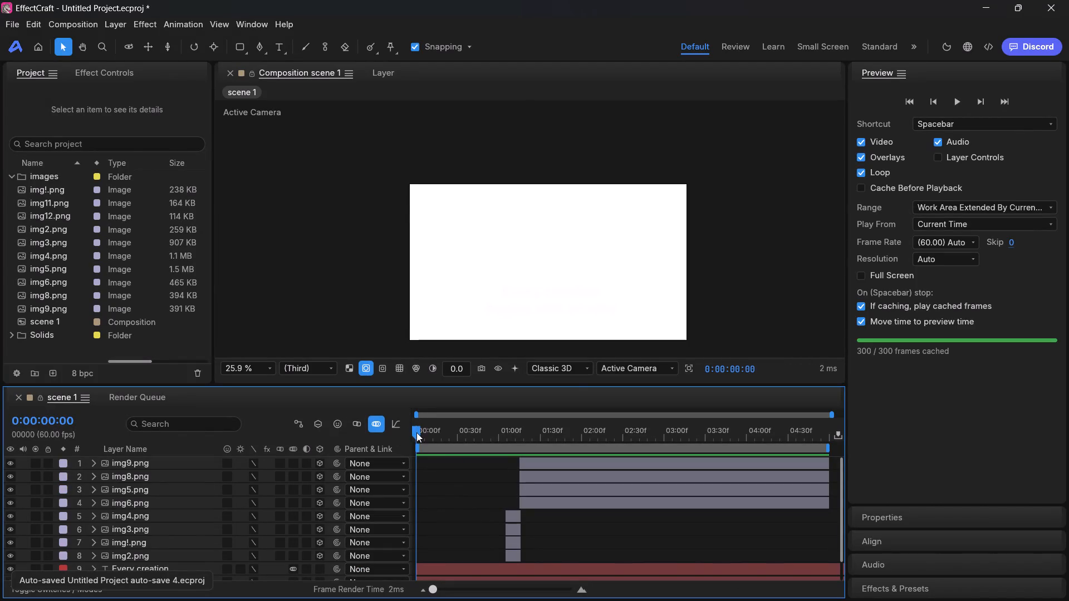
# Scrub scene 1 to 0:00:01:15 and examine up close where the first image group overlaps the second.
pyautogui.moveTo(416, 432); pyautogui.dragTo(492, 438)
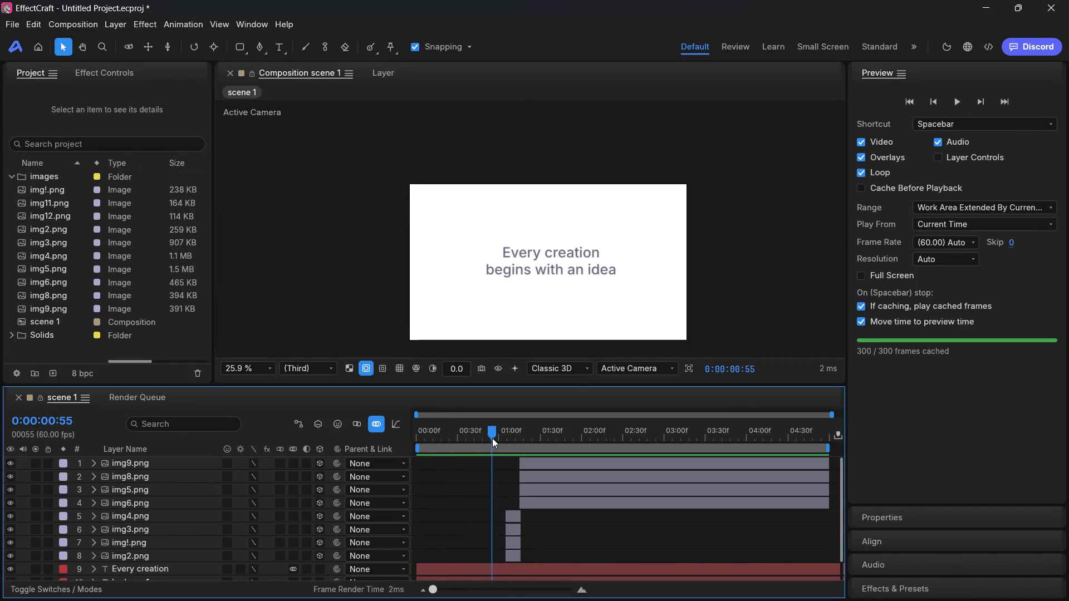
pyautogui.moveTo(492, 438); pyautogui.dragTo(520, 437)
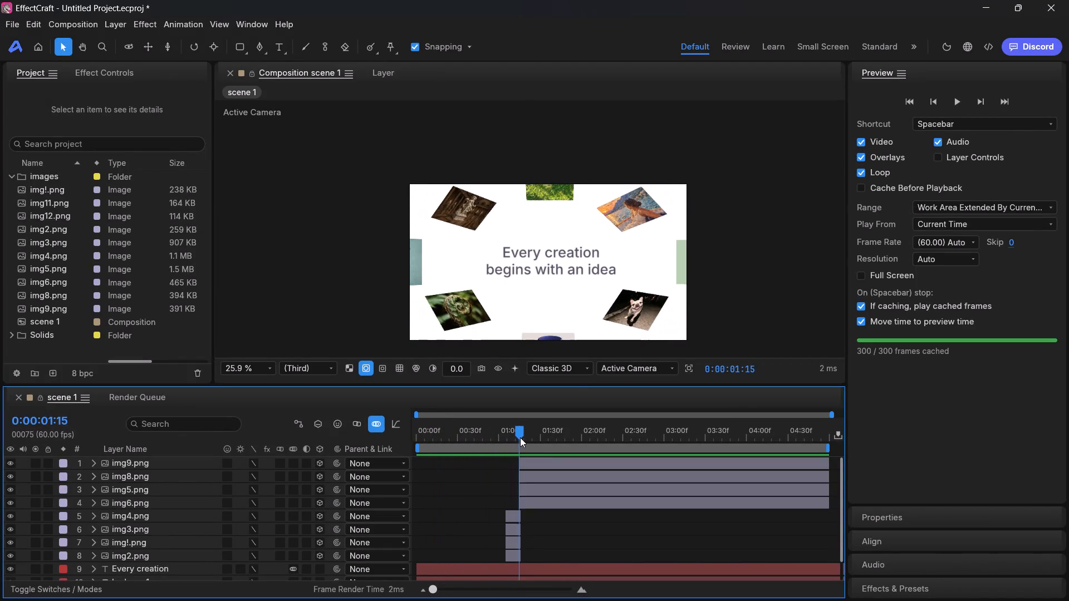
pyautogui.moveTo(520, 437); pyautogui.dragTo(519, 441)
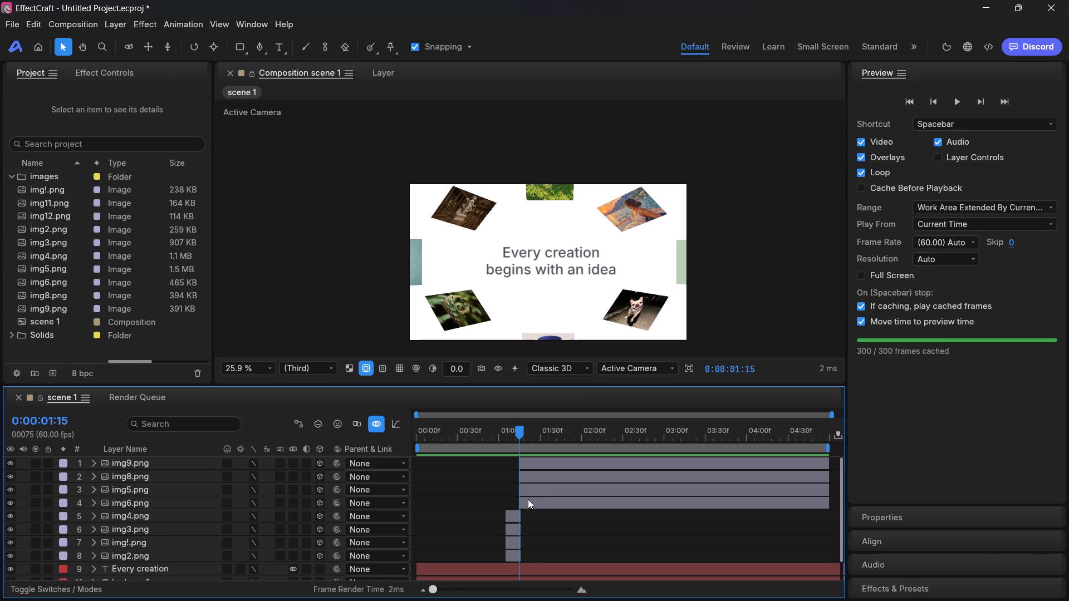
pyautogui.keyDown('ctrl'); pyautogui.scroll(12, 528, 499); pyautogui.keyUp('ctrl')
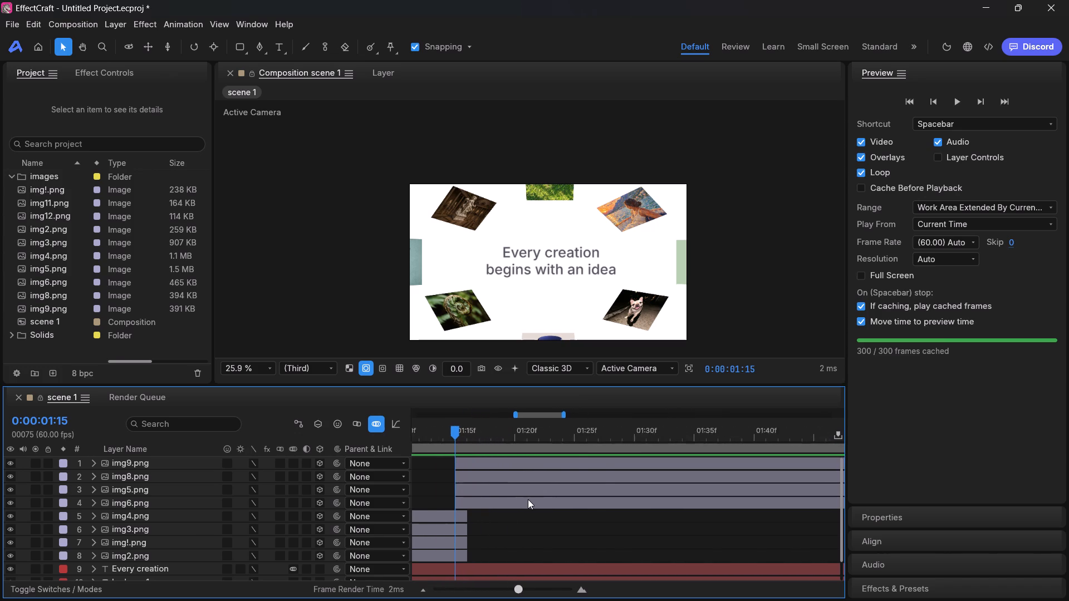
pyautogui.hscroll(1, 528, 499)
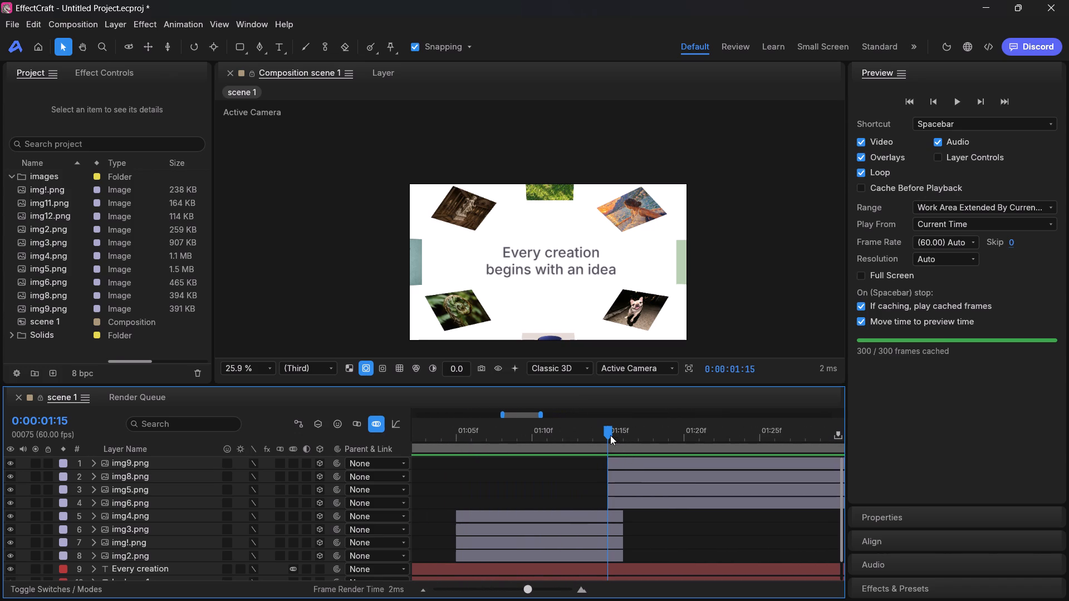
pyautogui.click(607, 430)
# Move the ending Position and Orientation keyframes of the img4.png layer to 0:00:01:20.
pyautogui.click(542, 516)
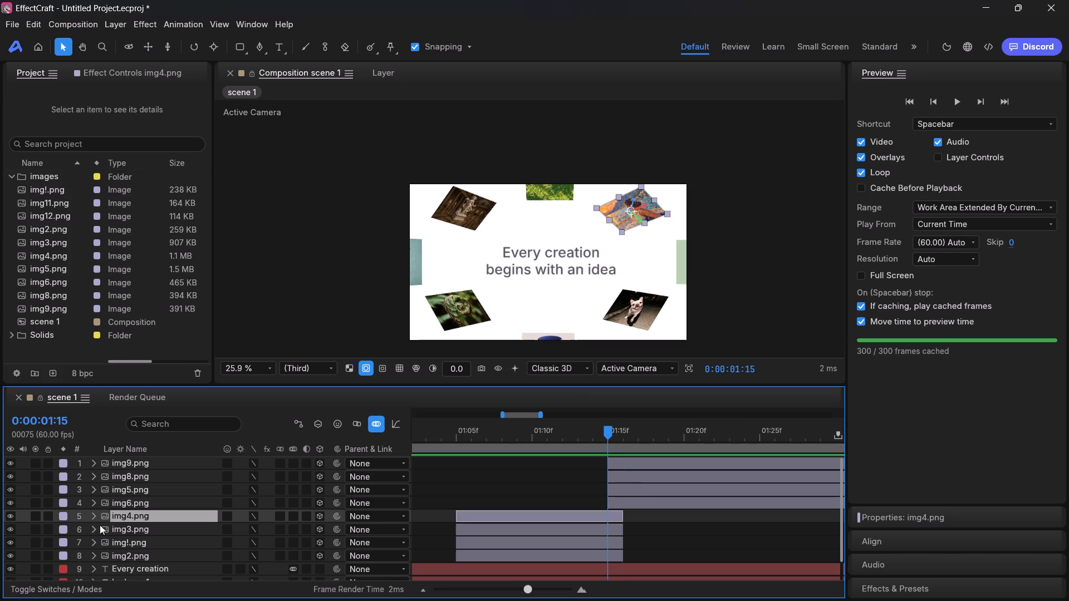
pyautogui.click(97, 515)
pyautogui.scroll(-1, 97, 515)
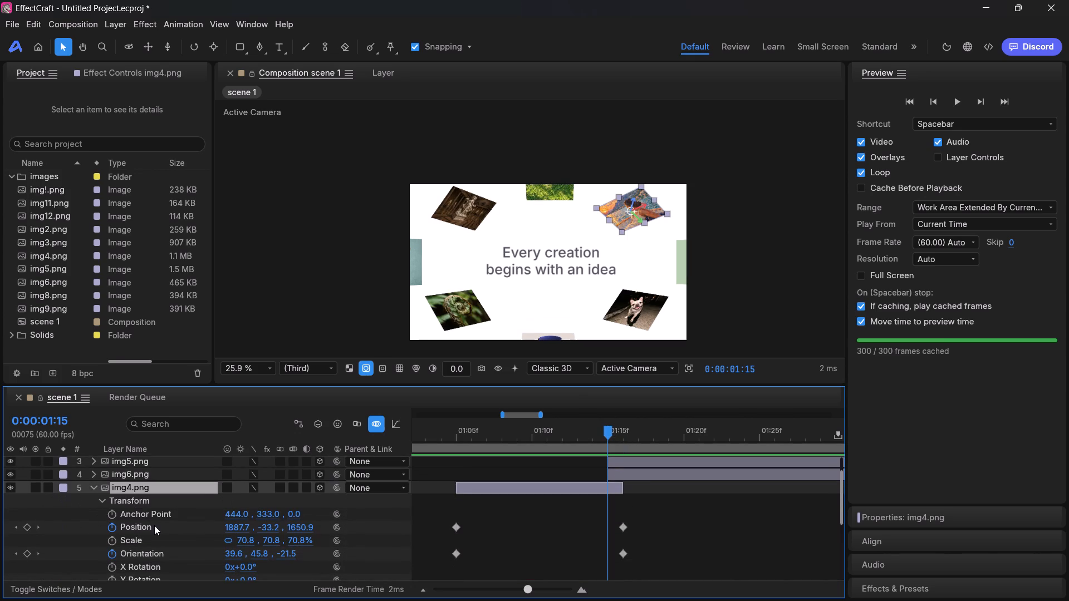
pyautogui.scroll(-2, 154, 525)
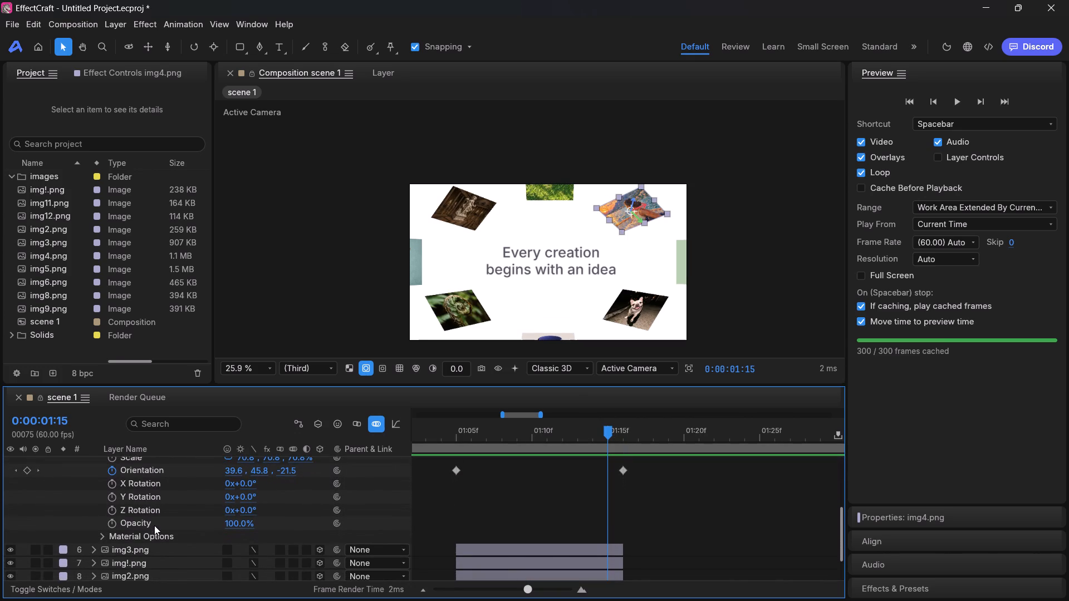
pyautogui.scroll(1, 518, 501)
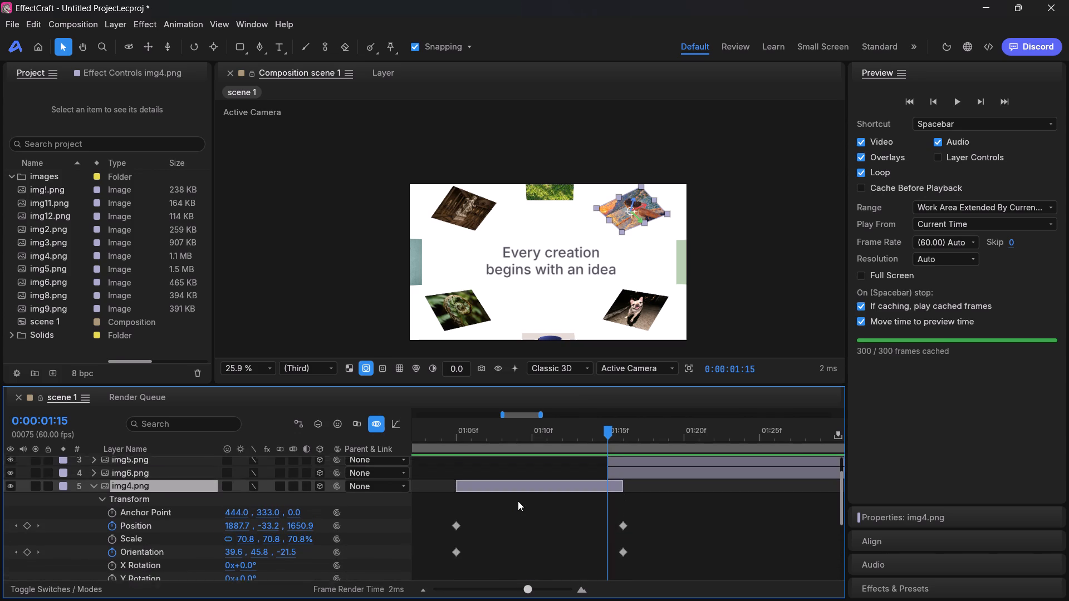
pyautogui.scroll(1, 518, 501)
pyautogui.moveTo(606, 430); pyautogui.dragTo(462, 450)
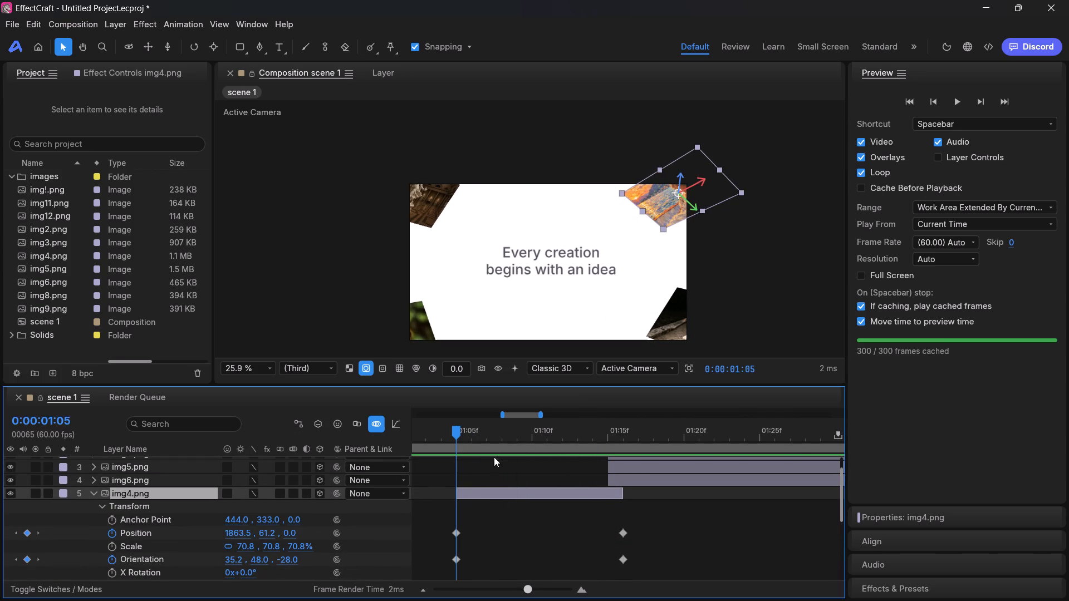
pyautogui.click(622, 531)
pyautogui.moveTo(457, 430); pyautogui.dragTo(653, 439)
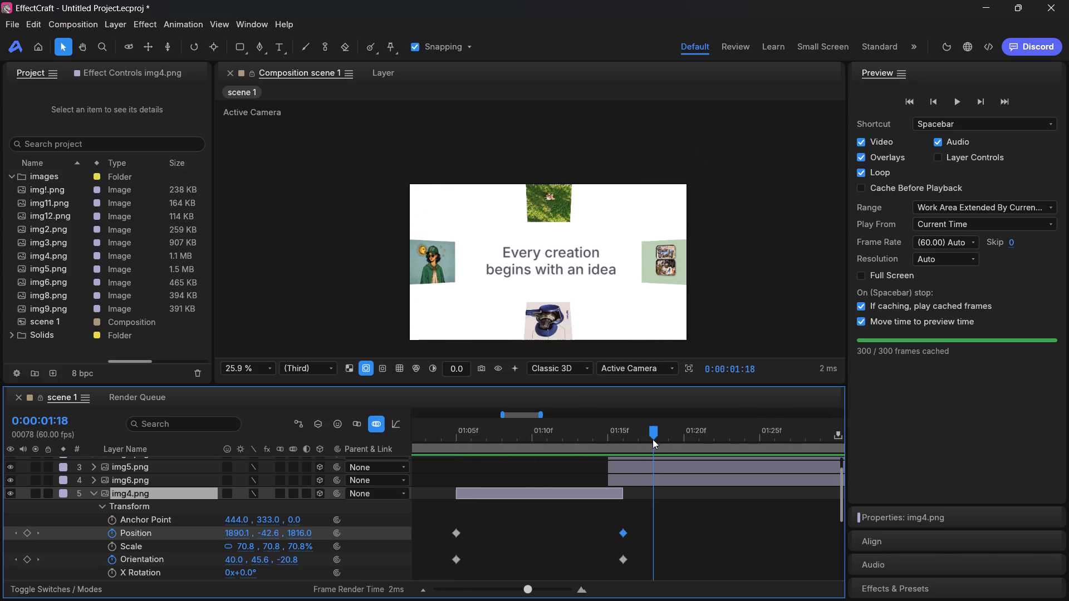
pyautogui.moveTo(653, 439); pyautogui.dragTo(678, 438)
pyautogui.moveTo(625, 531); pyautogui.dragTo(660, 526)
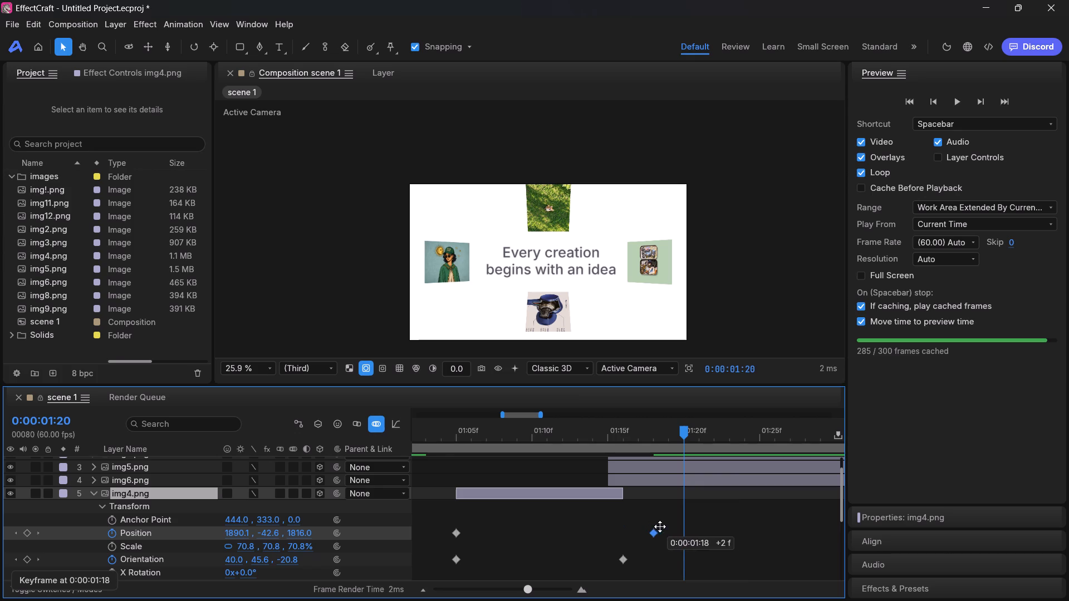
pyautogui.moveTo(660, 526); pyautogui.dragTo(681, 528)
pyautogui.moveTo(622, 556); pyautogui.dragTo(681, 556)
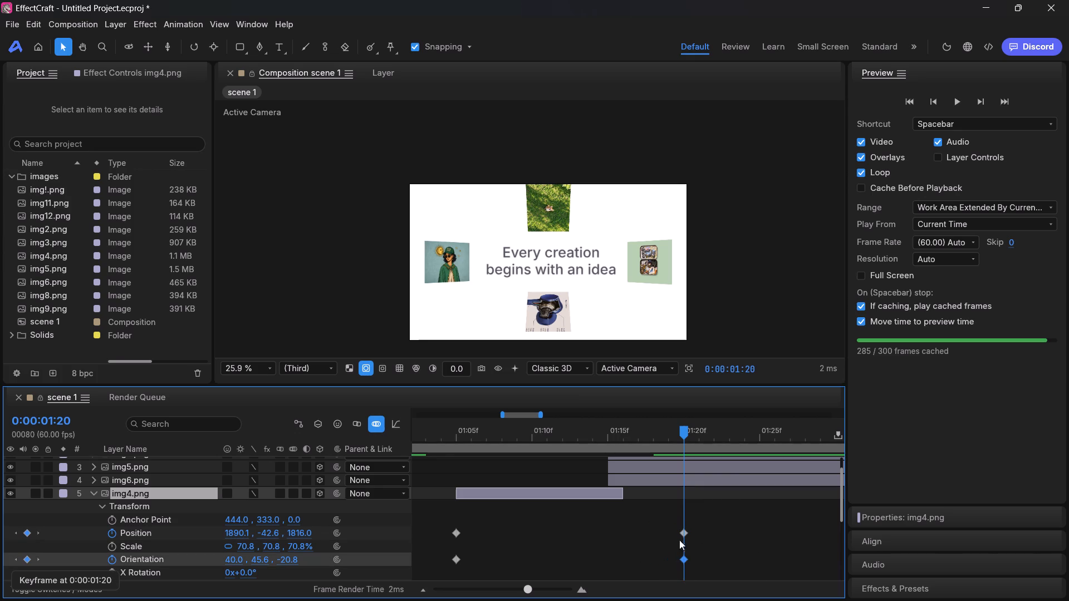
# Extend the img4.png layer's end to 0:00:01:20 and check its motion across the new duration.
pyautogui.moveTo(682, 433); pyautogui.dragTo(563, 433)
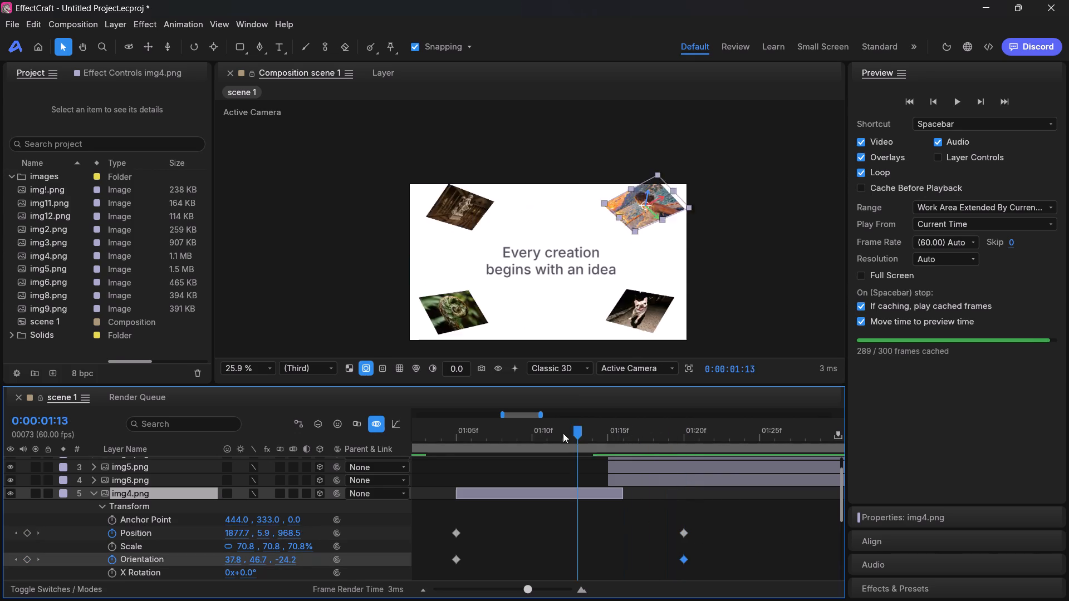
pyautogui.moveTo(563, 433); pyautogui.dragTo(455, 419)
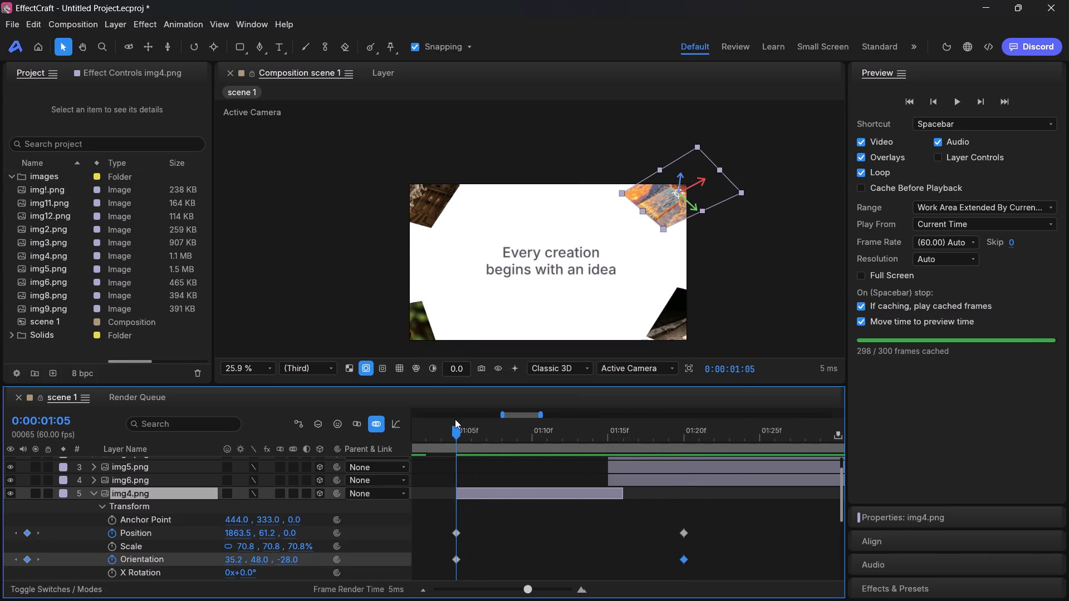
pyautogui.moveTo(623, 492); pyautogui.dragTo(686, 498)
pyautogui.moveTo(455, 430); pyautogui.dragTo(539, 427)
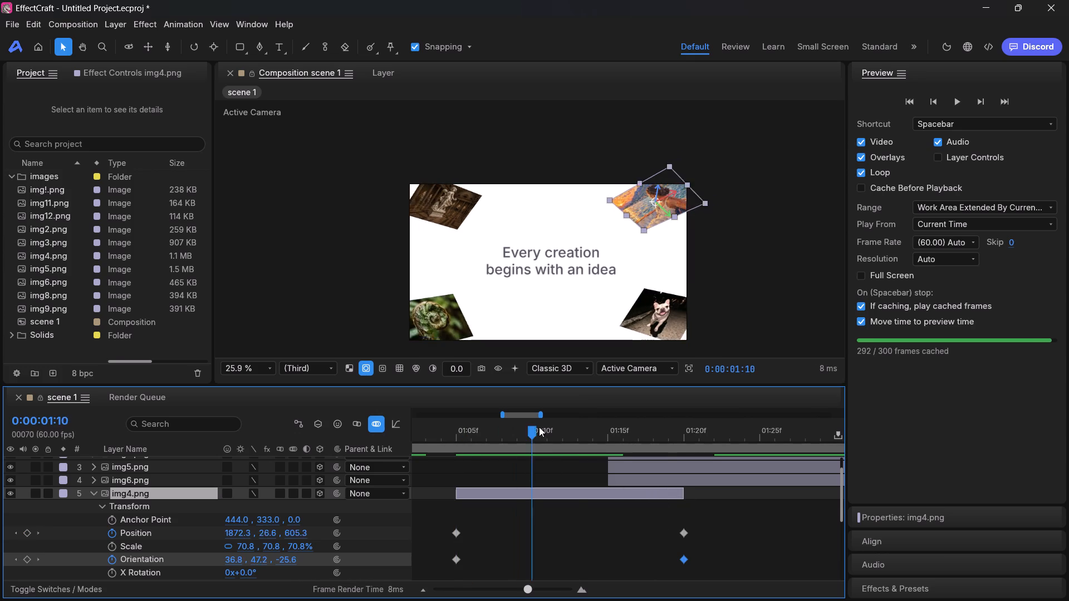
pyautogui.moveTo(539, 427); pyautogui.dragTo(640, 418)
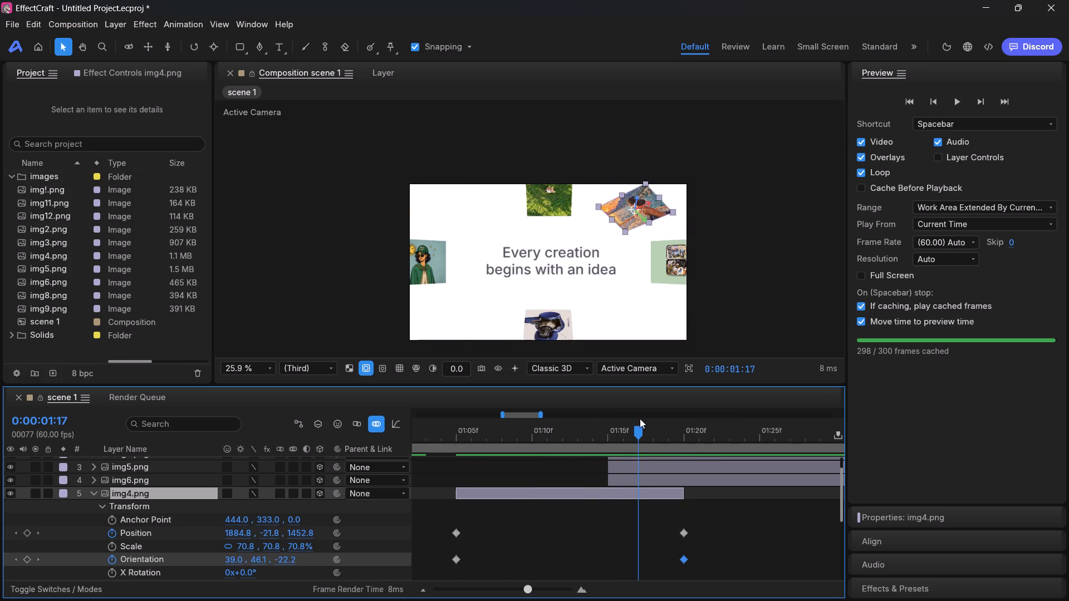
pyautogui.moveTo(640, 418); pyautogui.dragTo(683, 423)
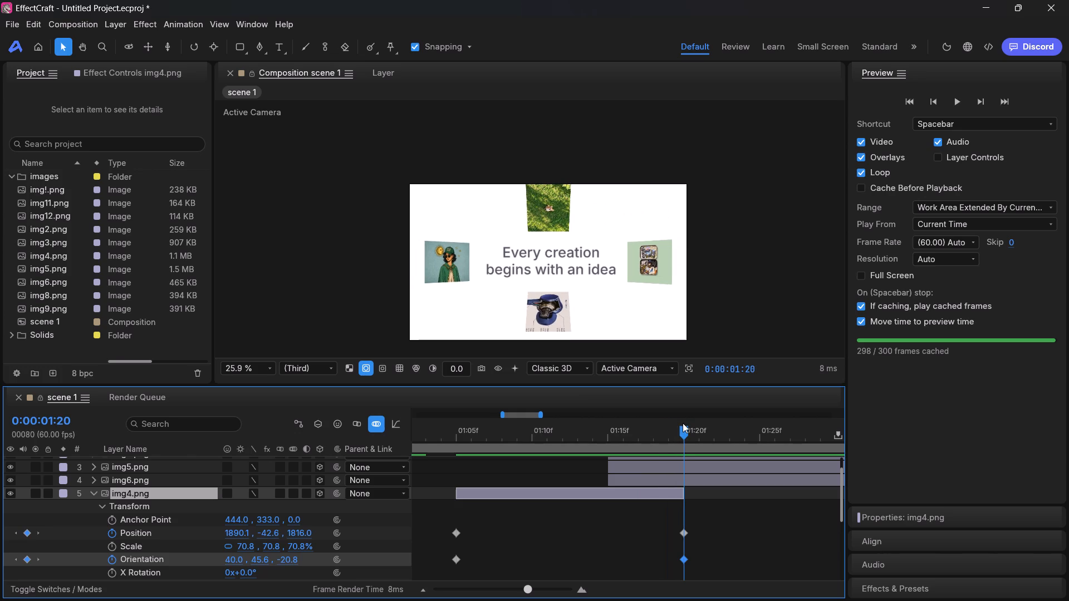
pyautogui.moveTo(683, 423); pyautogui.dragTo(662, 420)
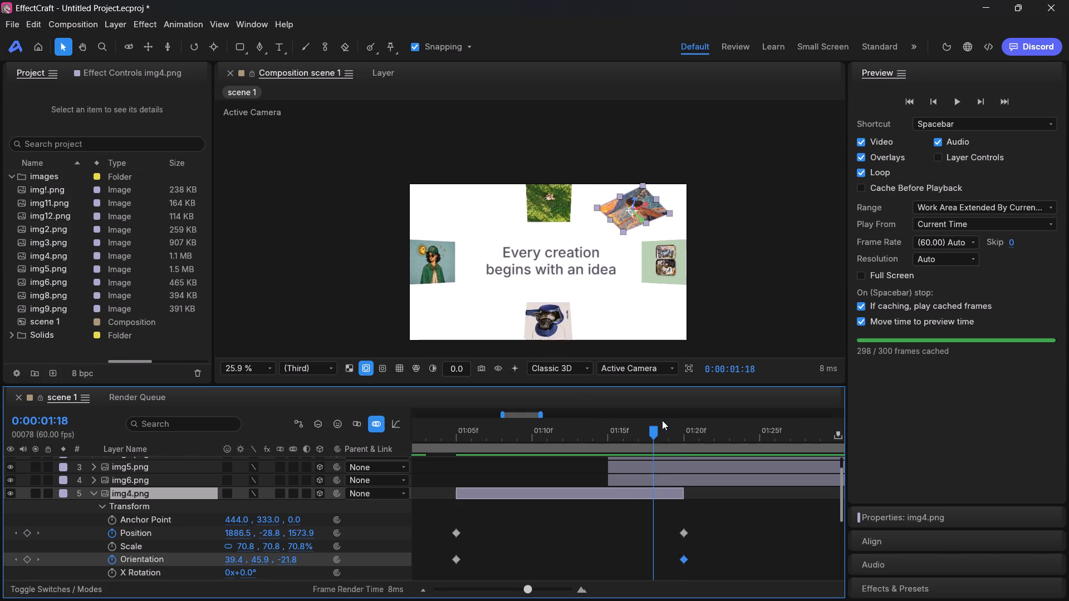
pyautogui.moveTo(662, 420); pyautogui.dragTo(684, 423)
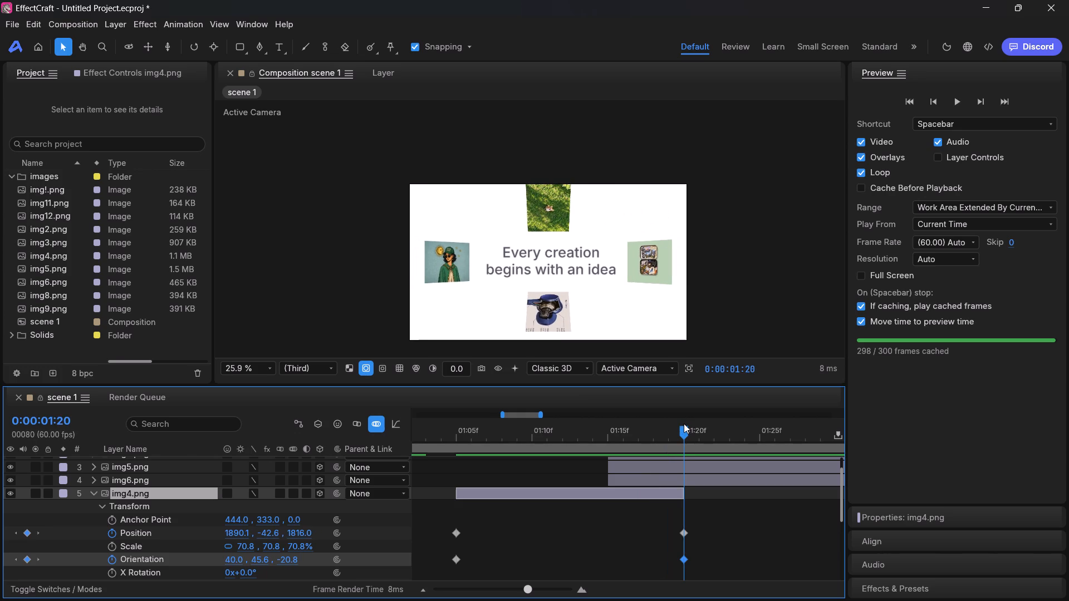
pyautogui.moveTo(684, 423); pyautogui.dragTo(684, 420)
# Keyframe img4.png's opacity from 100% at 0:00:01:05 to 0% at 0:00:01:20.
pyautogui.moveTo(684, 420); pyautogui.dragTo(460, 418)
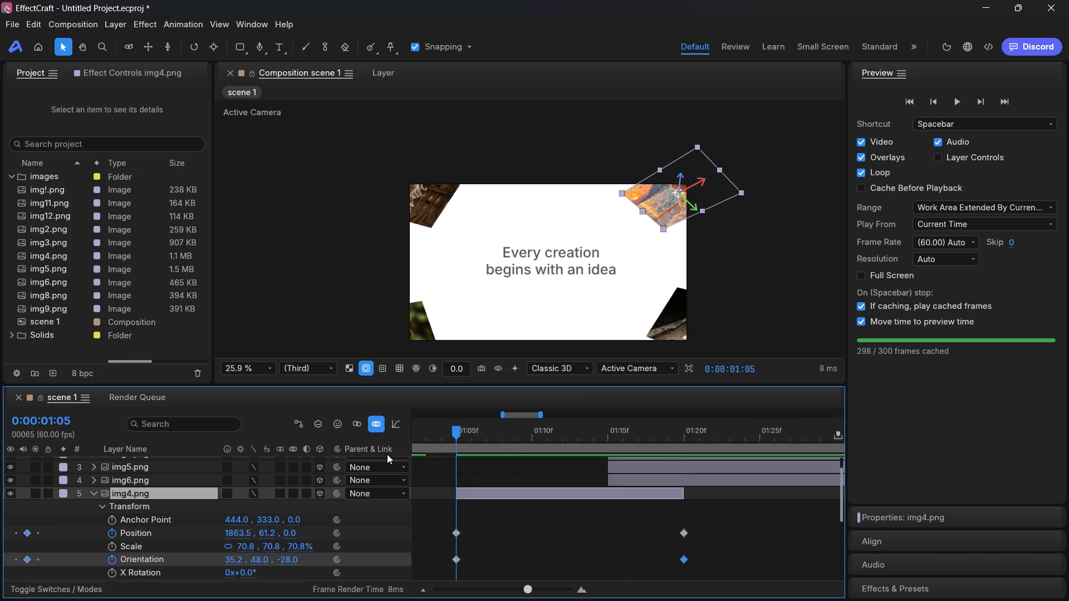
pyautogui.scroll(-3, 193, 558)
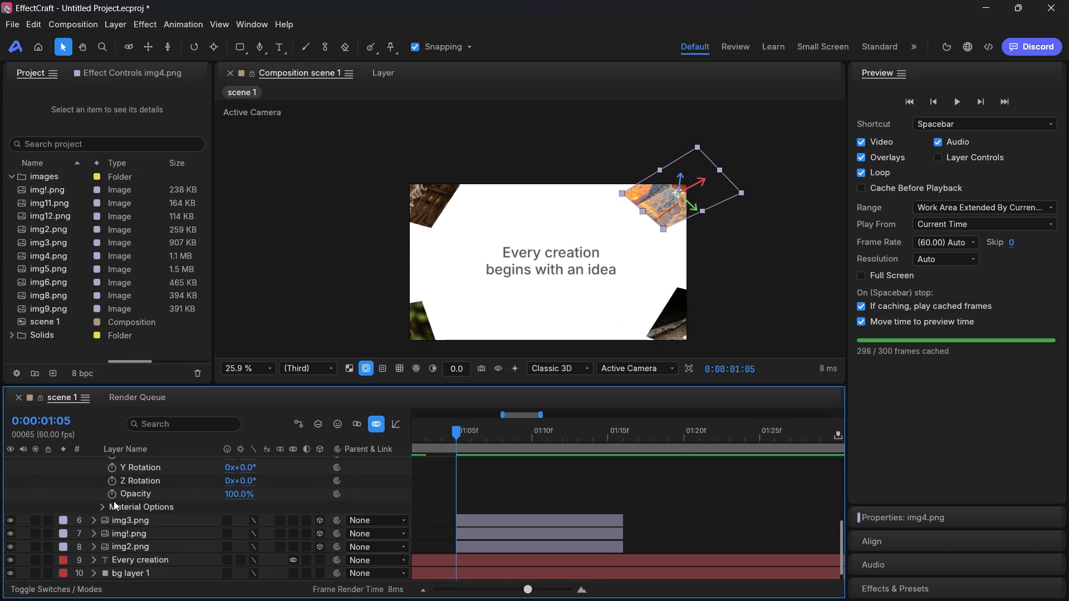
pyautogui.click(107, 494)
pyautogui.scroll(1, 210, 518)
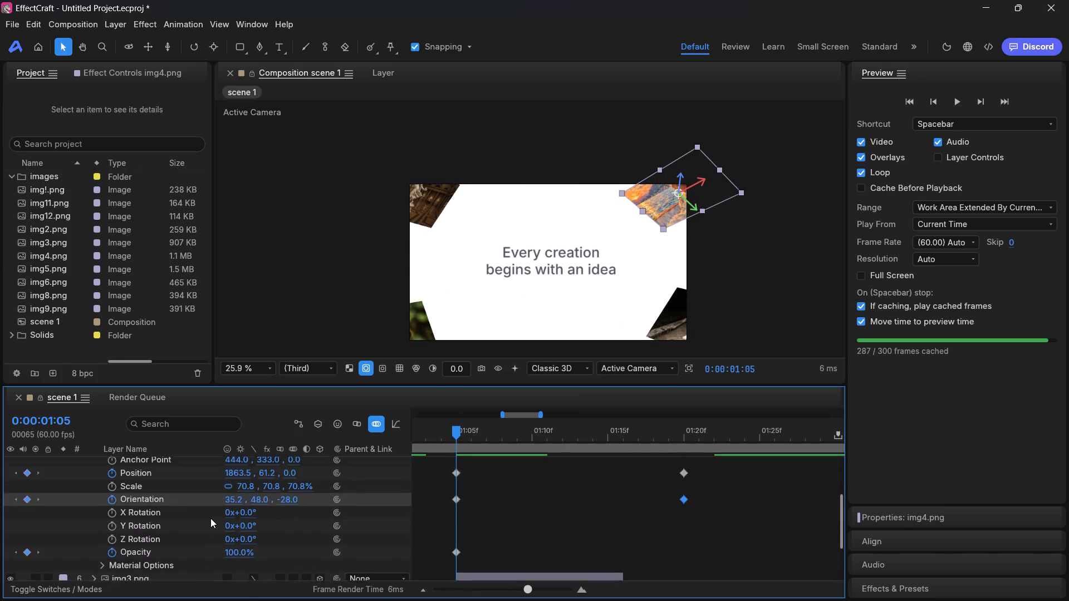
pyautogui.scroll(1, 210, 518)
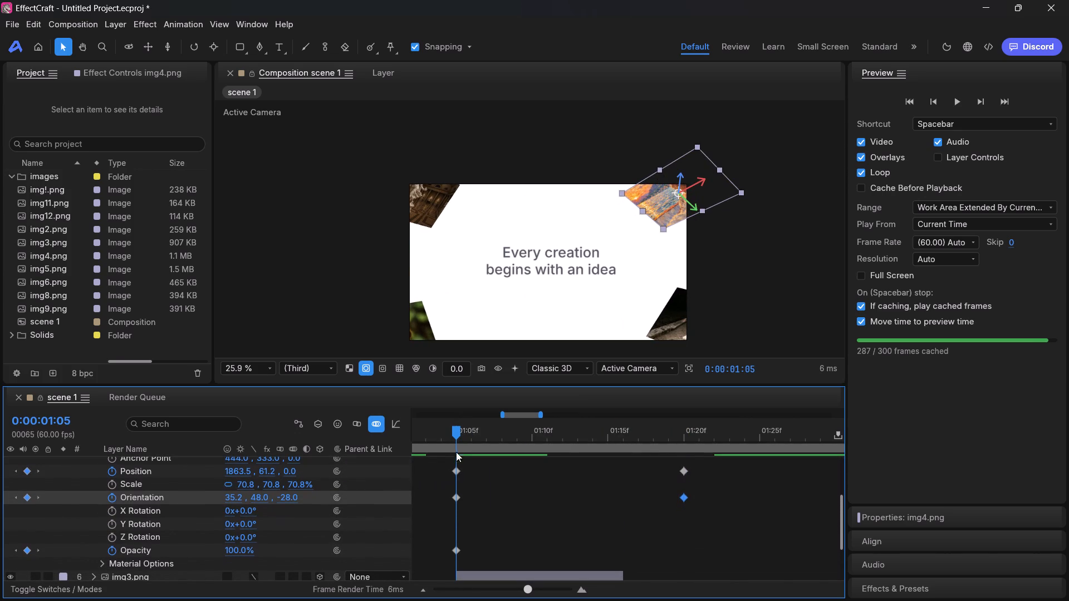
pyautogui.moveTo(455, 435); pyautogui.dragTo(675, 449)
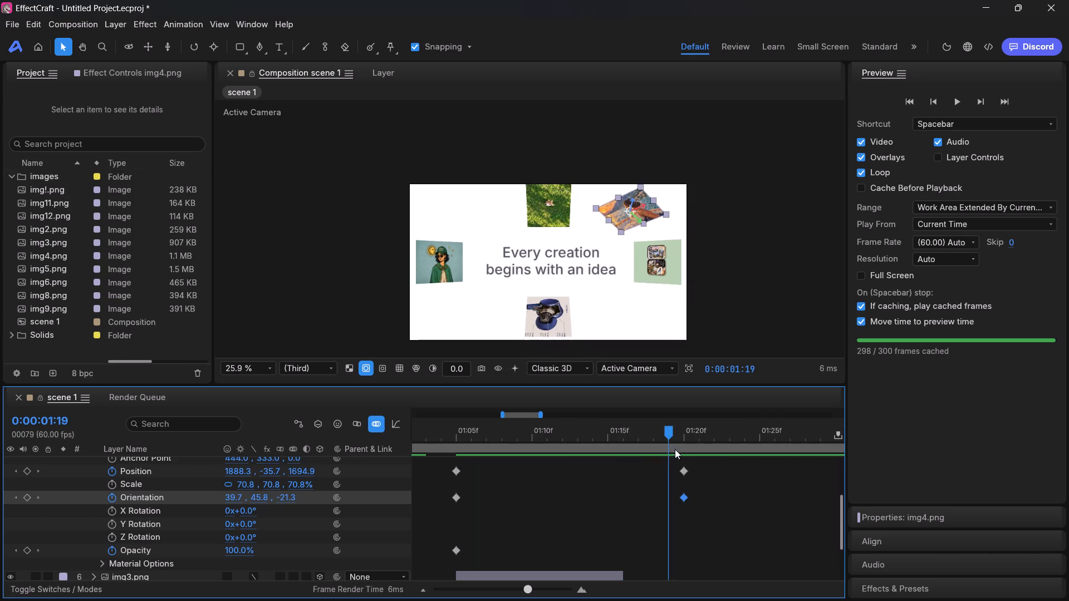
pyautogui.moveTo(675, 449); pyautogui.dragTo(680, 451)
pyautogui.click(245, 550)
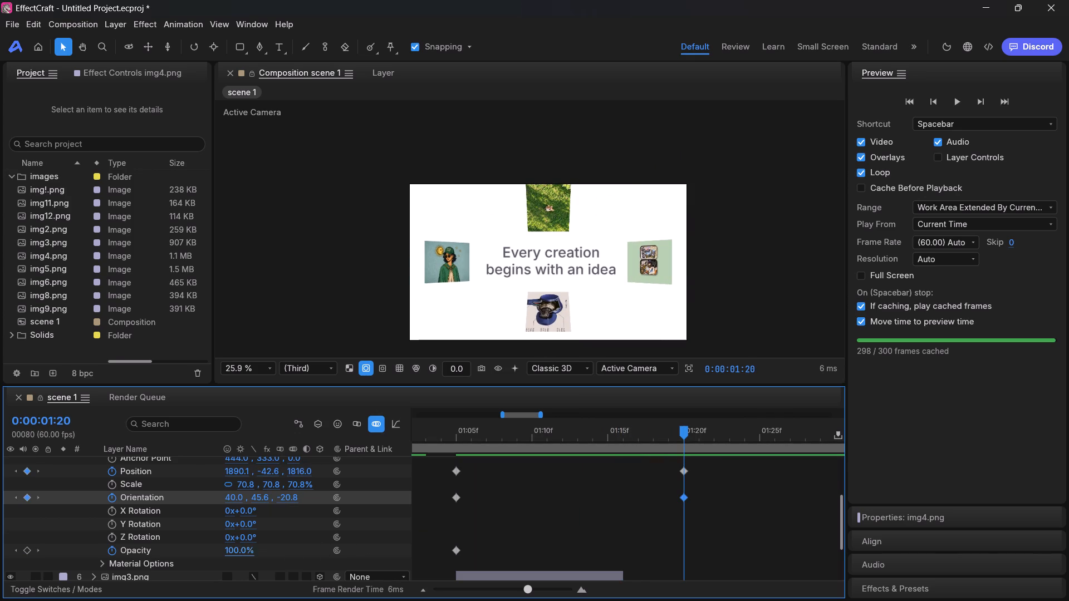
pyautogui.press('BackSpace')
pyautogui.press('0')
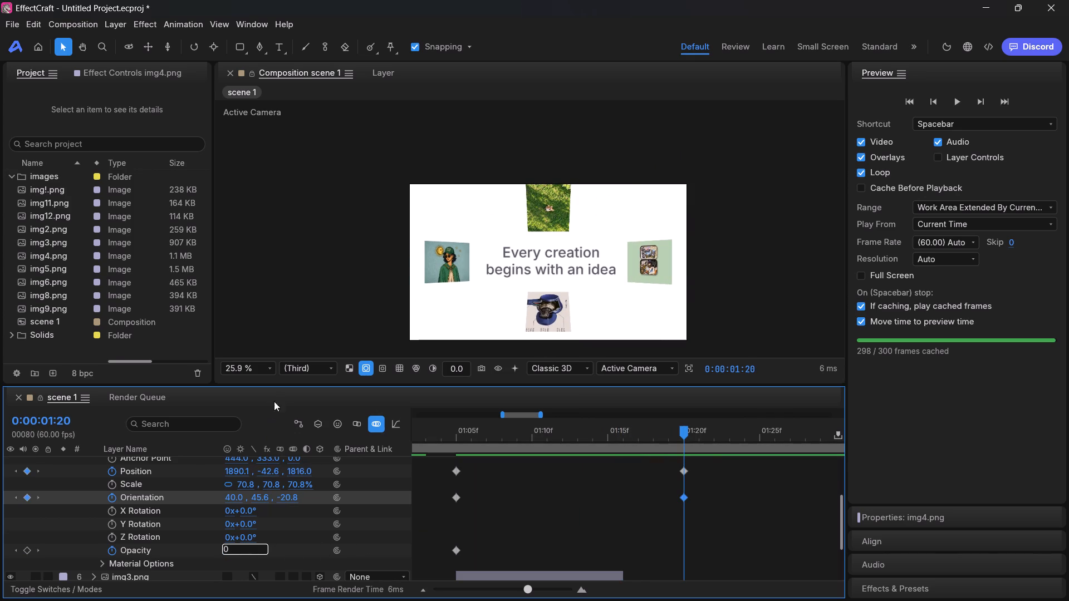
pyautogui.click(276, 393)
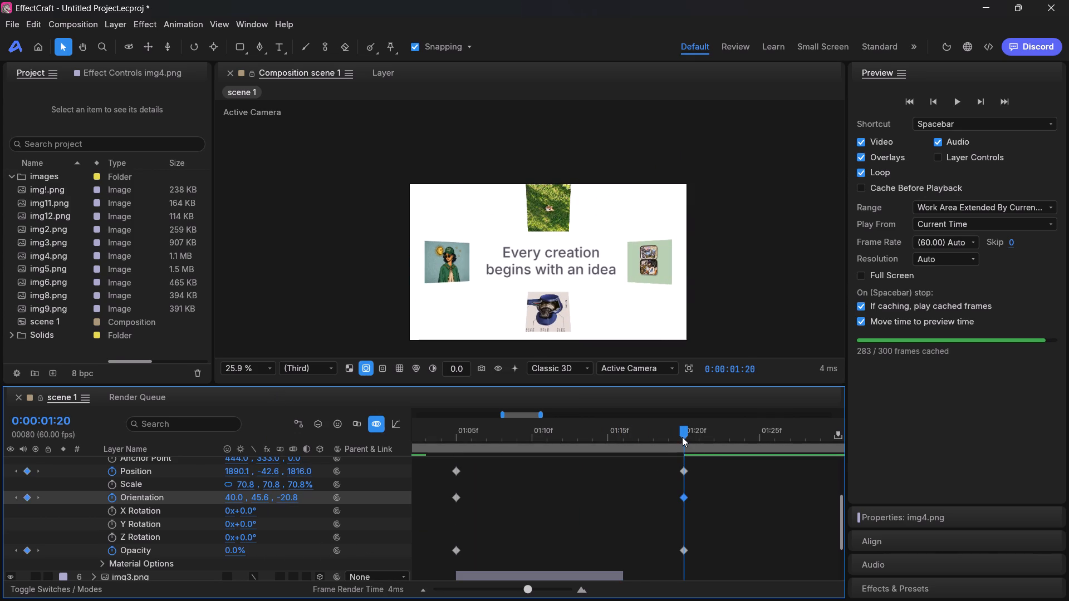
# Return scene 1 to 0:00:00:00 and play it to review the image animation with img4.png's fade.
pyautogui.moveTo(682, 437); pyautogui.dragTo(377, 413)
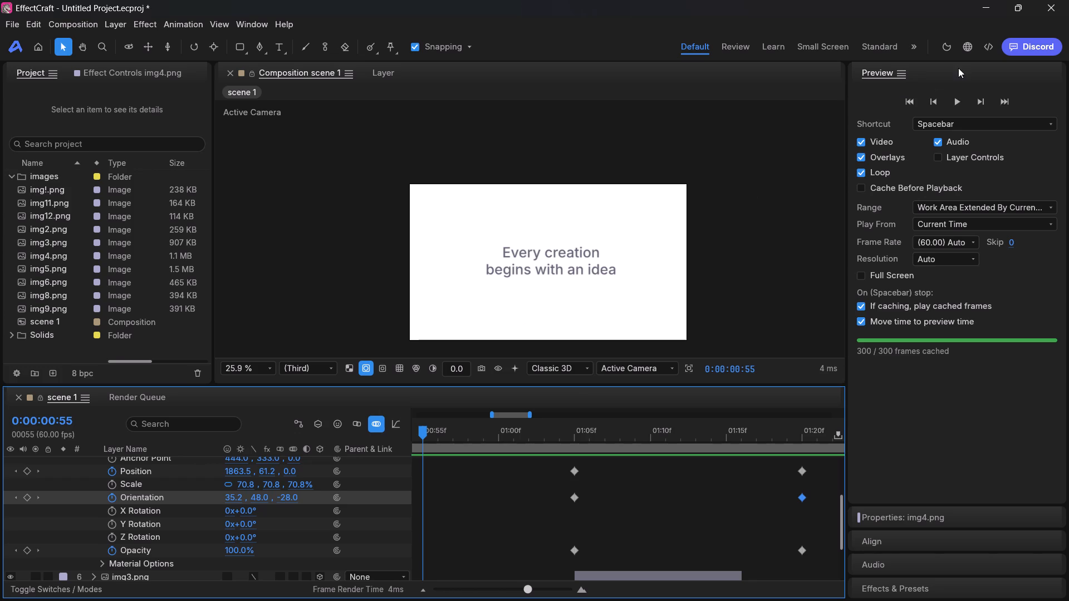
pyautogui.moveTo(422, 435); pyautogui.dragTo(360, 425)
pyautogui.moveTo(419, 431); pyautogui.dragTo(377, 426)
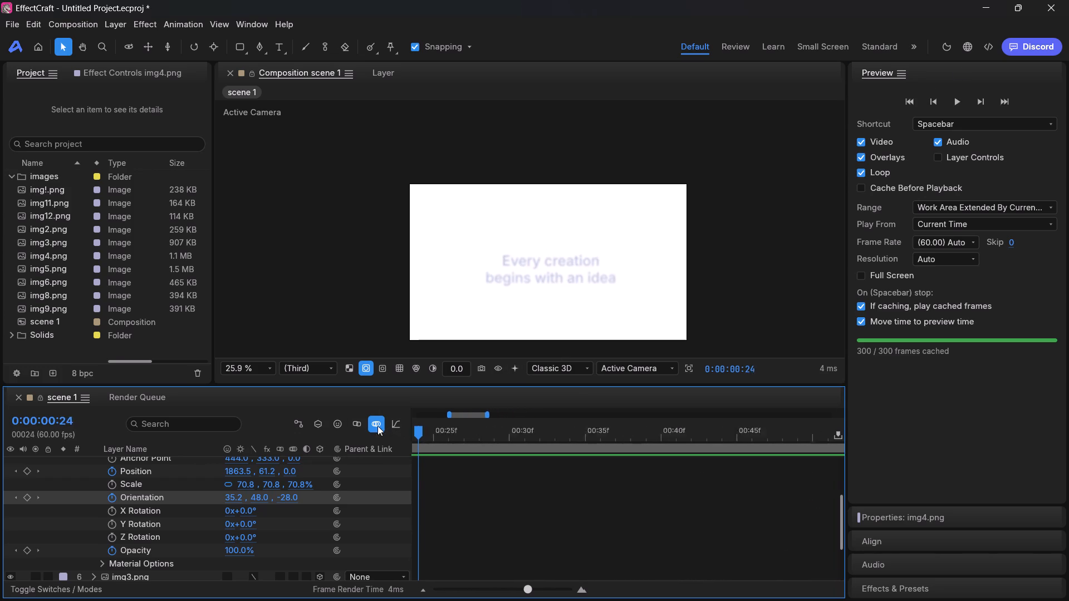
pyautogui.moveTo(377, 426); pyautogui.dragTo(365, 424)
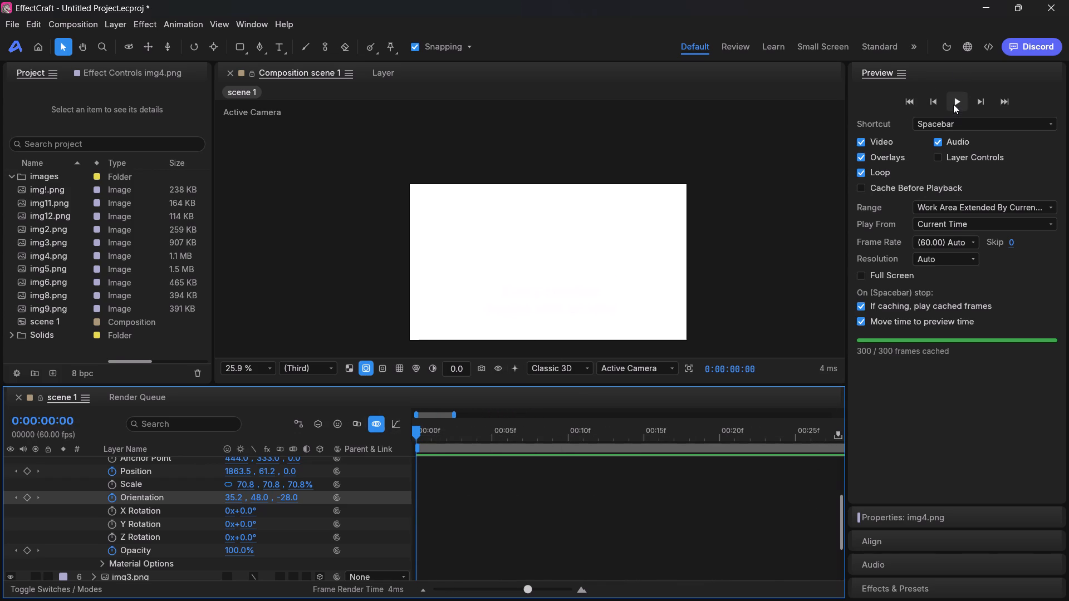
pyautogui.click(953, 104)
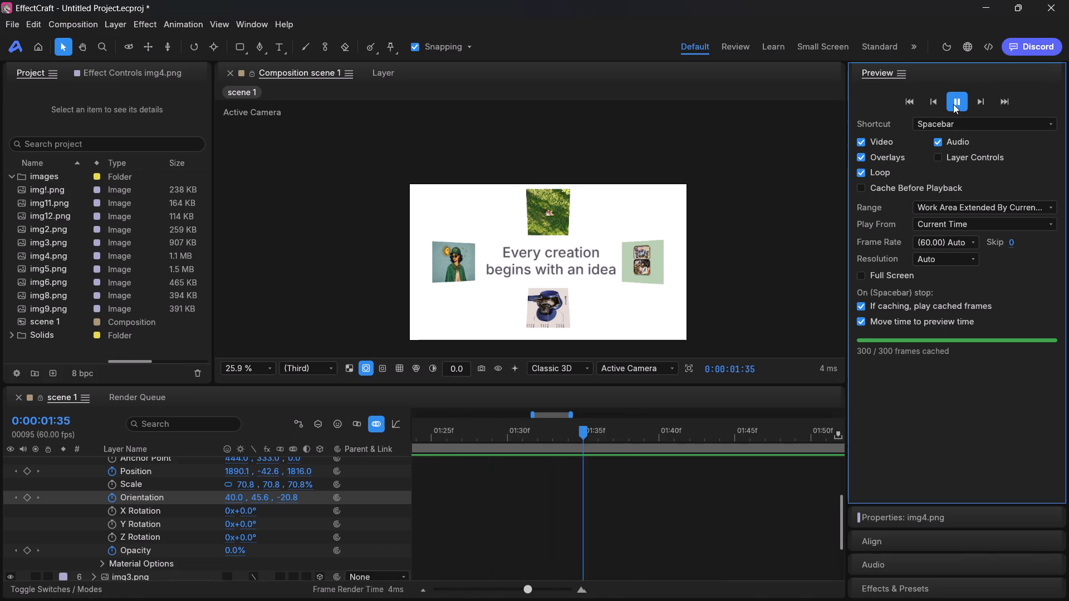
pyautogui.click(953, 104)
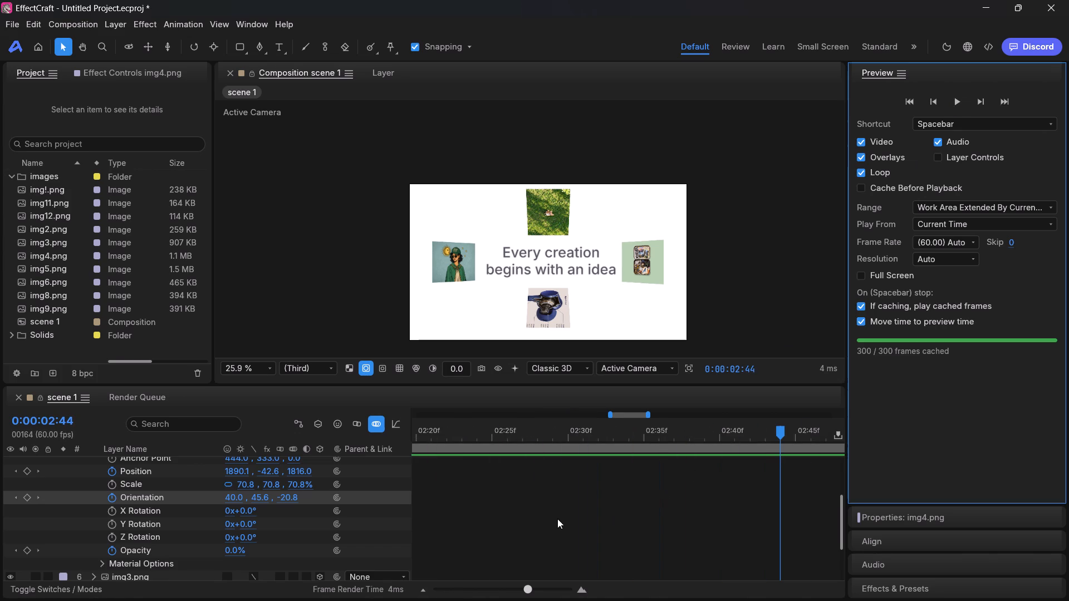
# Extend the ends of the img3.png, img!.png and img2.png layers to 0:00:01:20.
pyautogui.keyDown('ctrl'); pyautogui.scroll(-2, 557, 519); pyautogui.keyUp('ctrl')
pyautogui.scroll(6, 557, 519)
pyautogui.keyDown('ctrl'); pyautogui.scroll(-3, 555, 534); pyautogui.keyUp('ctrl')
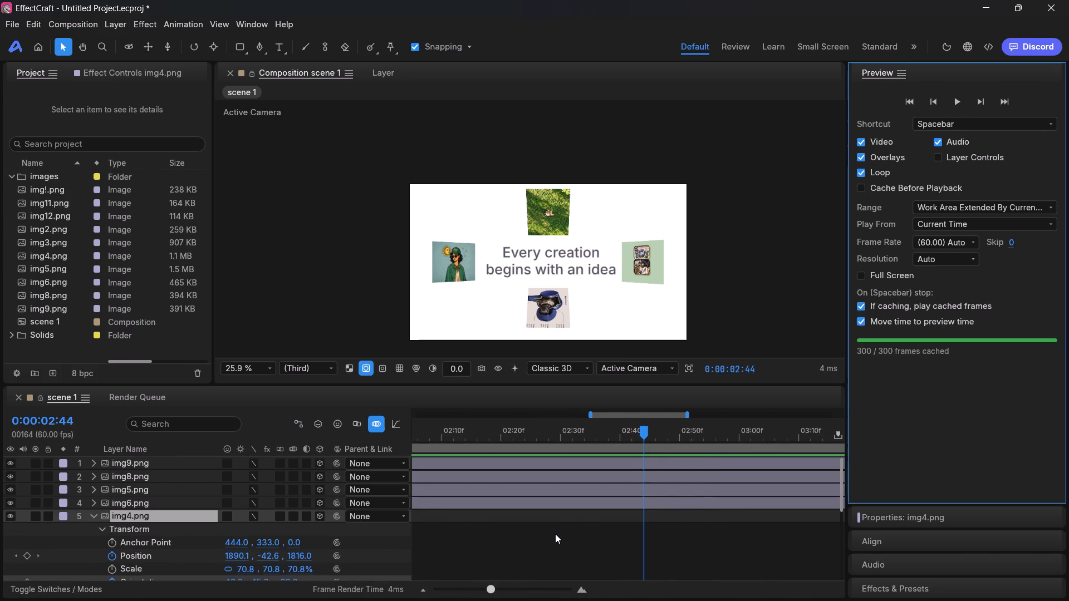
pyautogui.keyDown('ctrl'); pyautogui.scroll(-13, 555, 534); pyautogui.keyUp('ctrl')
pyautogui.scroll(-1, 555, 534)
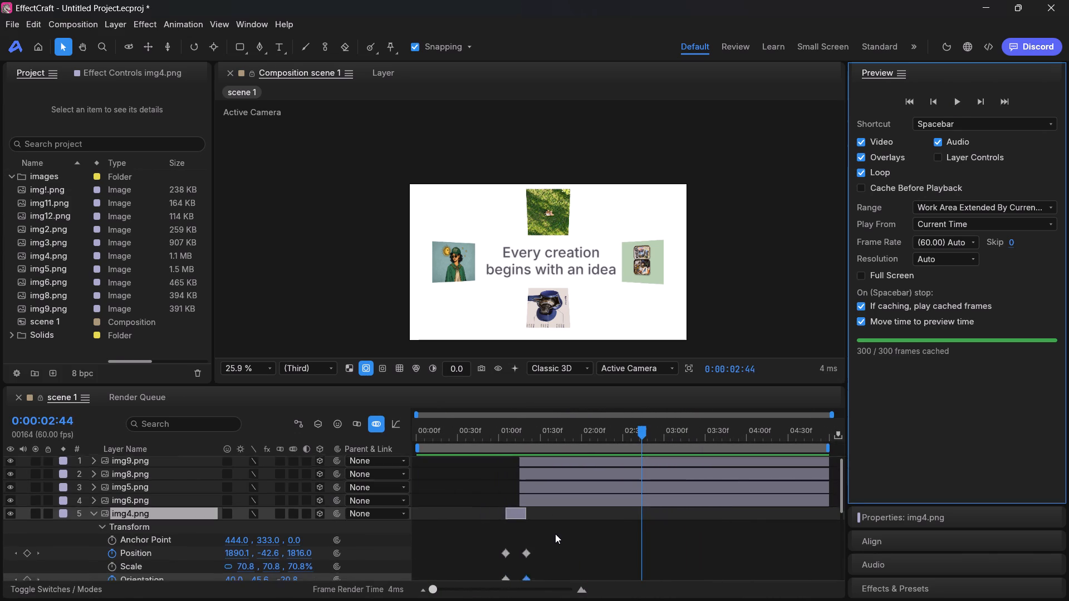
pyautogui.scroll(-1, 555, 534)
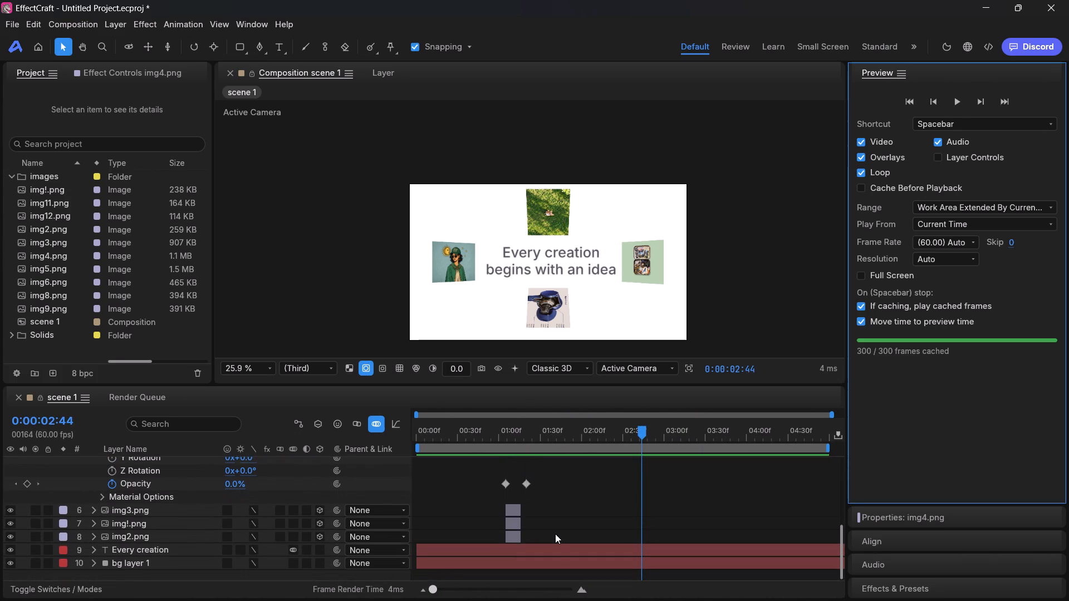
pyautogui.keyDown('ctrl'); pyautogui.scroll(9, 555, 534); pyautogui.keyUp('ctrl')
pyautogui.hscroll(7, 555, 534)
pyautogui.hscroll(-2, 555, 534)
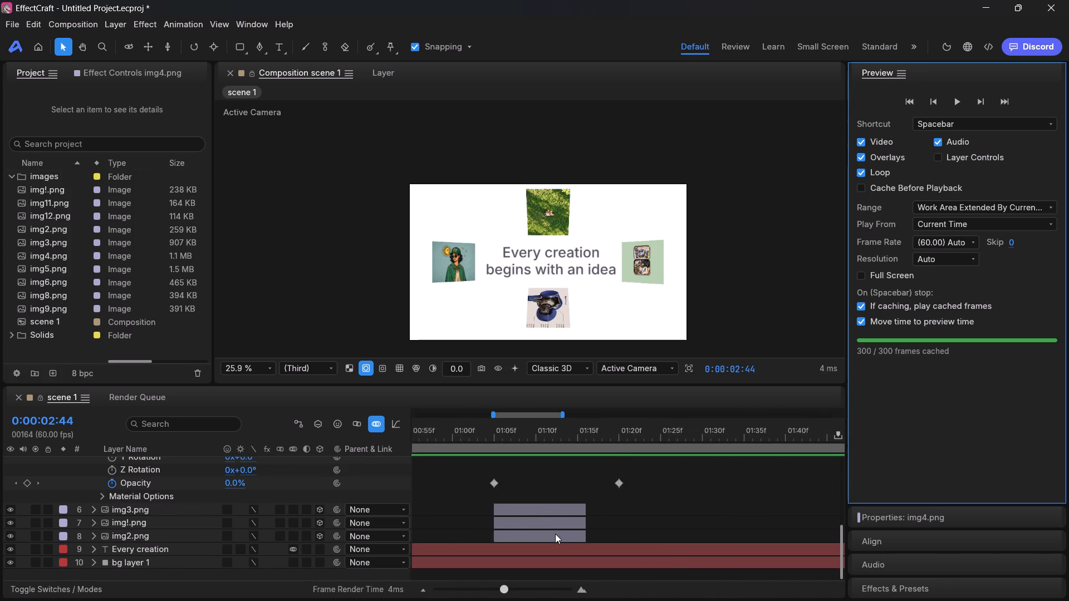
pyautogui.keyDown('ctrl'); pyautogui.scroll(-7, 555, 534); pyautogui.keyUp('ctrl')
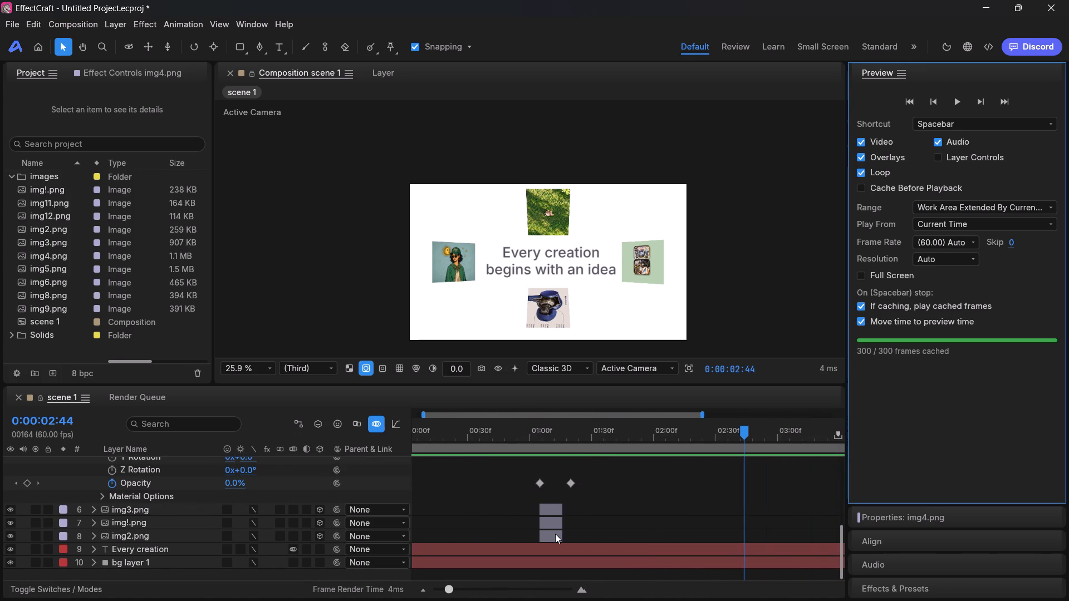
pyautogui.moveTo(741, 429); pyautogui.dragTo(573, 451)
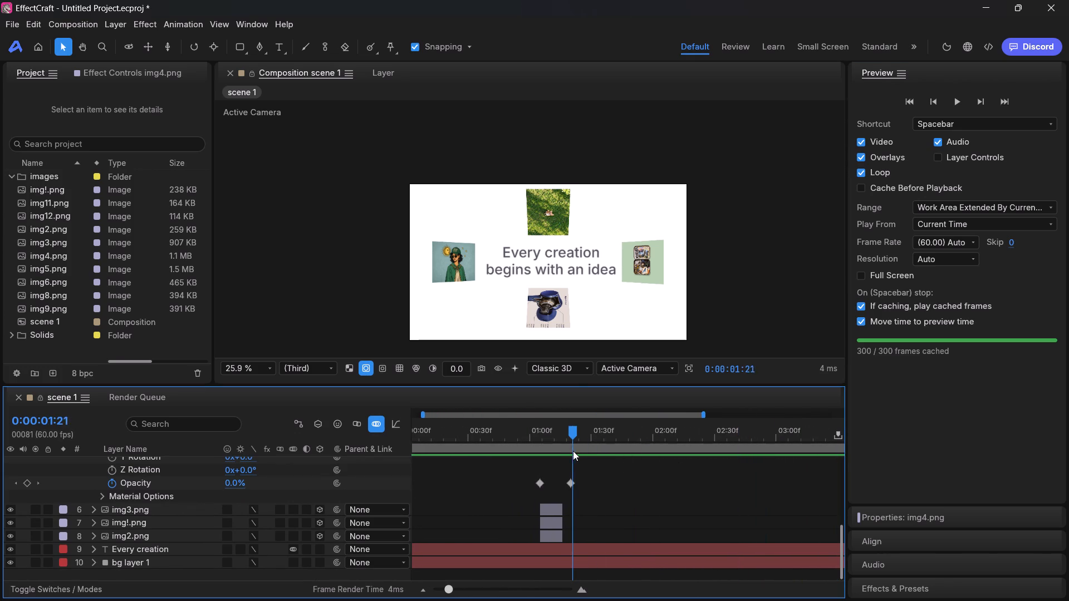
pyautogui.moveTo(573, 451); pyautogui.dragTo(571, 451)
pyautogui.keyDown('ctrl'); pyautogui.scroll(12, 577, 533); pyautogui.keyUp('ctrl')
pyautogui.hscroll(1, 577, 533)
pyautogui.keyDown('ctrl'); pyautogui.scroll(6, 577, 533); pyautogui.keyUp('ctrl')
pyautogui.hscroll(2, 577, 533)
pyautogui.hscroll(-1, 577, 533)
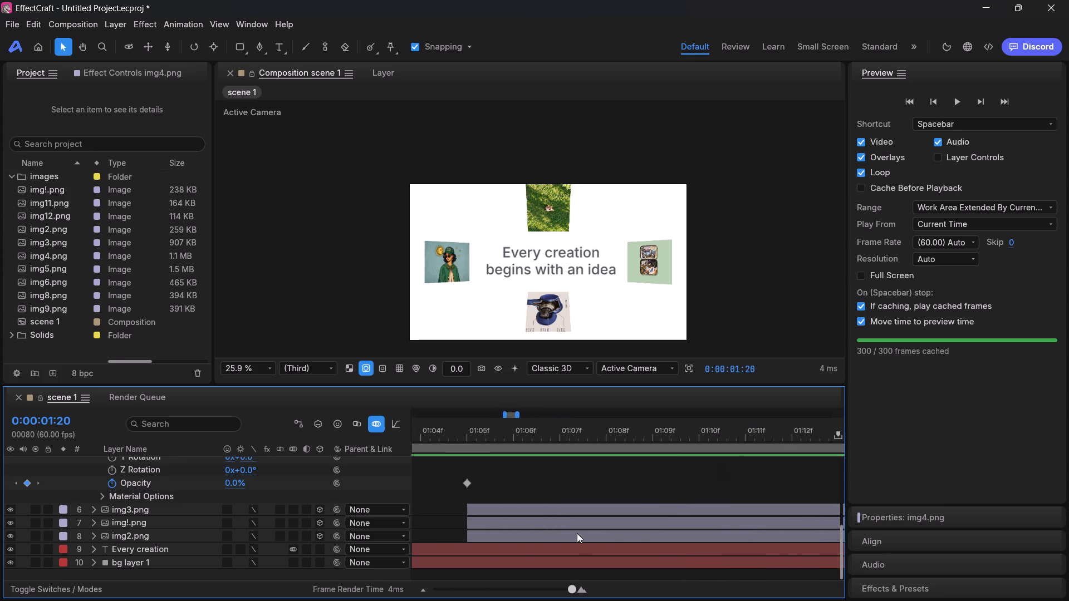
pyautogui.hscroll(-1, 577, 533)
pyautogui.hscroll(1, 577, 533)
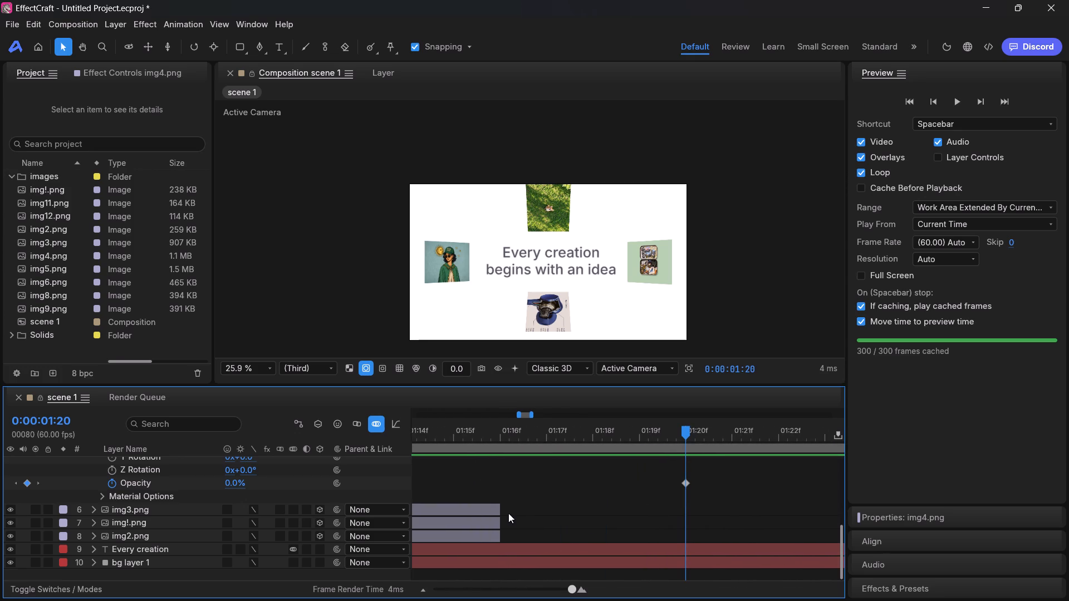
pyautogui.moveTo(501, 509); pyautogui.dragTo(699, 505)
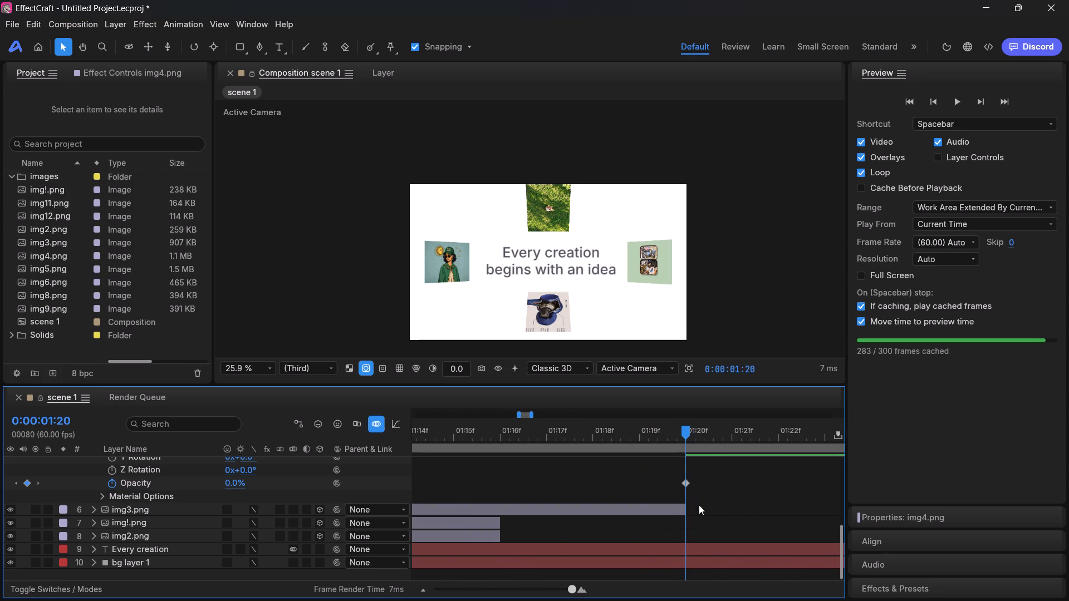
pyautogui.moveTo(499, 525); pyautogui.dragTo(647, 524)
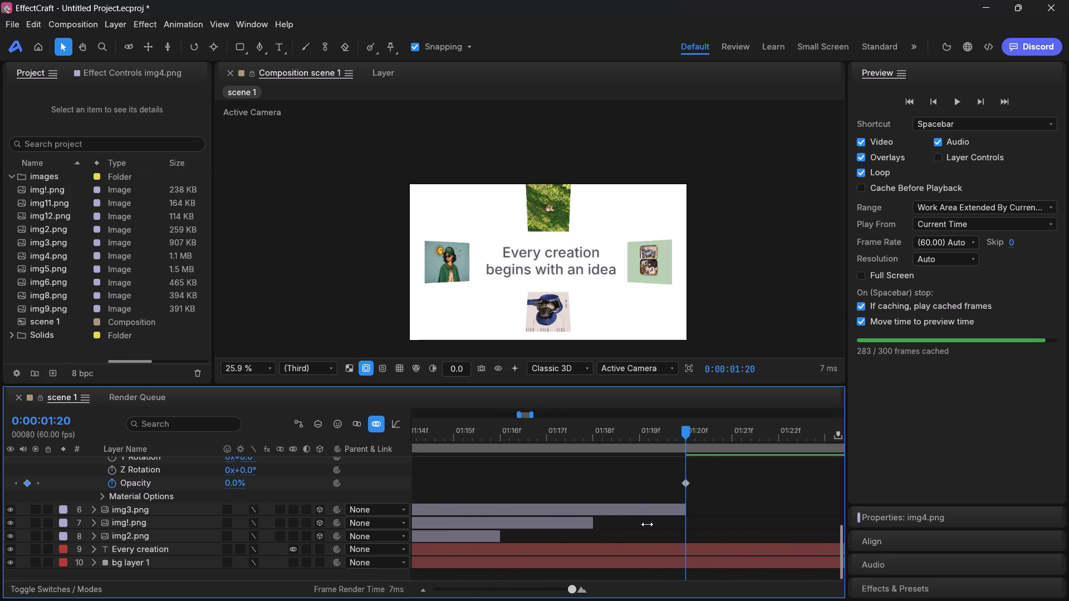
pyautogui.moveTo(647, 524); pyautogui.dragTo(701, 523)
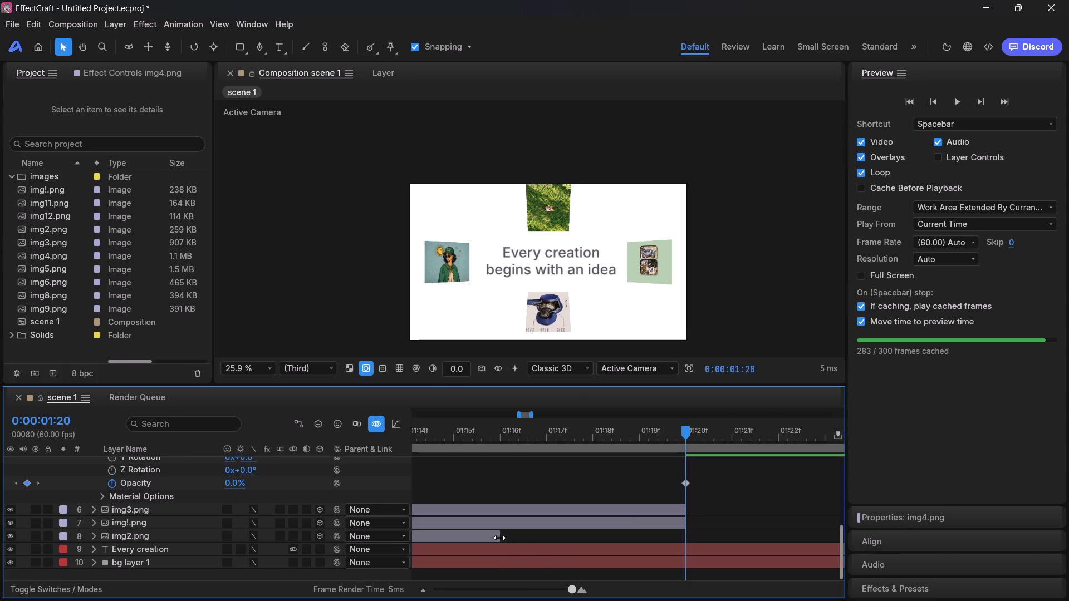
pyautogui.moveTo(499, 538); pyautogui.dragTo(694, 538)
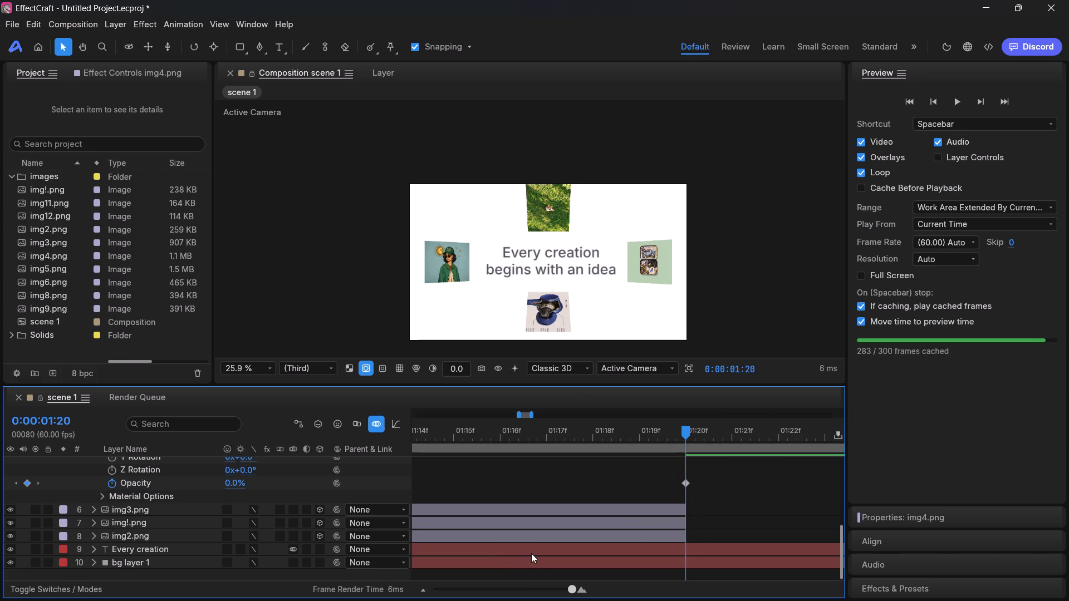
# Move the ending Position and Orientation keyframes of the img3.png layer to 0:00:01:20.
pyautogui.hscroll(7, 531, 553)
pyautogui.hscroll(-1, 531, 553)
pyautogui.keyDown('ctrl'); pyautogui.scroll(-3, 531, 553); pyautogui.keyUp('ctrl')
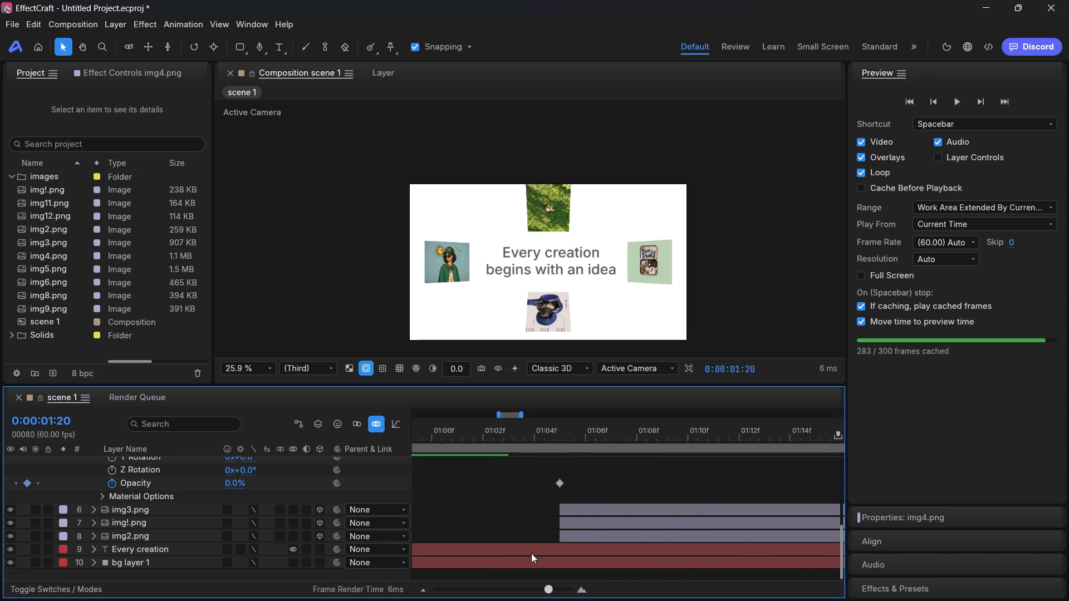
pyautogui.keyDown('ctrl'); pyautogui.scroll(-1, 531, 553); pyautogui.keyUp('ctrl')
pyautogui.click(596, 507)
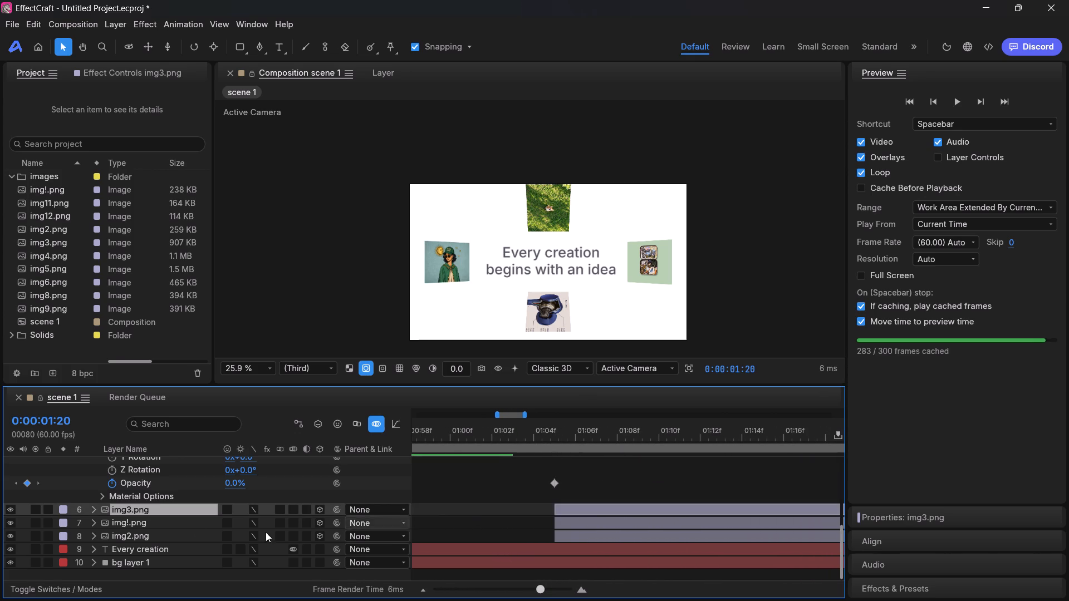
pyautogui.click(92, 506)
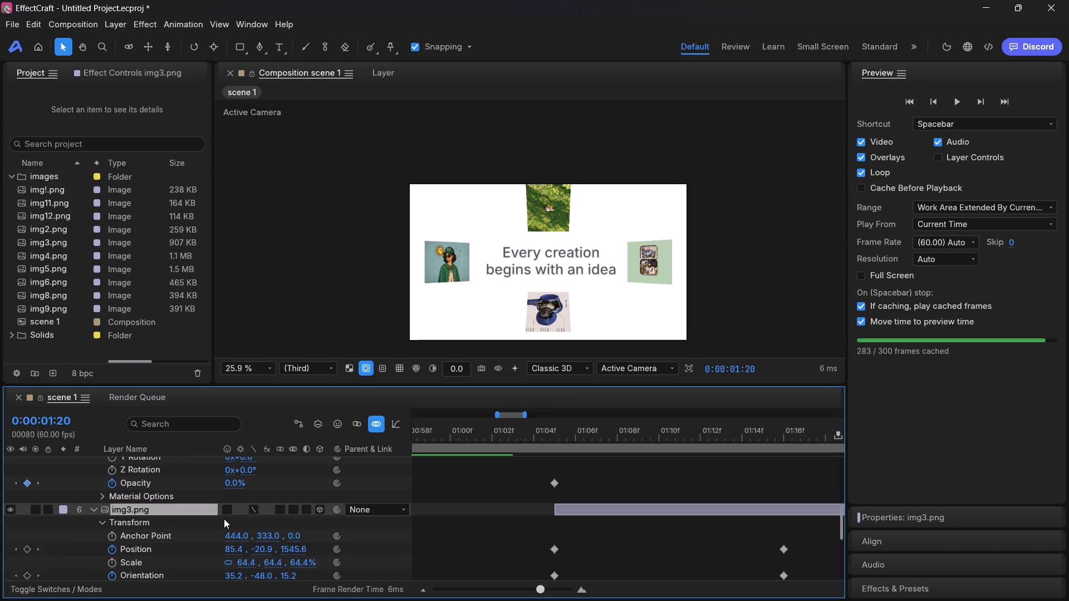
pyautogui.scroll(-1, 224, 519)
pyautogui.hscroll(-1, 562, 488)
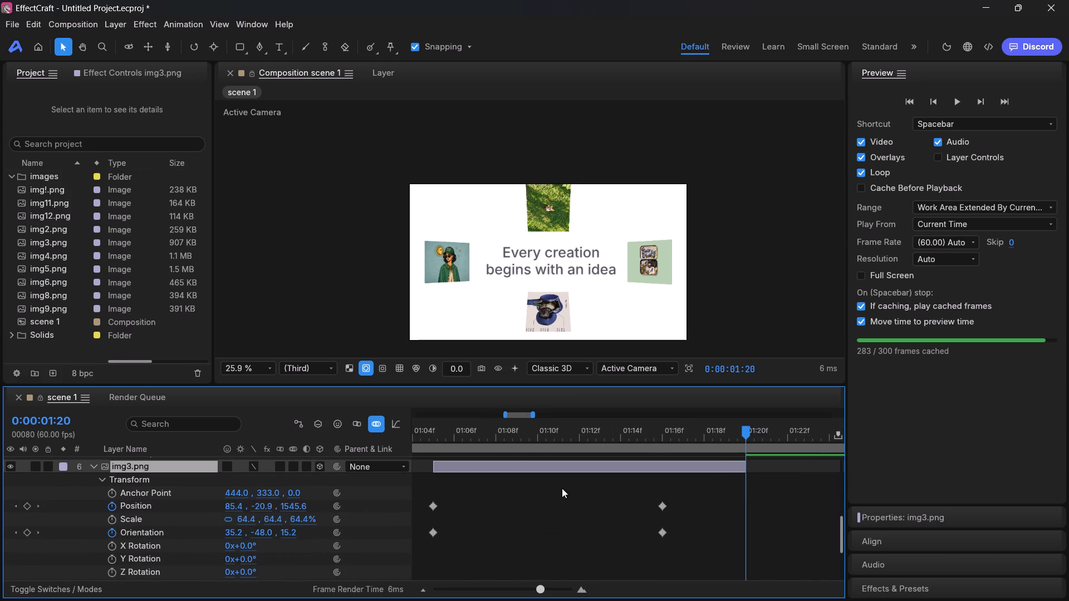
pyautogui.hscroll(-1, 562, 488)
pyautogui.moveTo(657, 506); pyautogui.dragTo(735, 504)
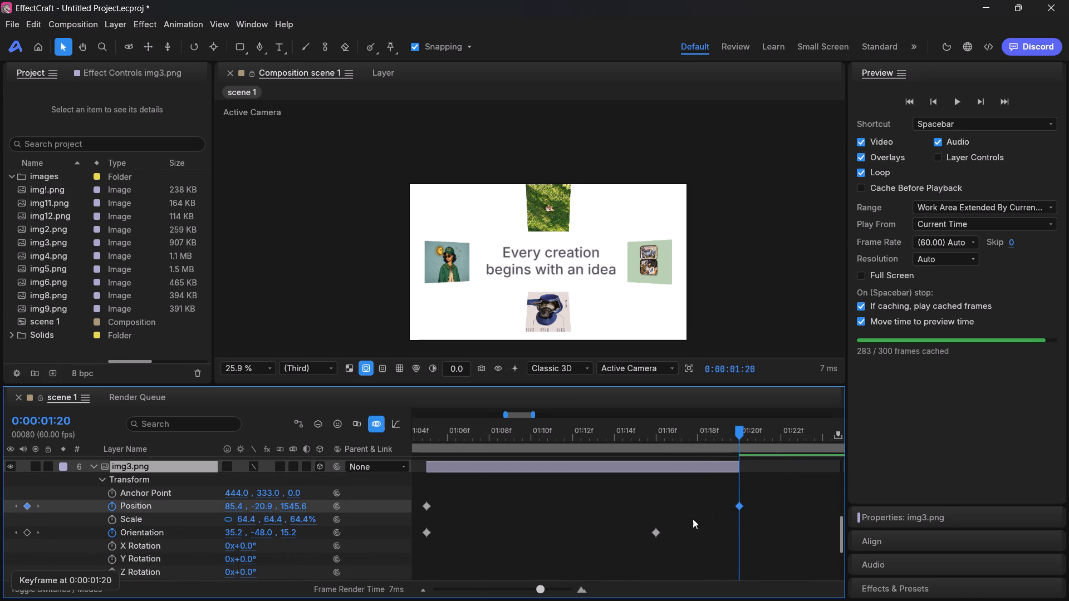
pyautogui.moveTo(655, 532); pyautogui.dragTo(733, 529)
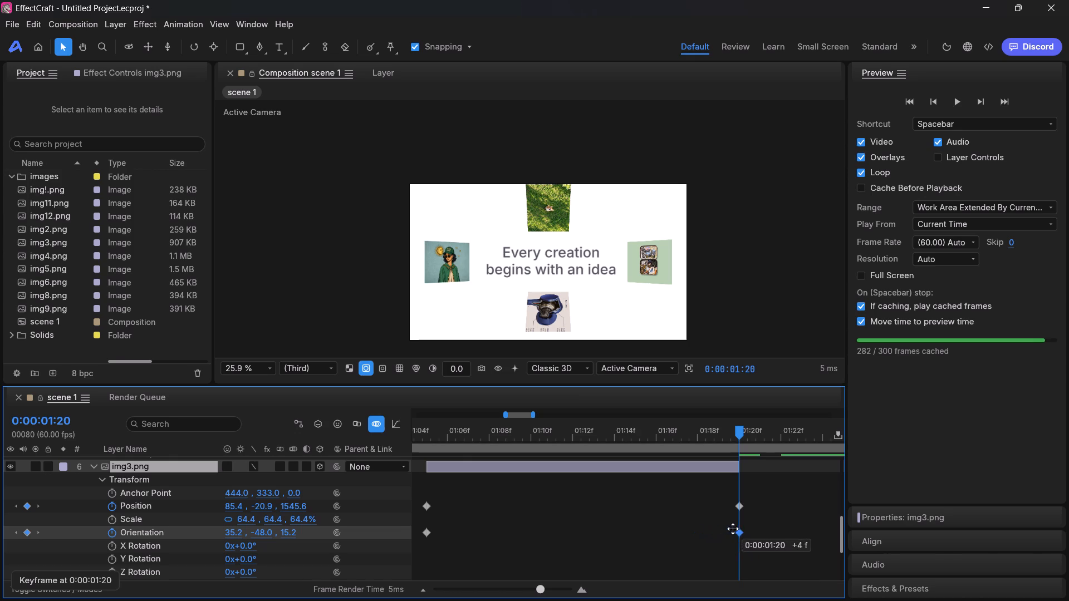
pyautogui.moveTo(733, 529); pyautogui.dragTo(736, 529)
# Keyframe img3.png's opacity from 100% at 0:00:01:05 to 0% at 0:00:01:20 and scrub through the fade to check it.
pyautogui.moveTo(738, 437); pyautogui.dragTo(476, 472)
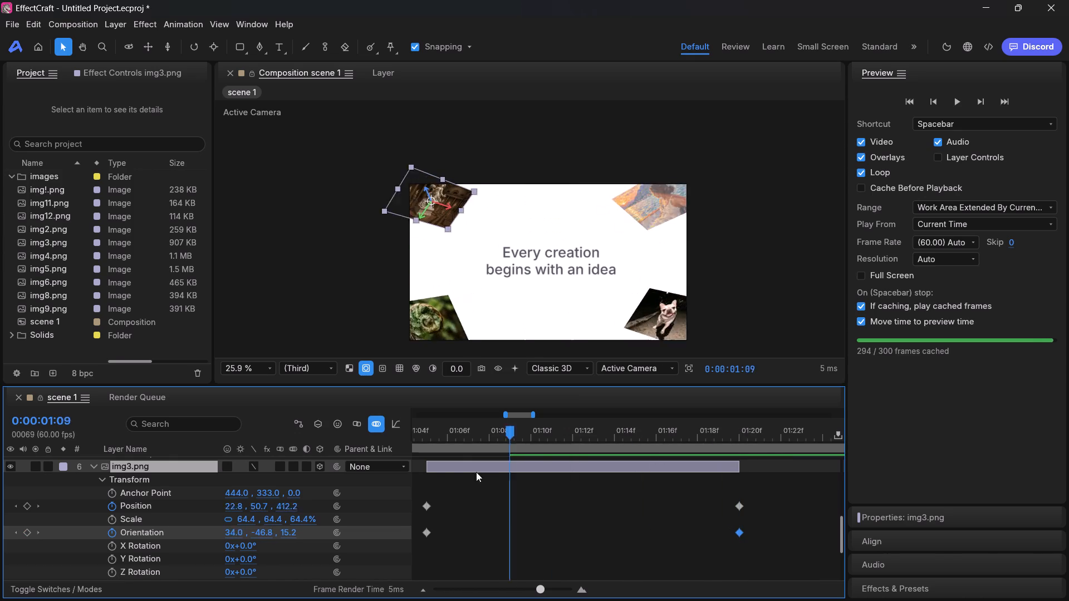
pyautogui.moveTo(476, 472); pyautogui.dragTo(431, 472)
pyautogui.scroll(-1, 140, 544)
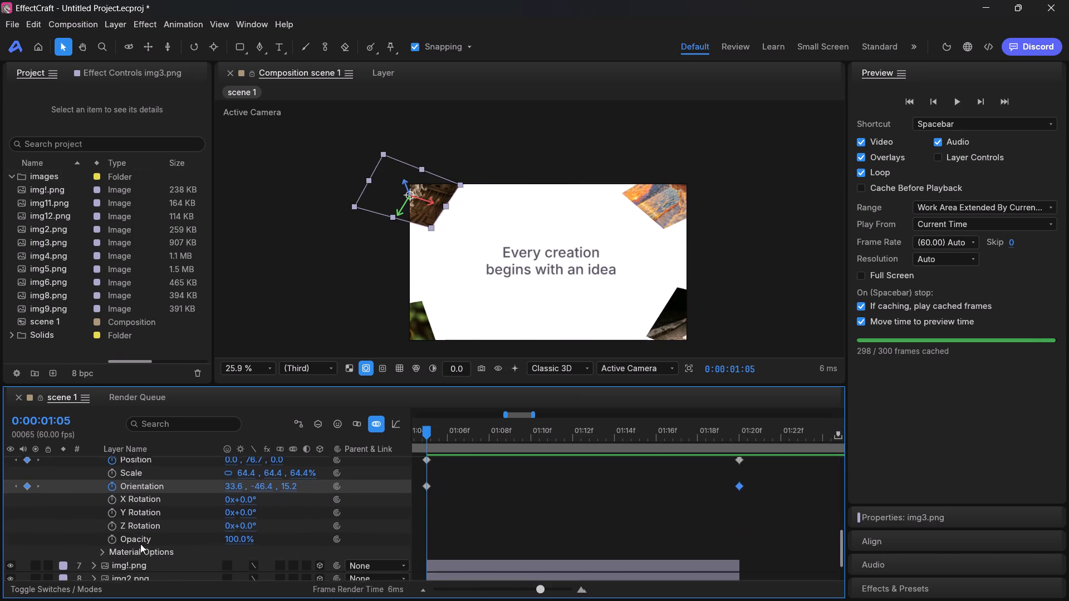
pyautogui.click(111, 534)
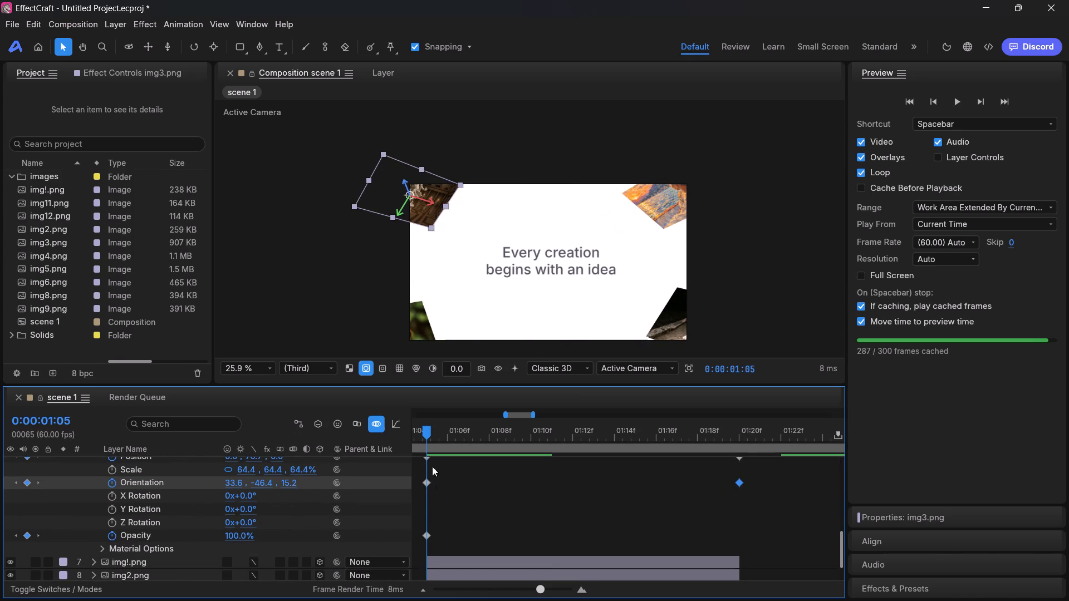
pyautogui.moveTo(428, 433); pyautogui.dragTo(725, 439)
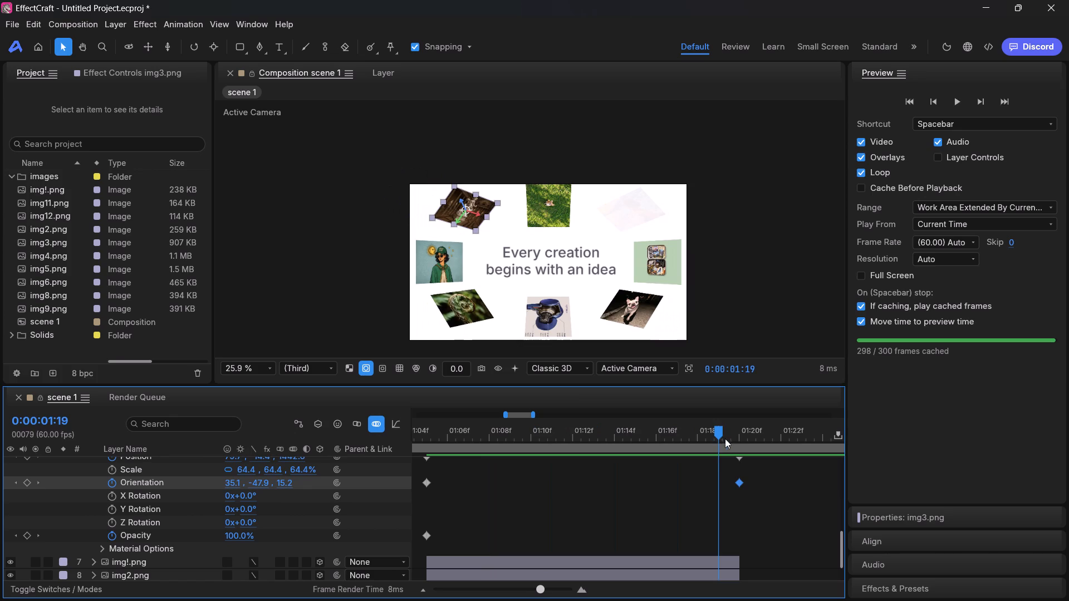
pyautogui.moveTo(725, 439); pyautogui.dragTo(738, 442)
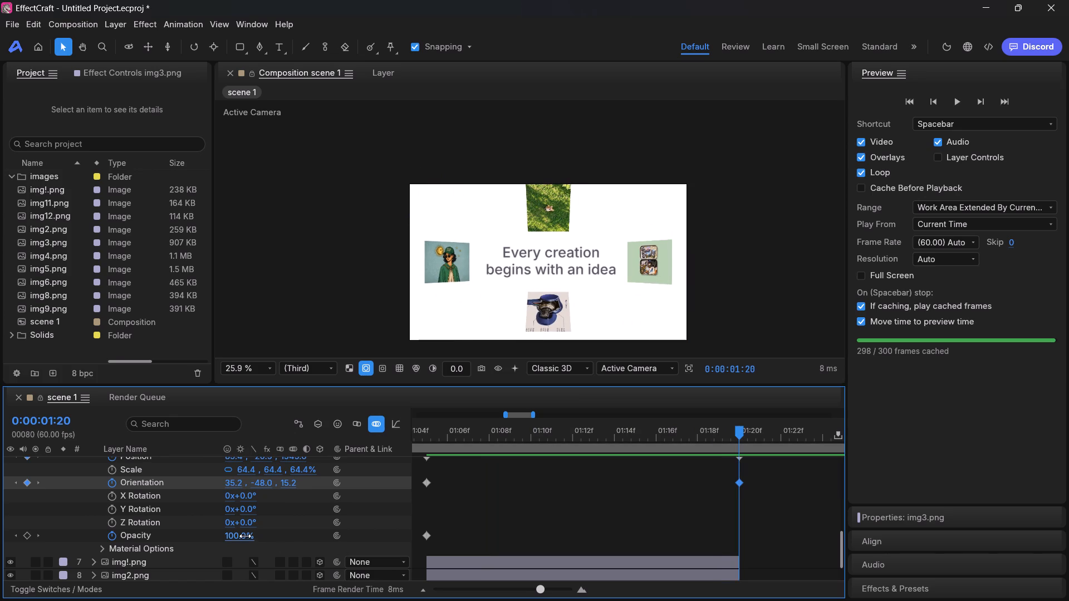
pyautogui.click(245, 536)
pyautogui.press('BackSpace')
pyautogui.press('0')
pyautogui.click(273, 412)
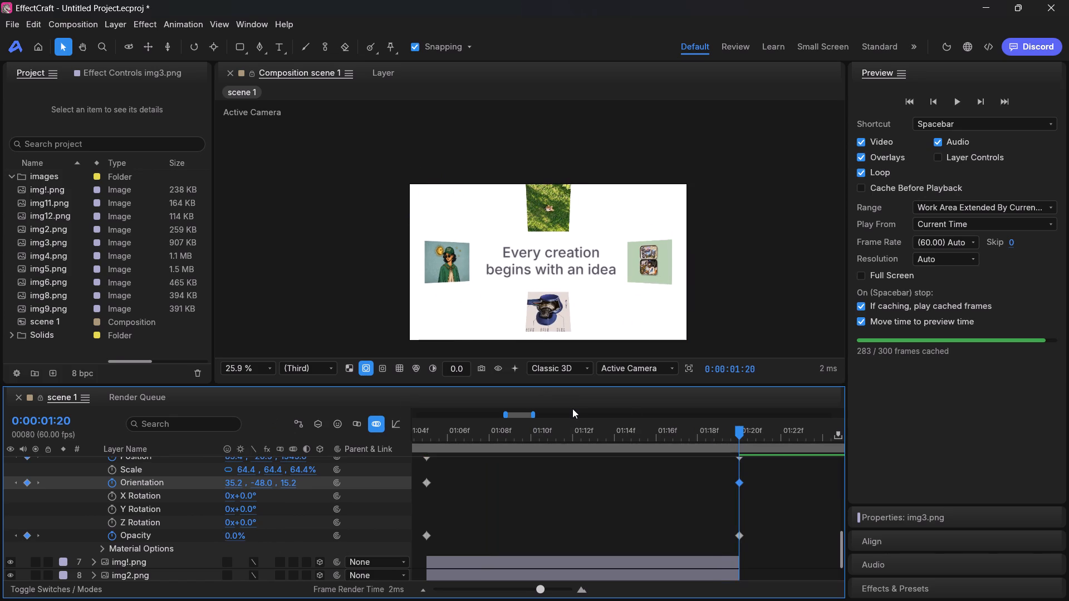
pyautogui.moveTo(739, 436); pyautogui.dragTo(418, 447)
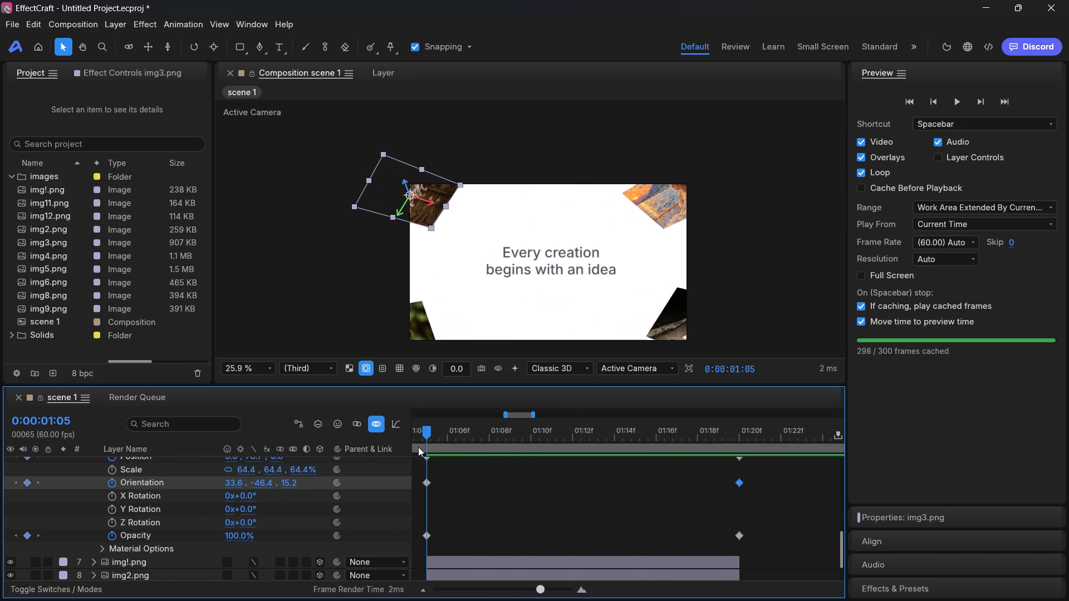
pyautogui.moveTo(418, 447); pyautogui.dragTo(643, 455)
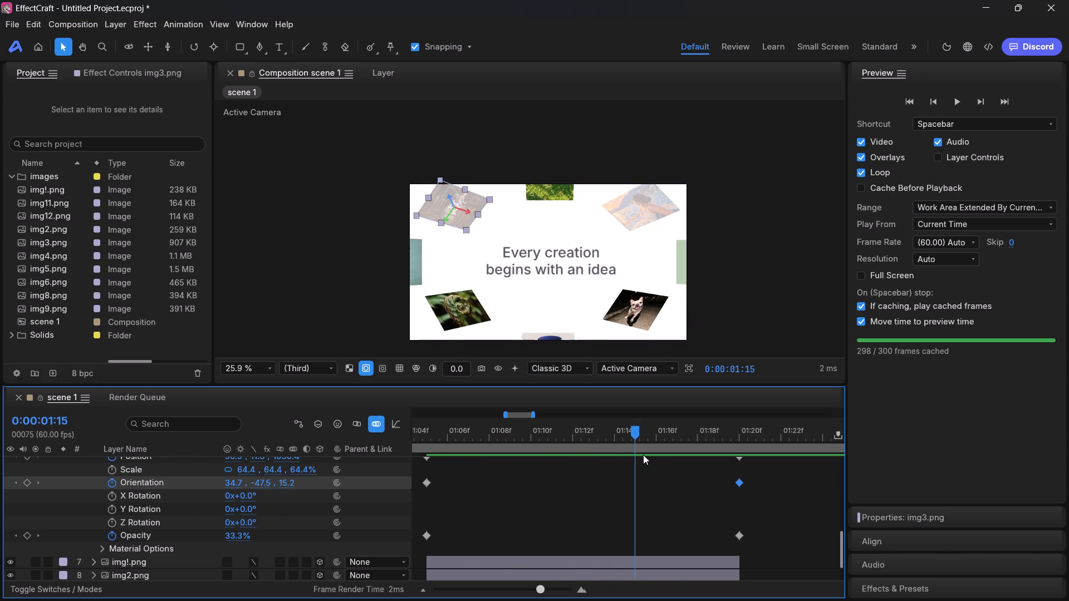
pyautogui.moveTo(643, 455); pyautogui.dragTo(729, 456)
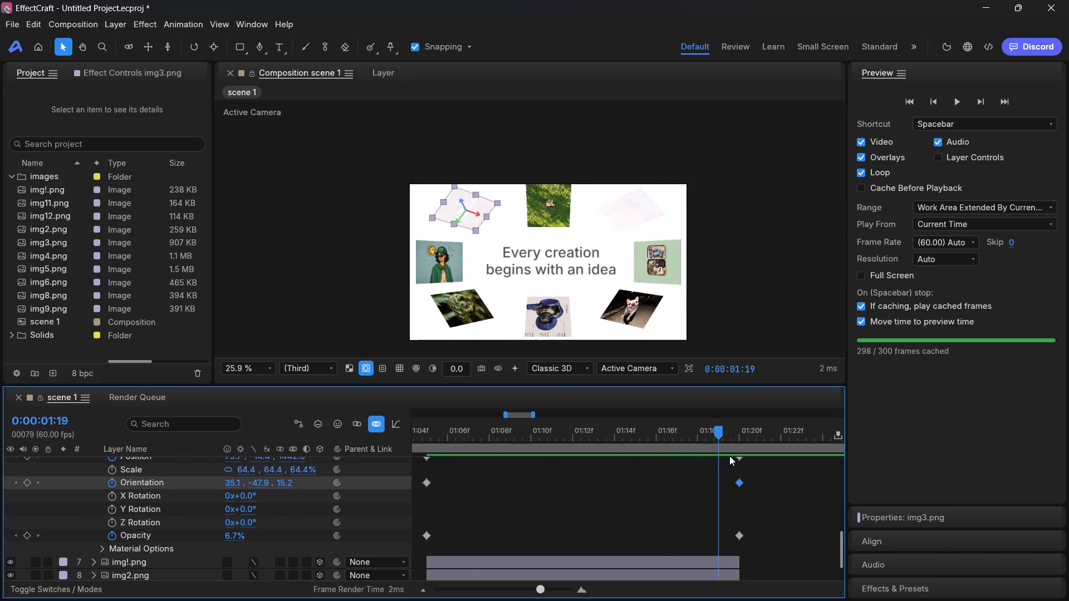
pyautogui.moveTo(729, 456); pyautogui.dragTo(737, 455)
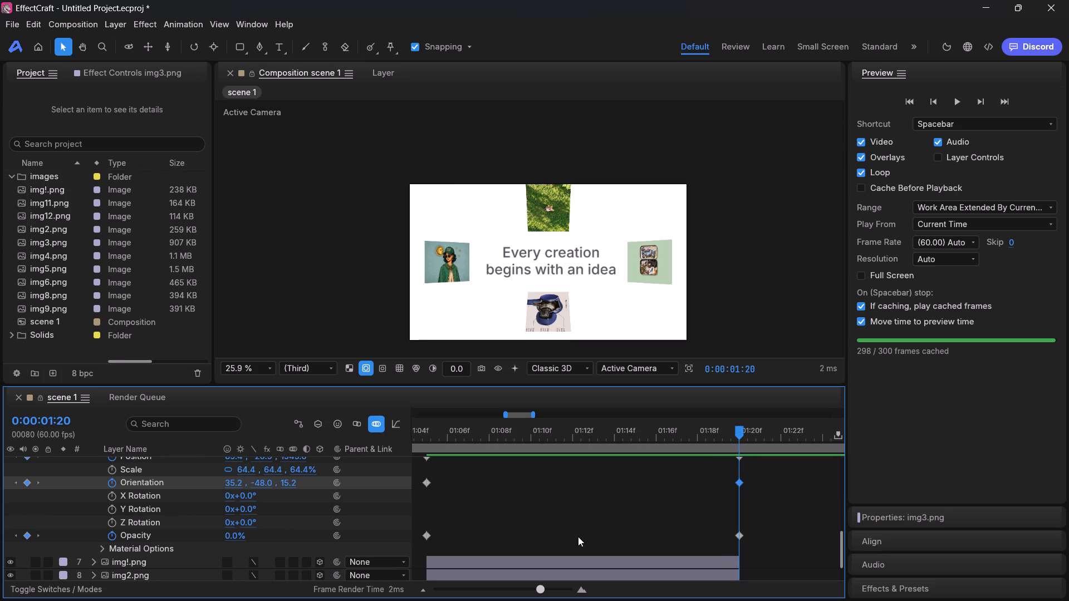
pyautogui.scroll(-1, 578, 536)
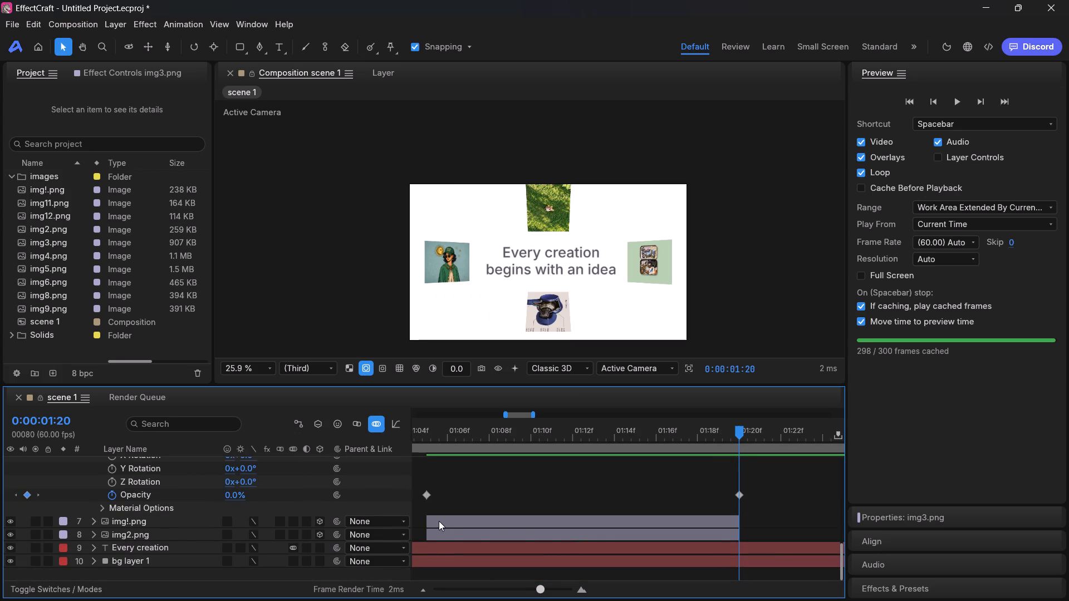
# Move the ending Position and Orientation keyframes of the img!.png layer to 0:00:01:20.
pyautogui.click(439, 520)
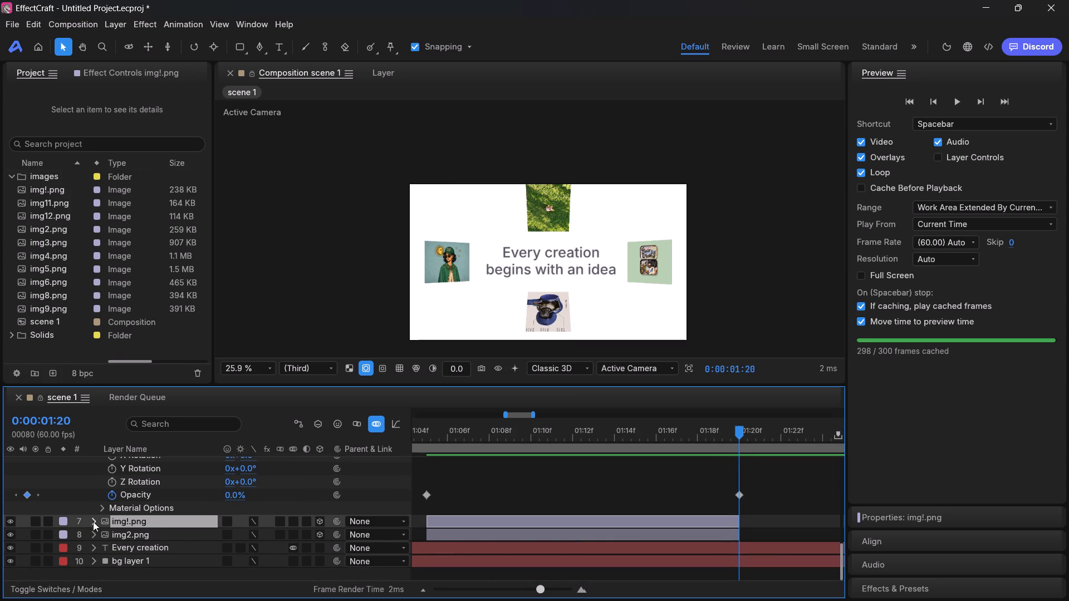
pyautogui.click(96, 521)
pyautogui.scroll(-1, 488, 506)
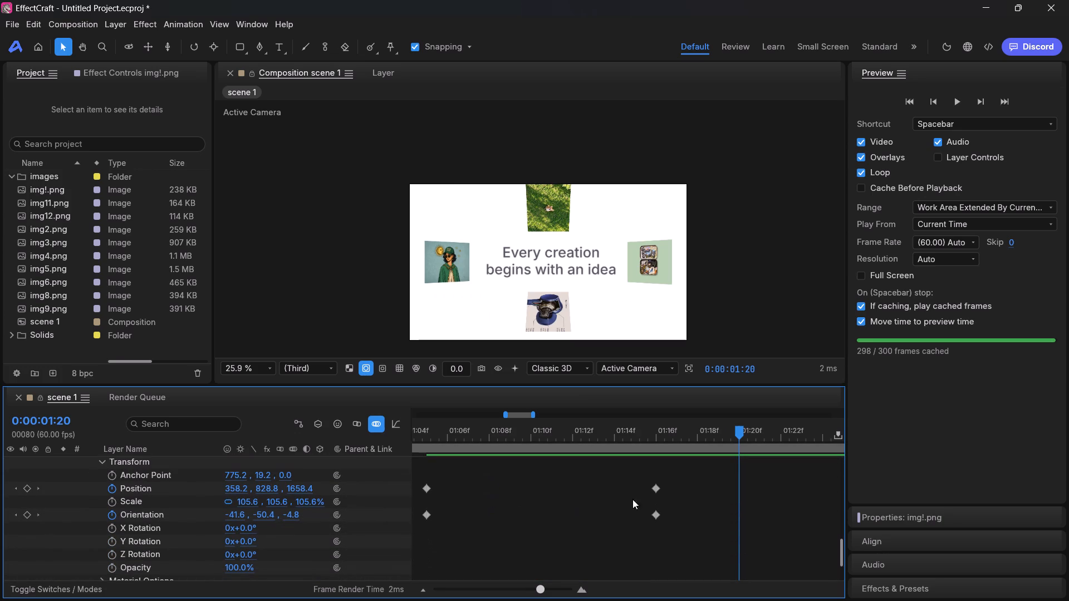
pyautogui.moveTo(657, 488); pyautogui.dragTo(730, 486)
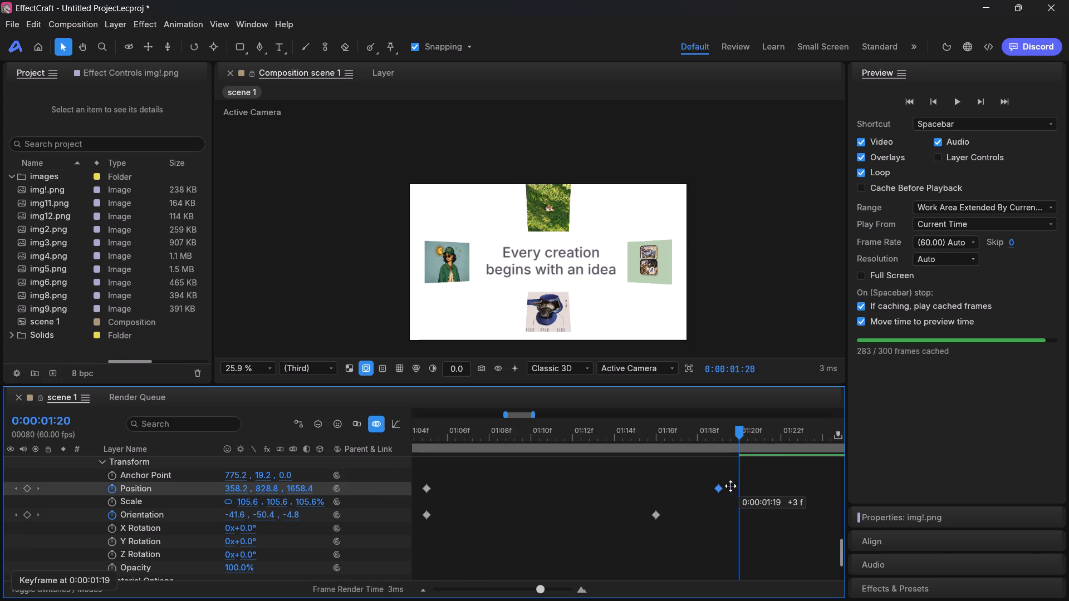
pyautogui.moveTo(730, 486); pyautogui.dragTo(738, 486)
pyautogui.moveTo(654, 514); pyautogui.dragTo(718, 511)
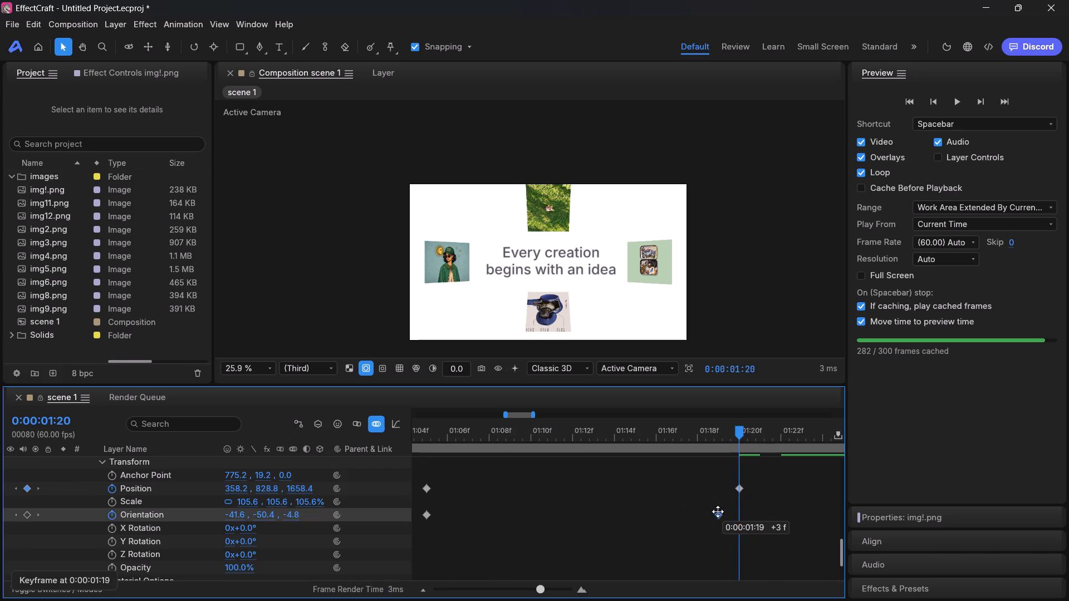
pyautogui.moveTo(718, 511); pyautogui.dragTo(734, 512)
# Keyframe img!.png's opacity from 100% at 0:00:01:05 to 0% at 0:00:01:20 and scrub back through the fade to 0:00:01:05.
pyautogui.scroll(1, 609, 499)
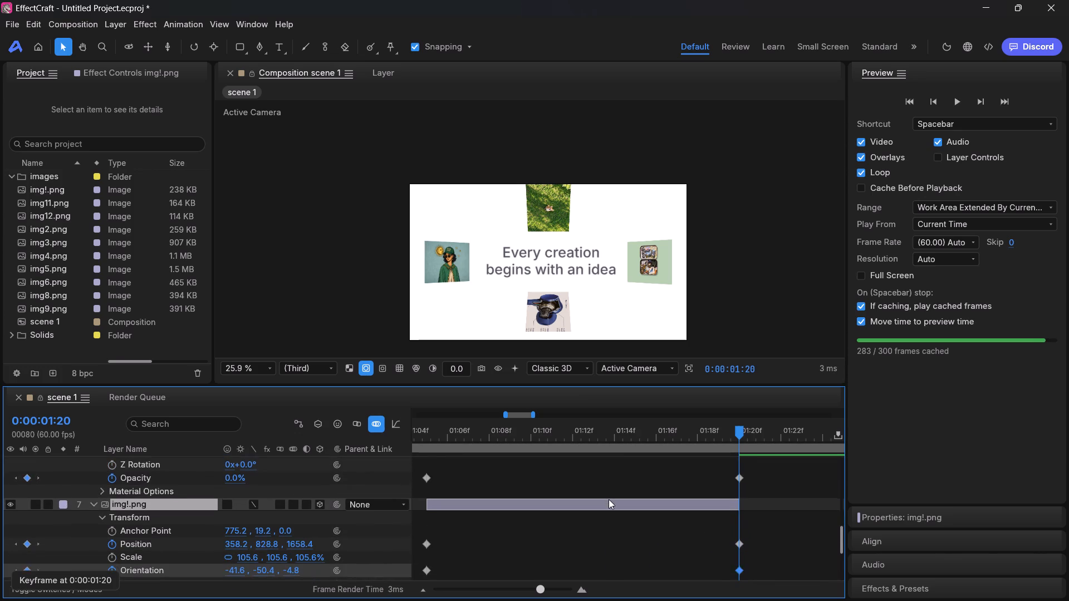
pyautogui.scroll(-1, 609, 499)
pyautogui.moveTo(737, 430); pyautogui.dragTo(494, 453)
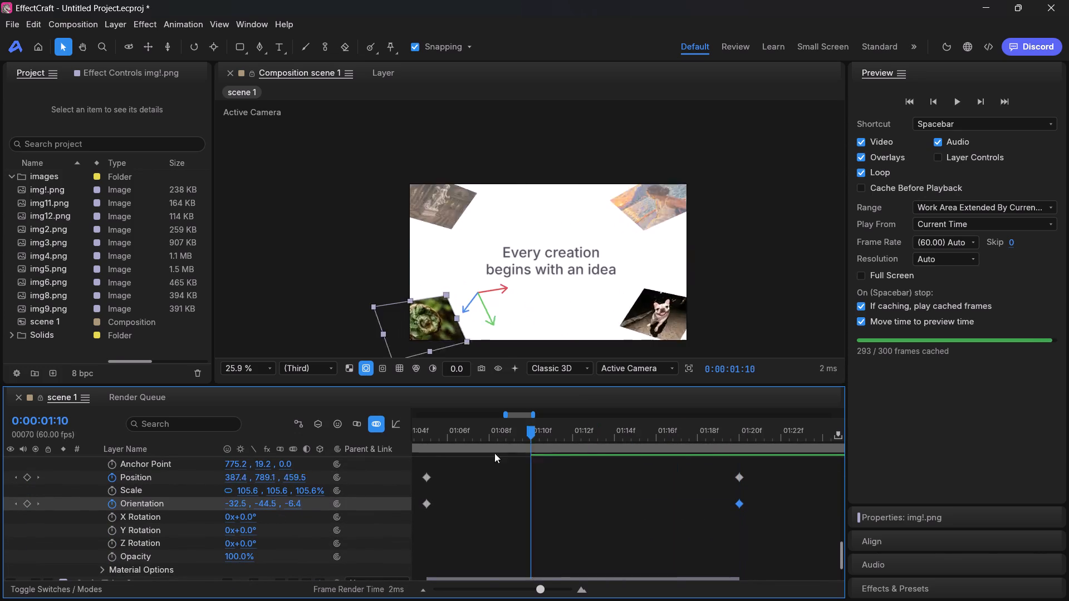
pyautogui.moveTo(494, 453); pyautogui.dragTo(423, 452)
pyautogui.scroll(-1, 157, 540)
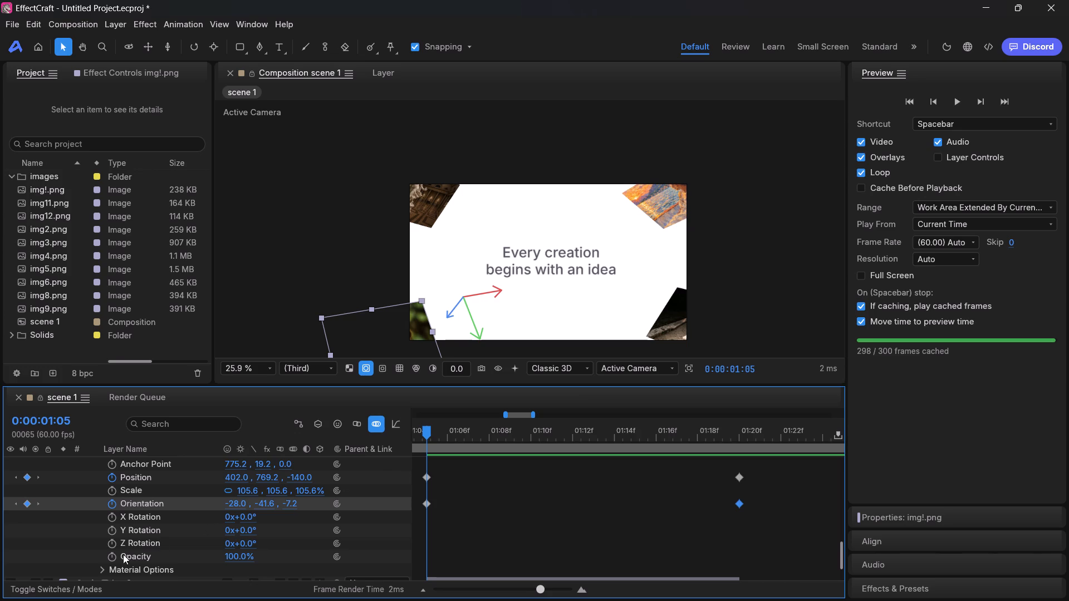
pyautogui.click(113, 556)
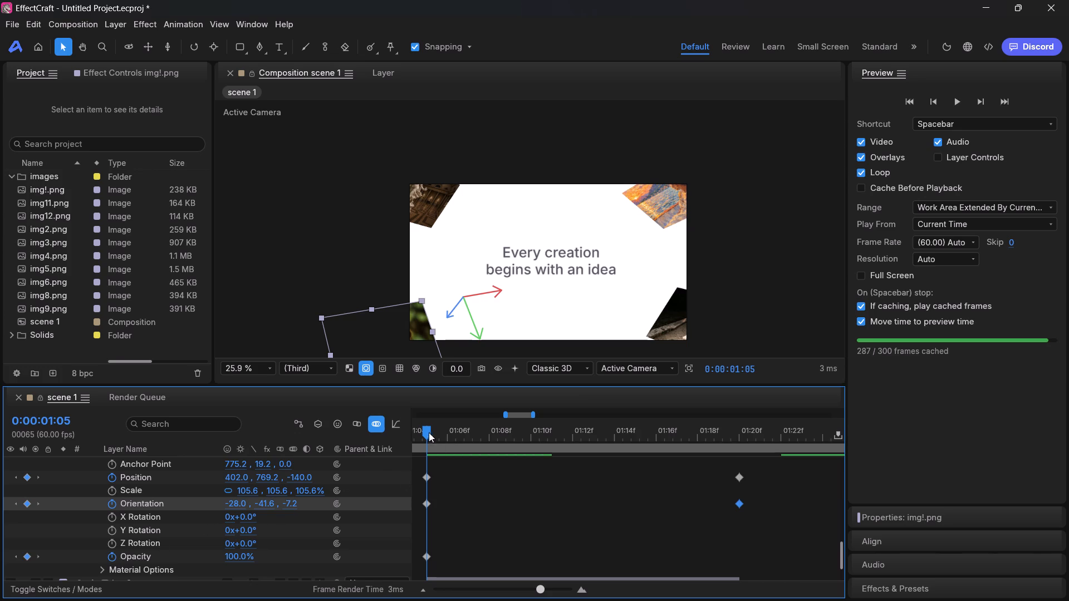
pyautogui.moveTo(425, 431); pyautogui.dragTo(728, 439)
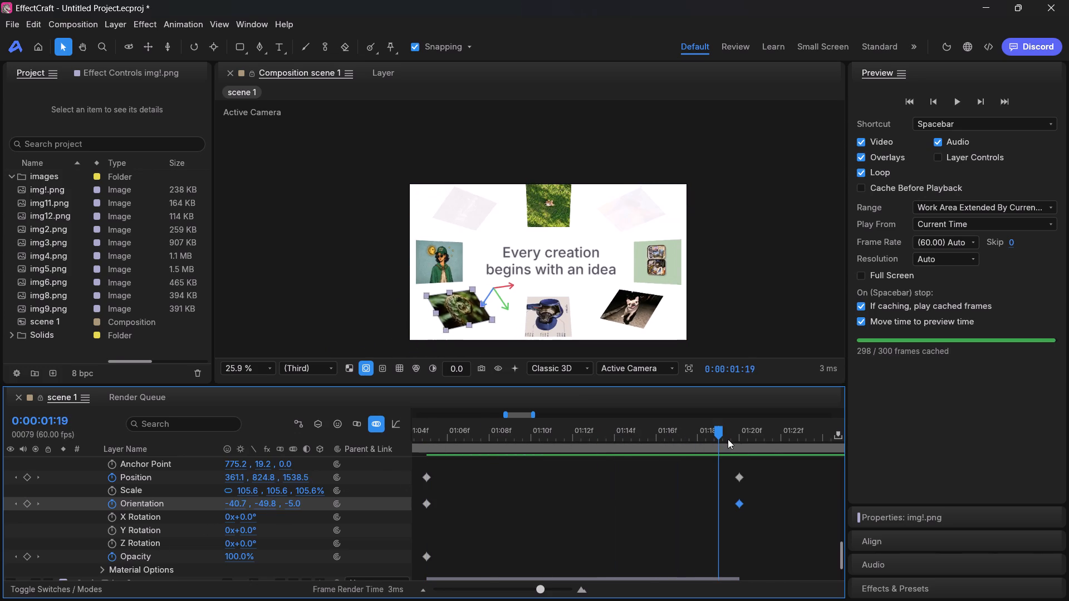
pyautogui.moveTo(728, 439); pyautogui.dragTo(744, 436)
pyautogui.click(247, 556)
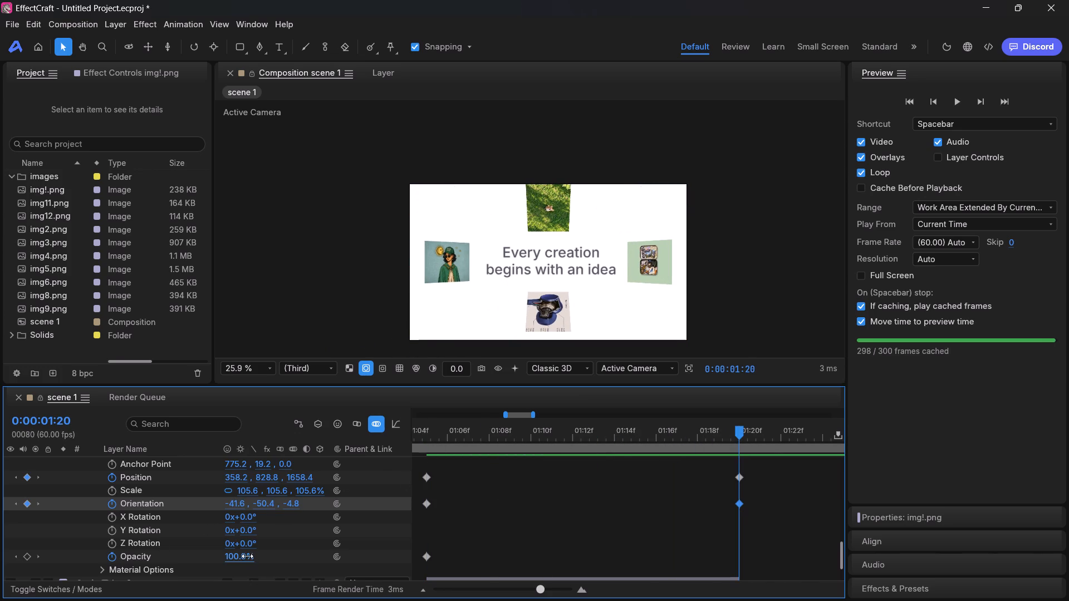
pyautogui.press('BackSpace')
pyautogui.press('0')
pyautogui.click(302, 393)
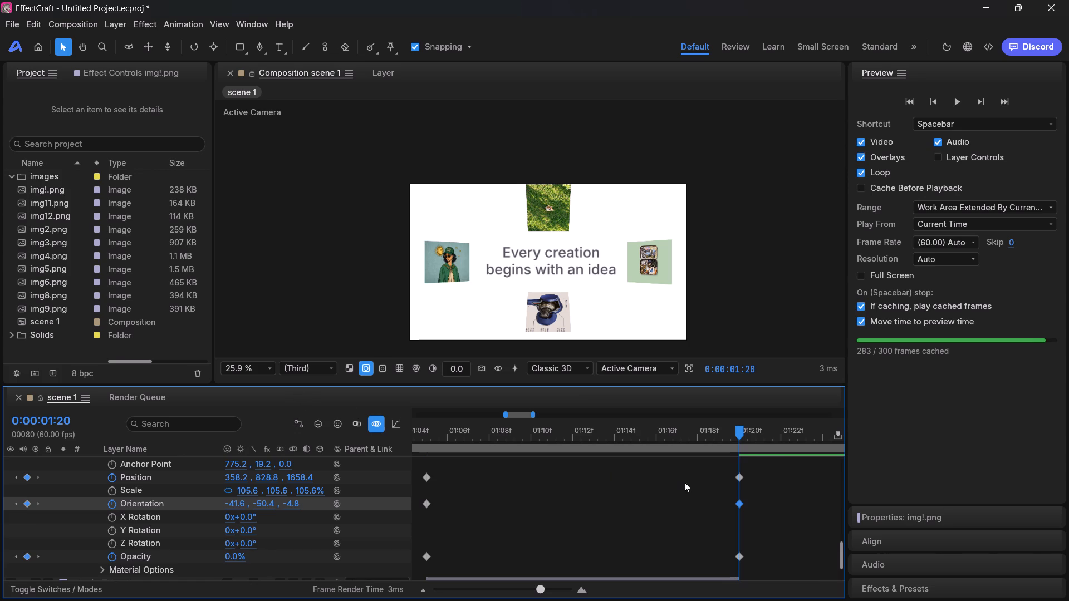
pyautogui.moveTo(739, 427); pyautogui.dragTo(573, 435)
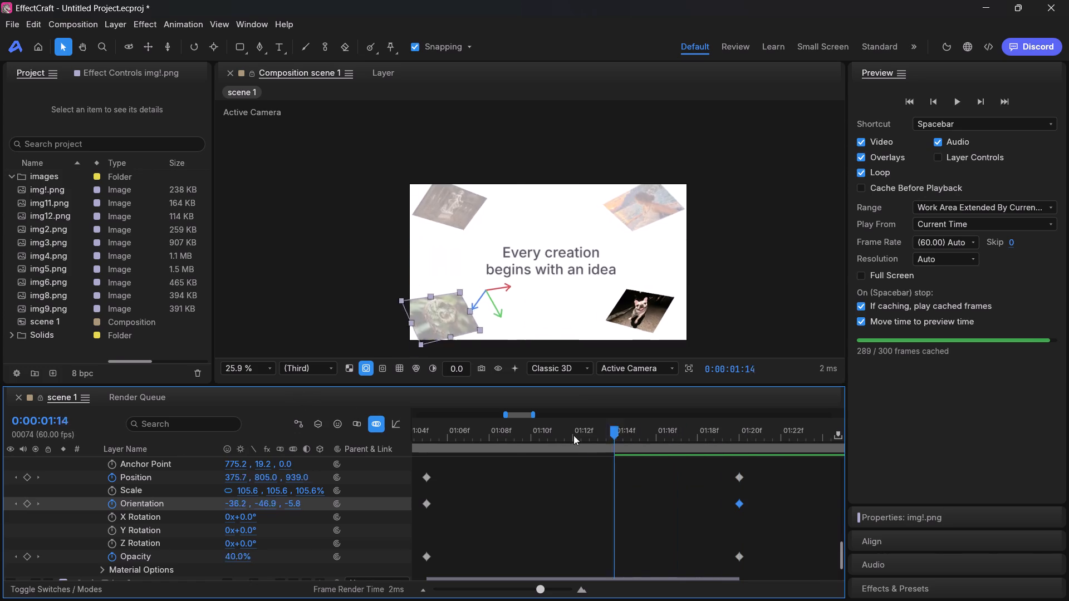
pyautogui.moveTo(573, 435); pyautogui.dragTo(417, 413)
# Move the ending Position and Orientation keyframes of the img2.png layer to 0:00:01:20.
pyautogui.scroll(-1, 551, 529)
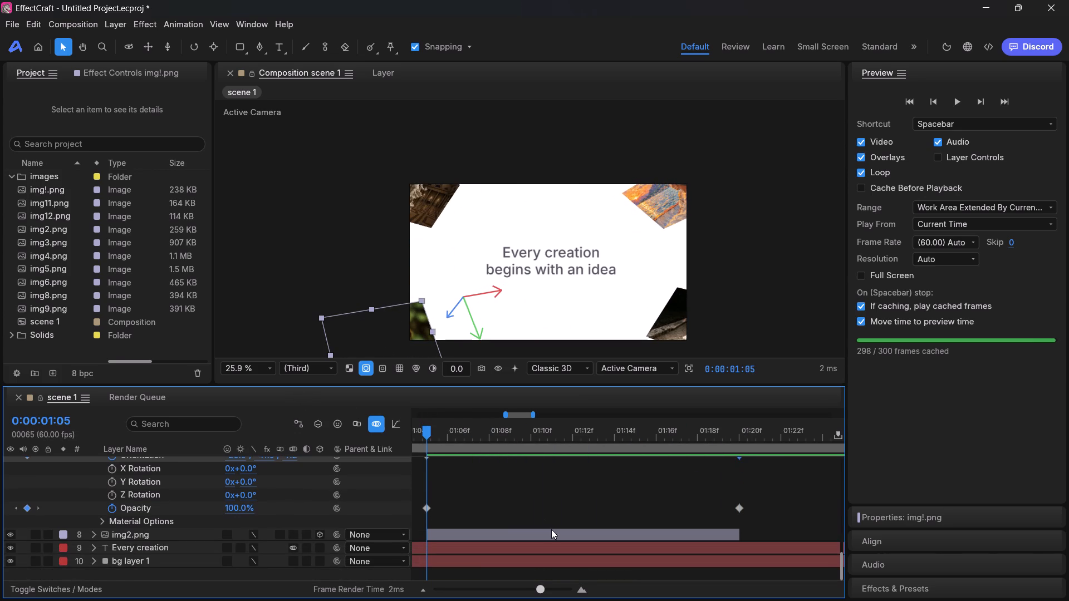
pyautogui.click(499, 530)
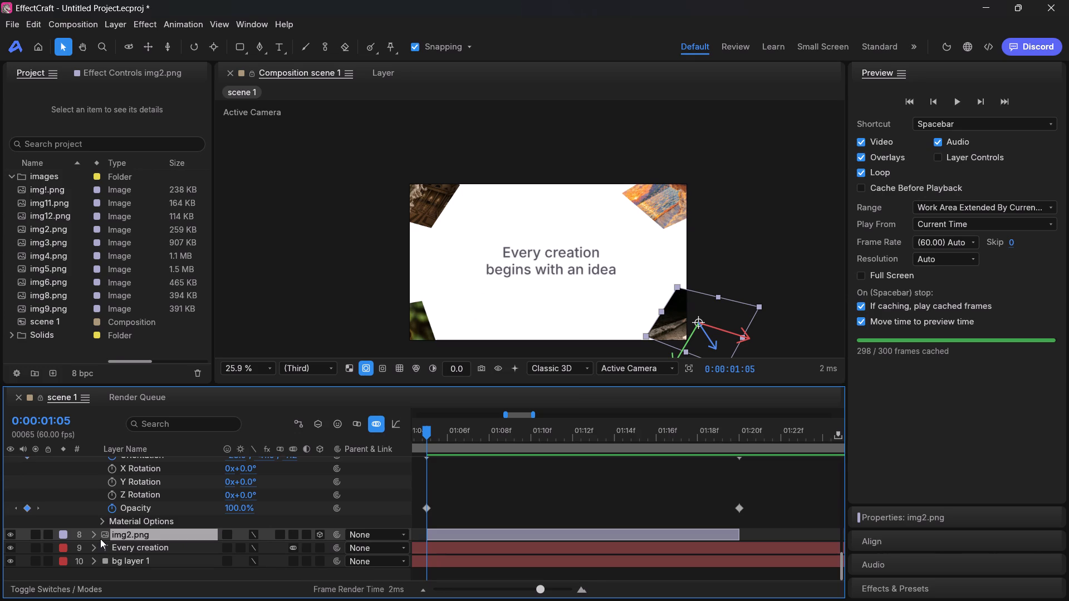
pyautogui.click(96, 537)
pyautogui.scroll(-1, 251, 525)
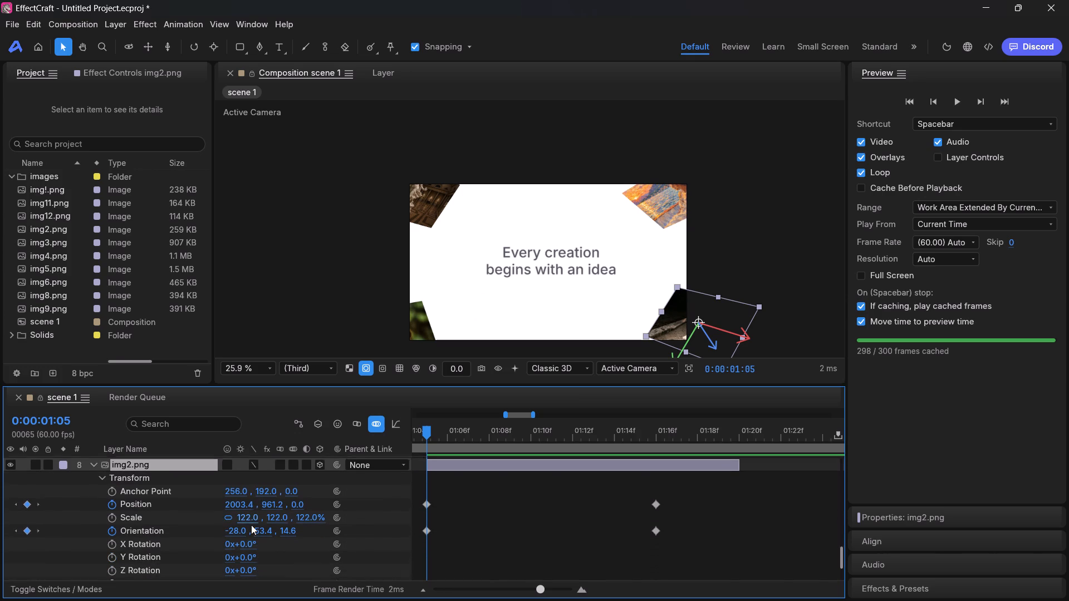
pyautogui.scroll(-1, 251, 525)
pyautogui.hscroll(1, 551, 530)
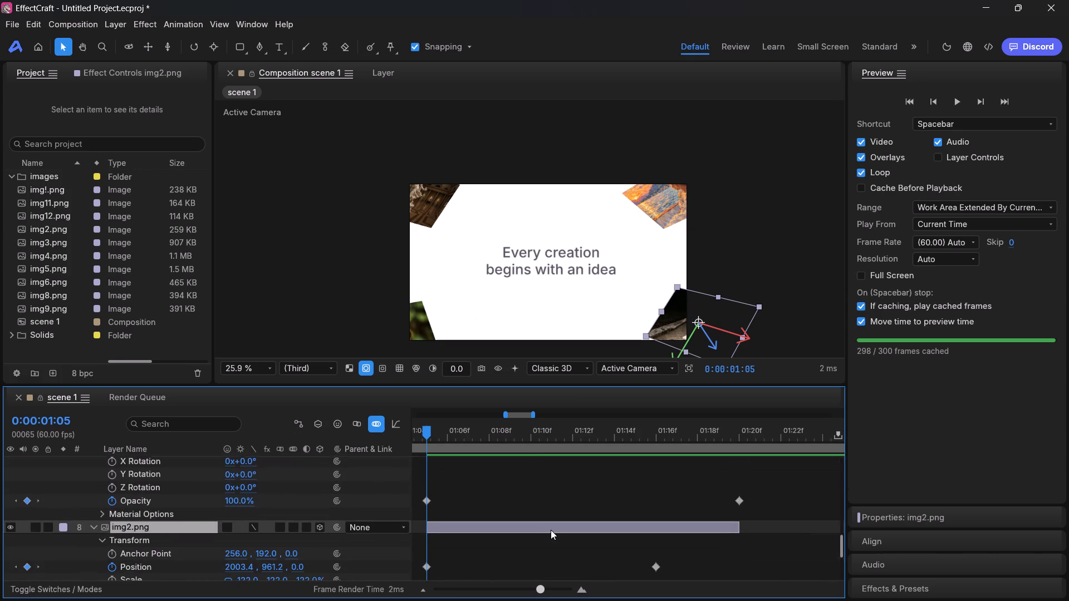
pyautogui.hscroll(1, 551, 530)
pyautogui.moveTo(658, 535); pyautogui.dragTo(717, 530)
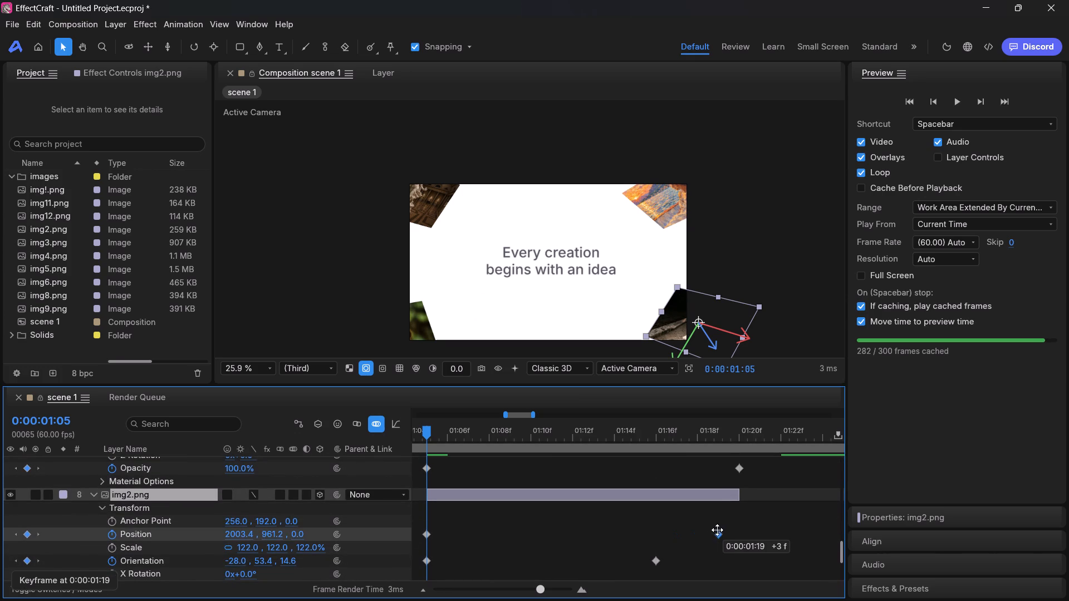
pyautogui.moveTo(717, 530); pyautogui.dragTo(738, 531)
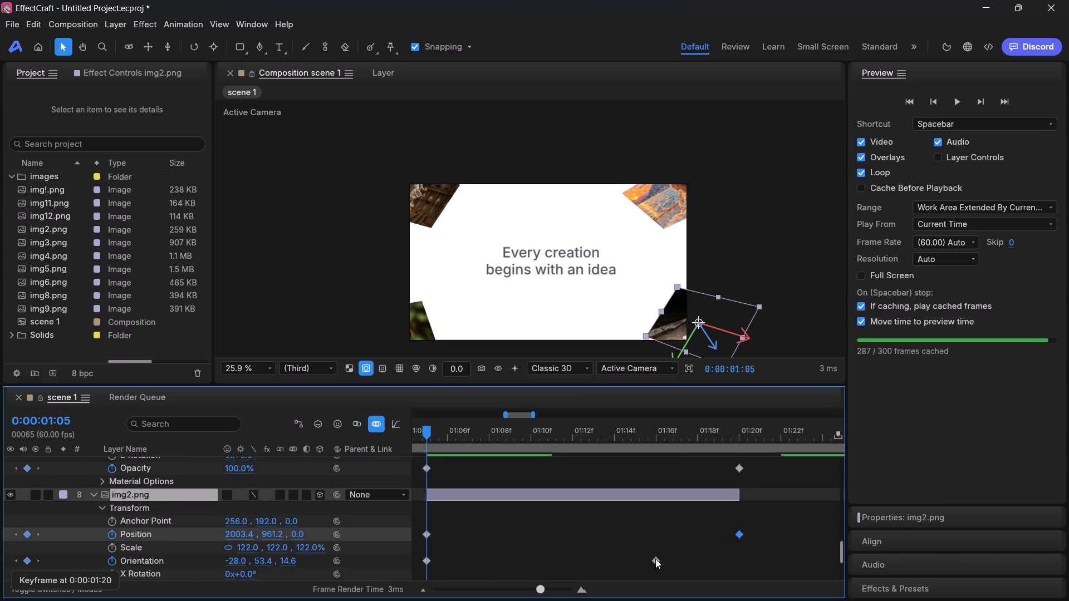
pyautogui.moveTo(655, 559); pyautogui.dragTo(739, 554)
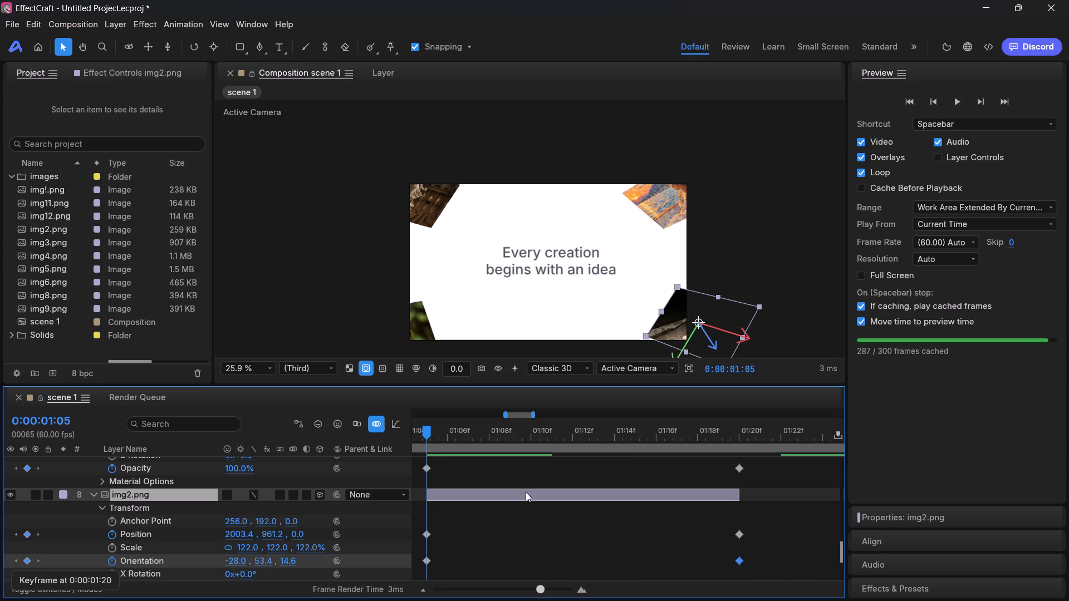
# Keyframe img2.png's opacity from 100% at 0:00:01:05 to 0% at 0:00:01:20.
pyautogui.scroll(-1, 481, 528)
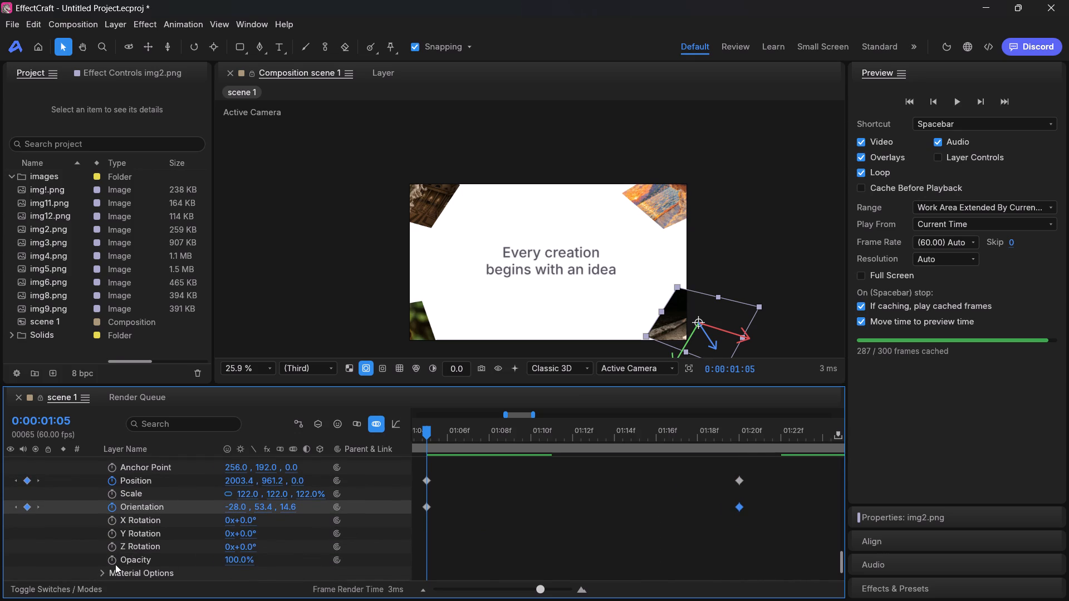
pyautogui.click(112, 562)
pyautogui.moveTo(428, 430); pyautogui.dragTo(738, 451)
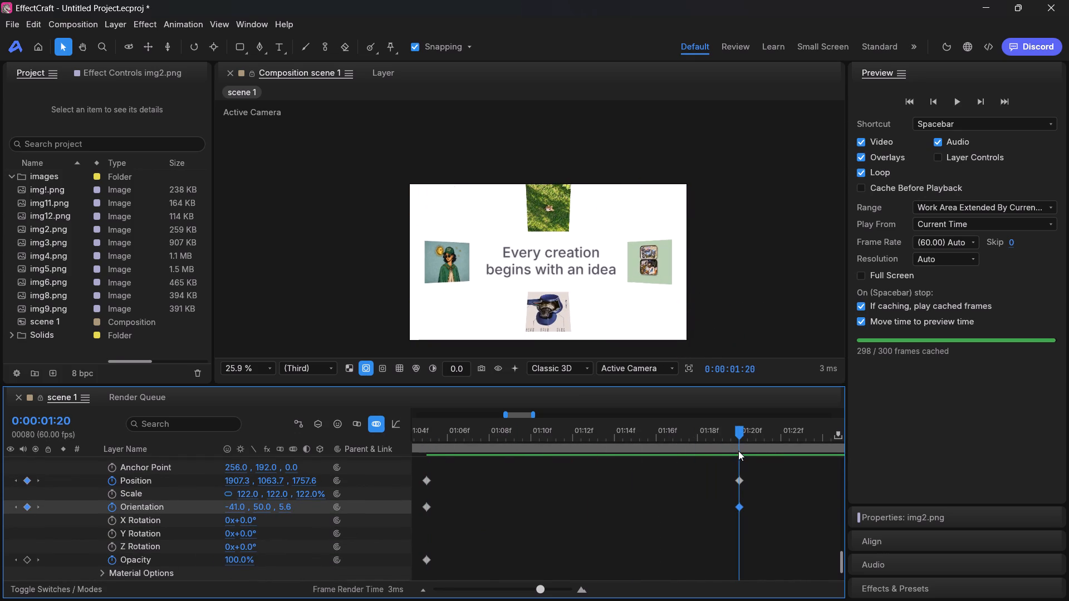
pyautogui.click(251, 561)
pyautogui.press('BackSpace')
pyautogui.press('0')
pyautogui.click(281, 403)
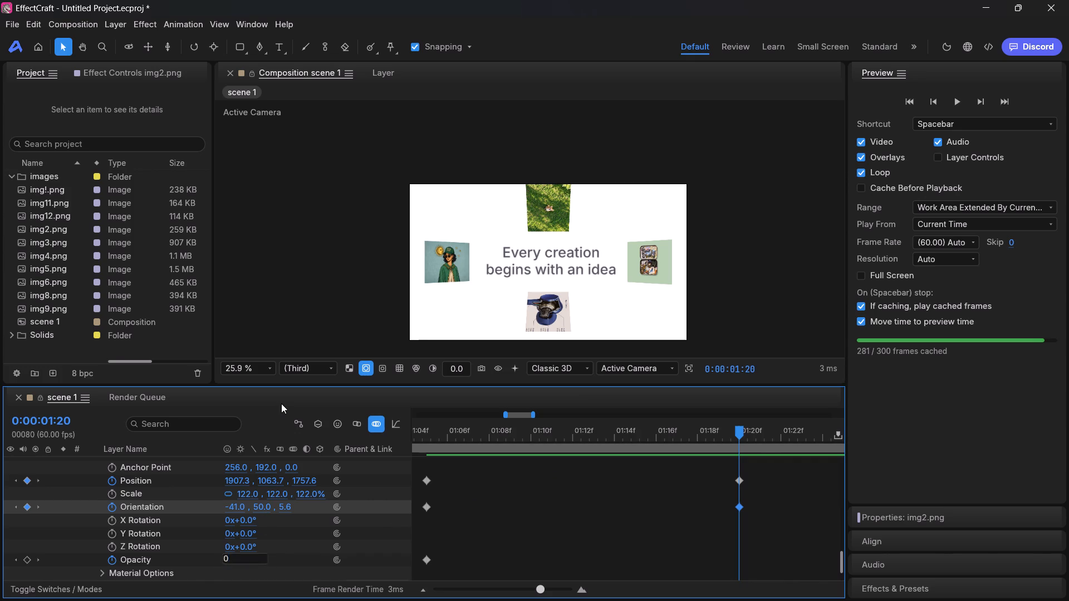
# Collapse the expanded properties of the img4.png, img3.png and img!.png layers.
pyautogui.scroll(3, 624, 498)
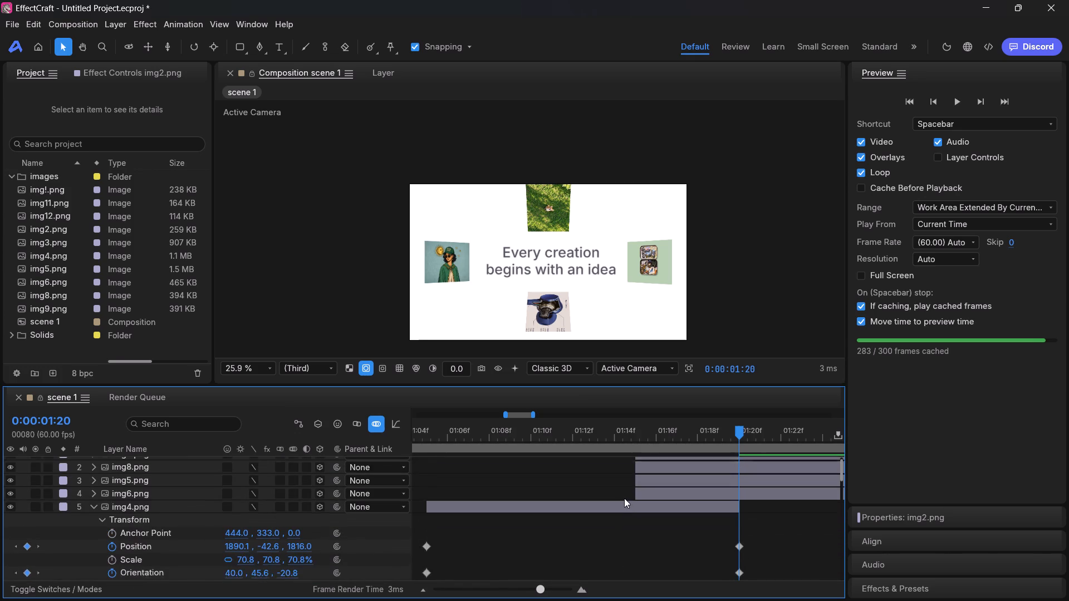
pyautogui.scroll(2, 624, 498)
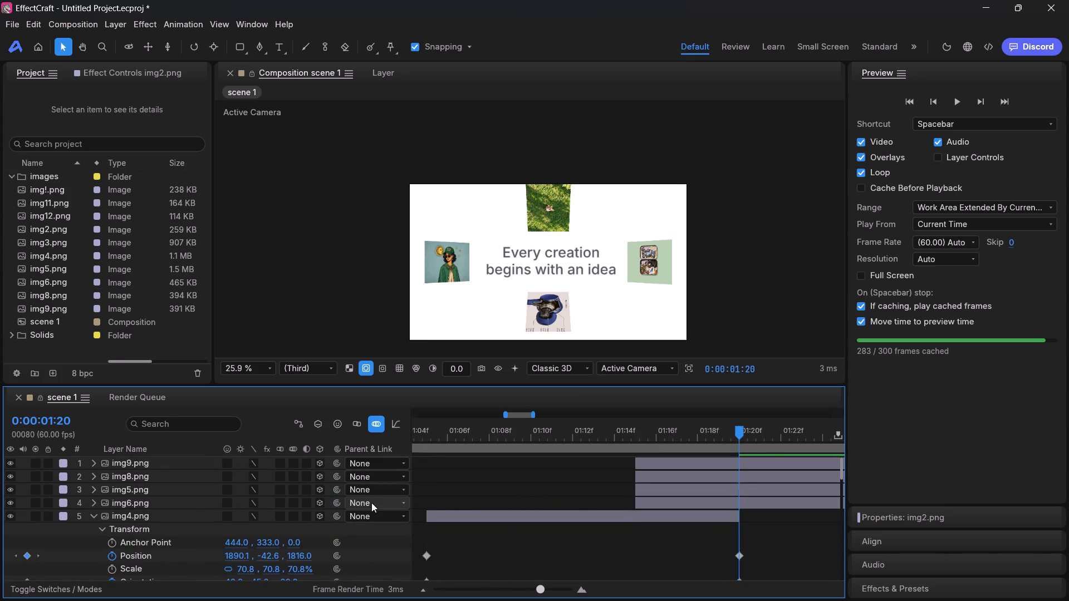
pyautogui.click(94, 516)
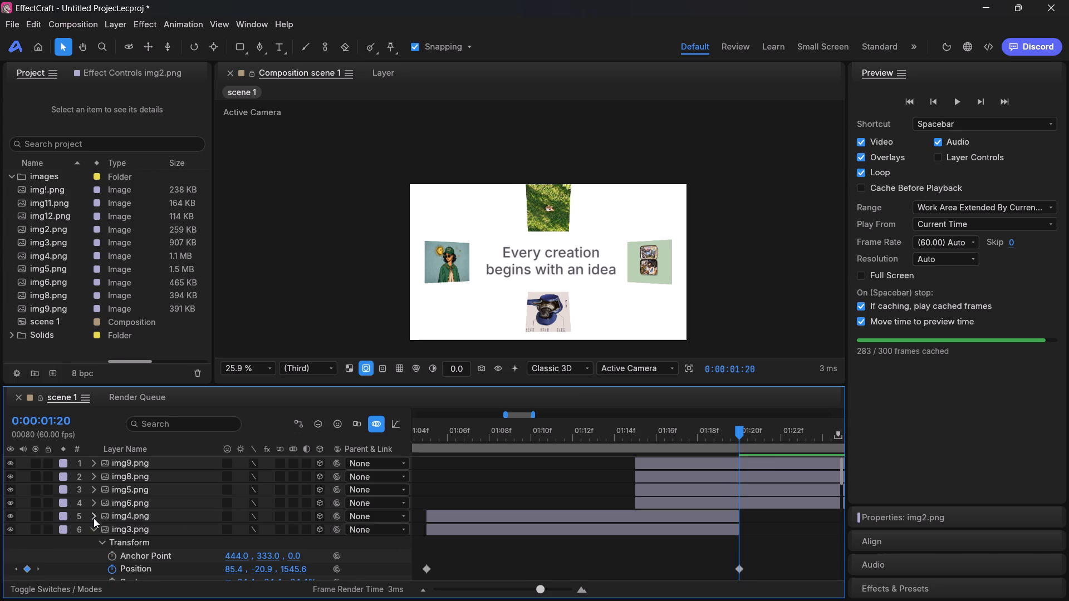
pyautogui.click(95, 528)
pyautogui.click(96, 541)
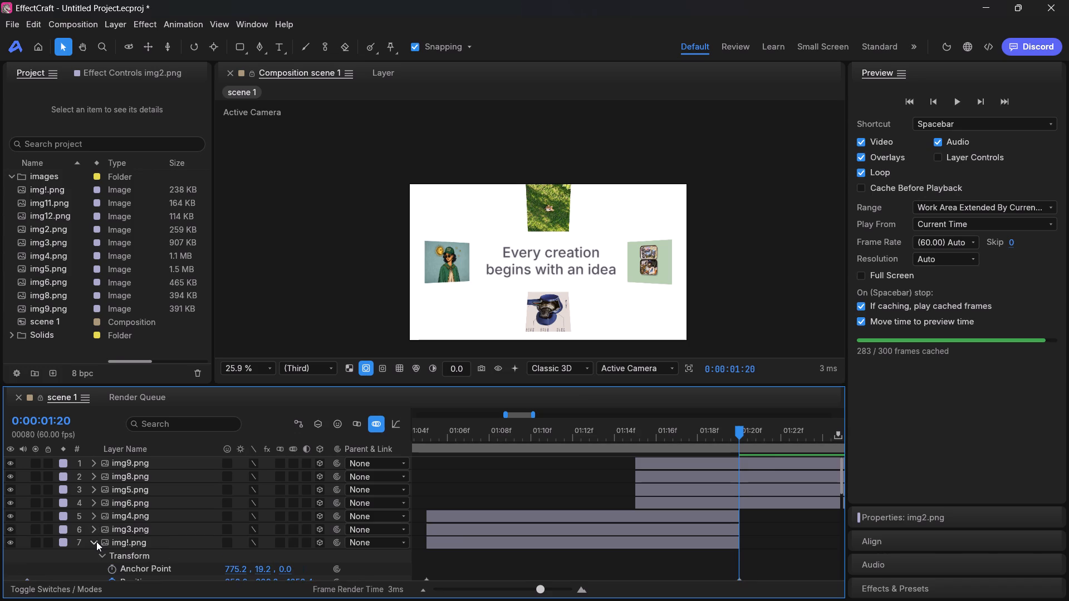
# Scrub scene 1 from 0:00:01:20 back to 0:00:01:05 to check the first image group's fade-out against the second group's entrance.
pyautogui.scroll(5, 467, 498)
pyautogui.keyDown('ctrl'); pyautogui.scroll(-4, 467, 498); pyautogui.keyUp('ctrl')
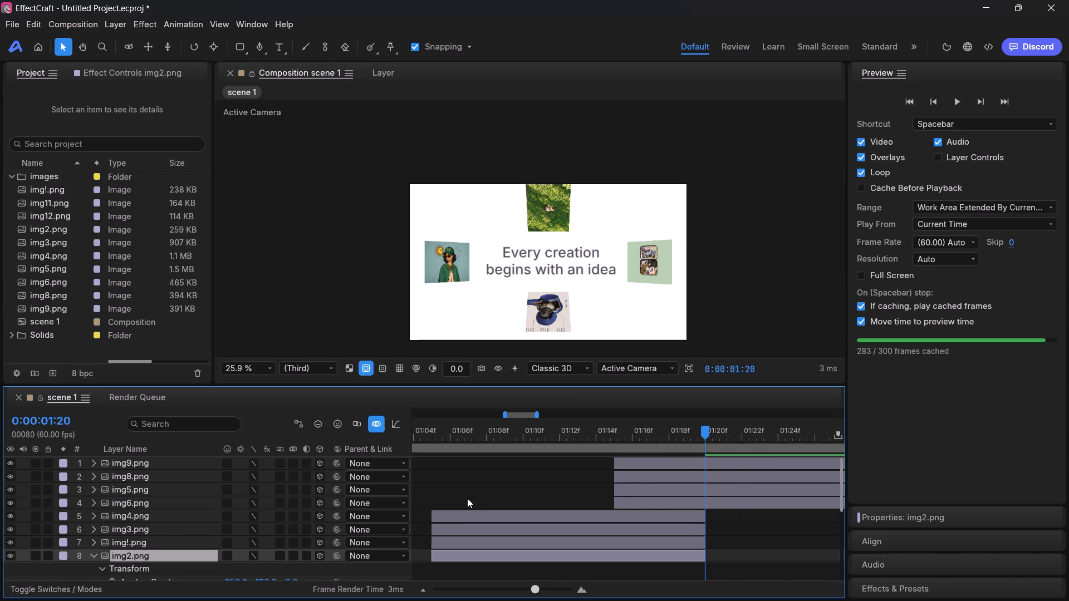
pyautogui.hscroll(-1, 467, 498)
pyautogui.keyDown('ctrl'); pyautogui.scroll(-5, 467, 498); pyautogui.keyUp('ctrl')
pyautogui.hscroll(1, 467, 498)
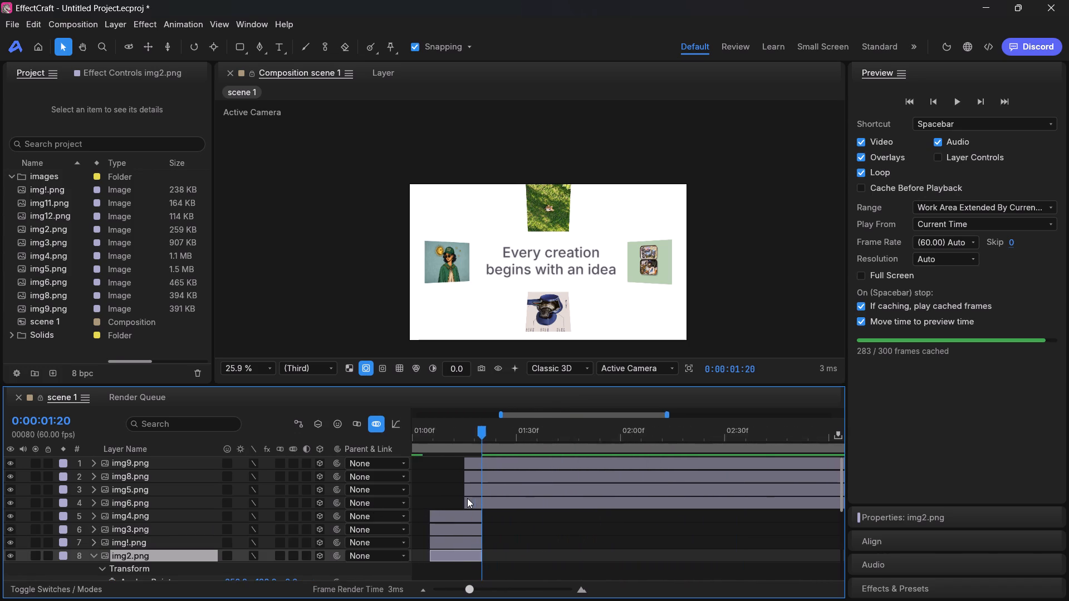
pyautogui.hscroll(1, 467, 498)
pyautogui.keyDown('ctrl'); pyautogui.scroll(11, 467, 498); pyautogui.keyUp('ctrl')
pyautogui.hscroll(-7, 467, 498)
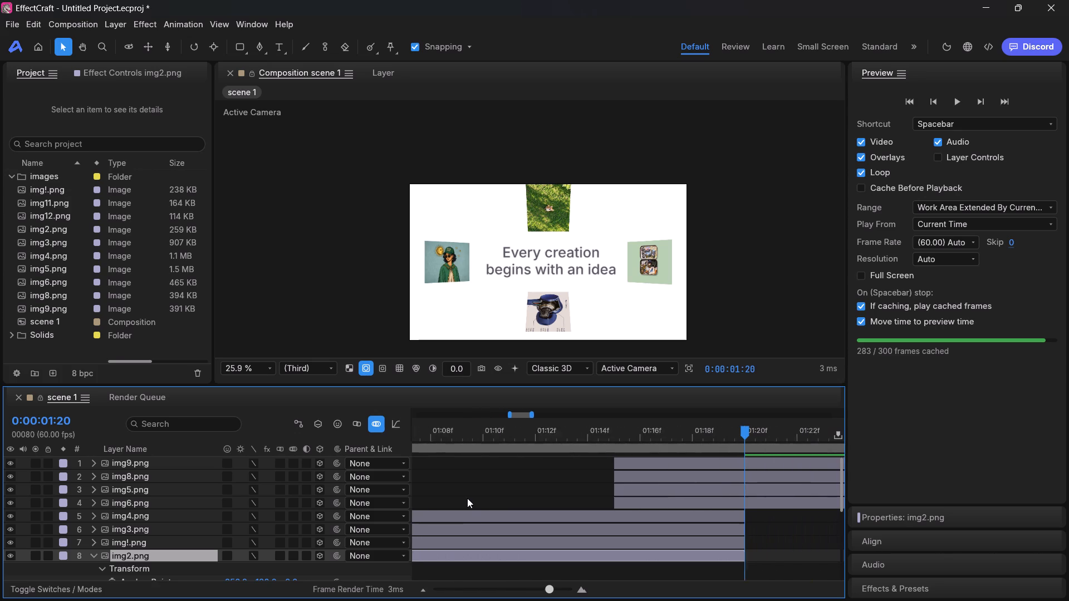
pyautogui.hscroll(-2, 467, 498)
pyautogui.hscroll(1, 420, 493)
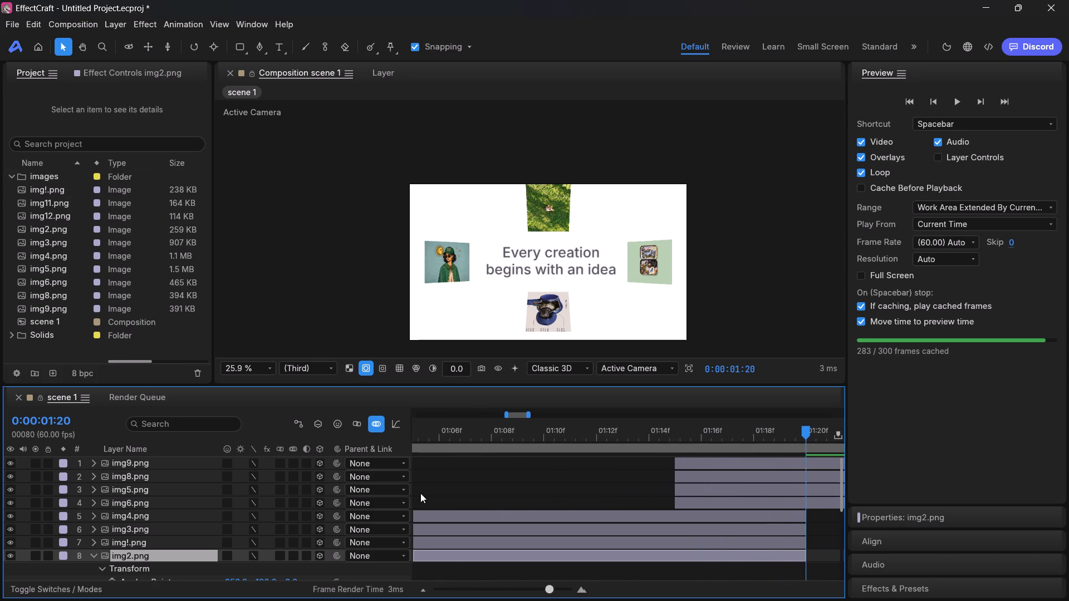
pyautogui.keyDown('ctrl'); pyautogui.scroll(-4, 420, 493); pyautogui.keyUp('ctrl')
pyautogui.hscroll(2, 420, 493)
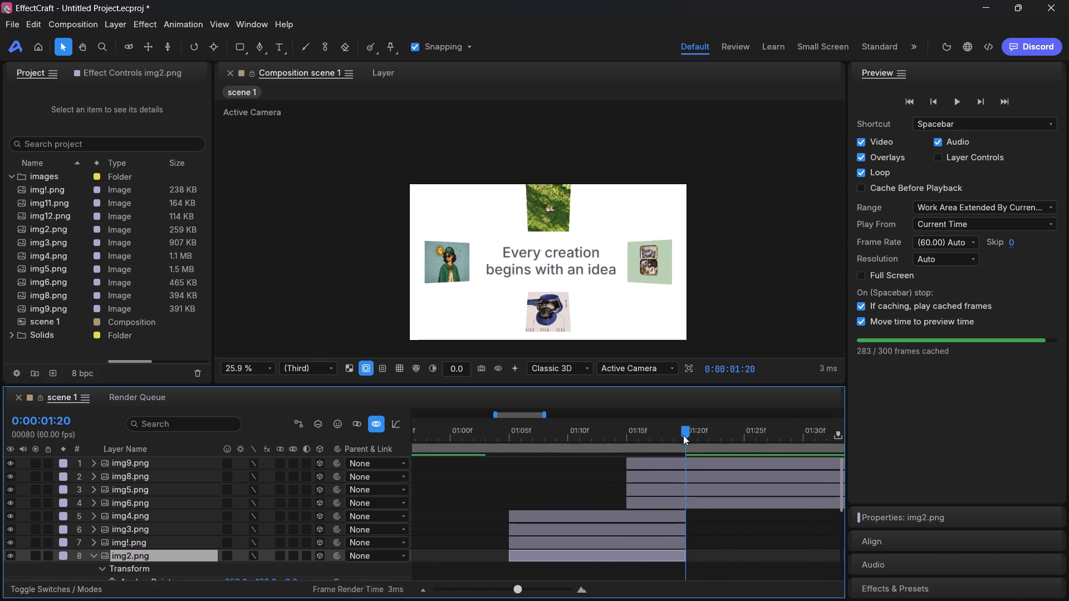
pyautogui.moveTo(684, 432); pyautogui.dragTo(504, 452)
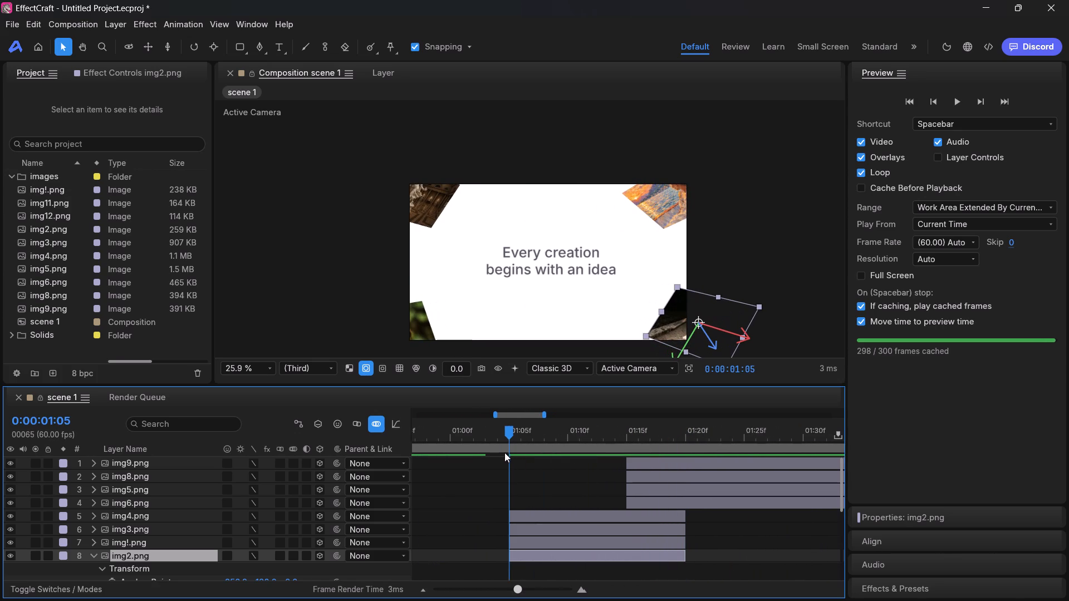
# Scrub scene 1 from 0:00:01:05 to 0:00:01:20 to check the handover between the two image groups.
pyautogui.moveTo(504, 452); pyautogui.dragTo(663, 450)
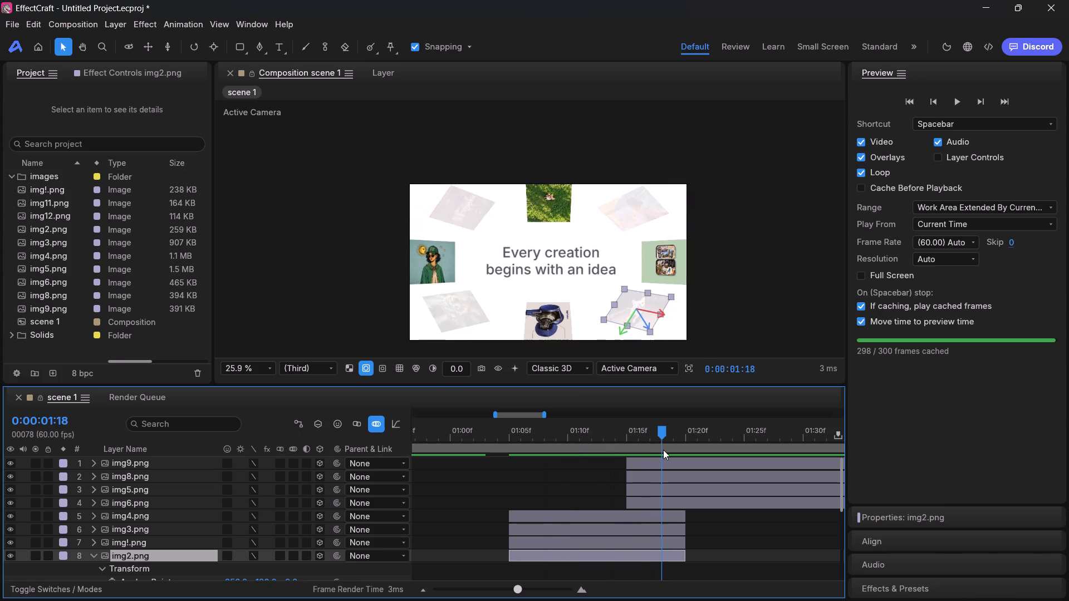
pyautogui.moveTo(663, 450); pyautogui.dragTo(684, 454)
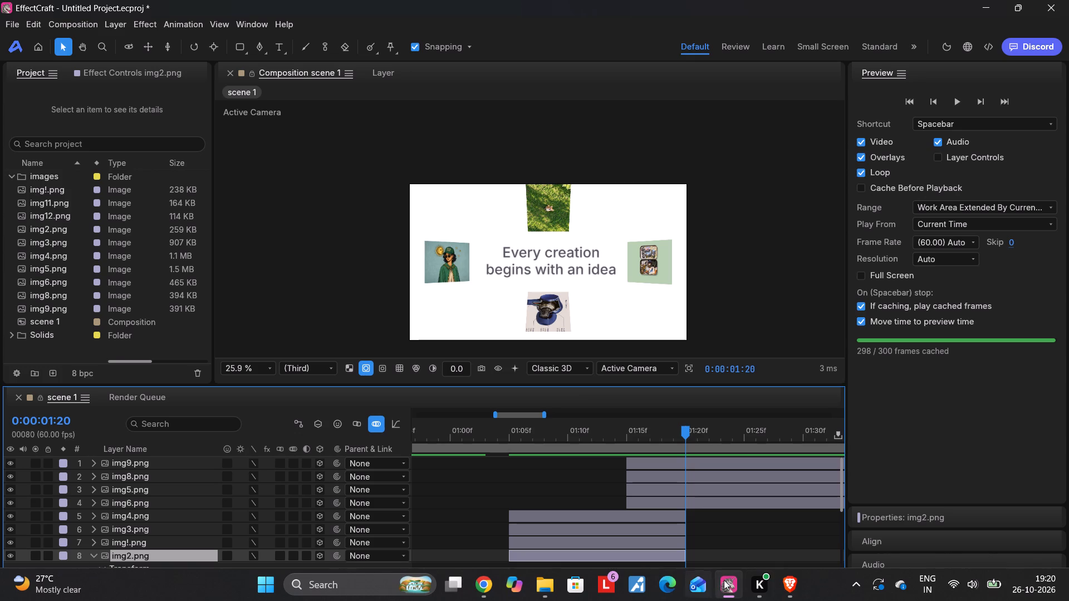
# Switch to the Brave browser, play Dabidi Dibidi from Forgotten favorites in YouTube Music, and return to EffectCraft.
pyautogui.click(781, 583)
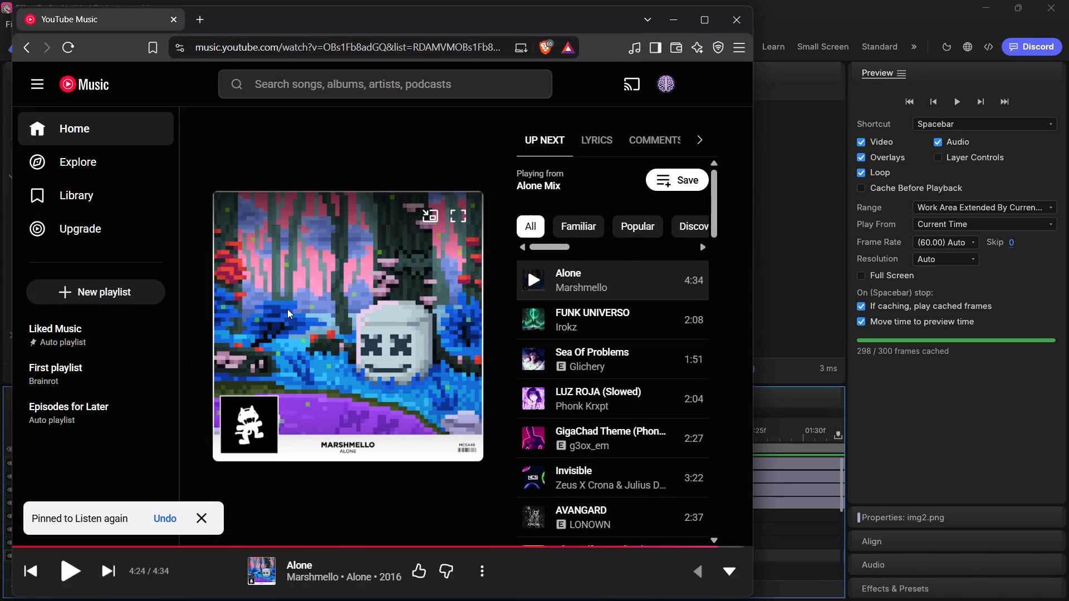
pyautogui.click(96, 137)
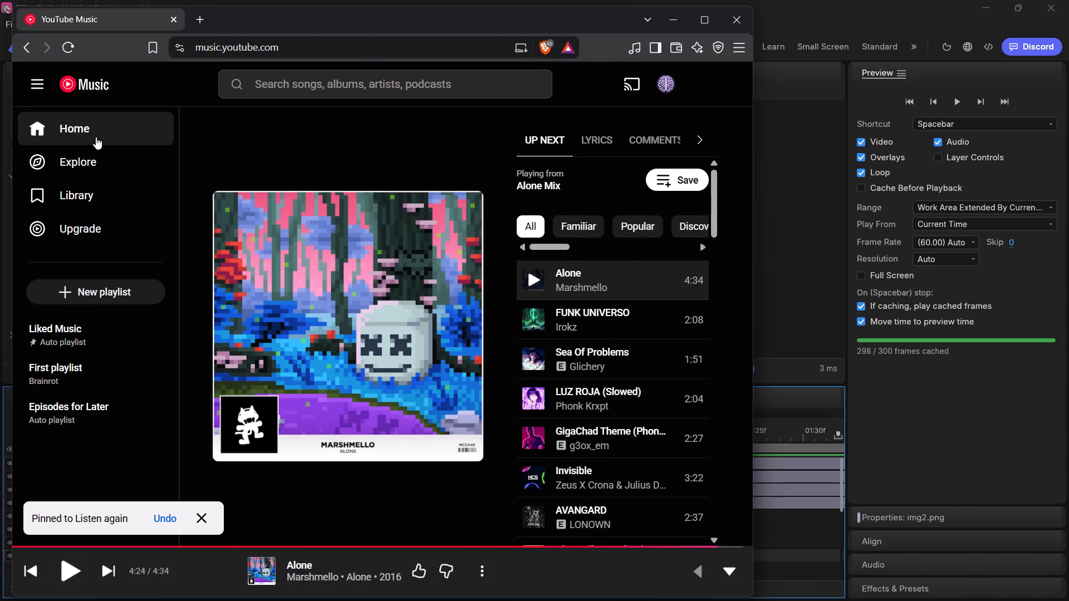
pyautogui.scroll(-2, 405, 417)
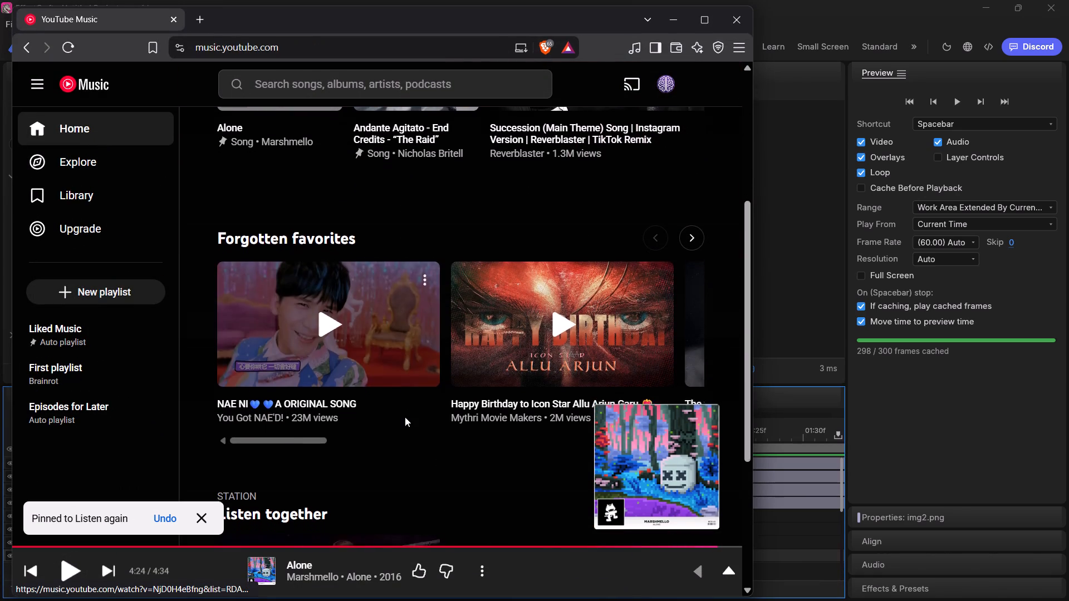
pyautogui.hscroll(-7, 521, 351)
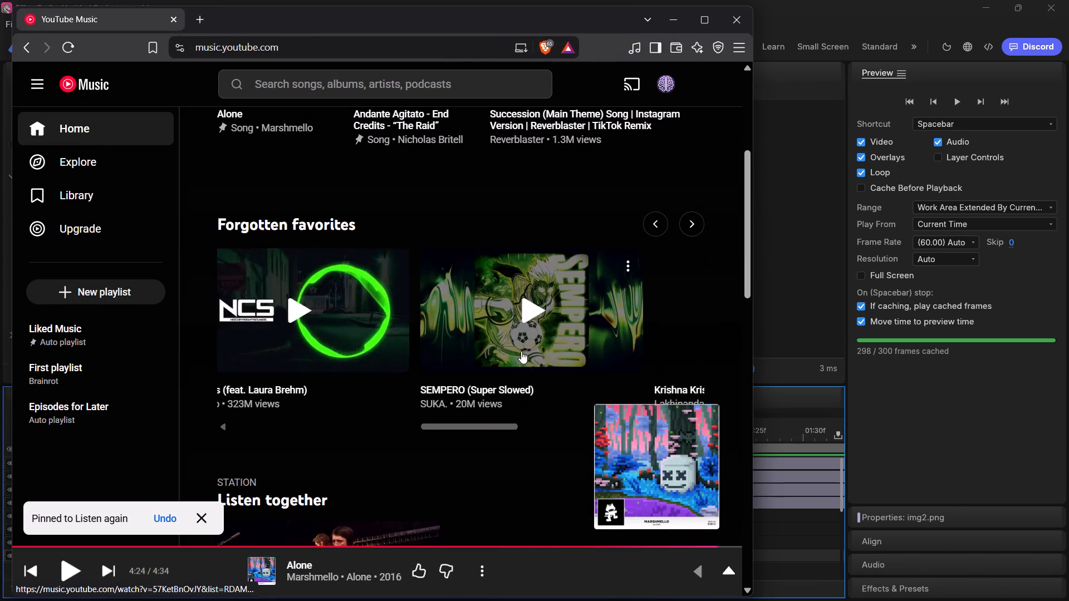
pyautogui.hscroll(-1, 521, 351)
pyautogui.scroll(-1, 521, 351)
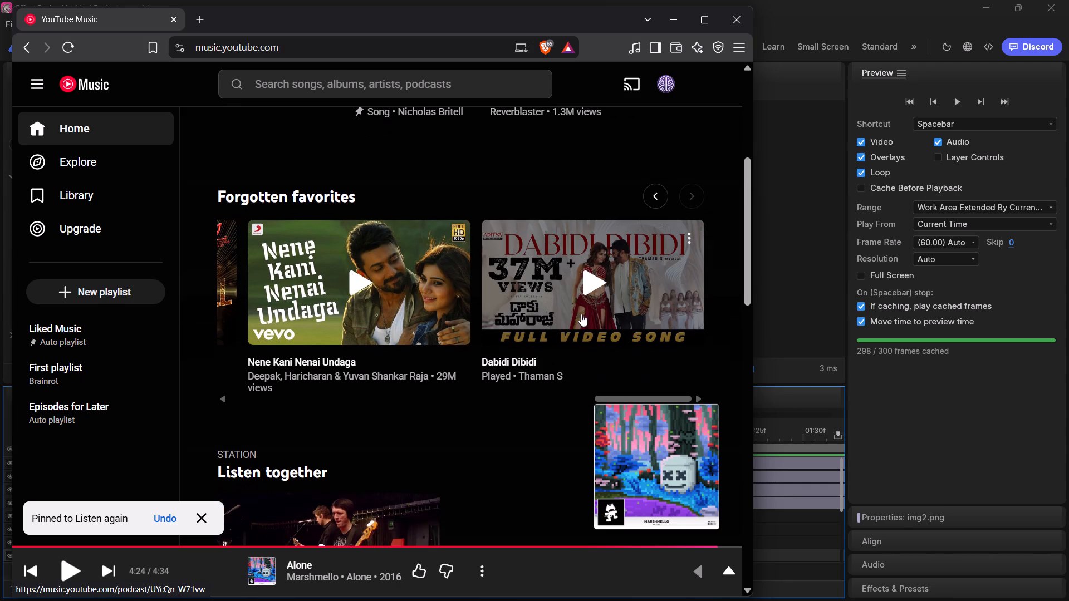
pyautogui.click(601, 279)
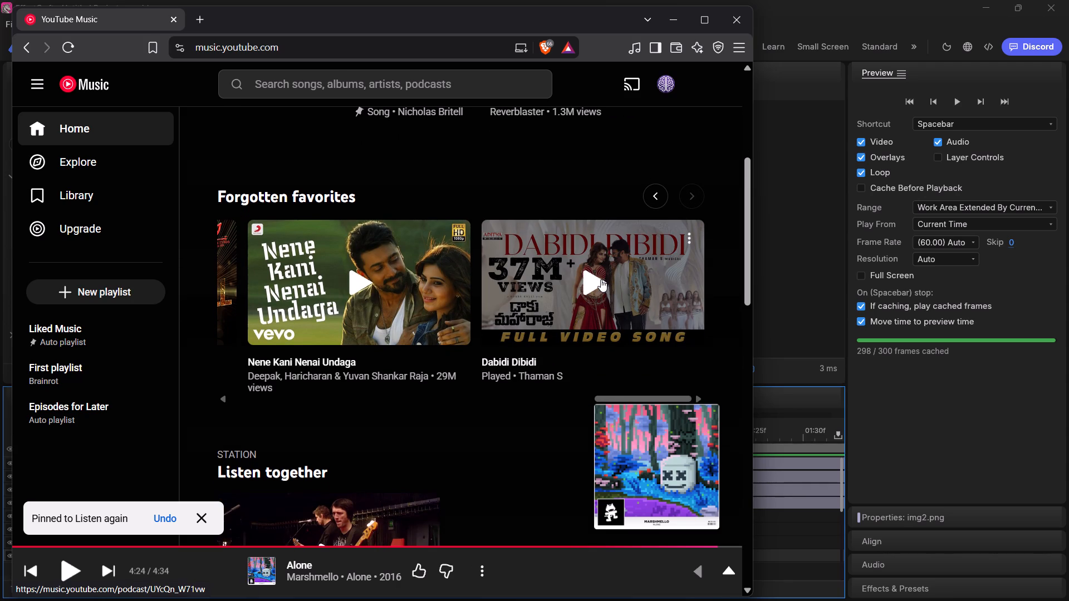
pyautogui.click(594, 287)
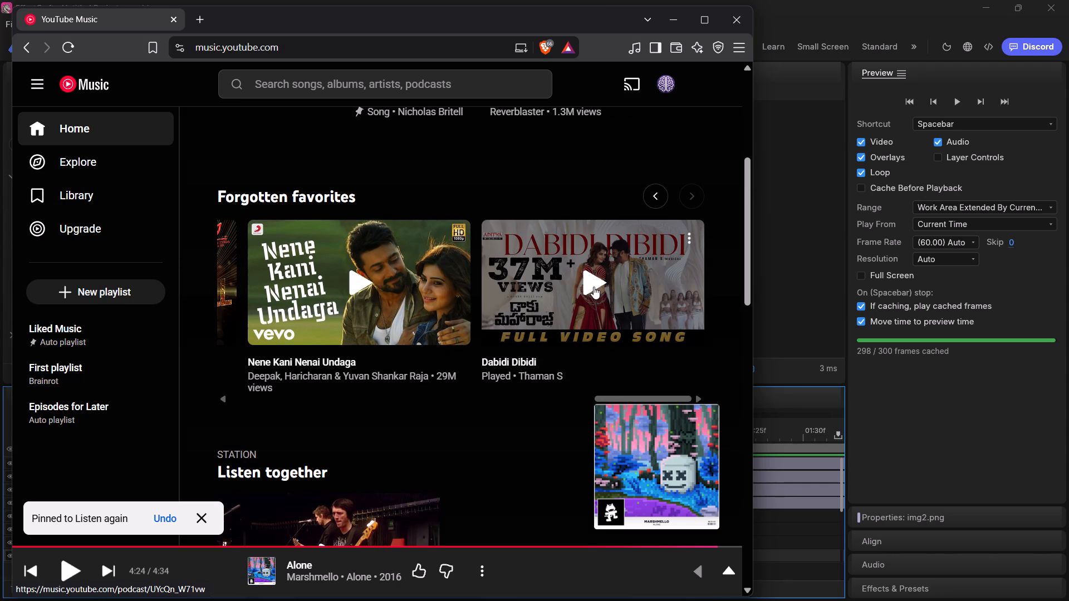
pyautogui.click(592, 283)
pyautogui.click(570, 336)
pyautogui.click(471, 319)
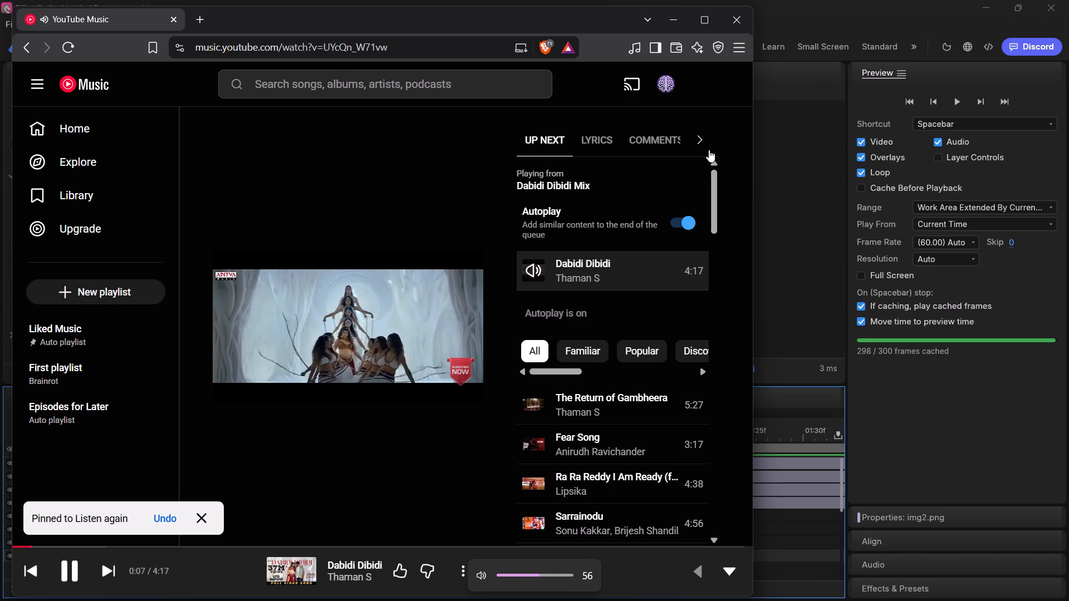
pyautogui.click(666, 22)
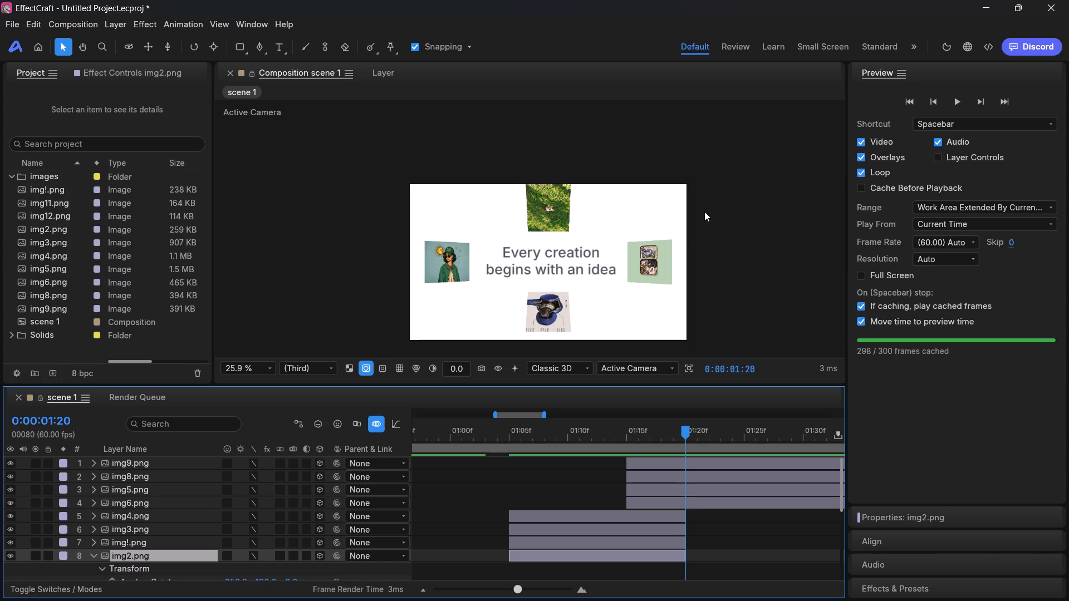
# Play scene 1 from 0:00:00:00 to review the text and both image groups' animation.
pyautogui.moveTo(688, 430); pyautogui.dragTo(658, 429)
pyautogui.moveTo(658, 429); pyautogui.dragTo(366, 412)
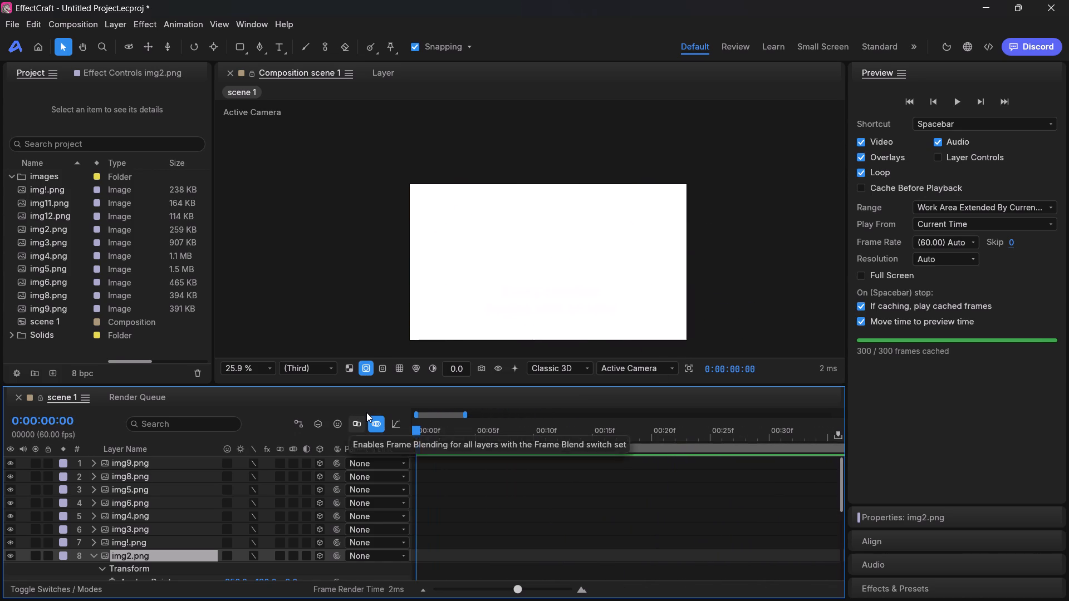
pyautogui.click(961, 103)
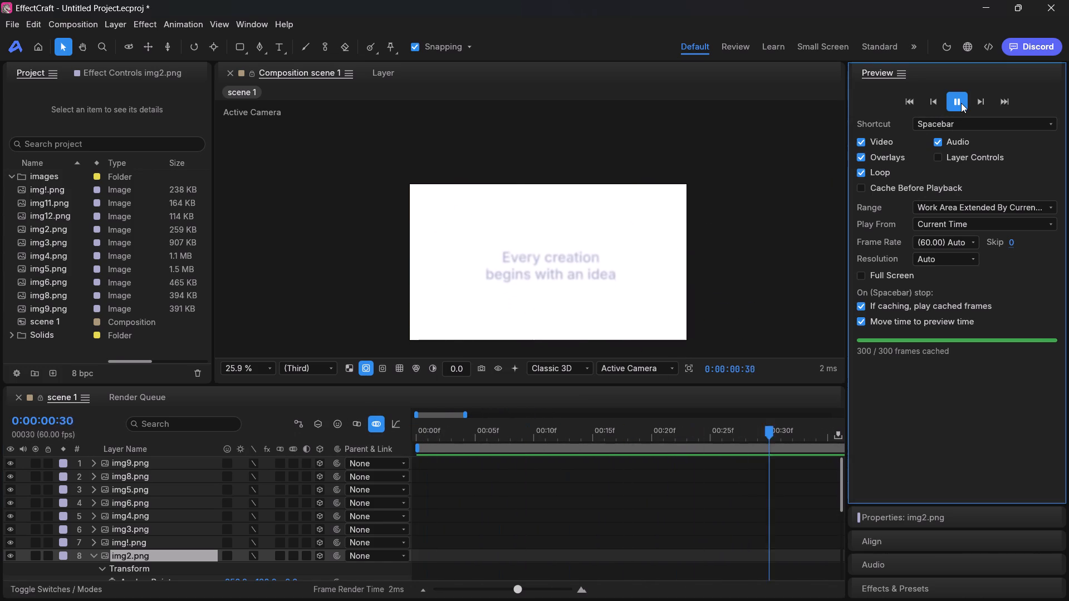
pyautogui.click(961, 103)
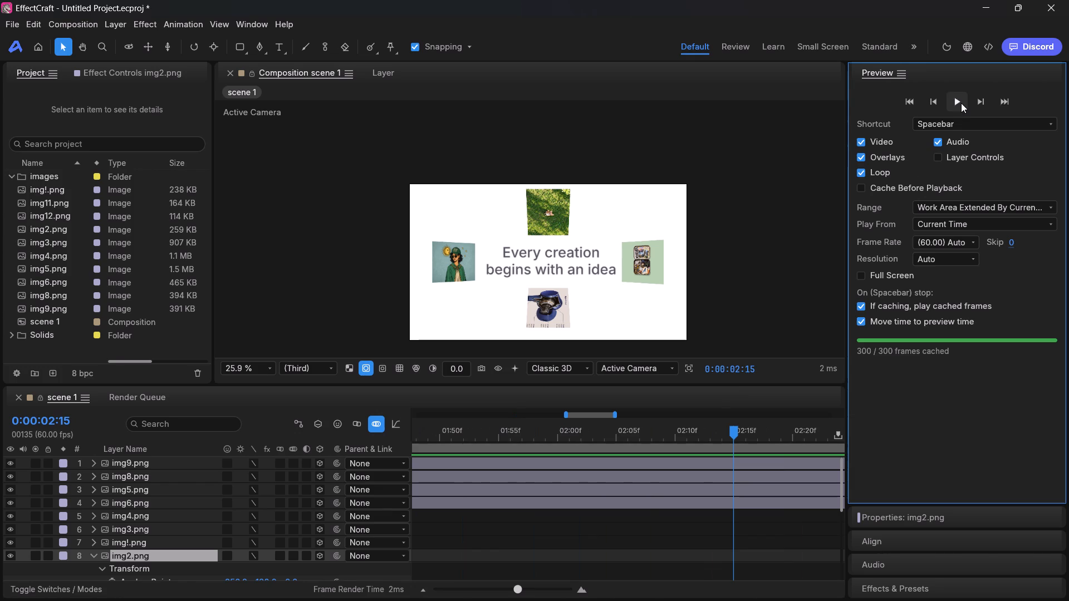
# Return to 0:00:01:00 and examine img2.png's keyframes against the layer timing across the full scene 1 timeline.
pyautogui.moveTo(732, 433); pyautogui.dragTo(353, 385)
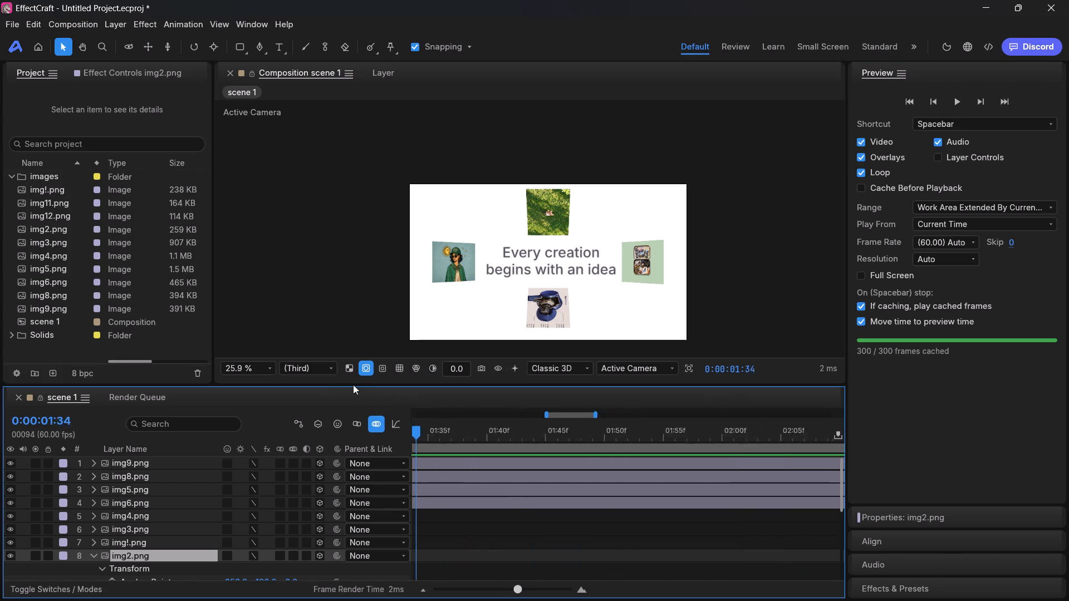
pyautogui.moveTo(353, 385); pyautogui.dragTo(354, 383)
pyautogui.moveTo(514, 590); pyautogui.dragTo(413, 582)
pyautogui.scroll(-2, 582, 519)
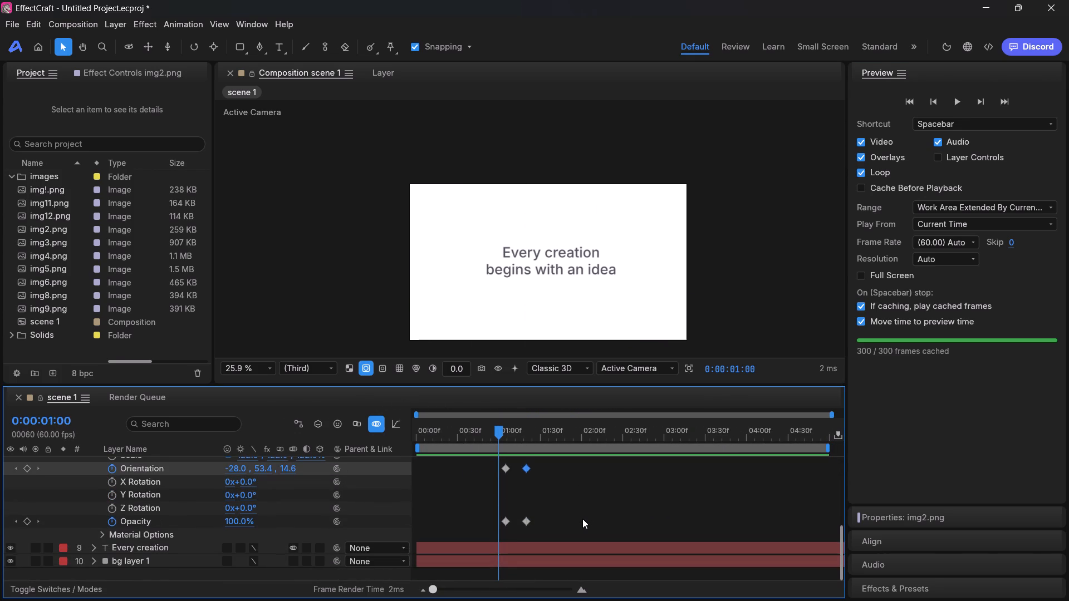
pyautogui.scroll(2, 582, 519)
pyautogui.scroll(-1, 582, 519)
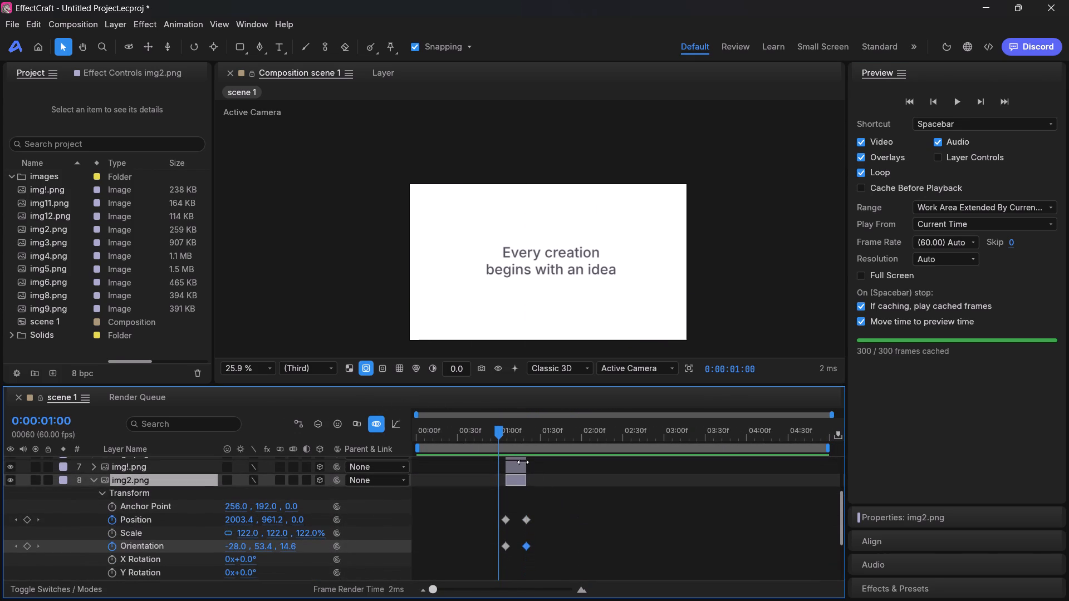